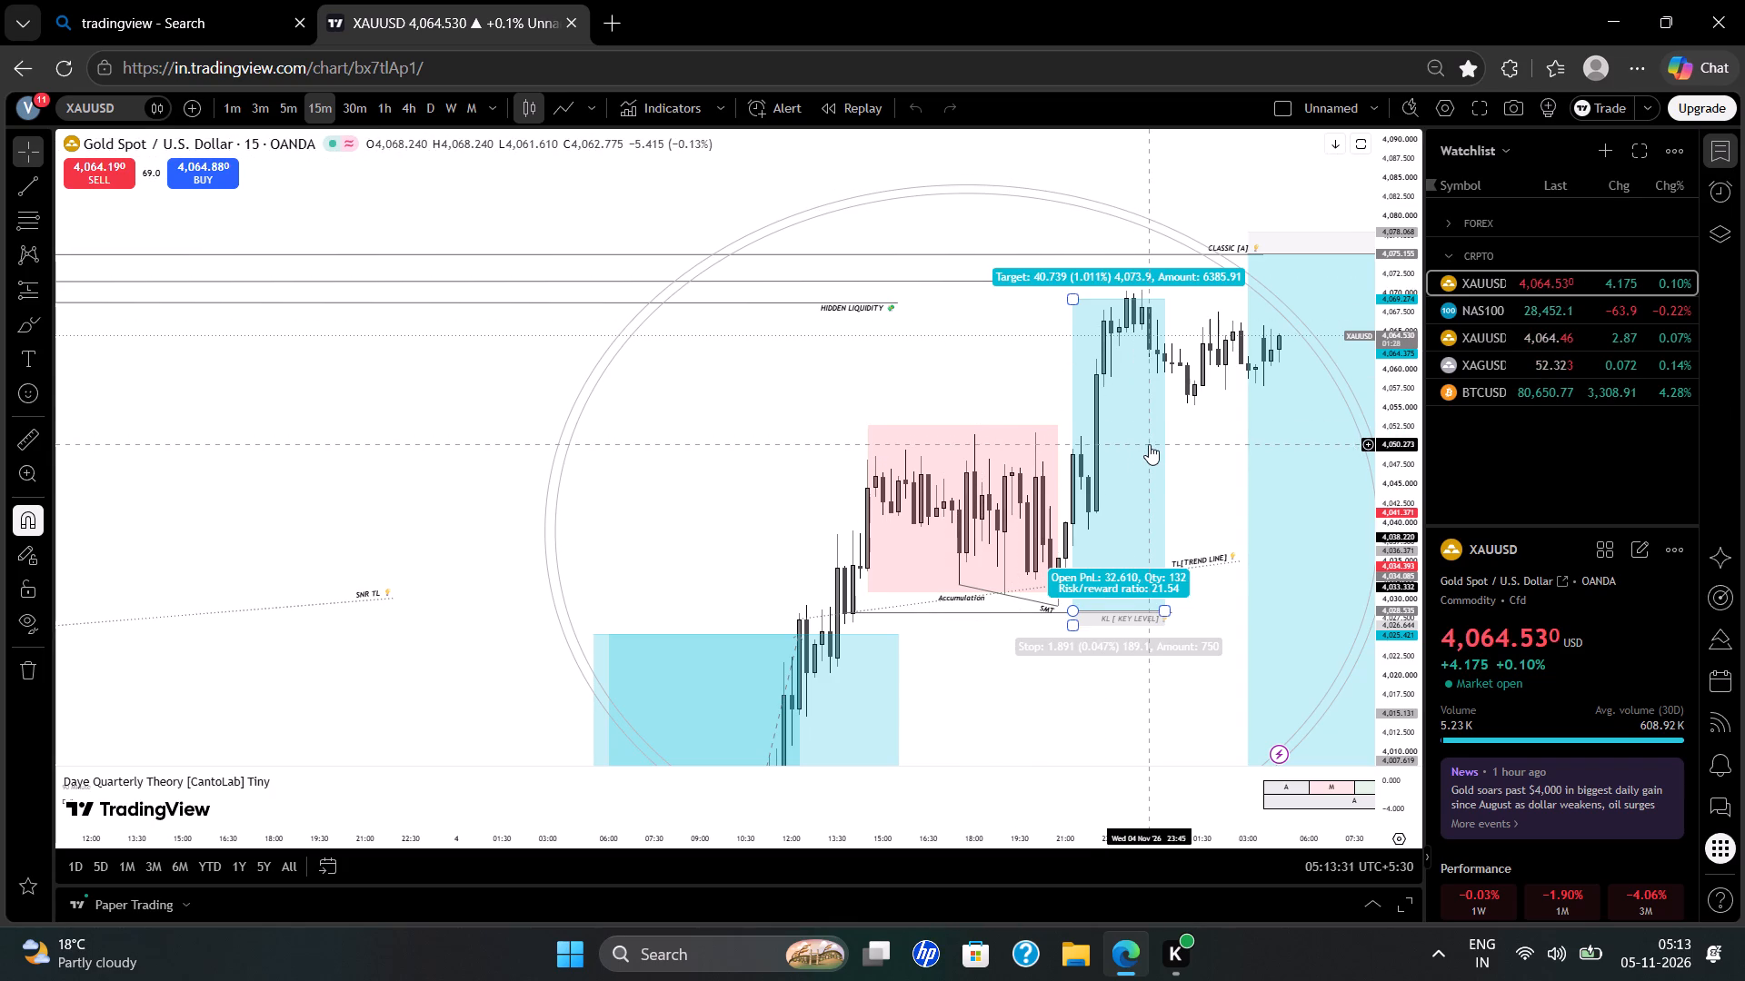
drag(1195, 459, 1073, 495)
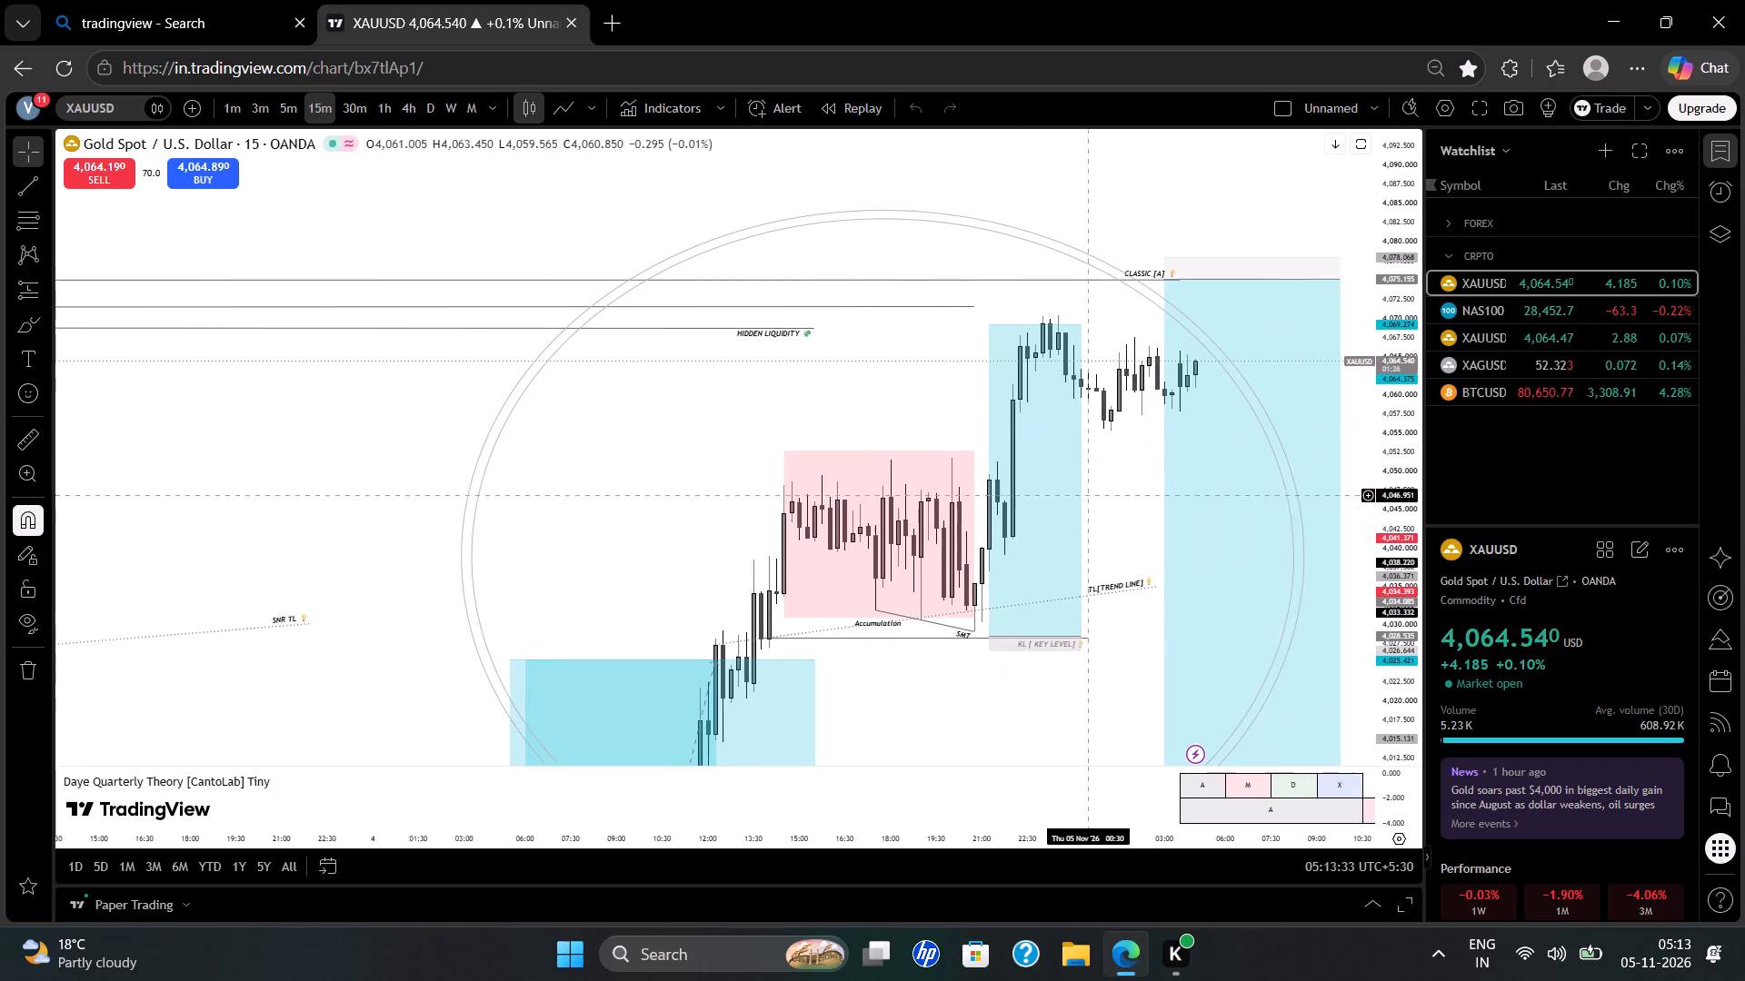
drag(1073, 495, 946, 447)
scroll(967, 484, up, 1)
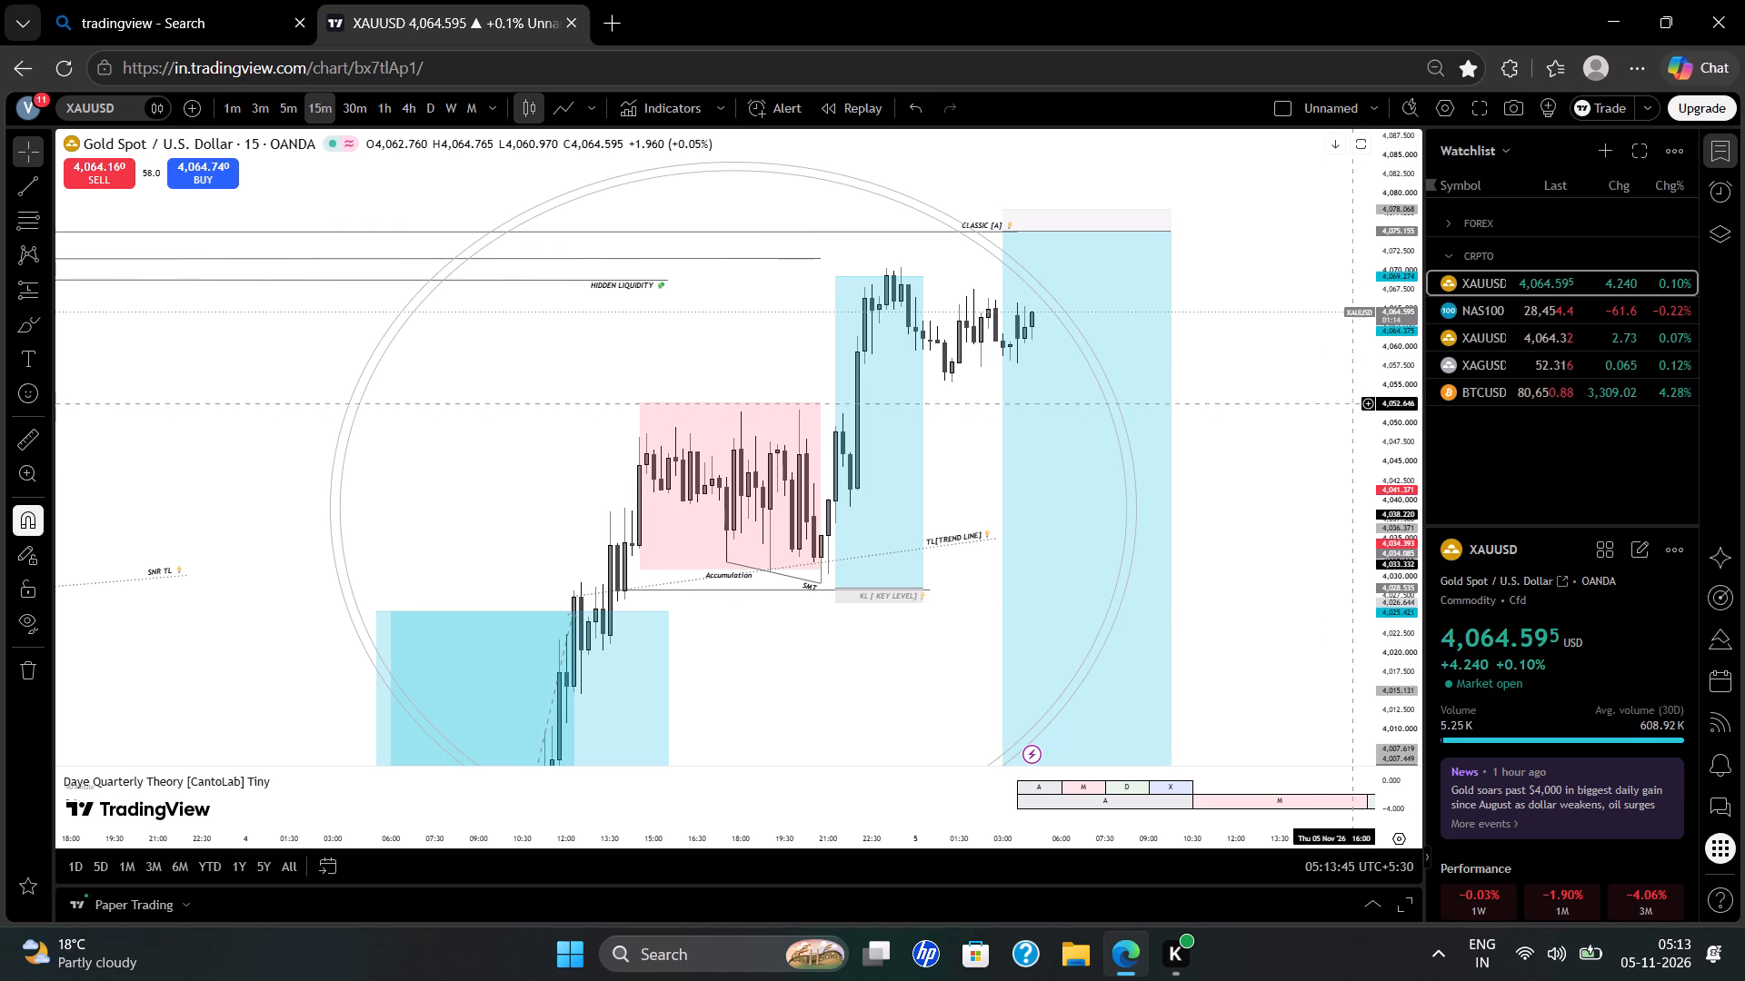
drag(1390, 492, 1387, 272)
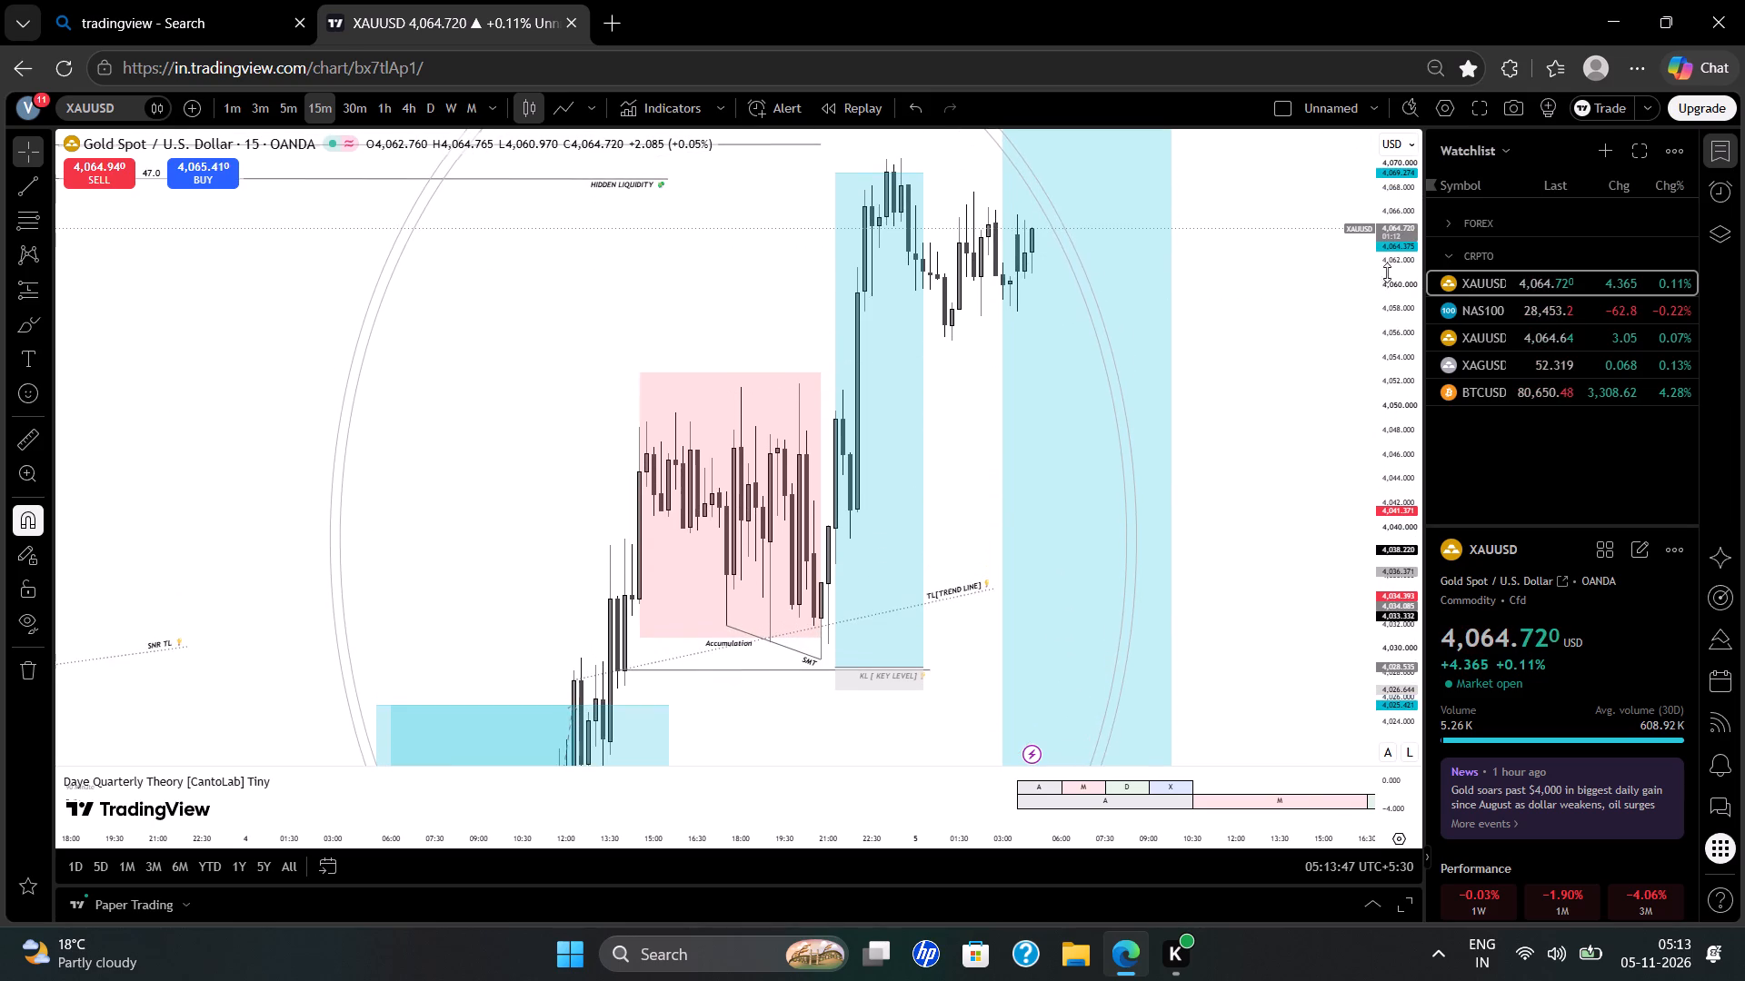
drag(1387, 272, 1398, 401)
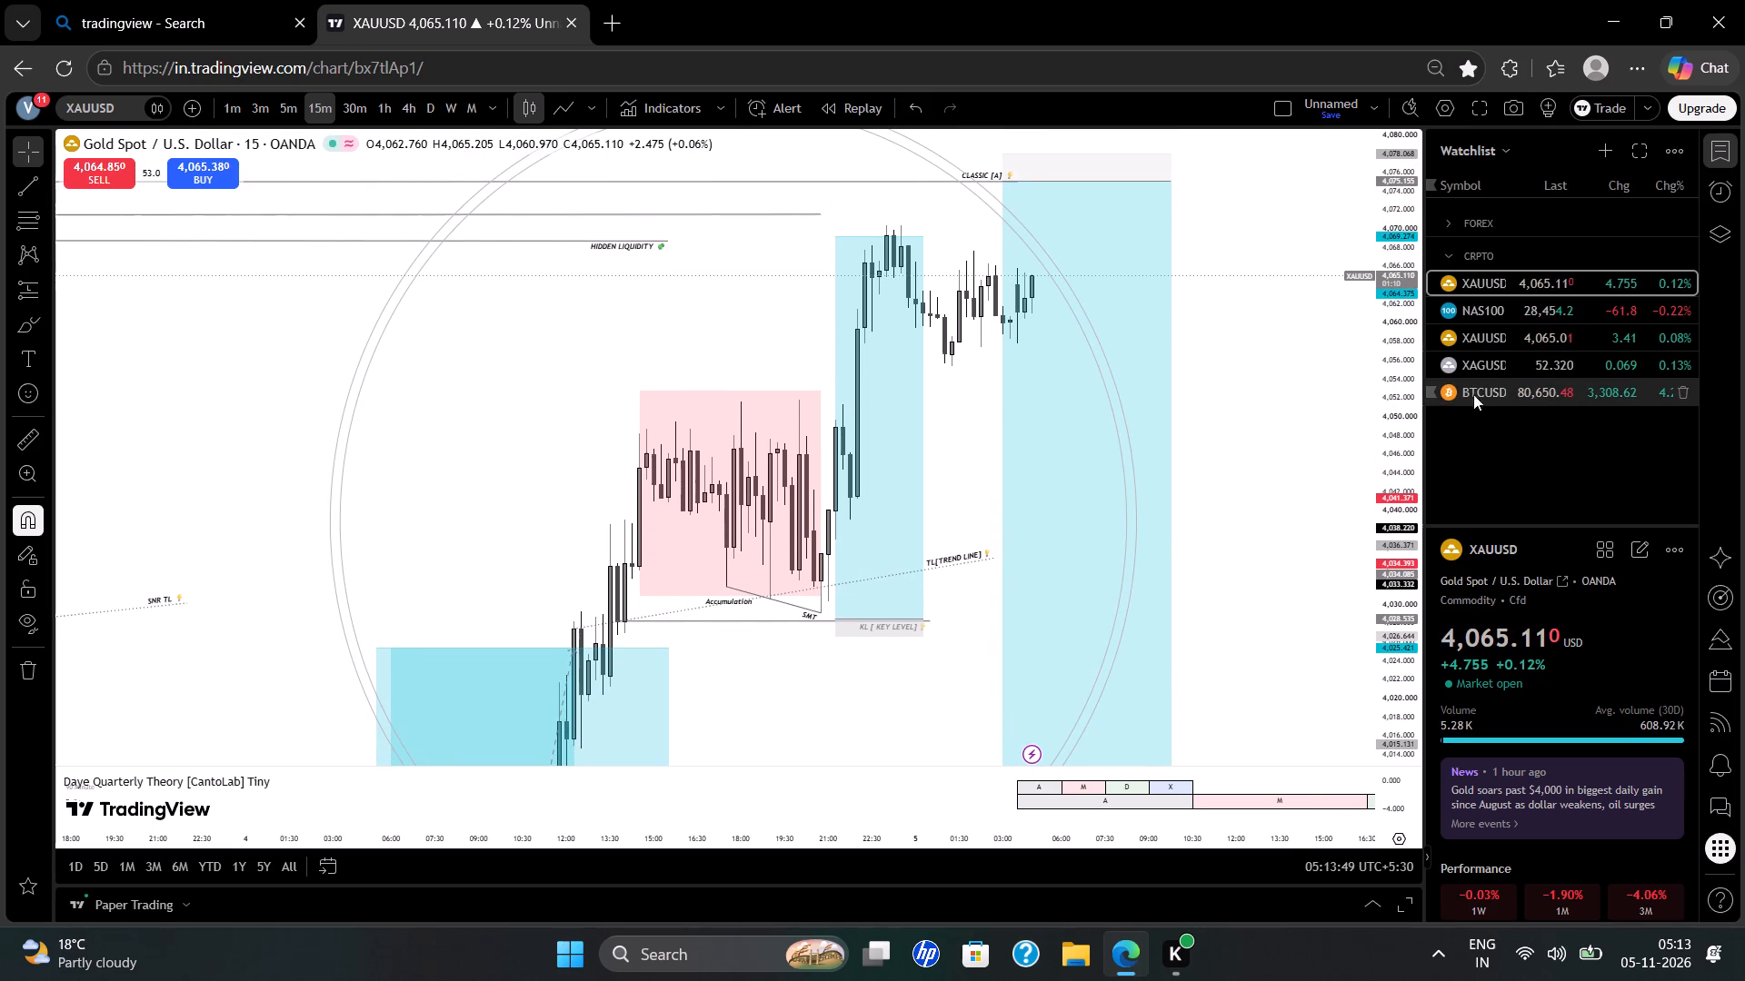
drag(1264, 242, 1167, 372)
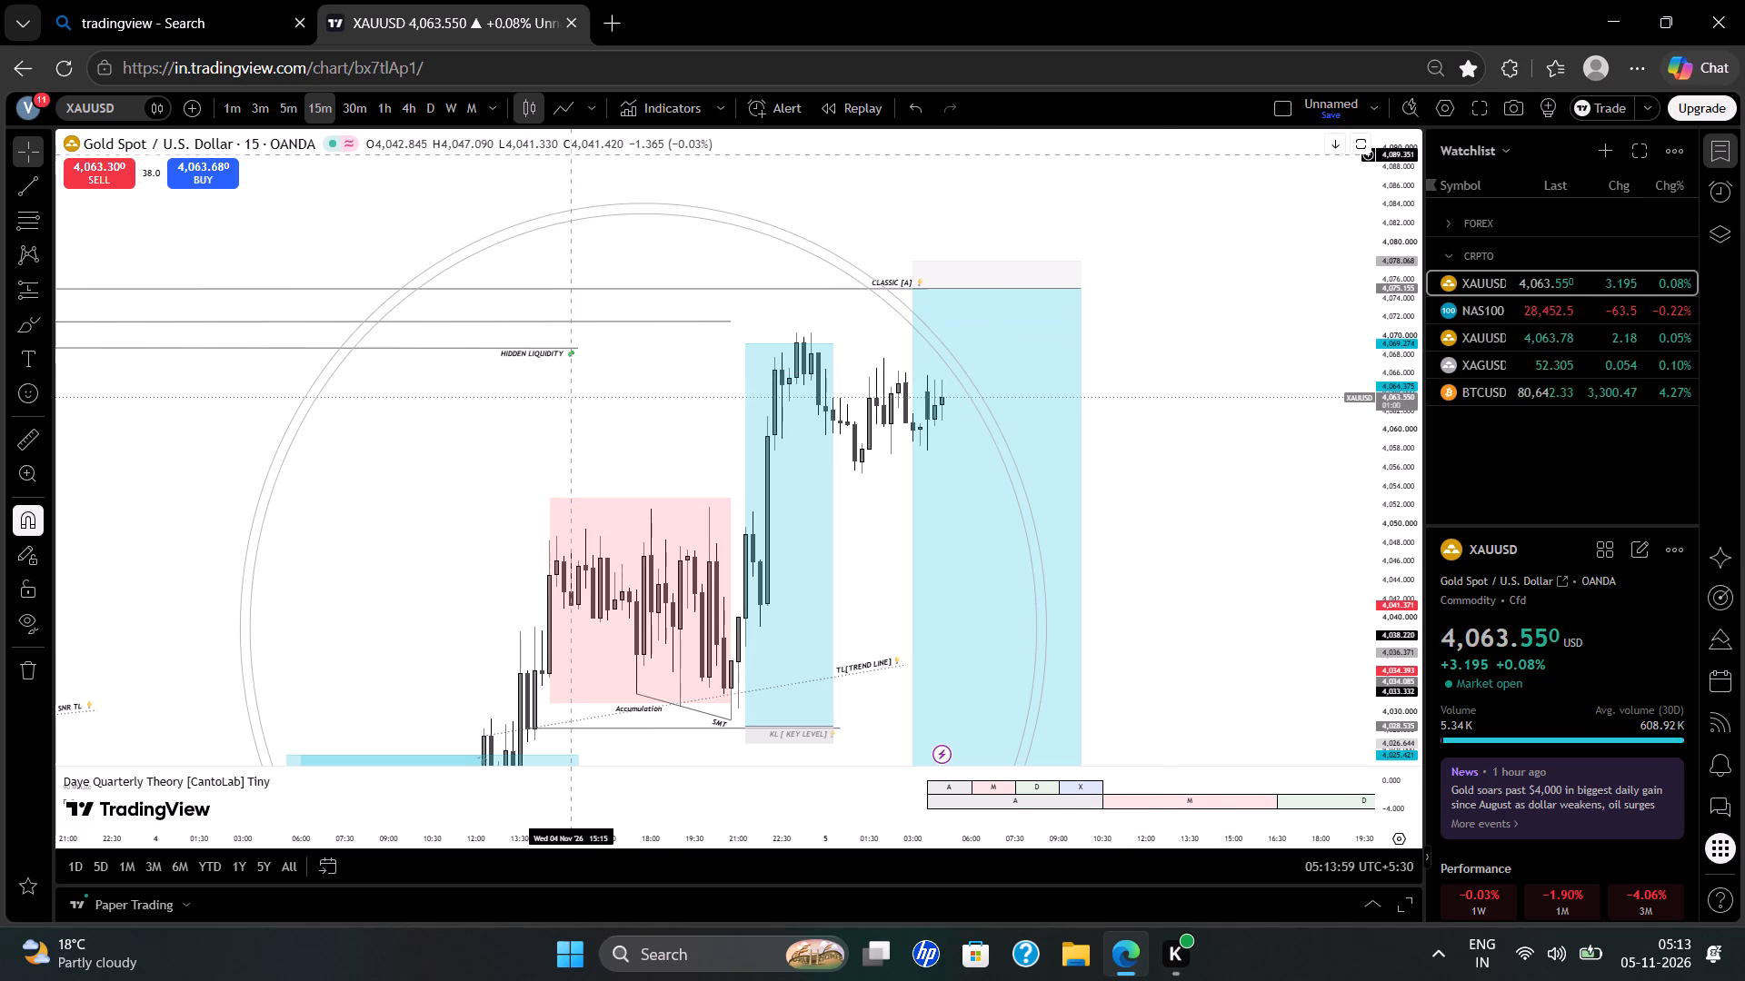
On the daily XAUUSD chart, delete the unlabelled trend line between the CLASSIC [A] and HIDDEN LIQUIDITY levels.
click(439, 104)
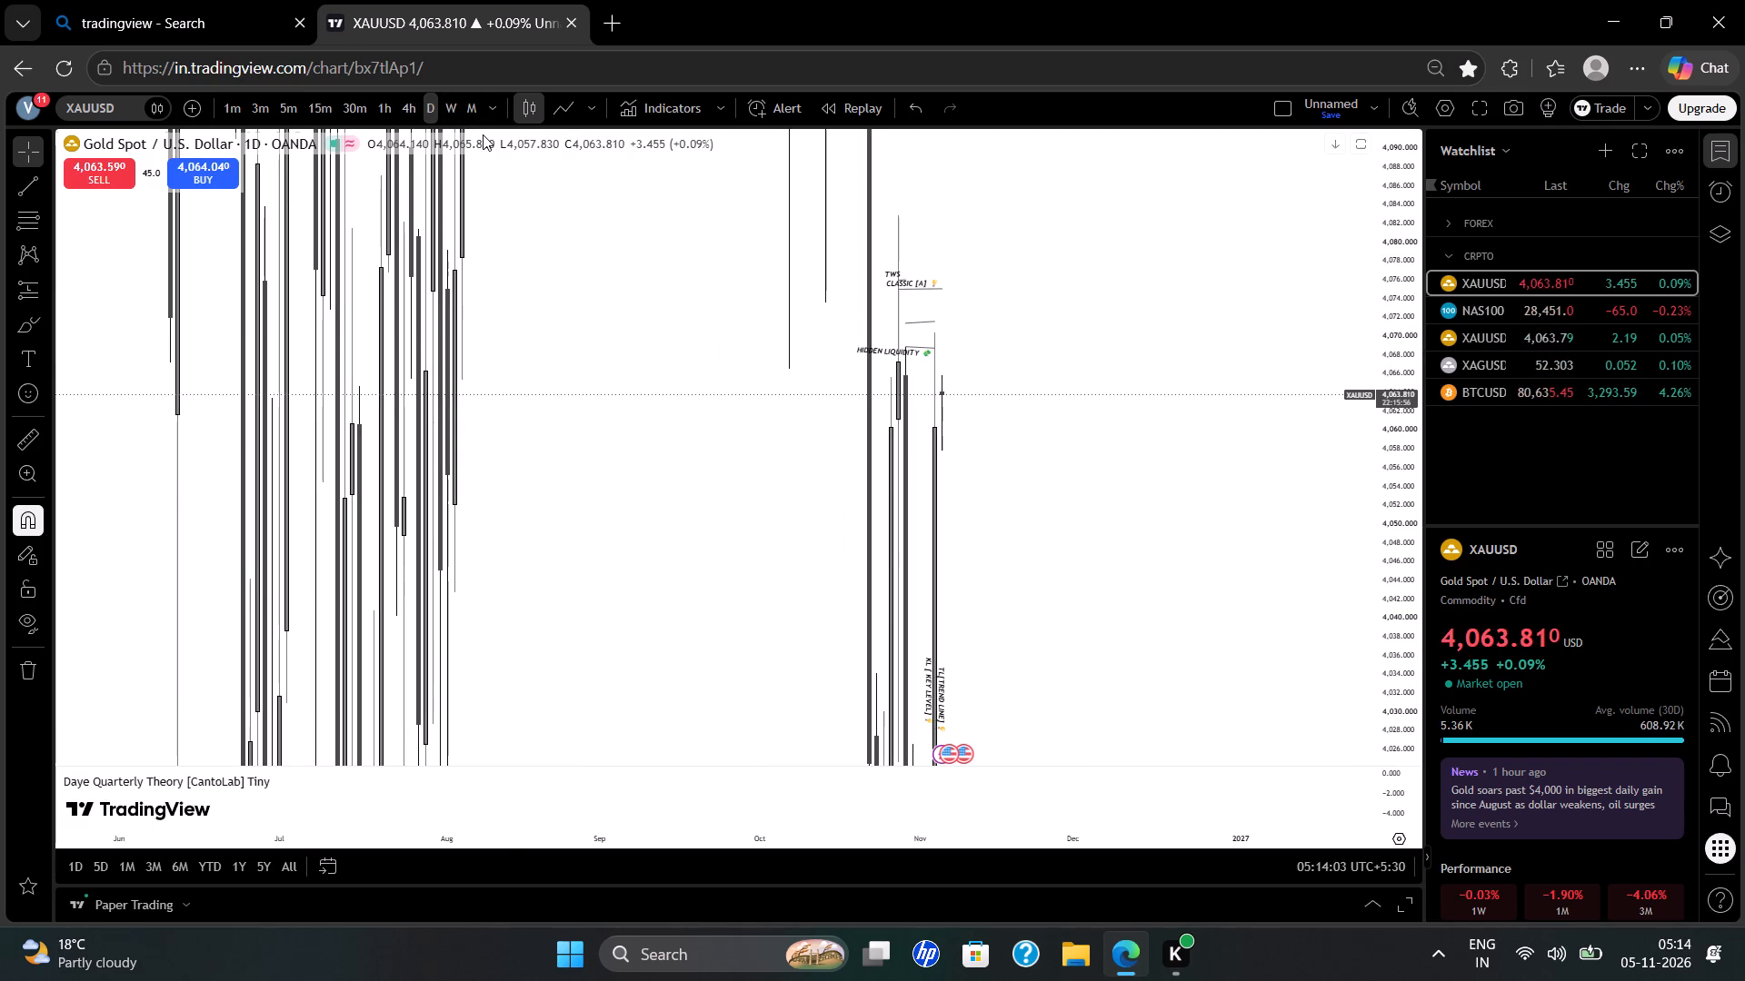
scroll(483, 134, up, 3)
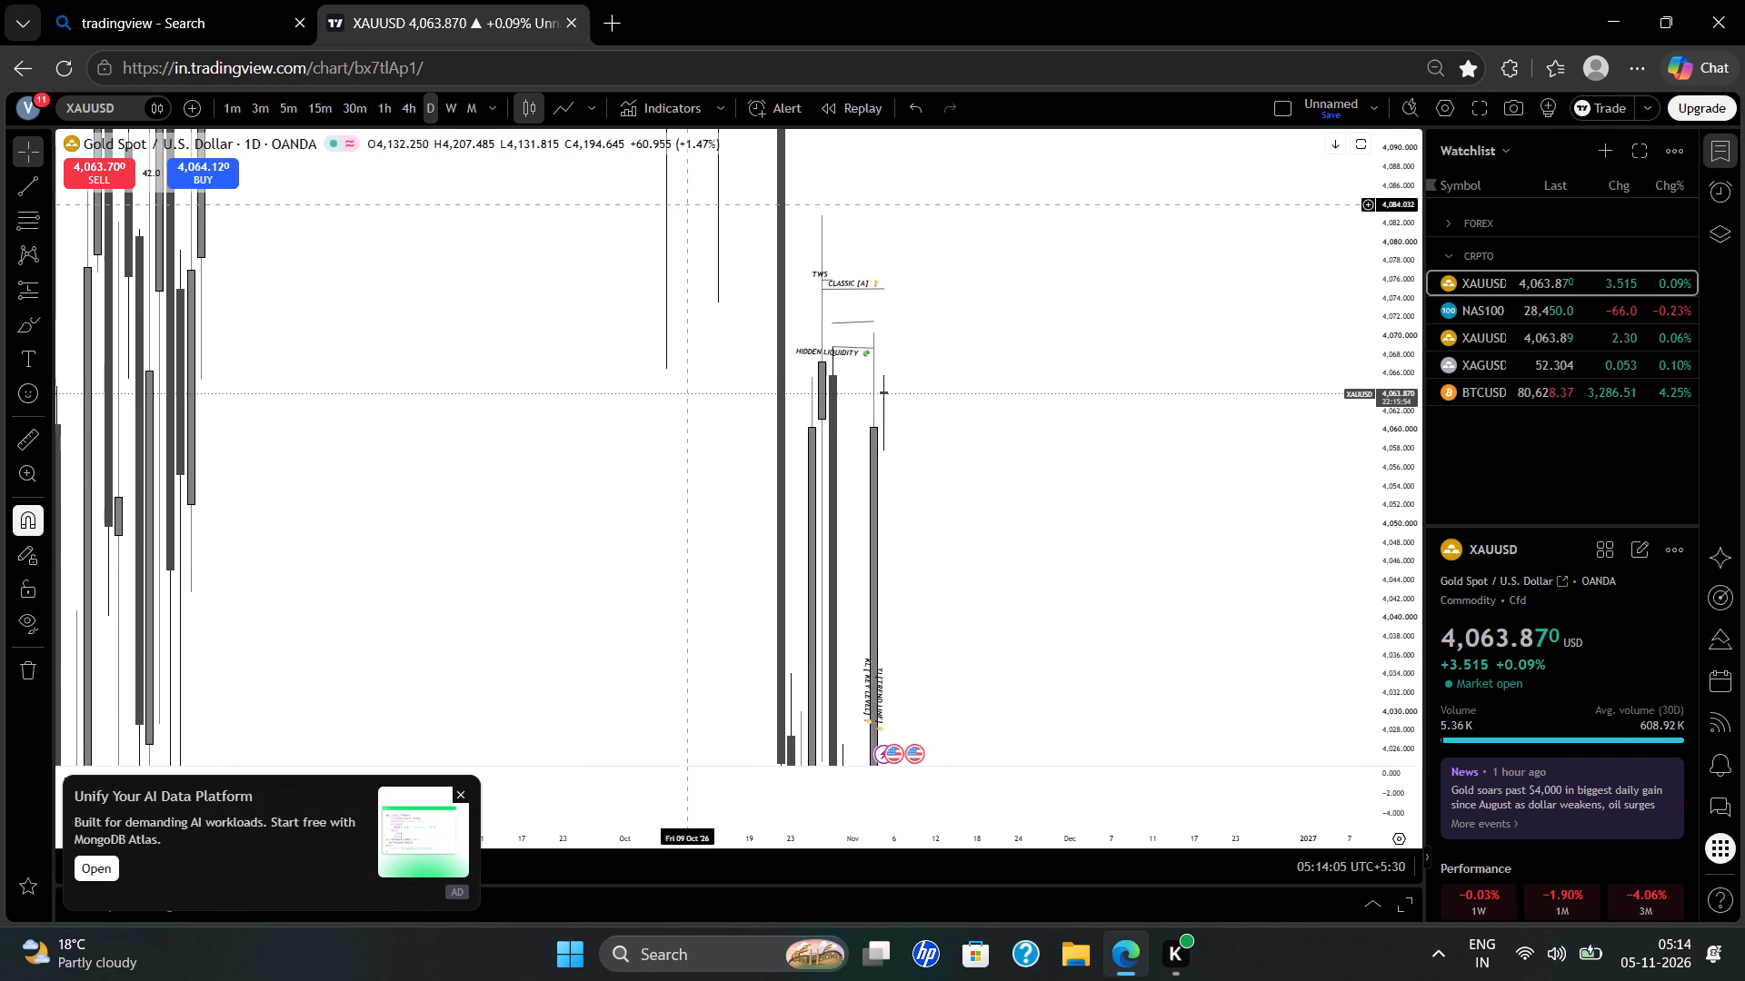
click(842, 322)
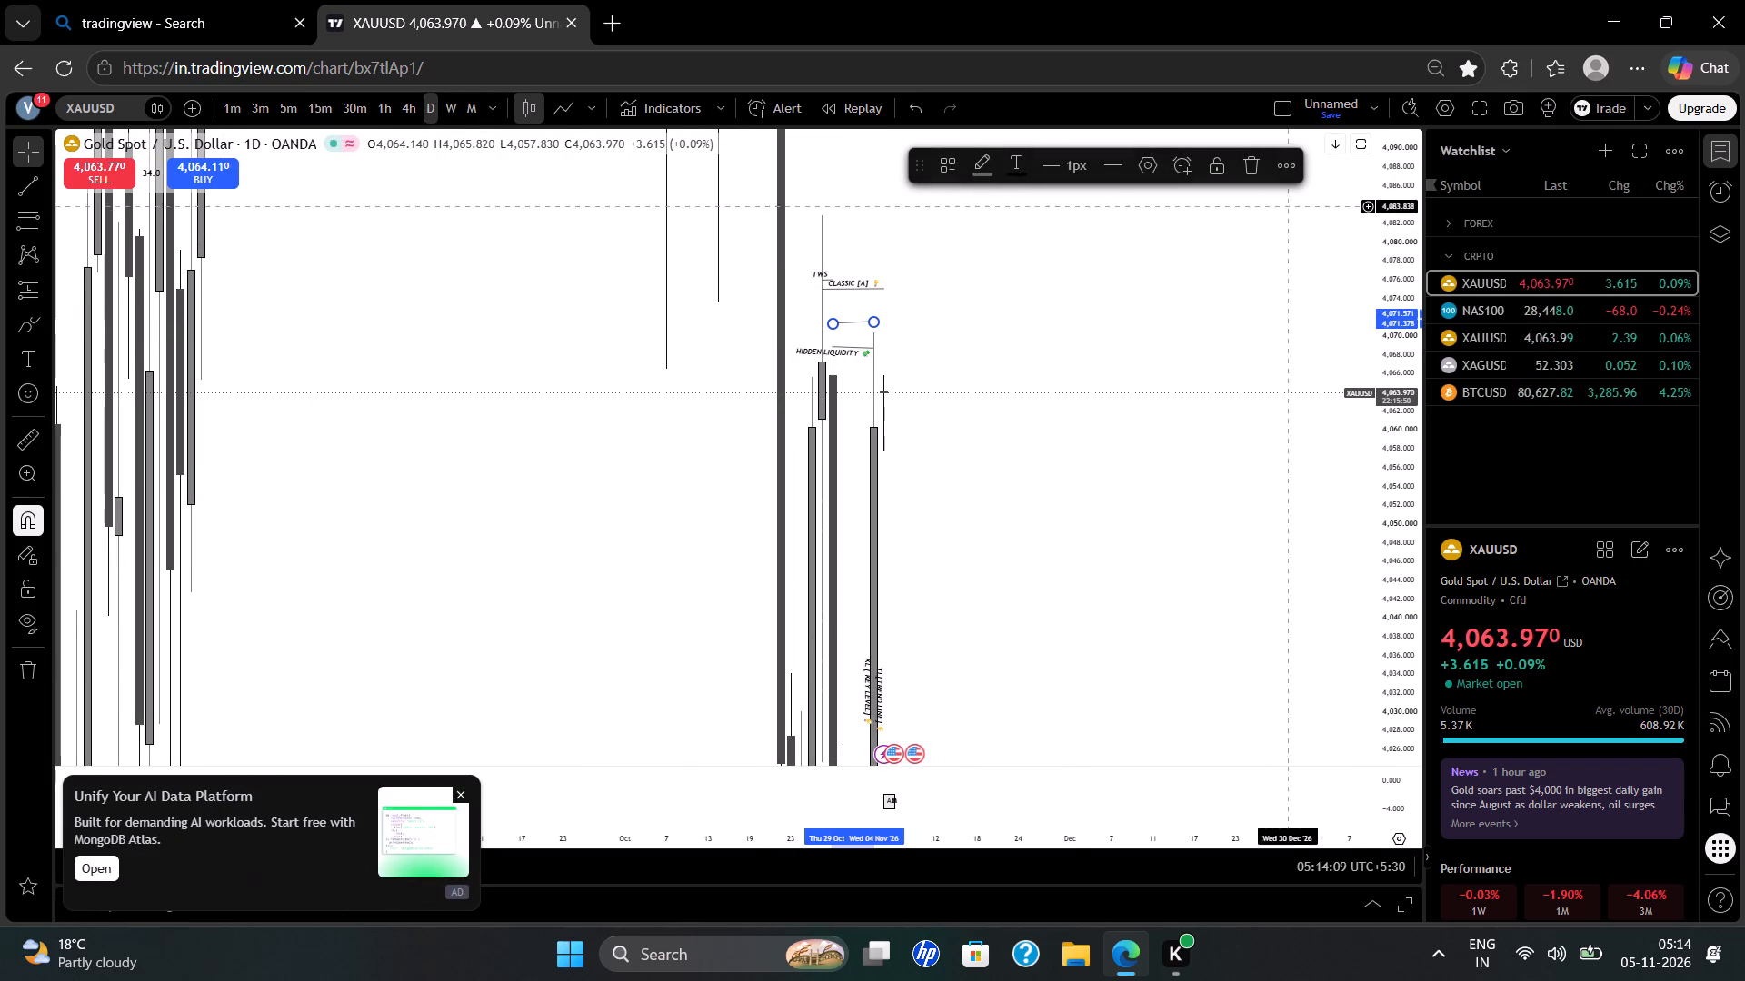
click(1243, 176)
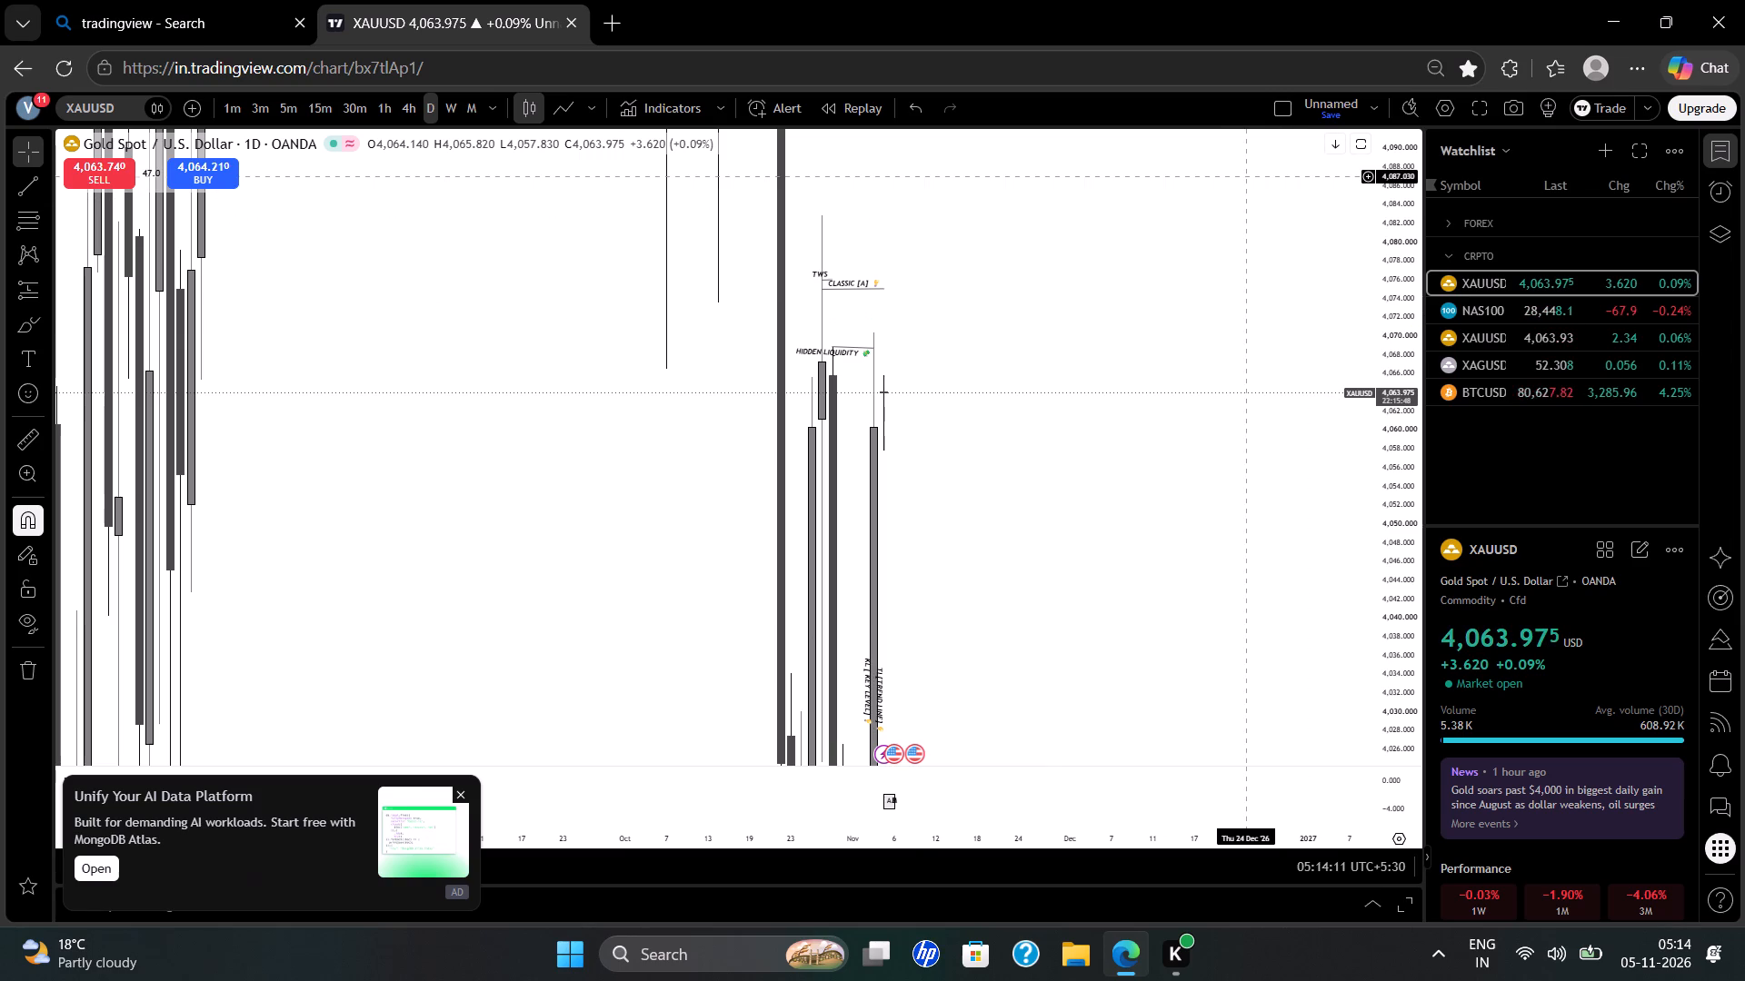
On the 15-minute chart, draw a nearly horizontal trend line from the 4 Nov 23:30 high, about 4,070.4, to 5 Nov 08:15.
click(362, 119)
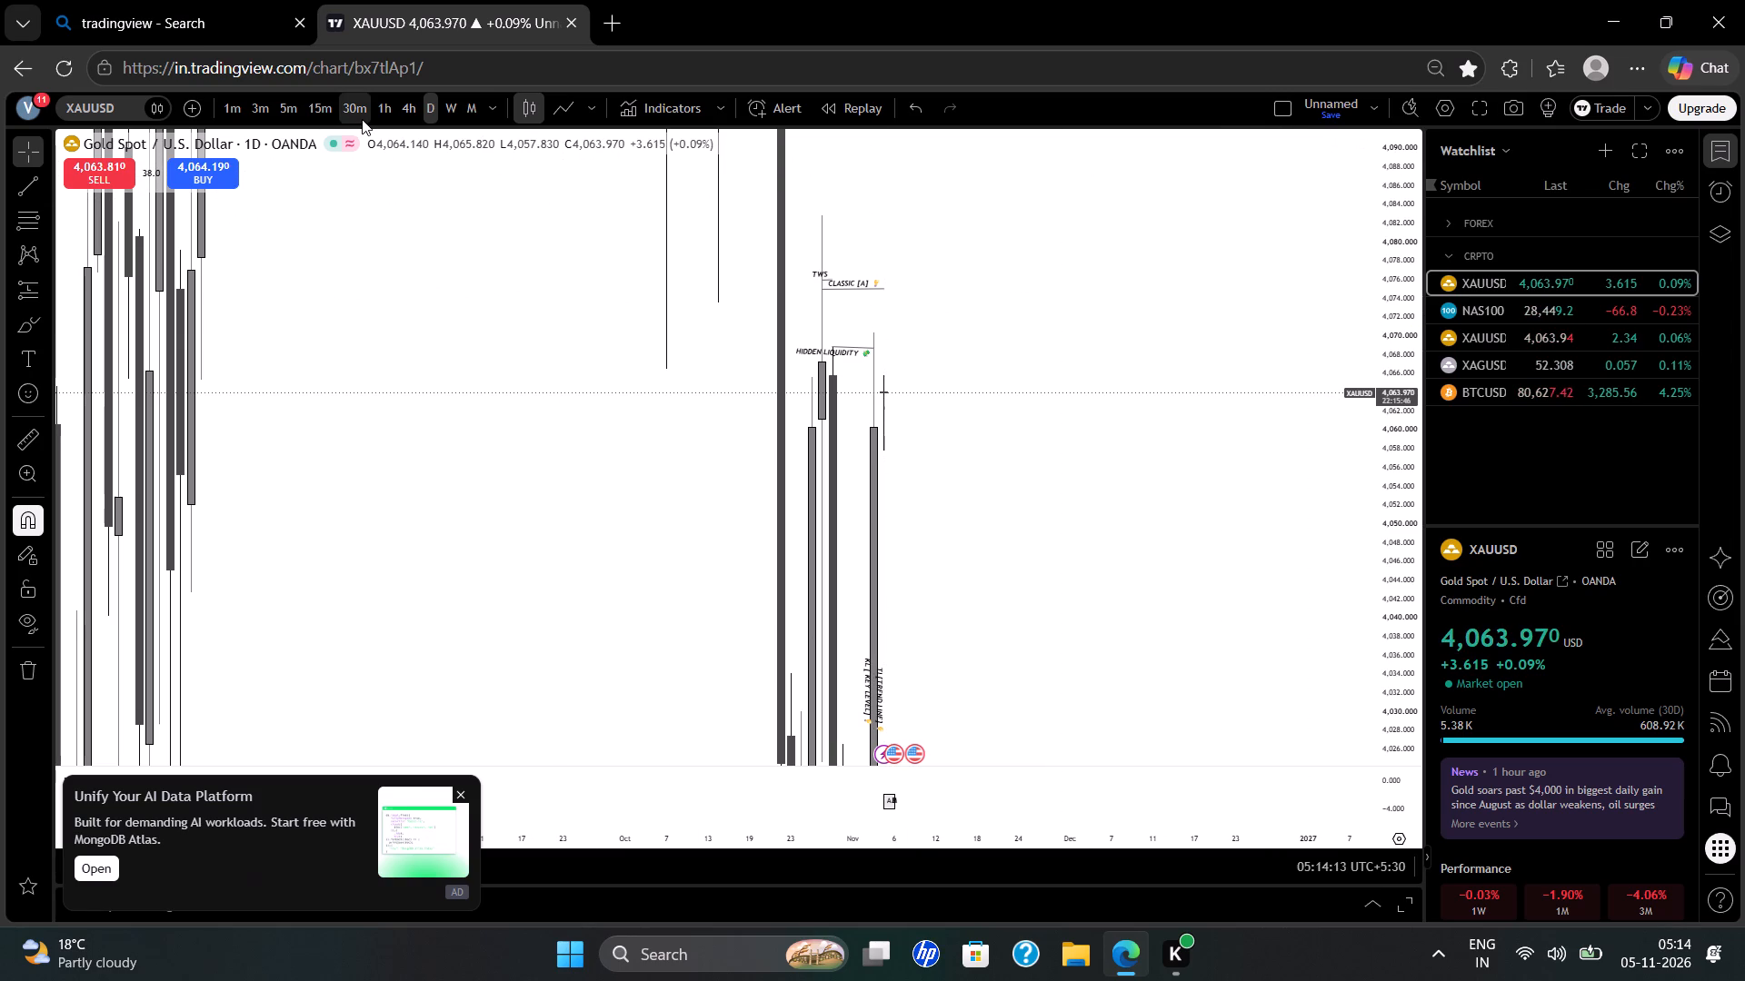
click(326, 109)
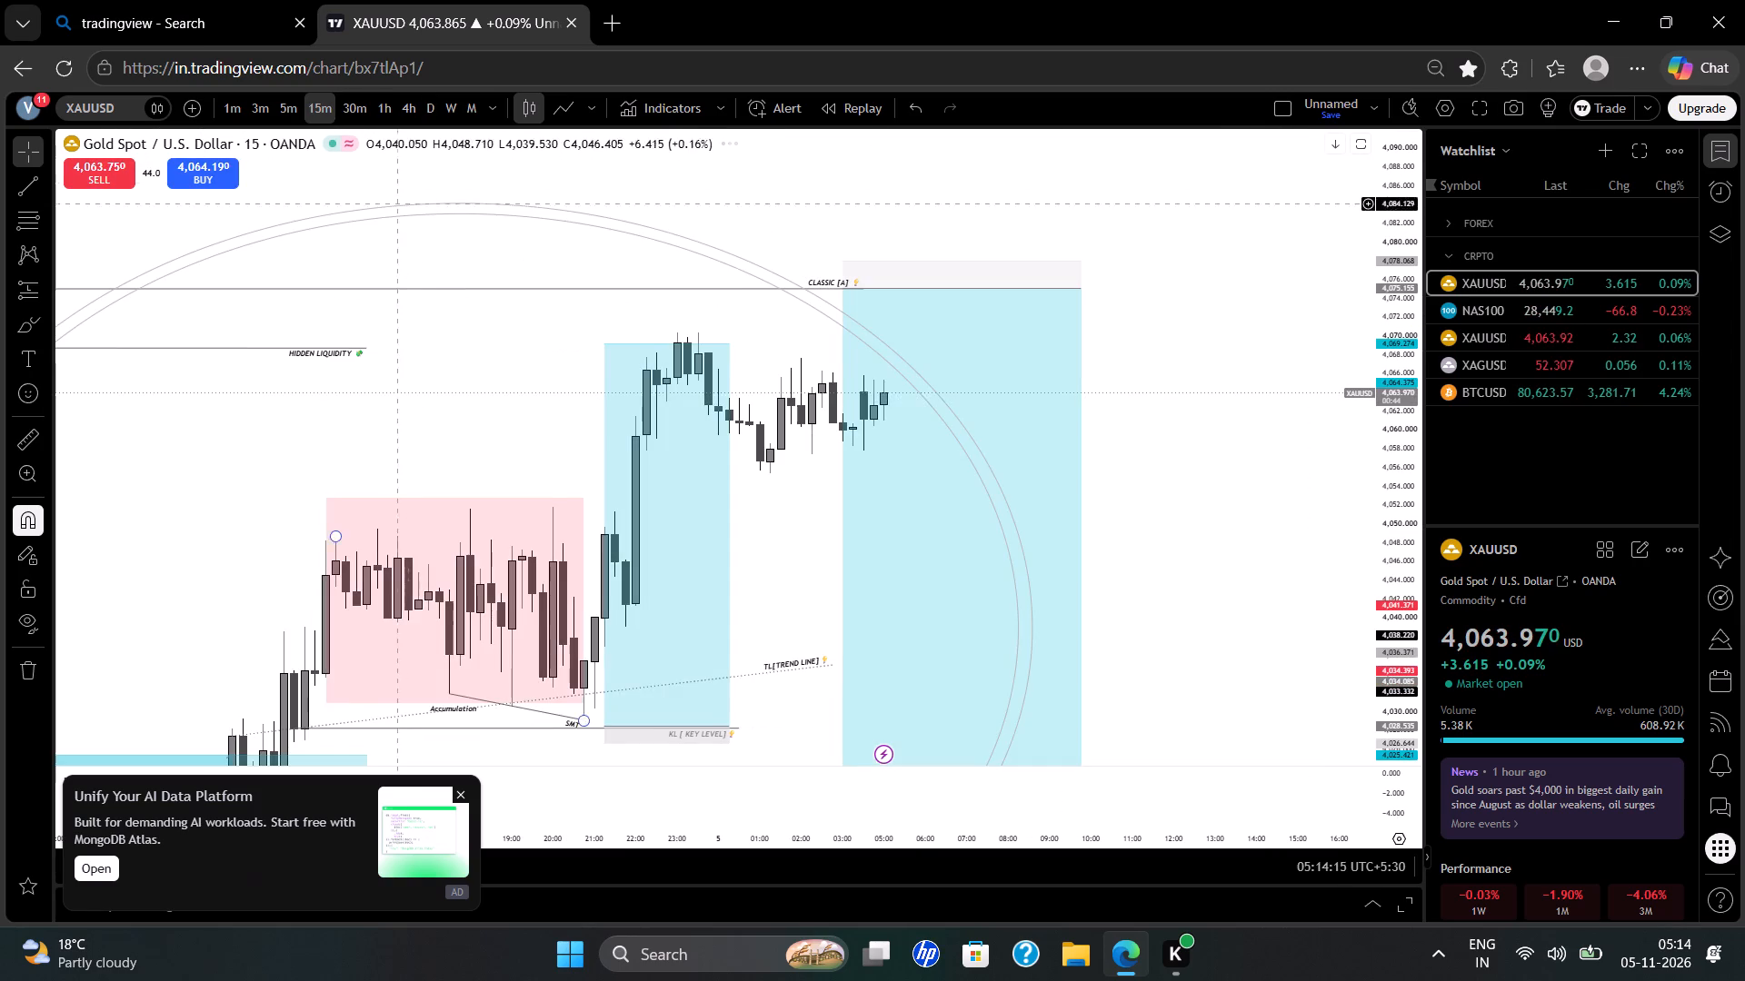
scroll(414, 262, down, 2)
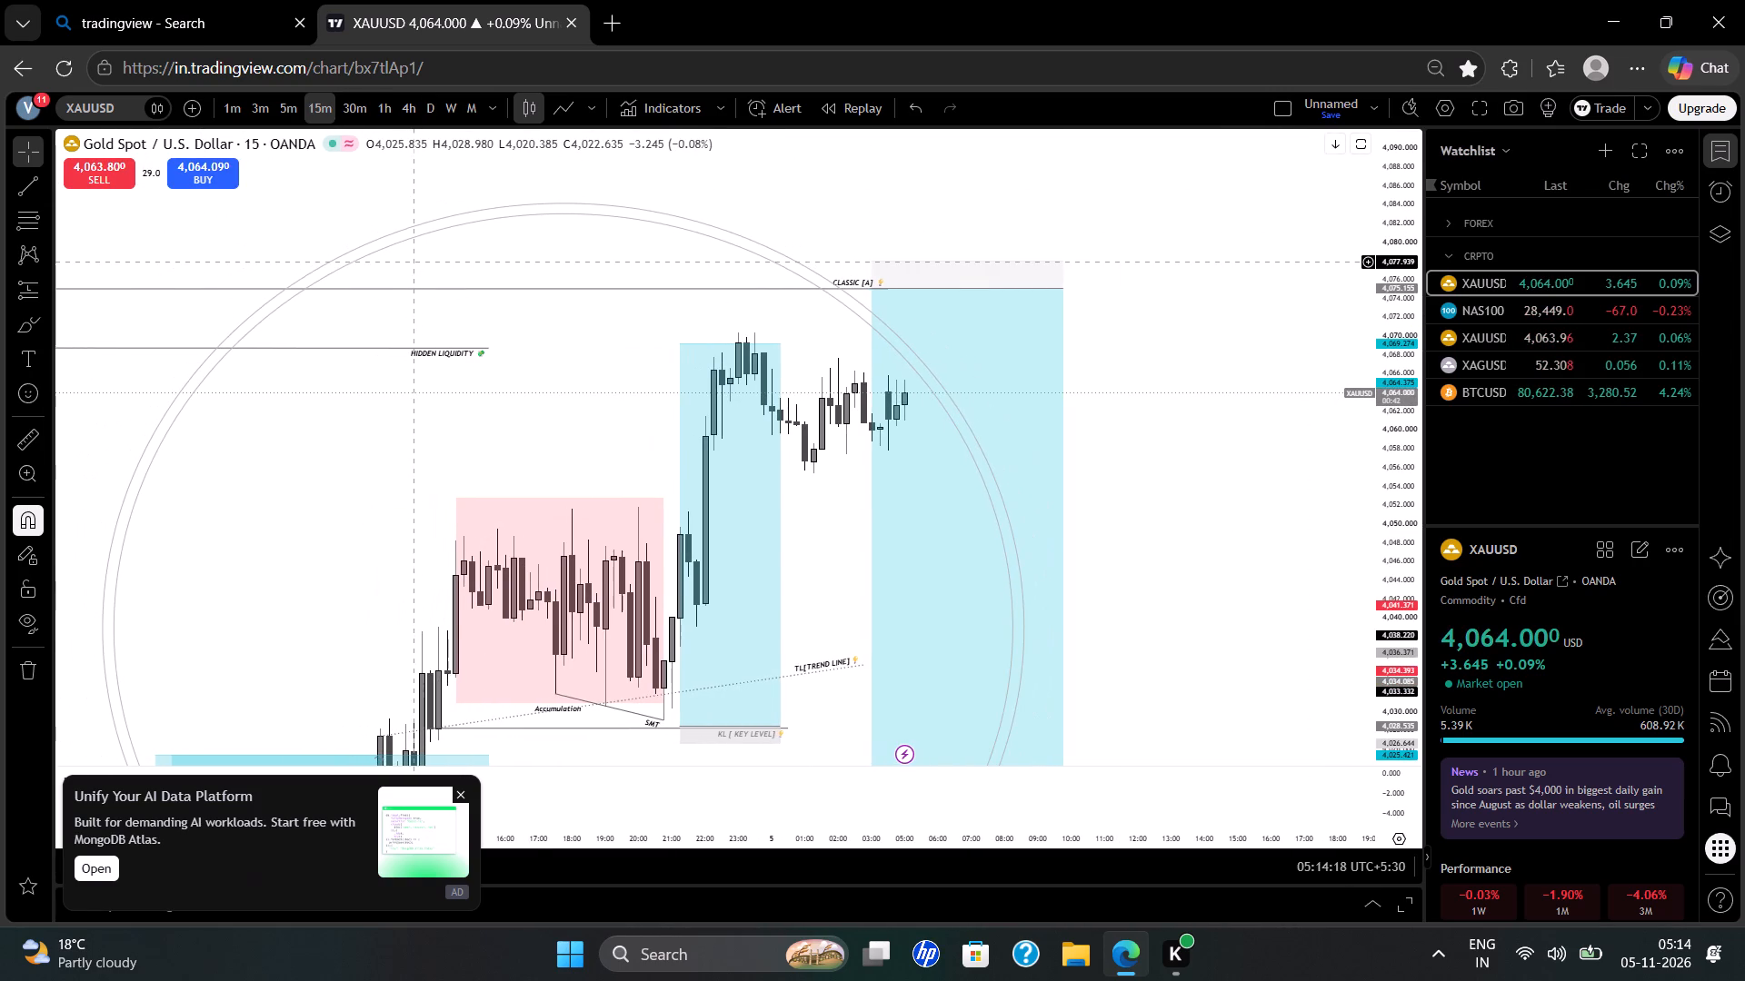
click(25, 173)
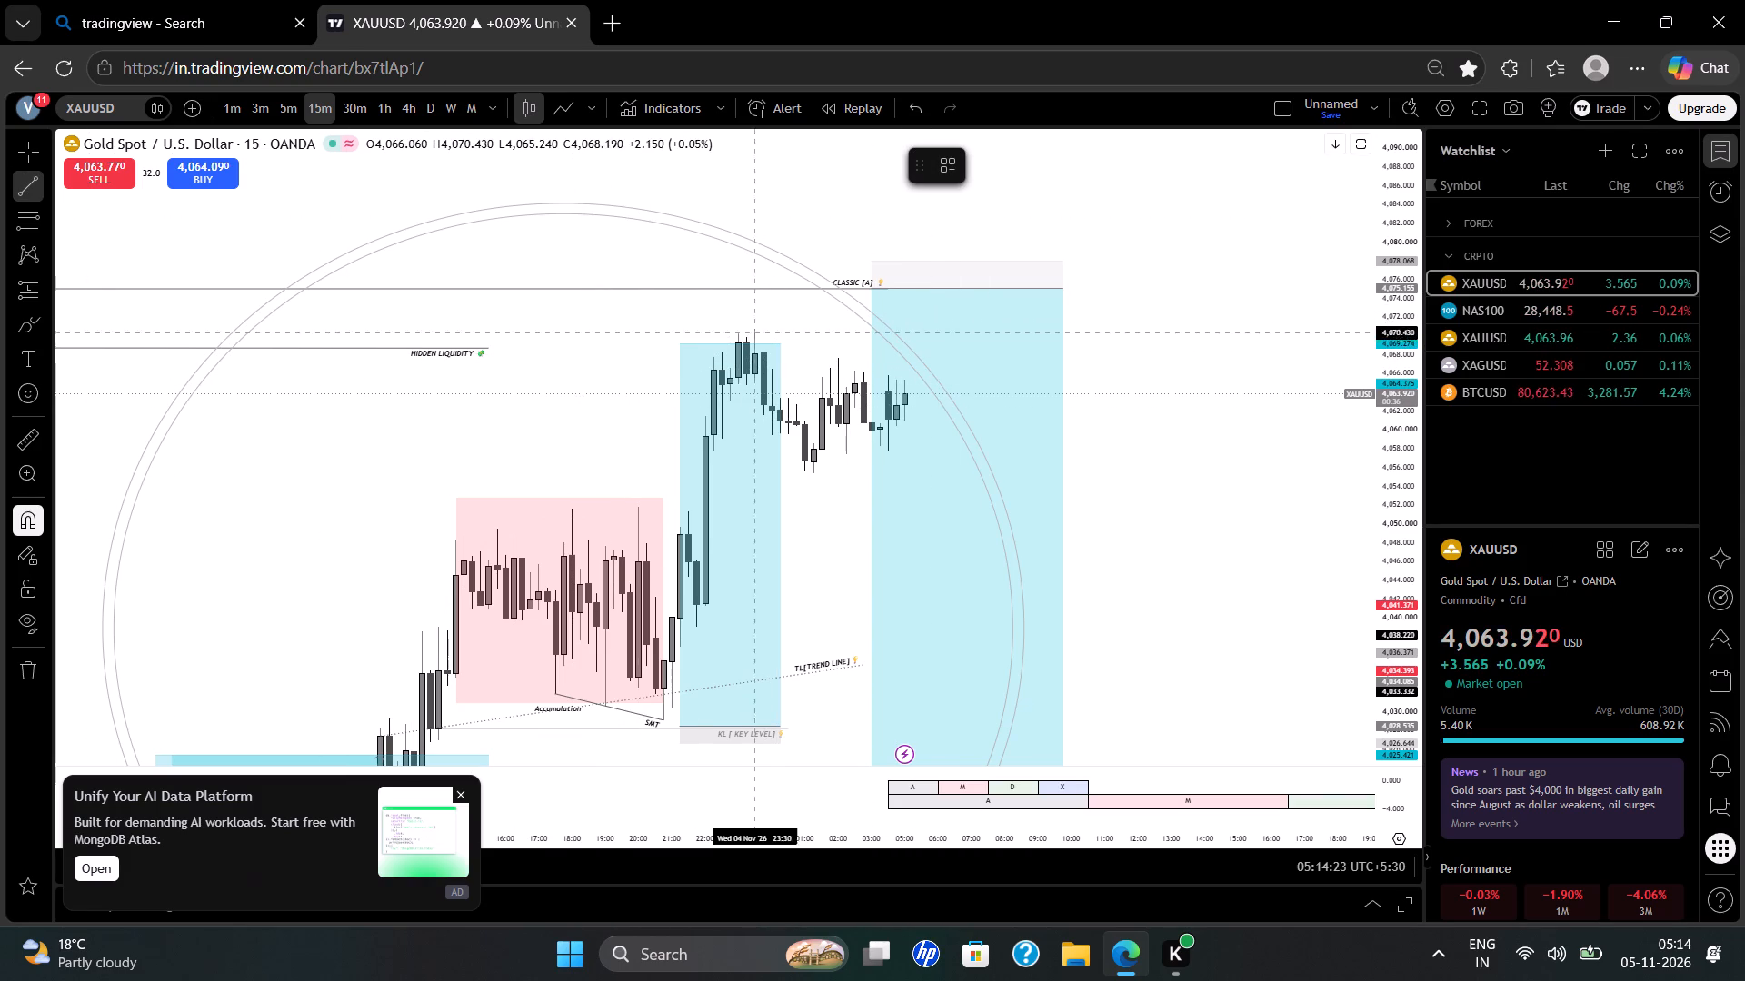
drag(759, 335, 863, 344)
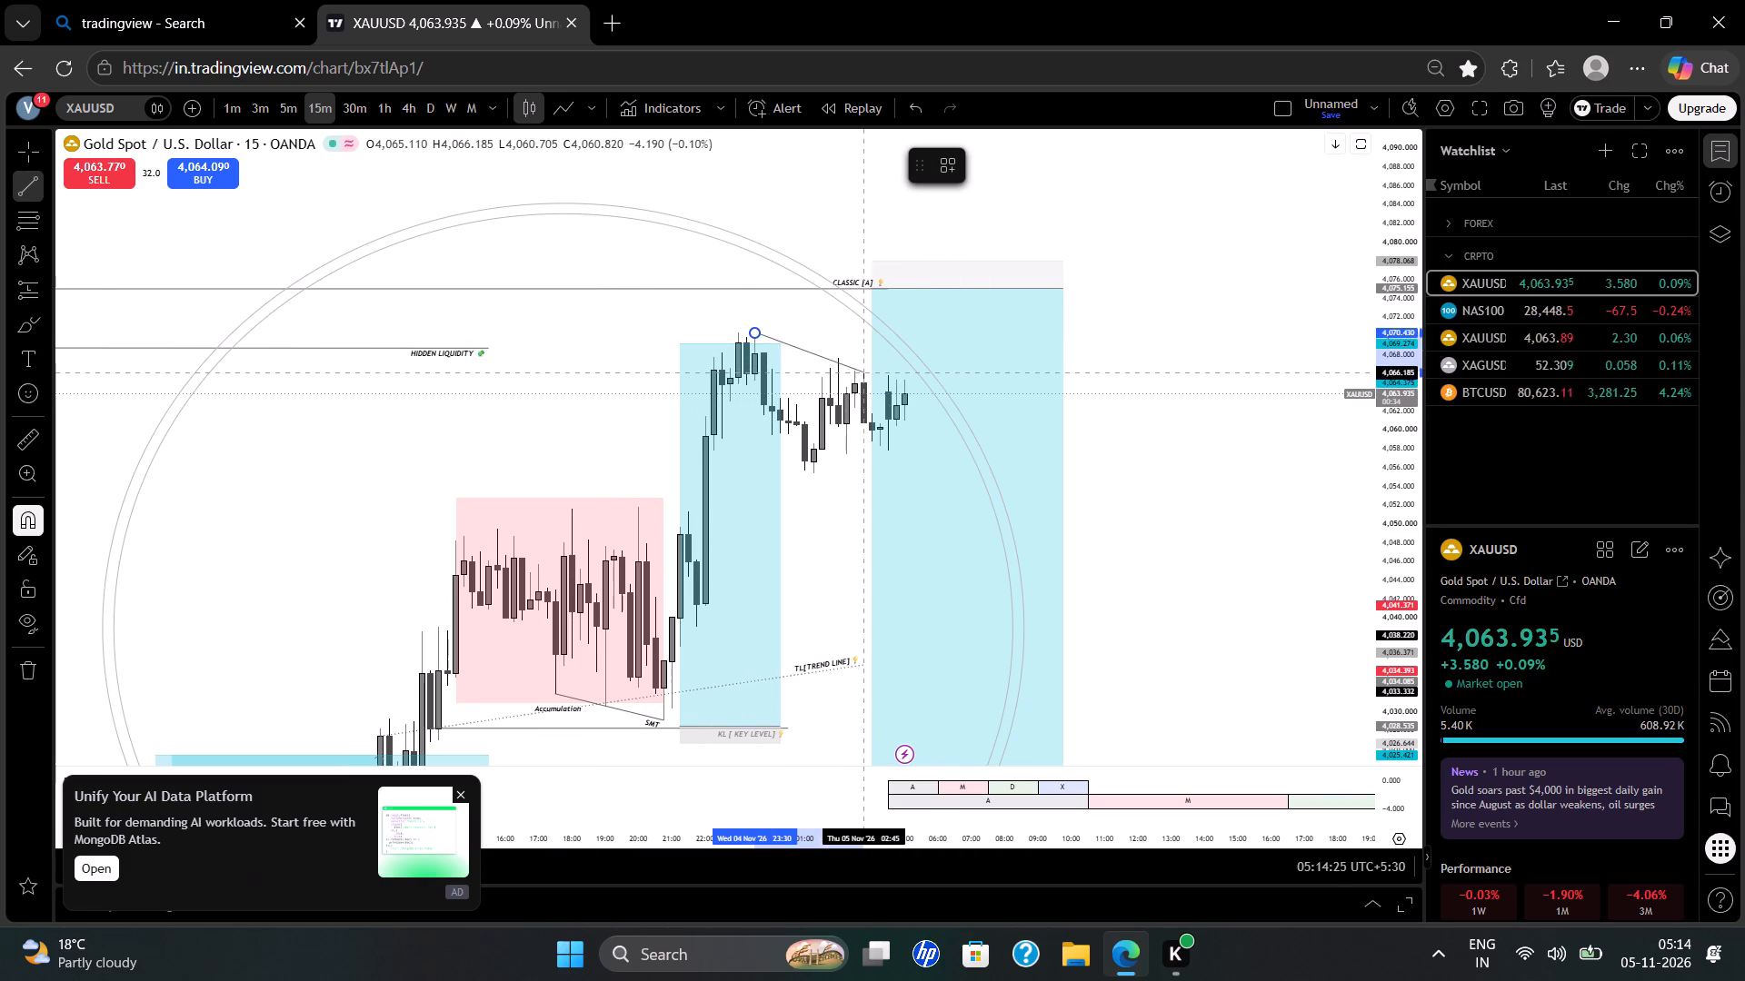
drag(863, 344, 897, 329)
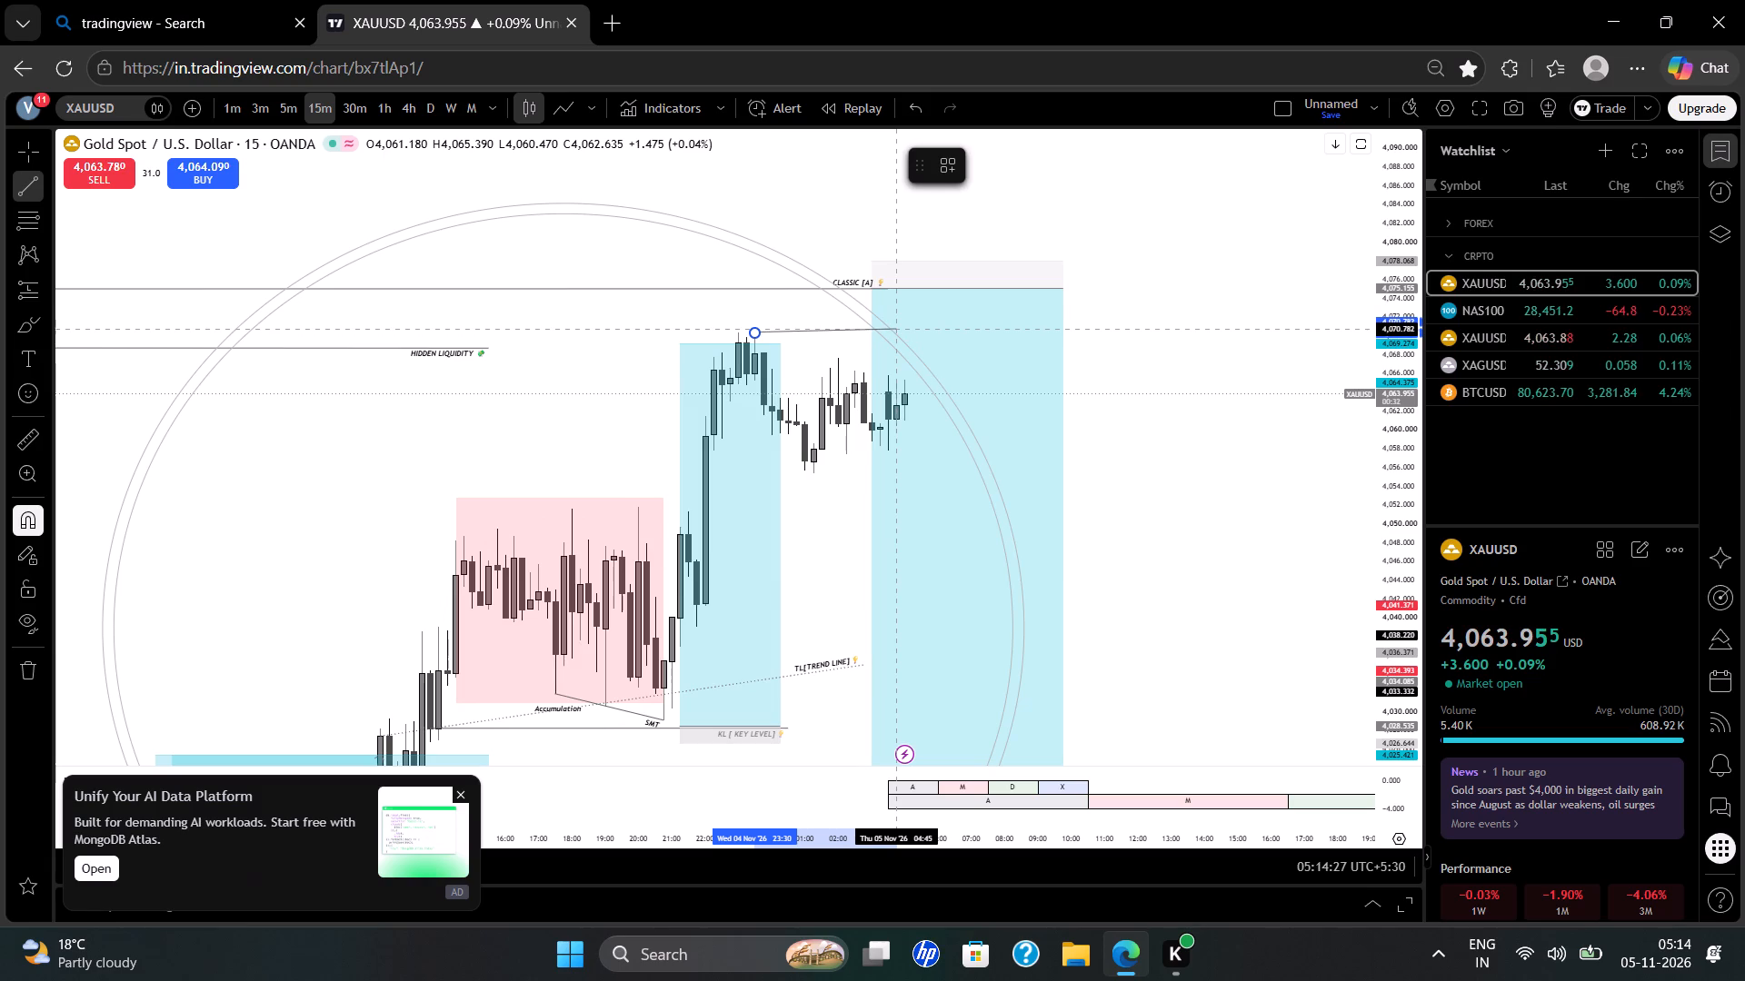
drag(897, 329, 871, 335)
click(871, 335)
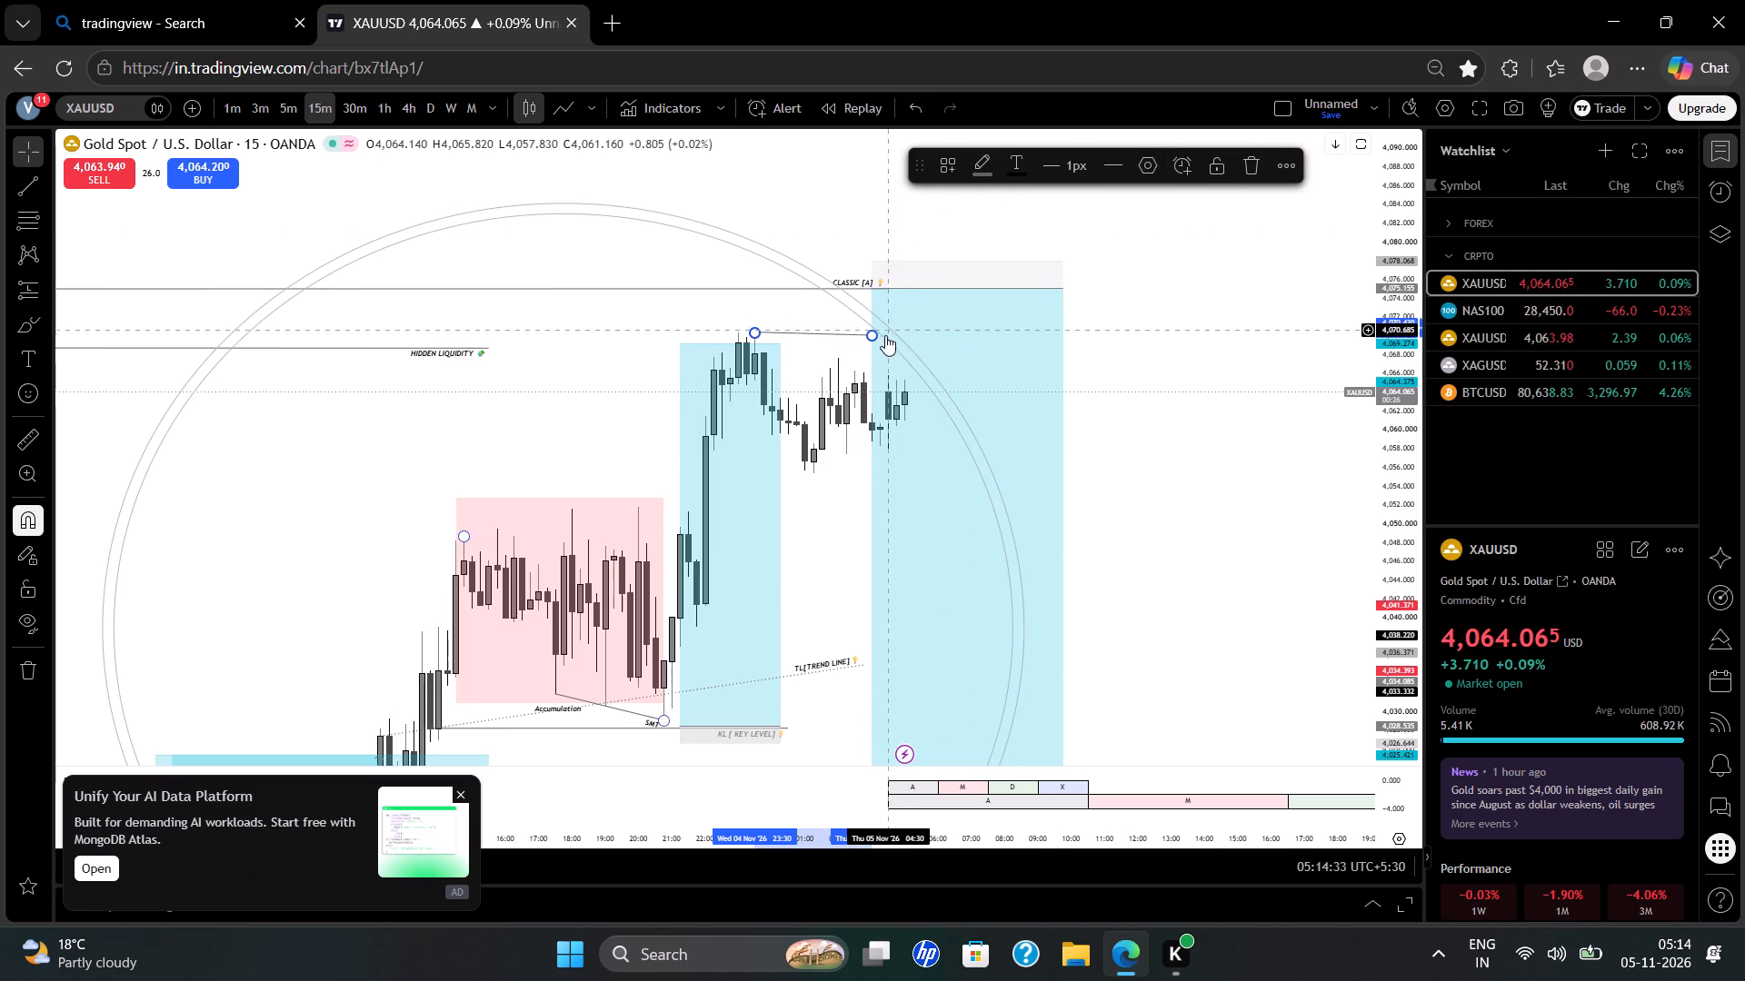
drag(874, 336, 851, 330)
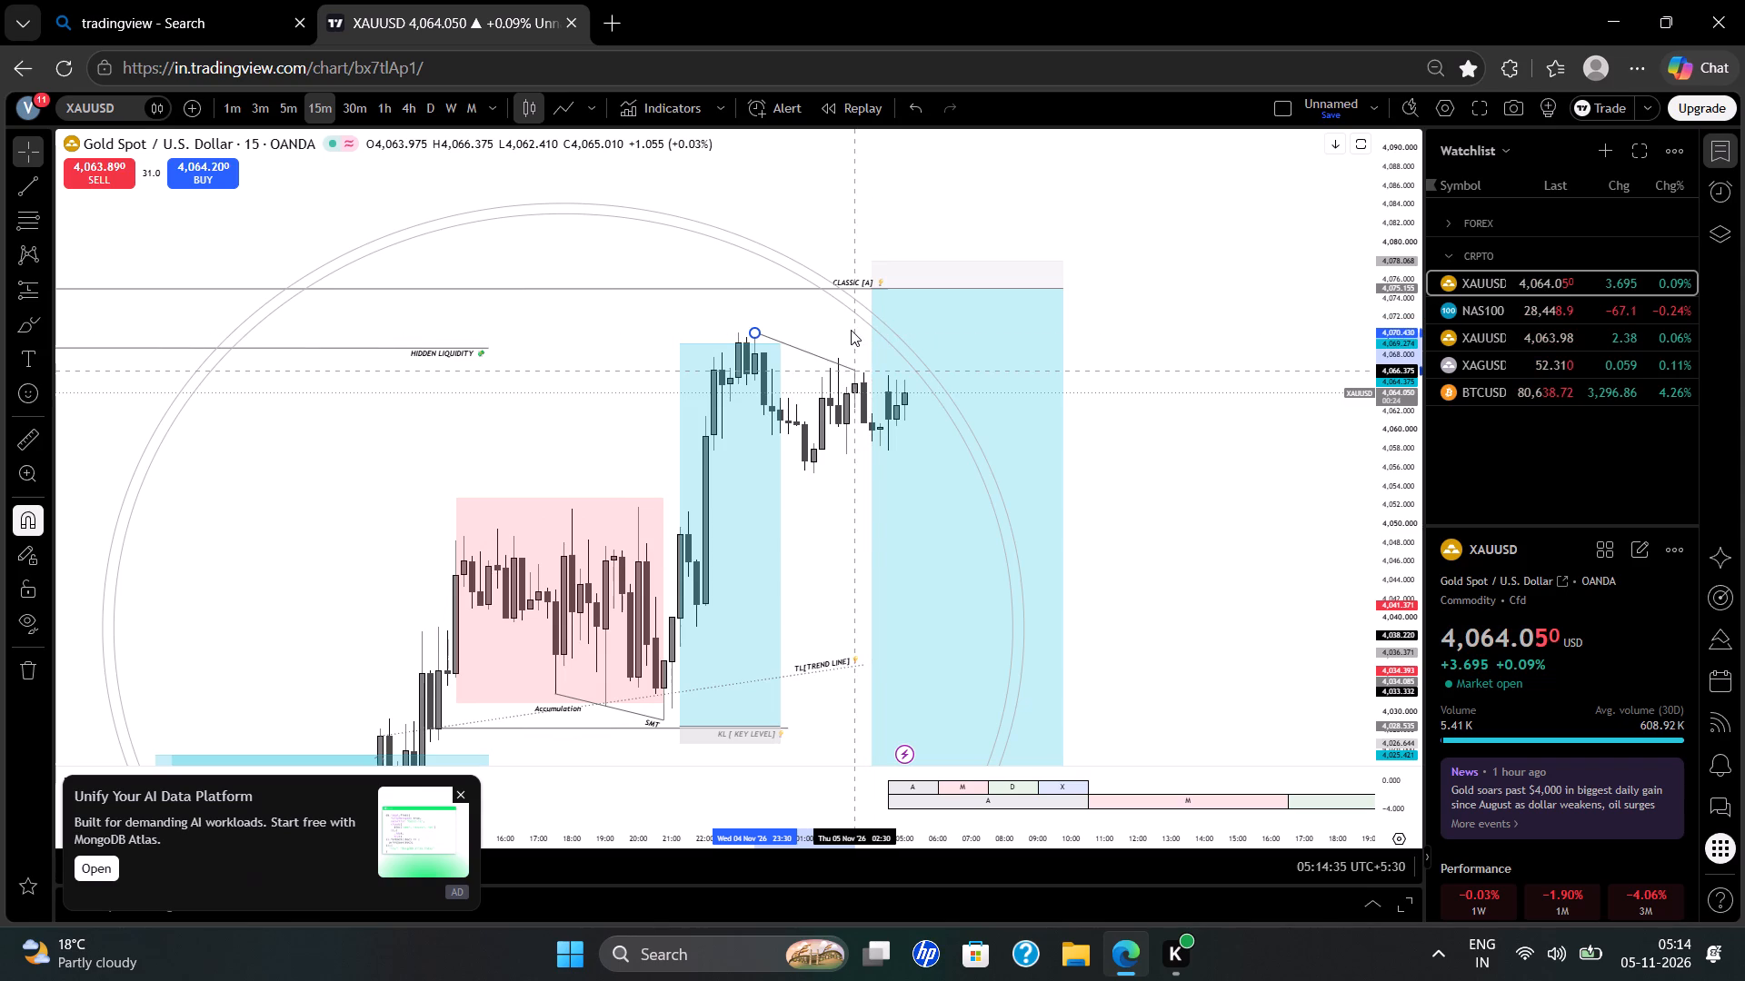
drag(851, 330, 1012, 332)
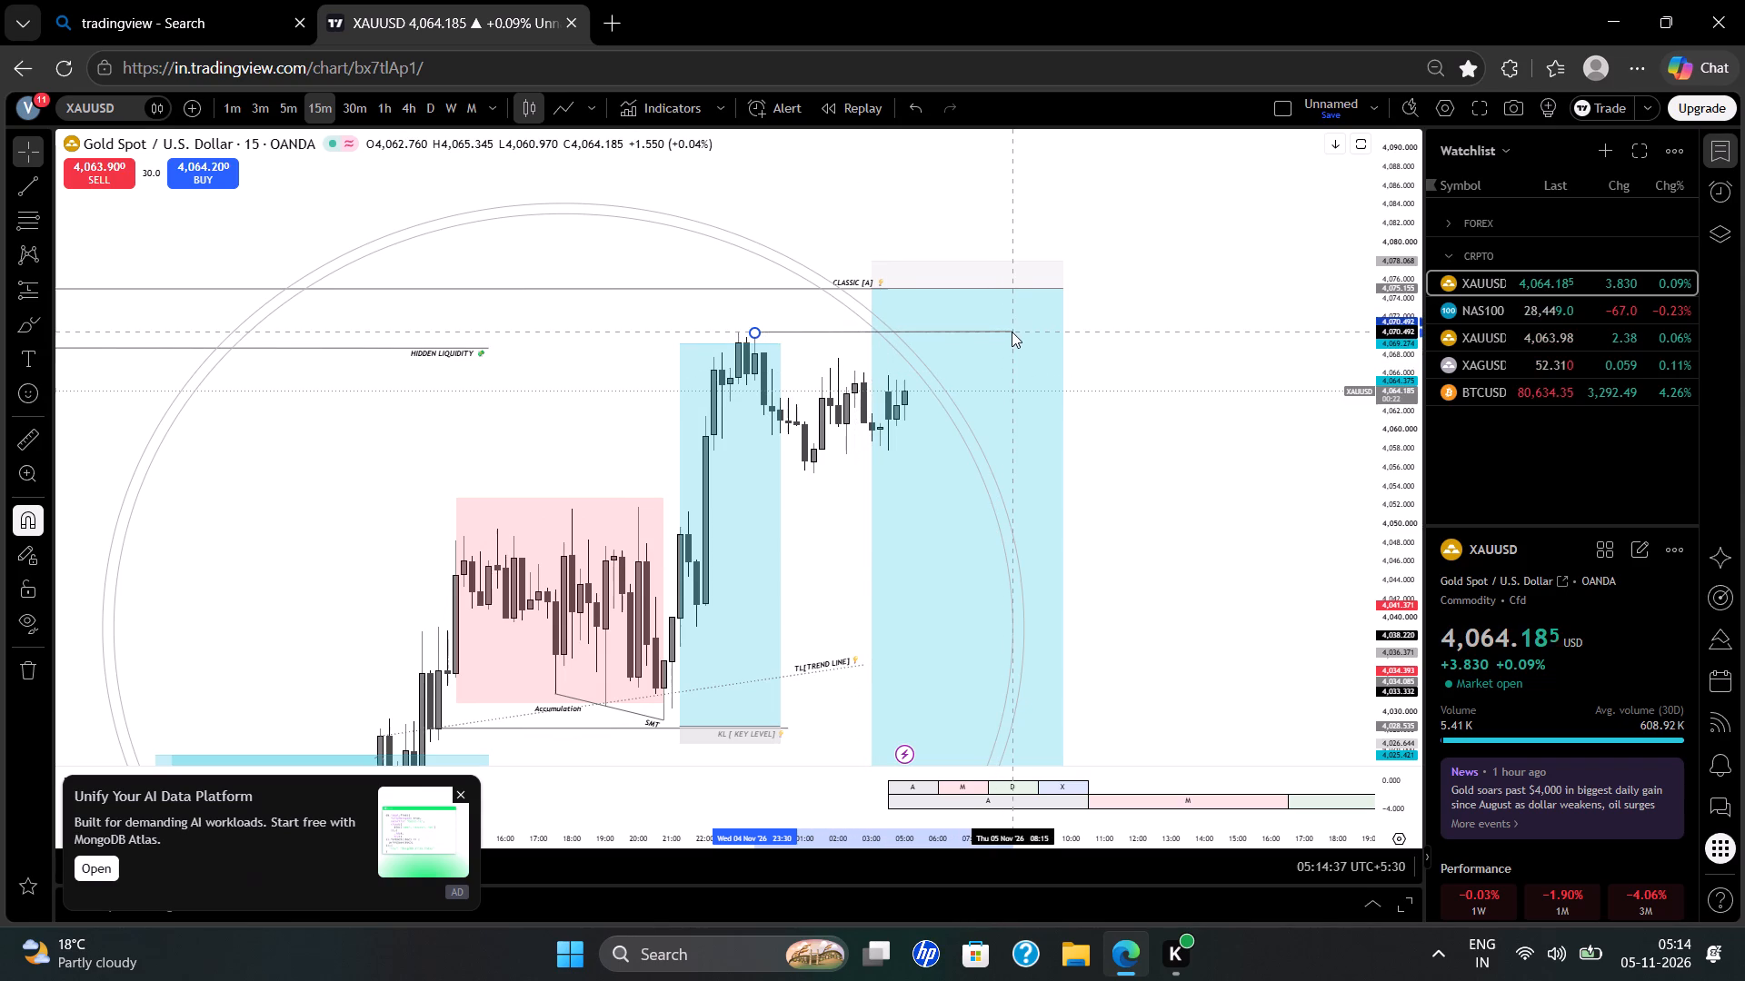
drag(1012, 332, 1012, 332)
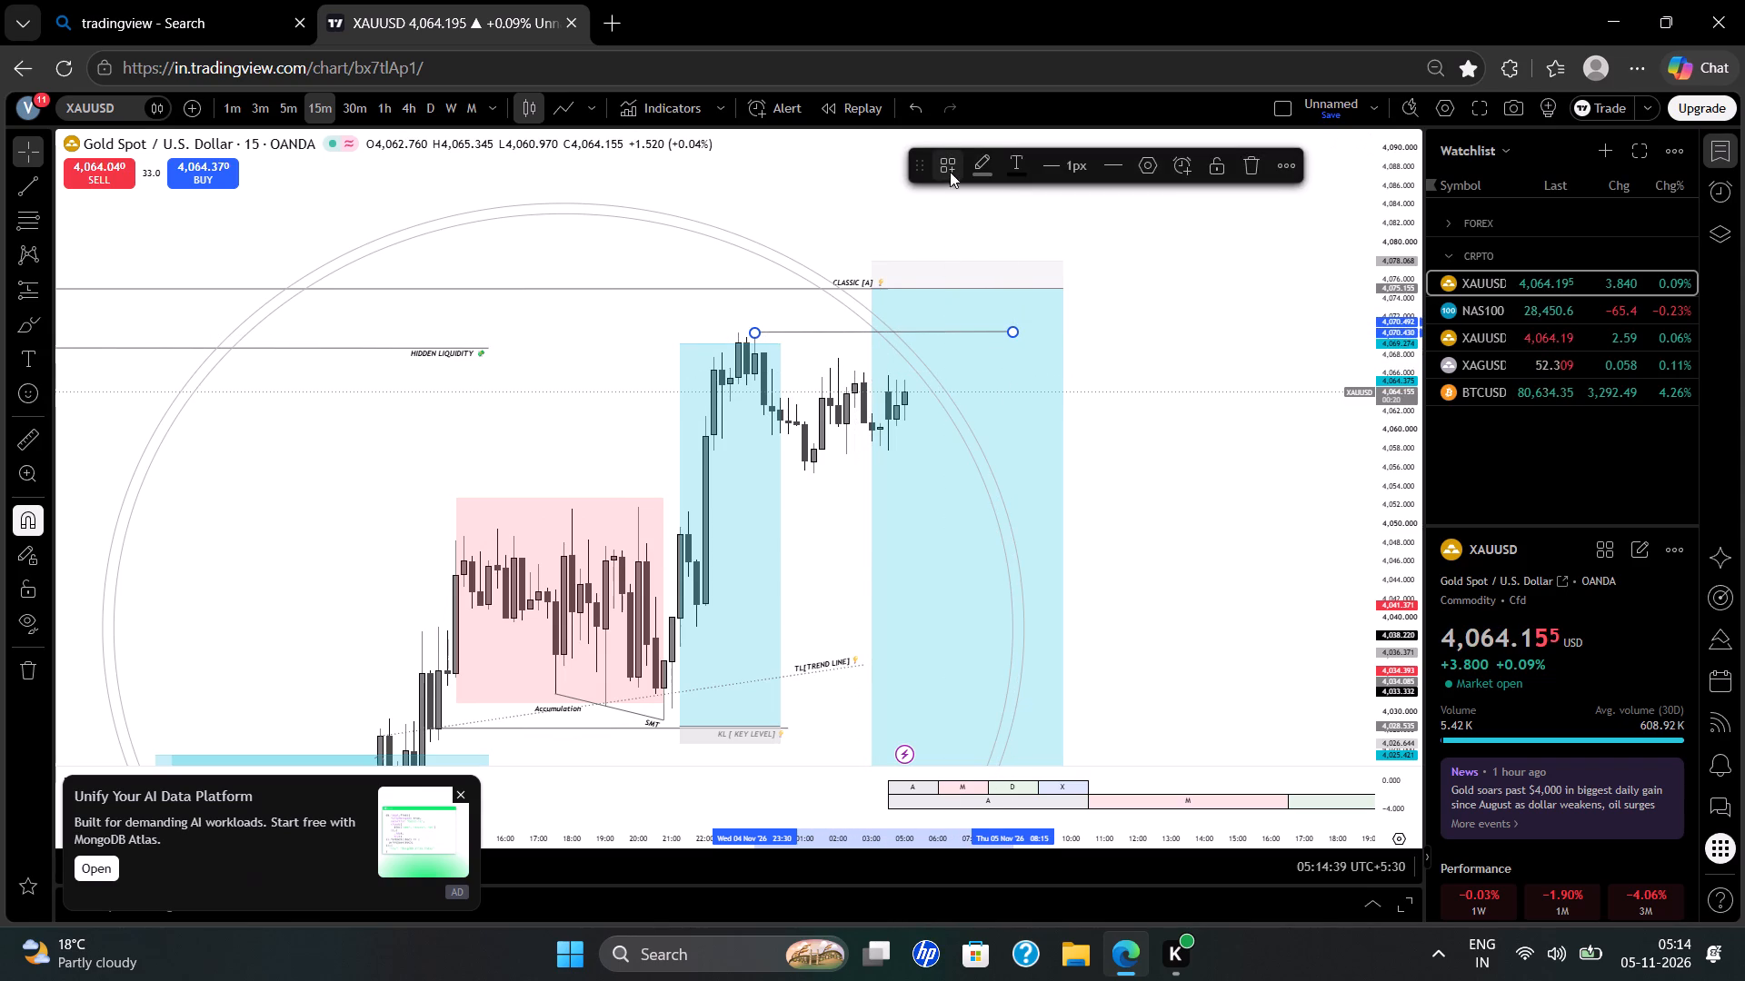
Apply the INDUSMENT drawing template to the new trend line and shorten its far end to 5 Nov 05:15, keeping it level.
click(956, 182)
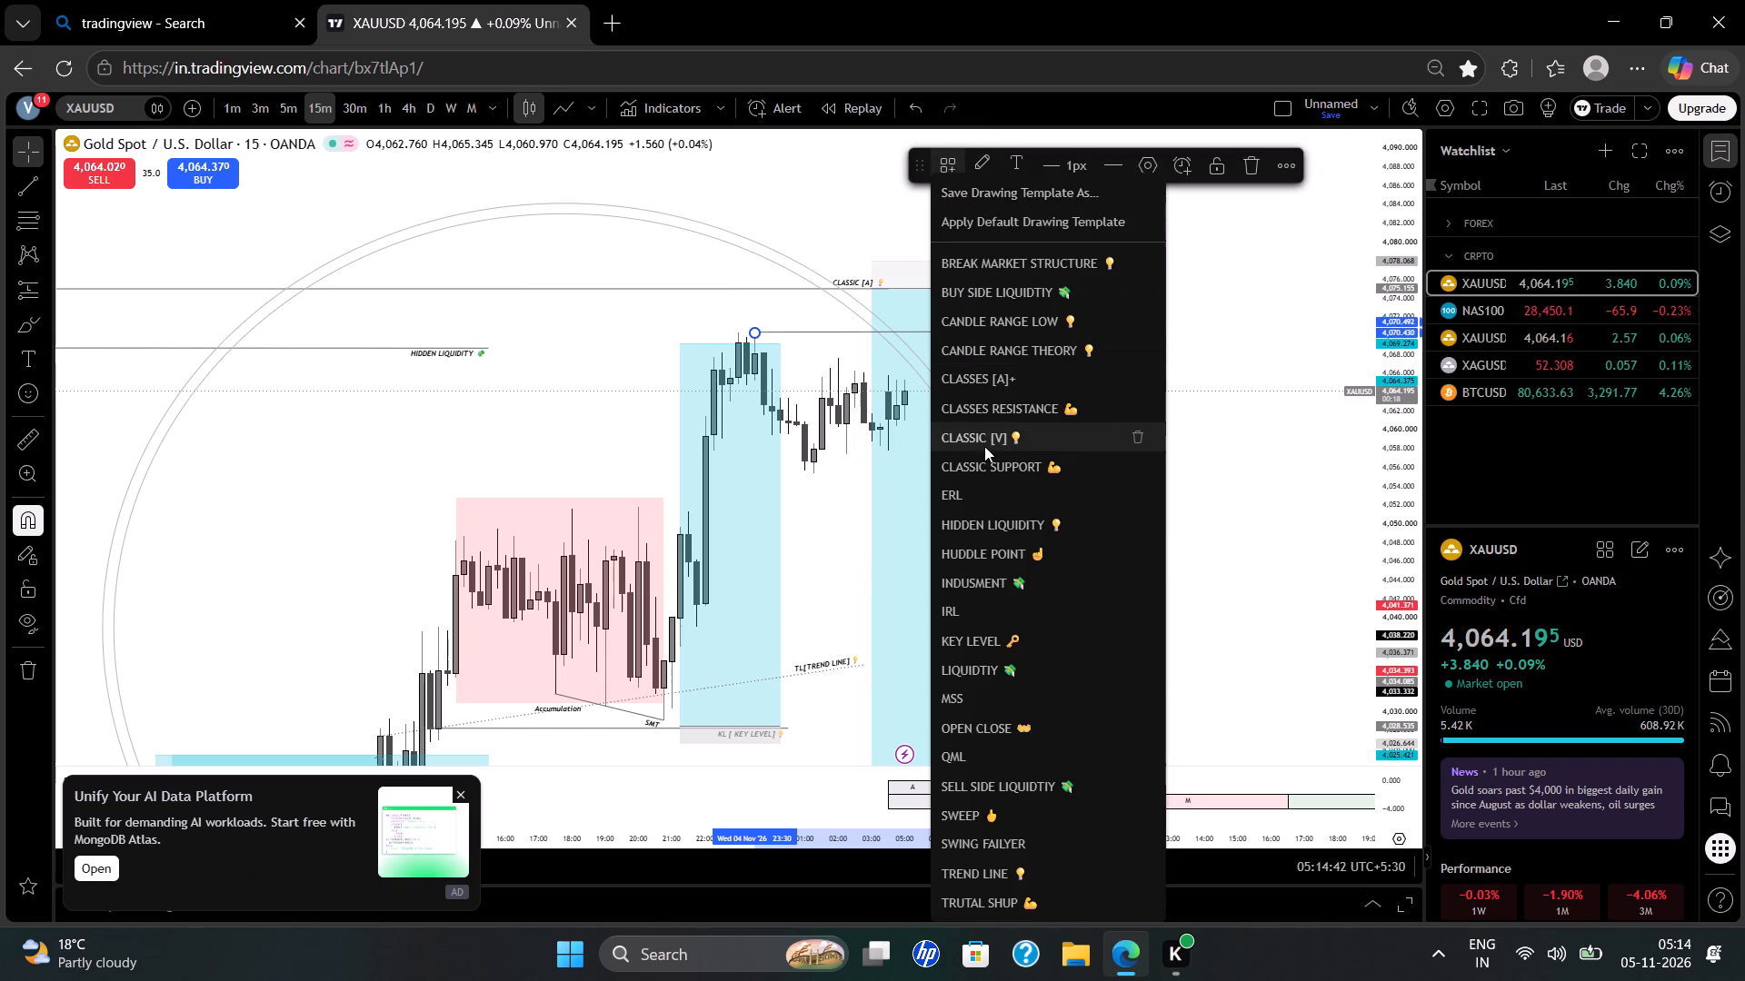
click(980, 577)
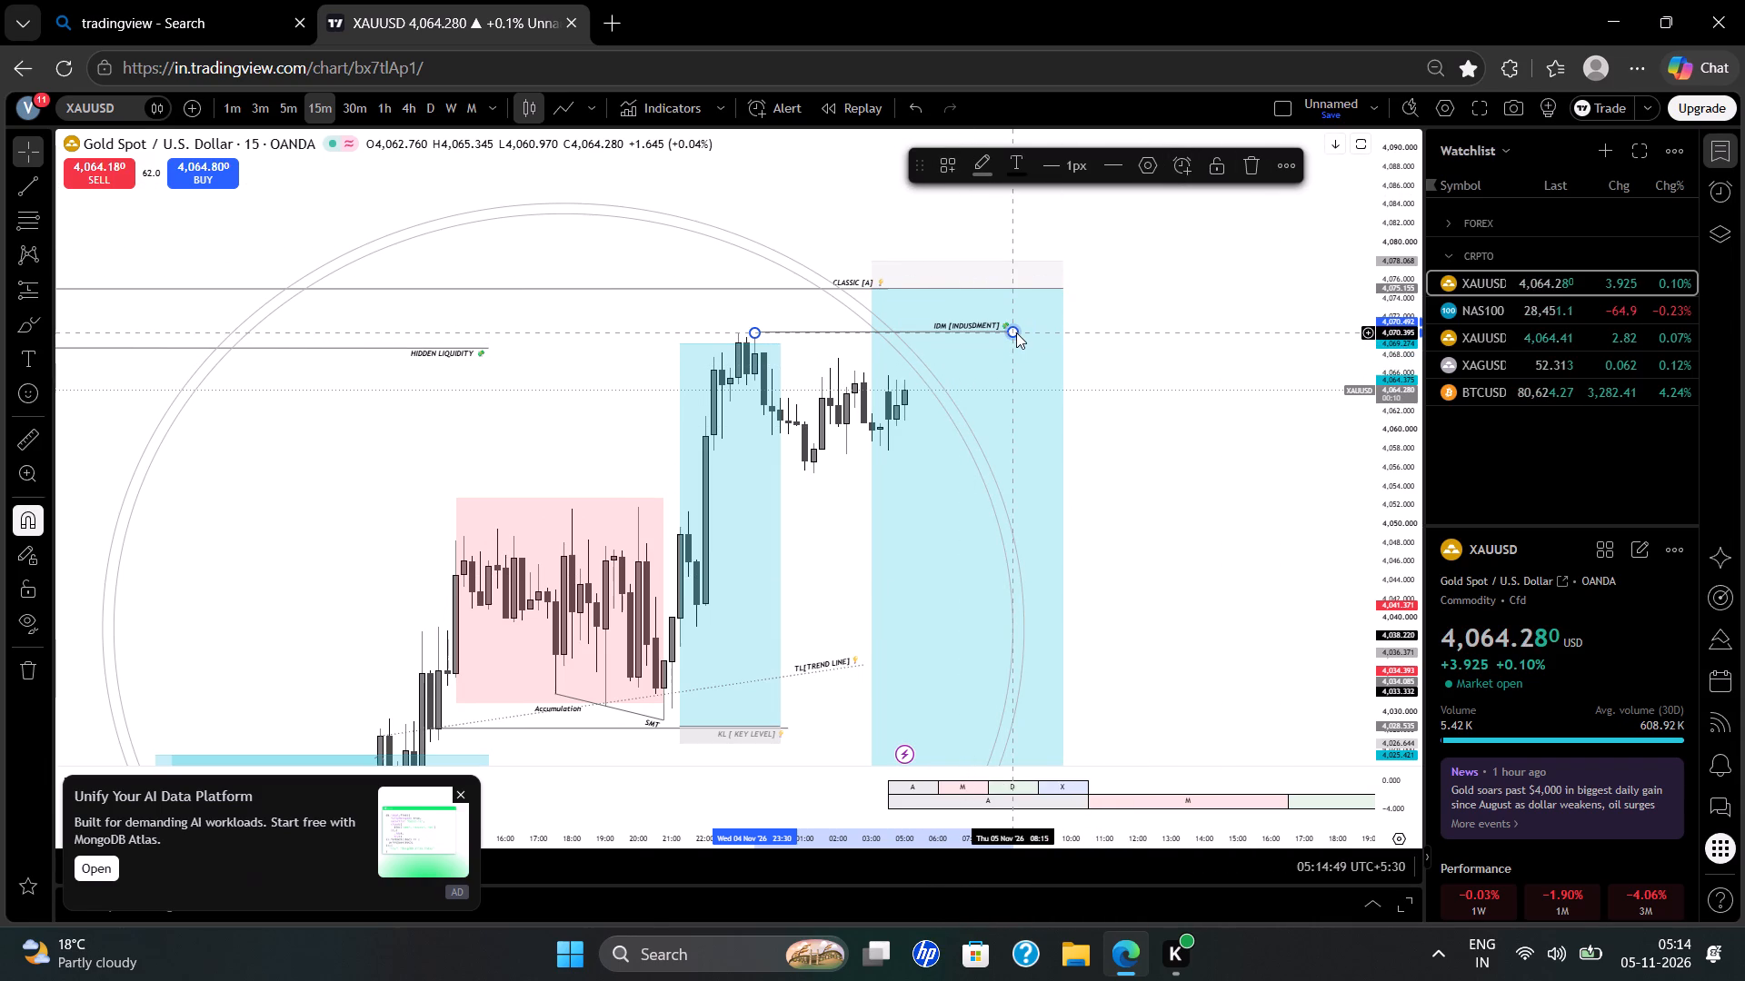
drag(1016, 332, 912, 326)
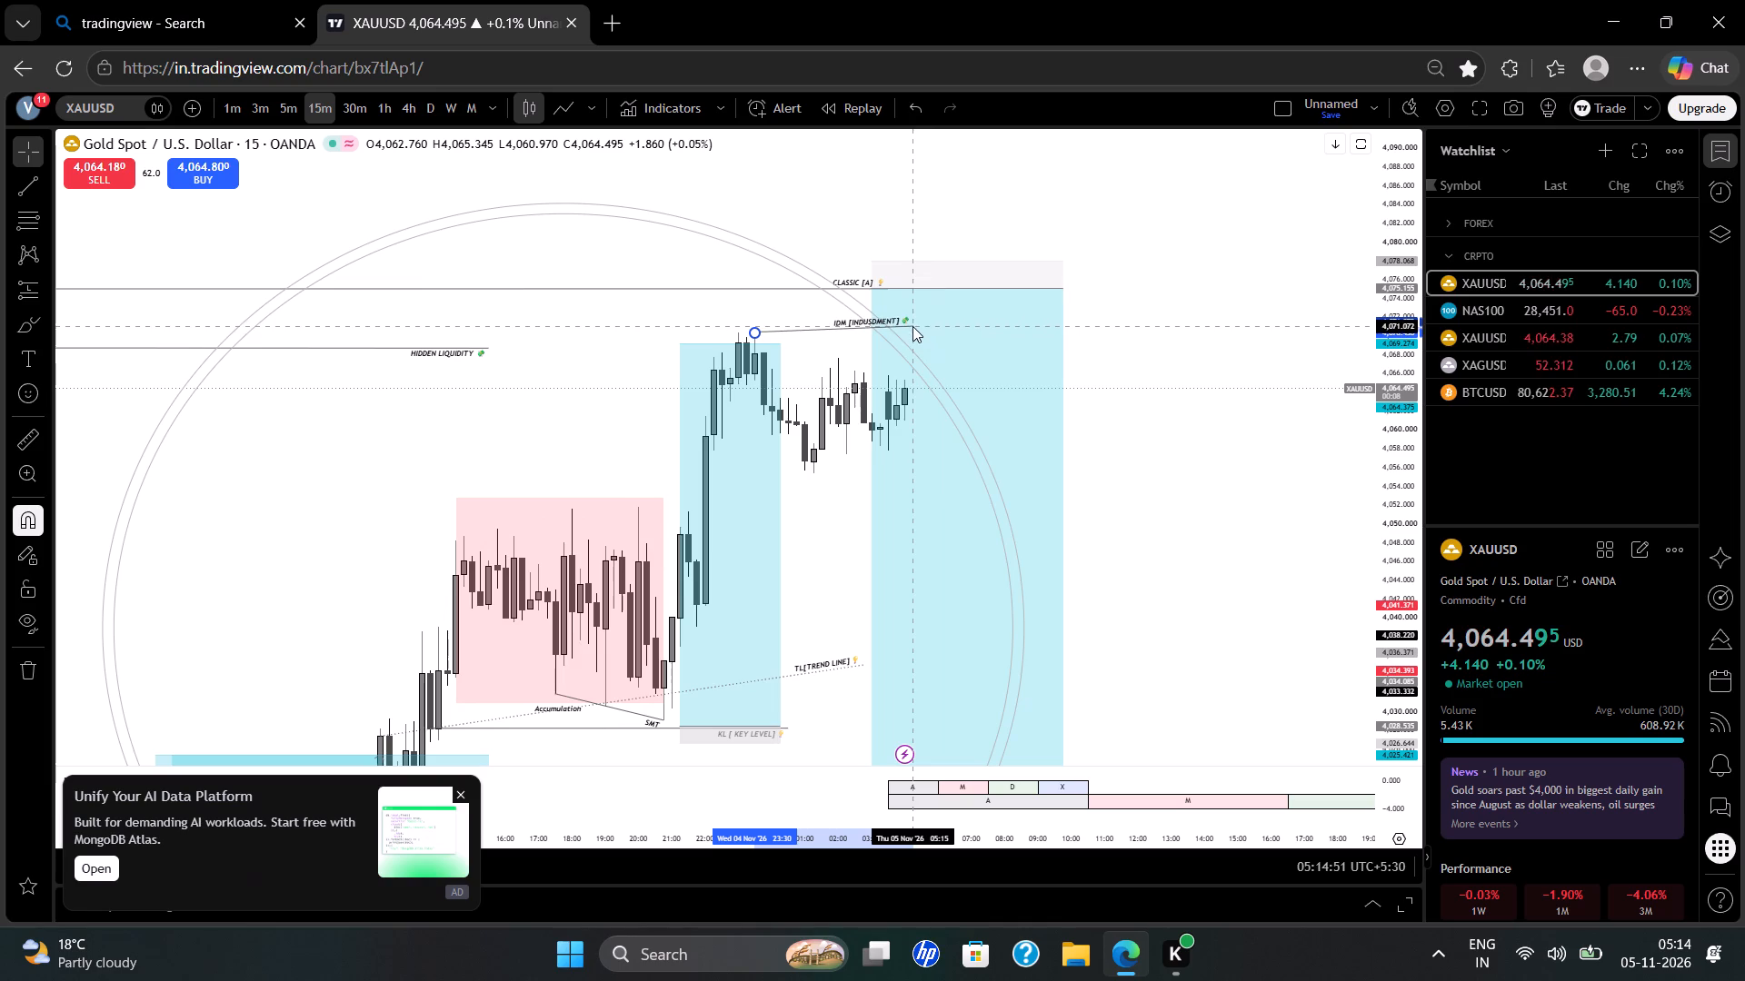
drag(912, 326, 909, 329)
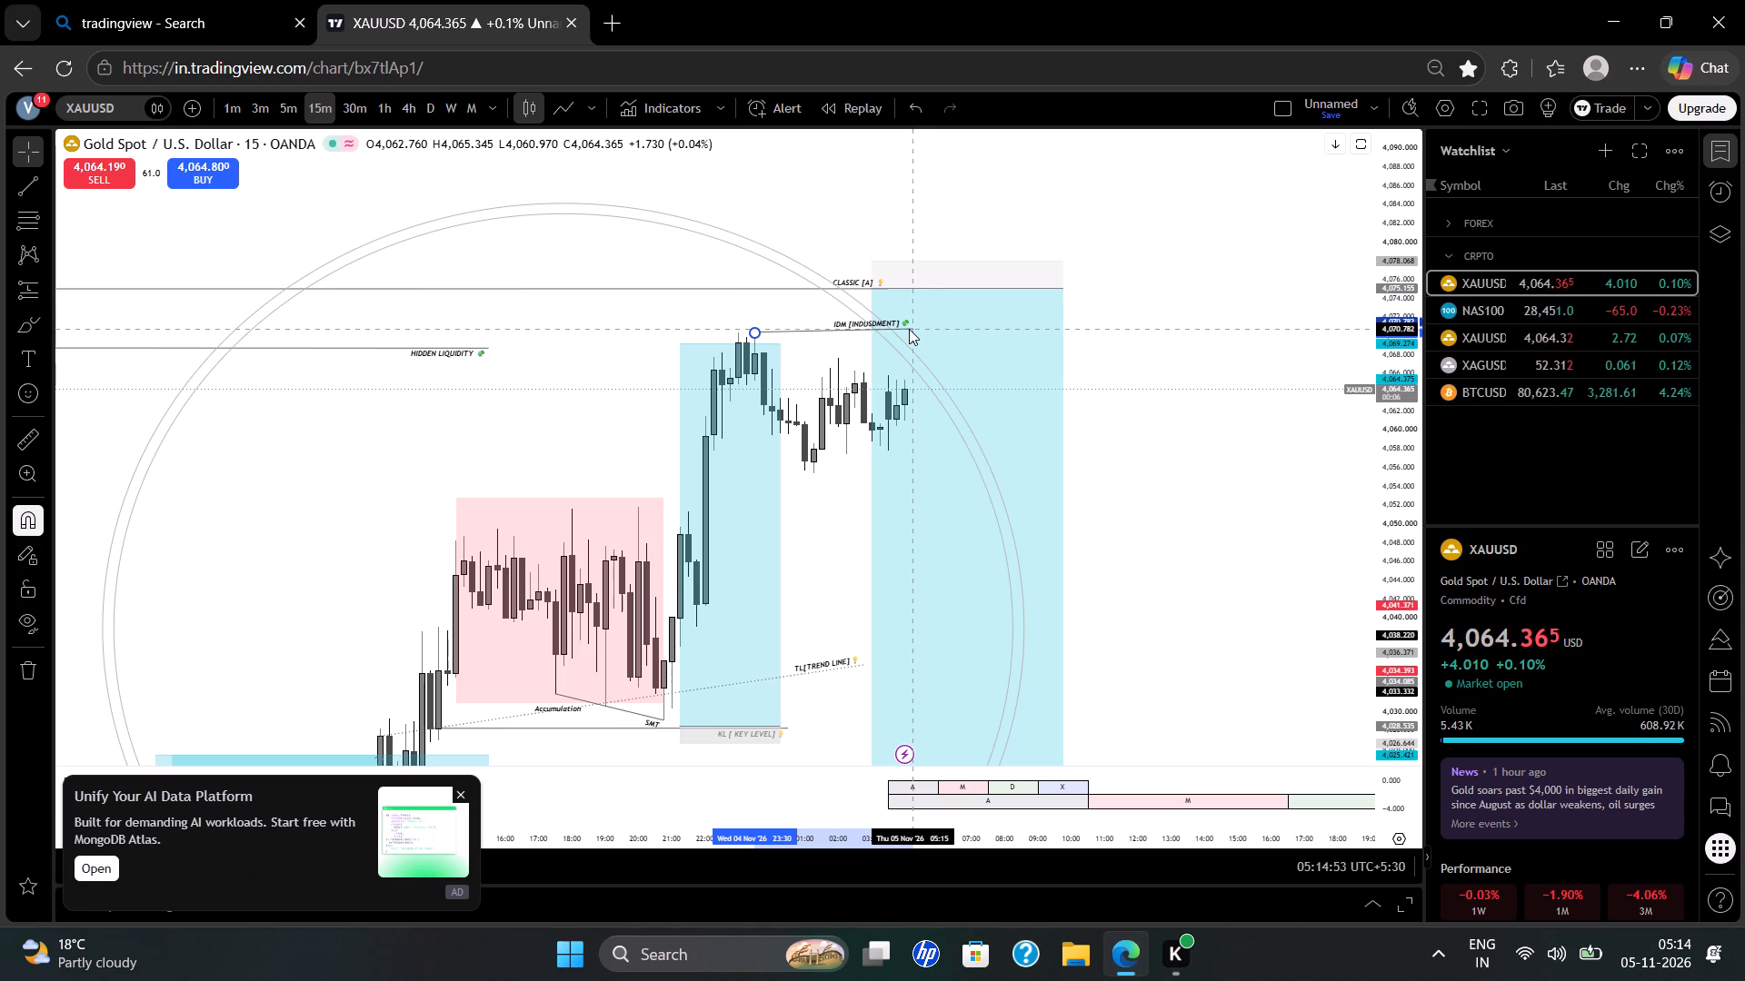
drag(909, 329, 909, 332)
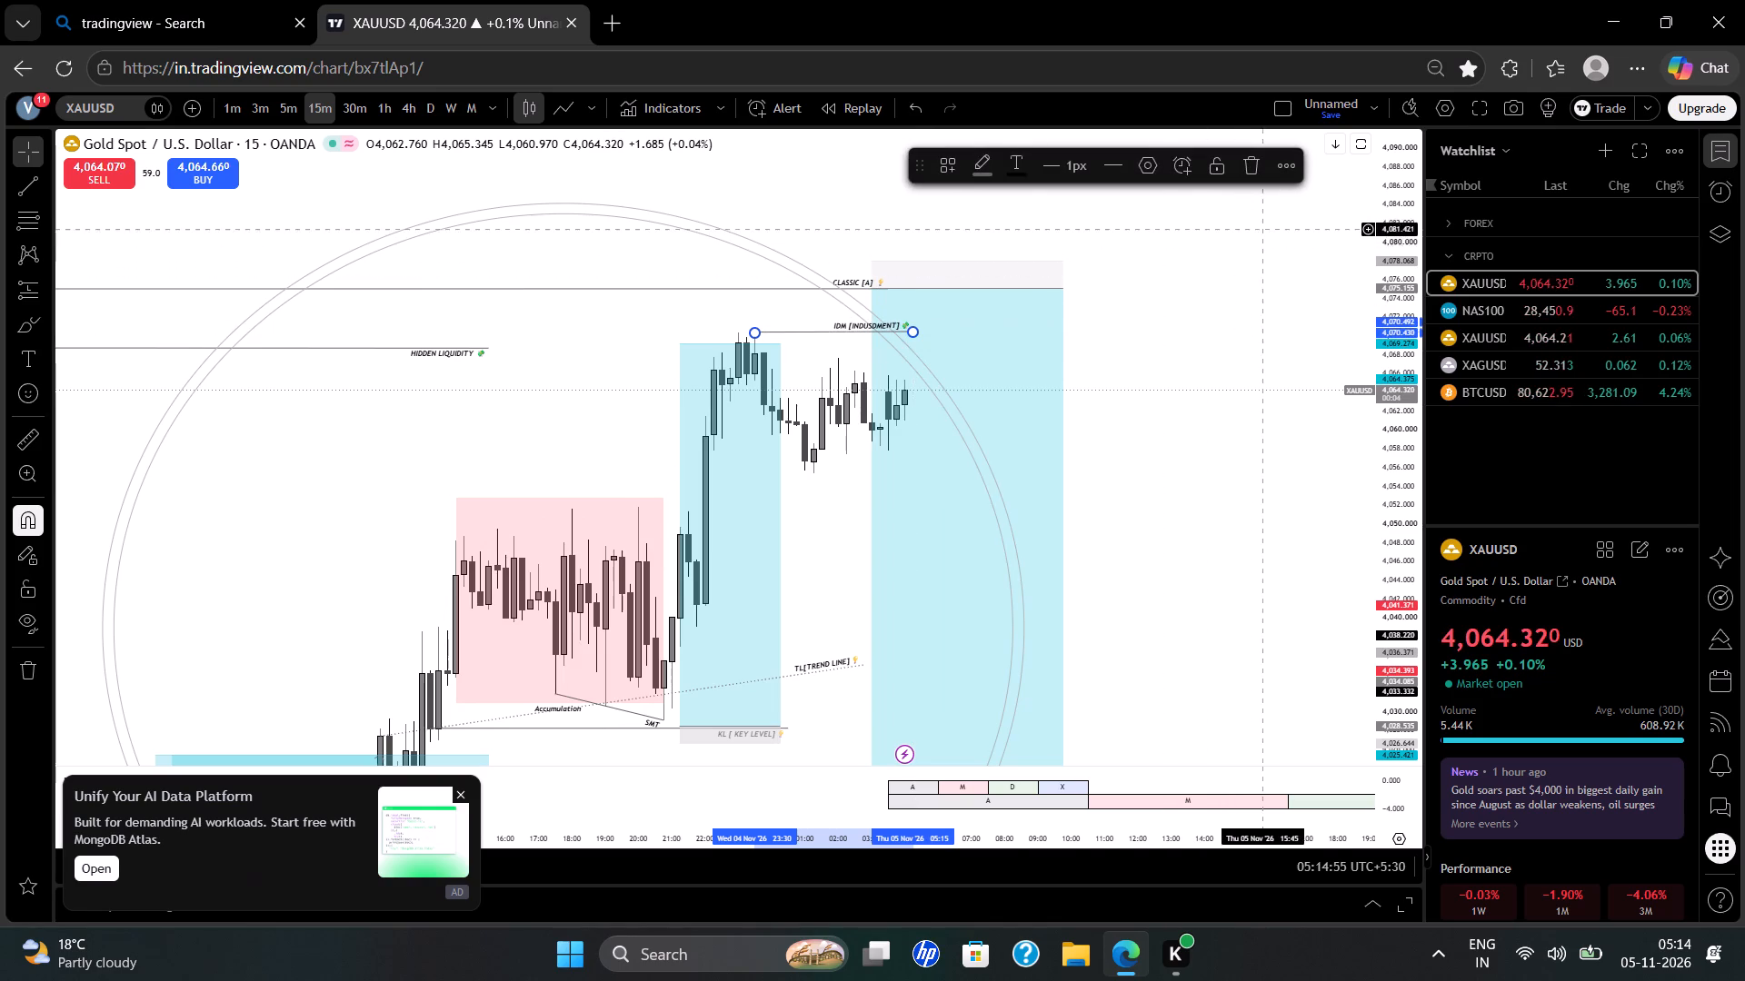
Limit the IDM [INDUSDMENT] line's visibility to the current interval only.
click(1291, 165)
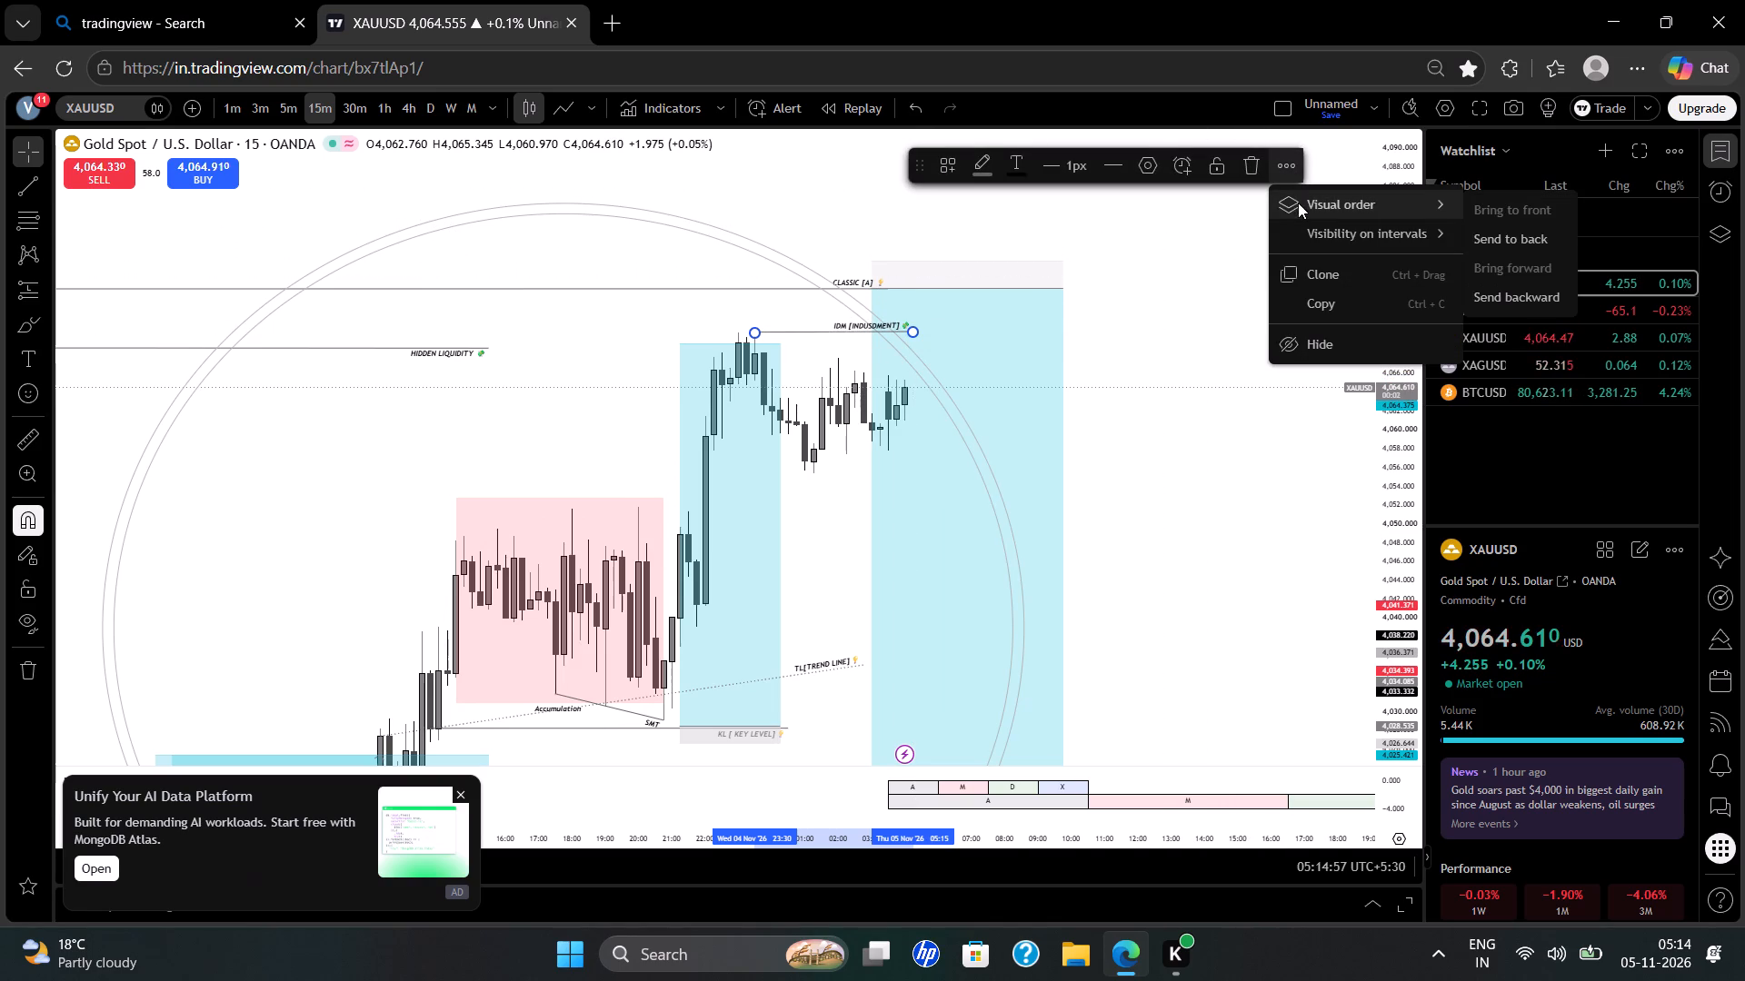
click(1328, 226)
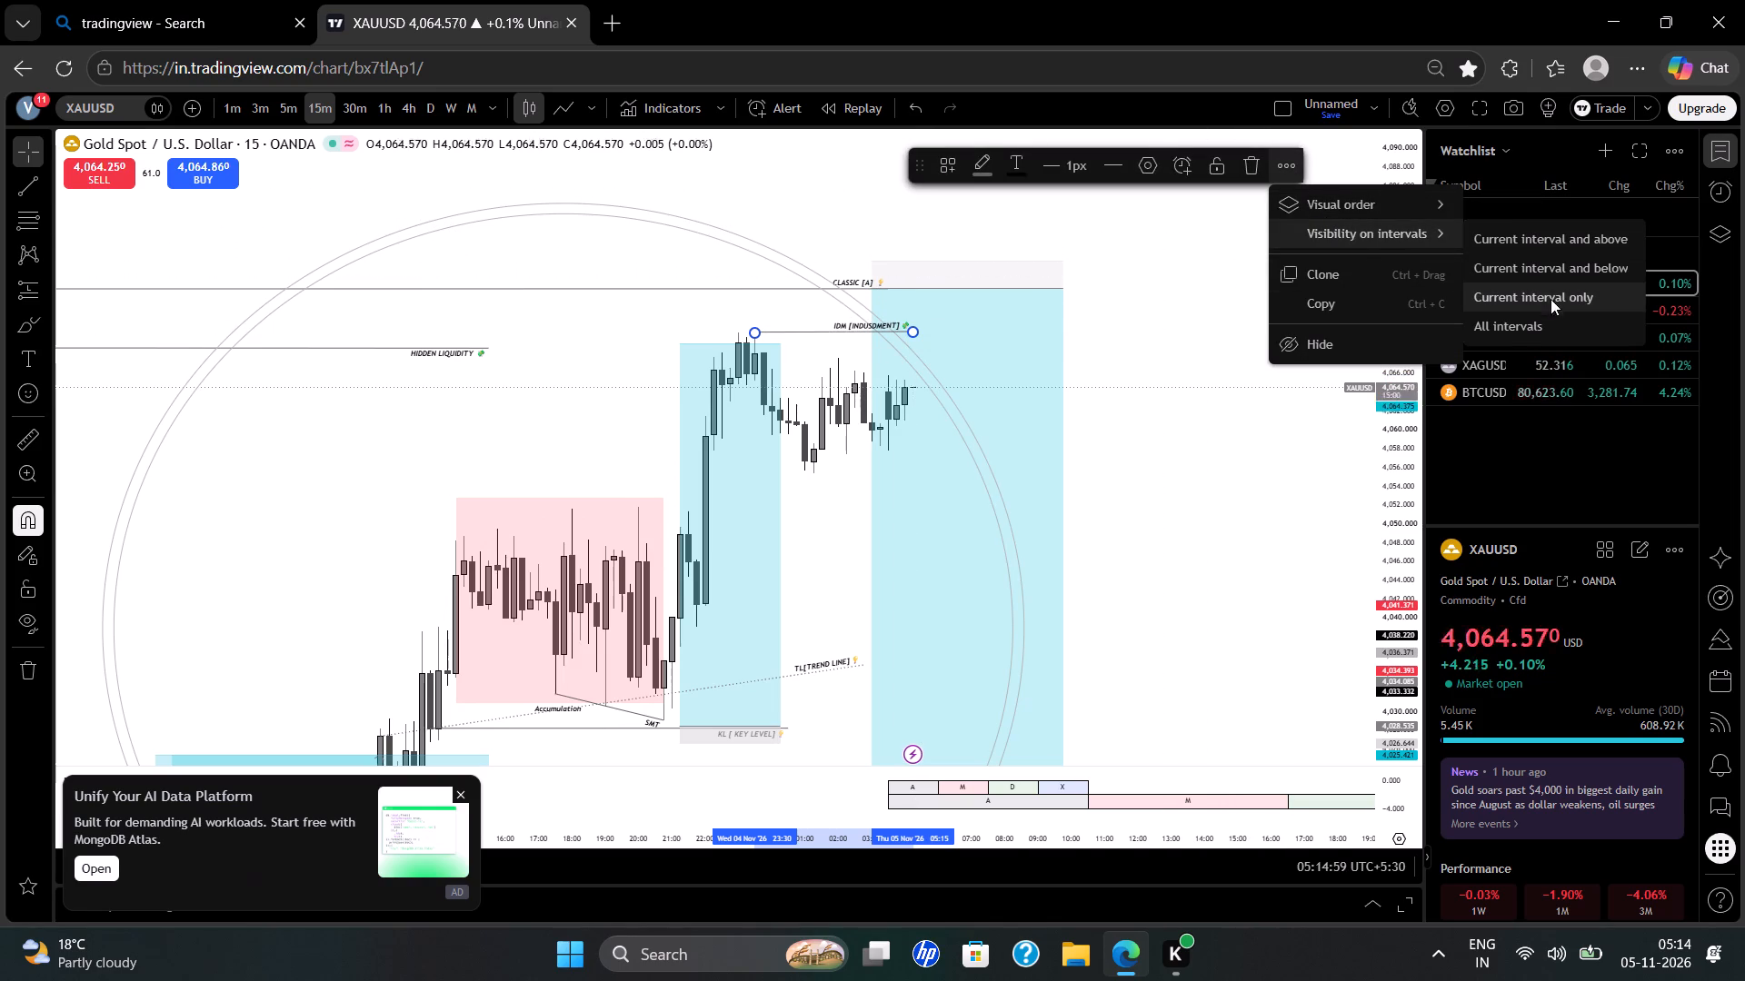
click(1552, 299)
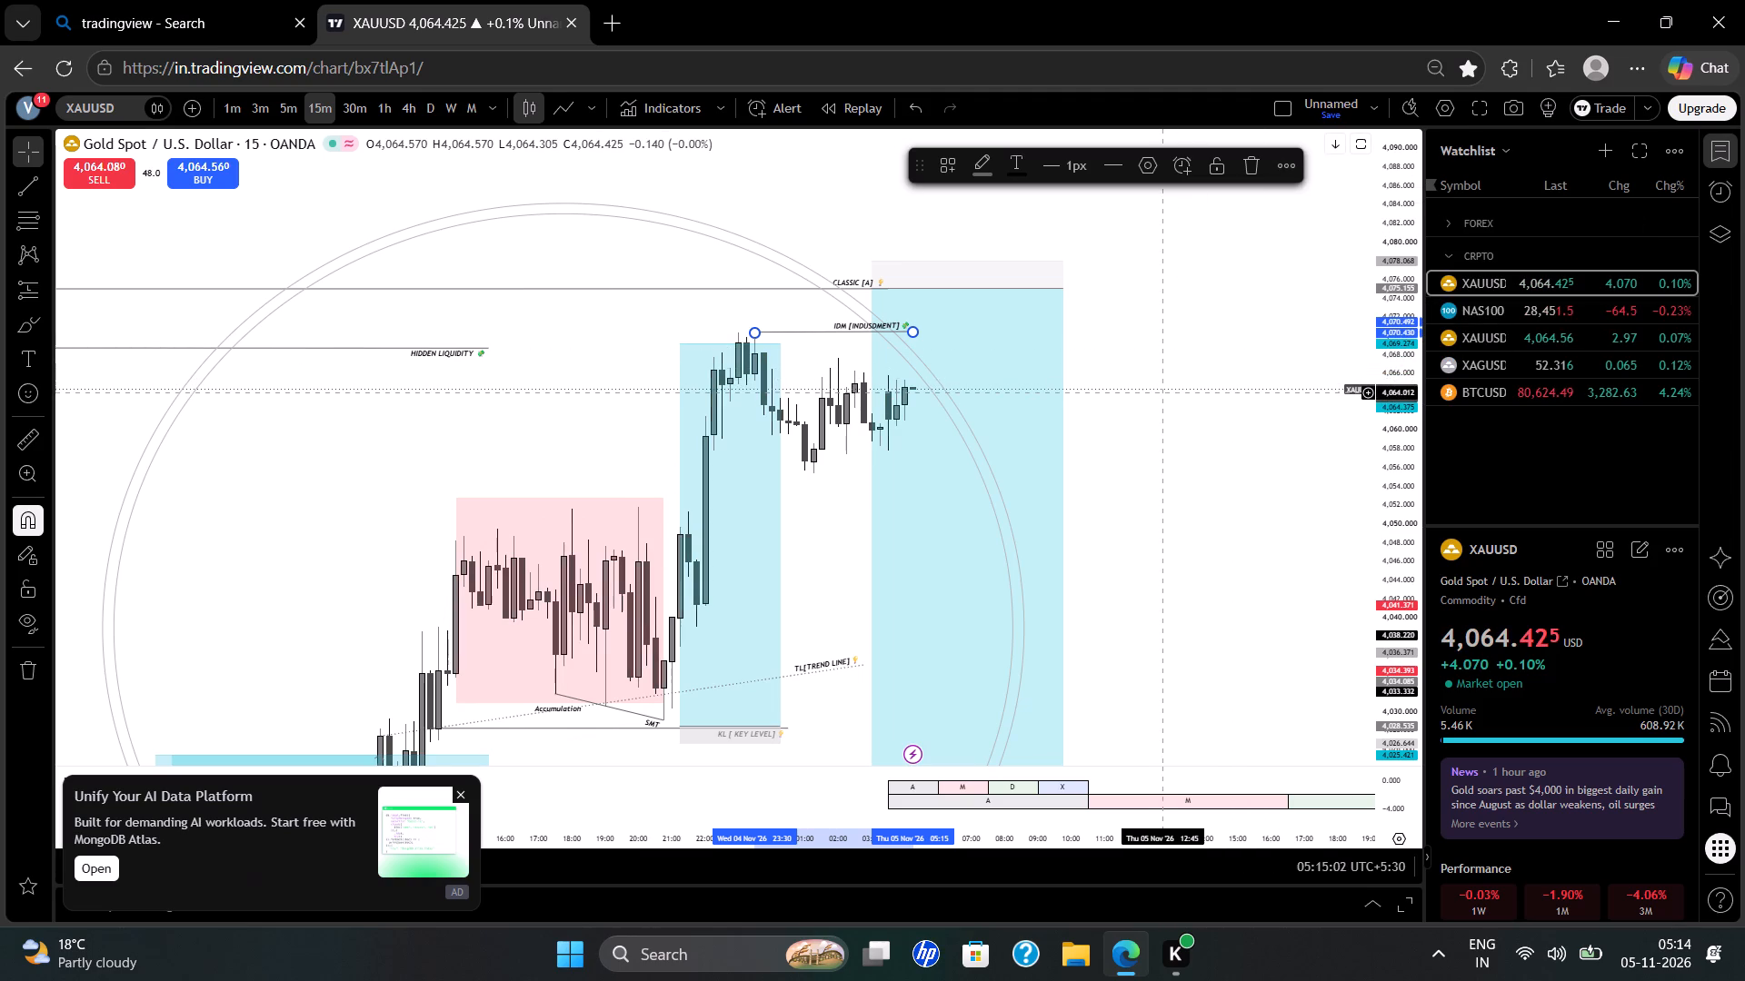
click(1165, 392)
Examine the 15-minute price action around the IDM and CLASSIC [A] levels and the open space ahead of it.
scroll(1155, 454, up, 1)
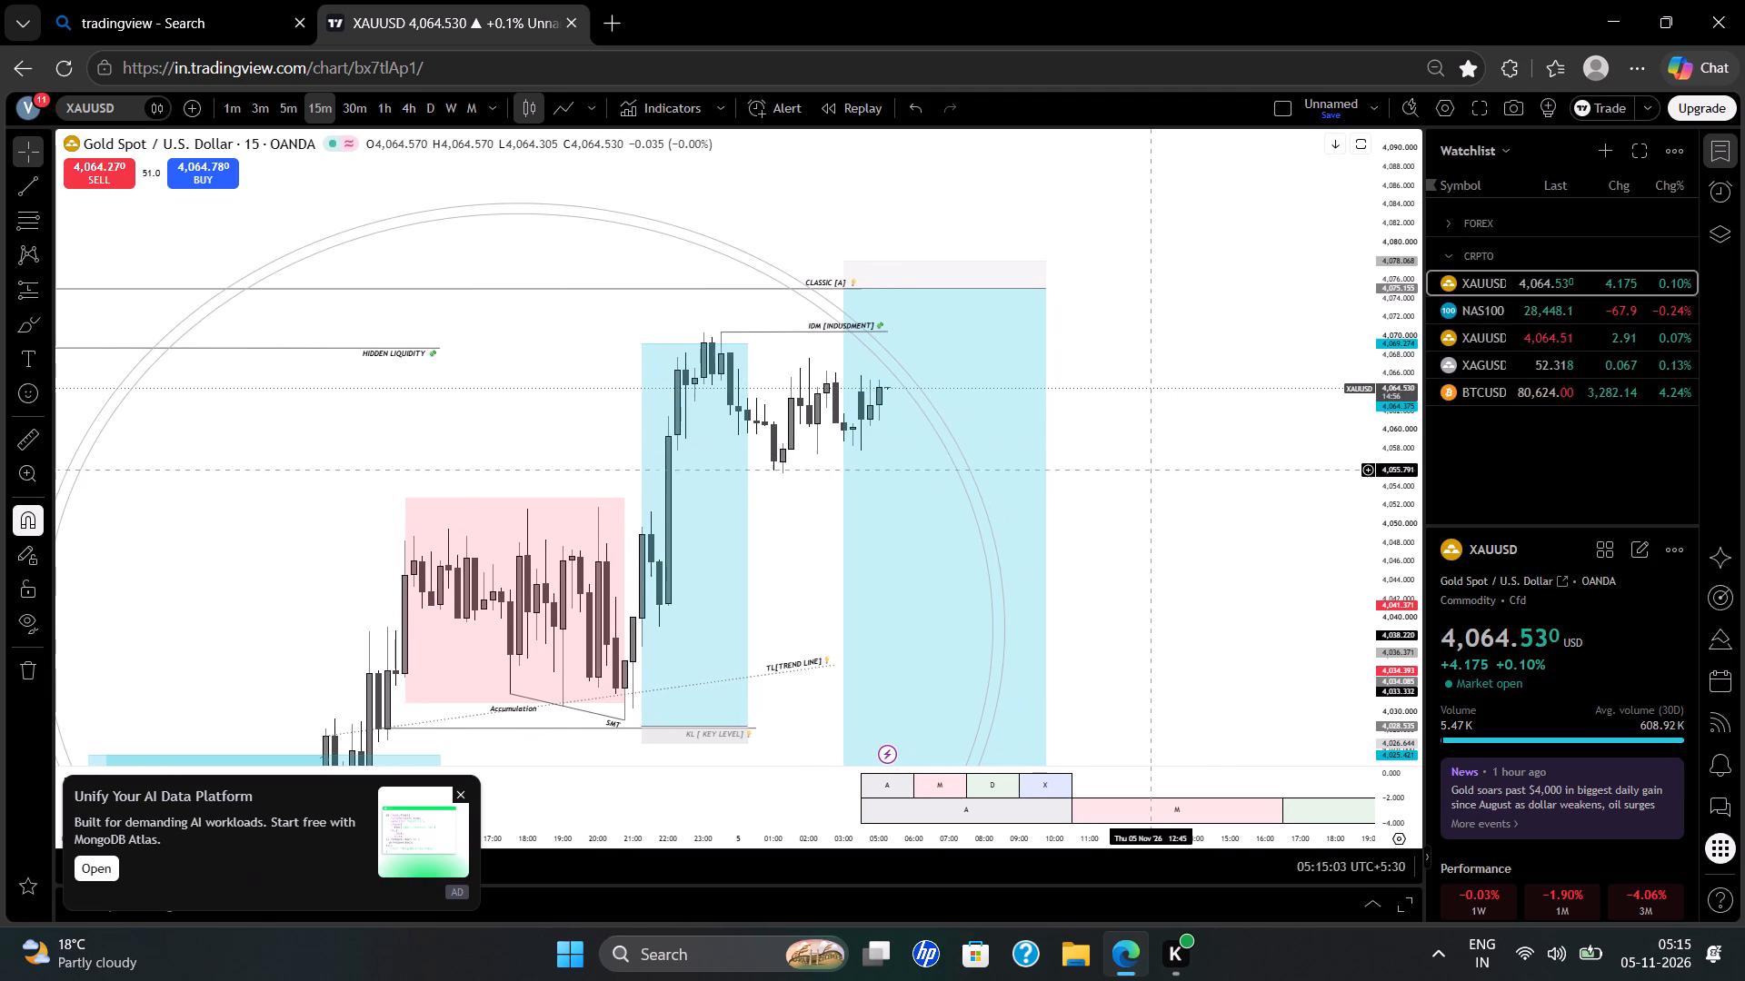
drag(1400, 569, 1333, 417)
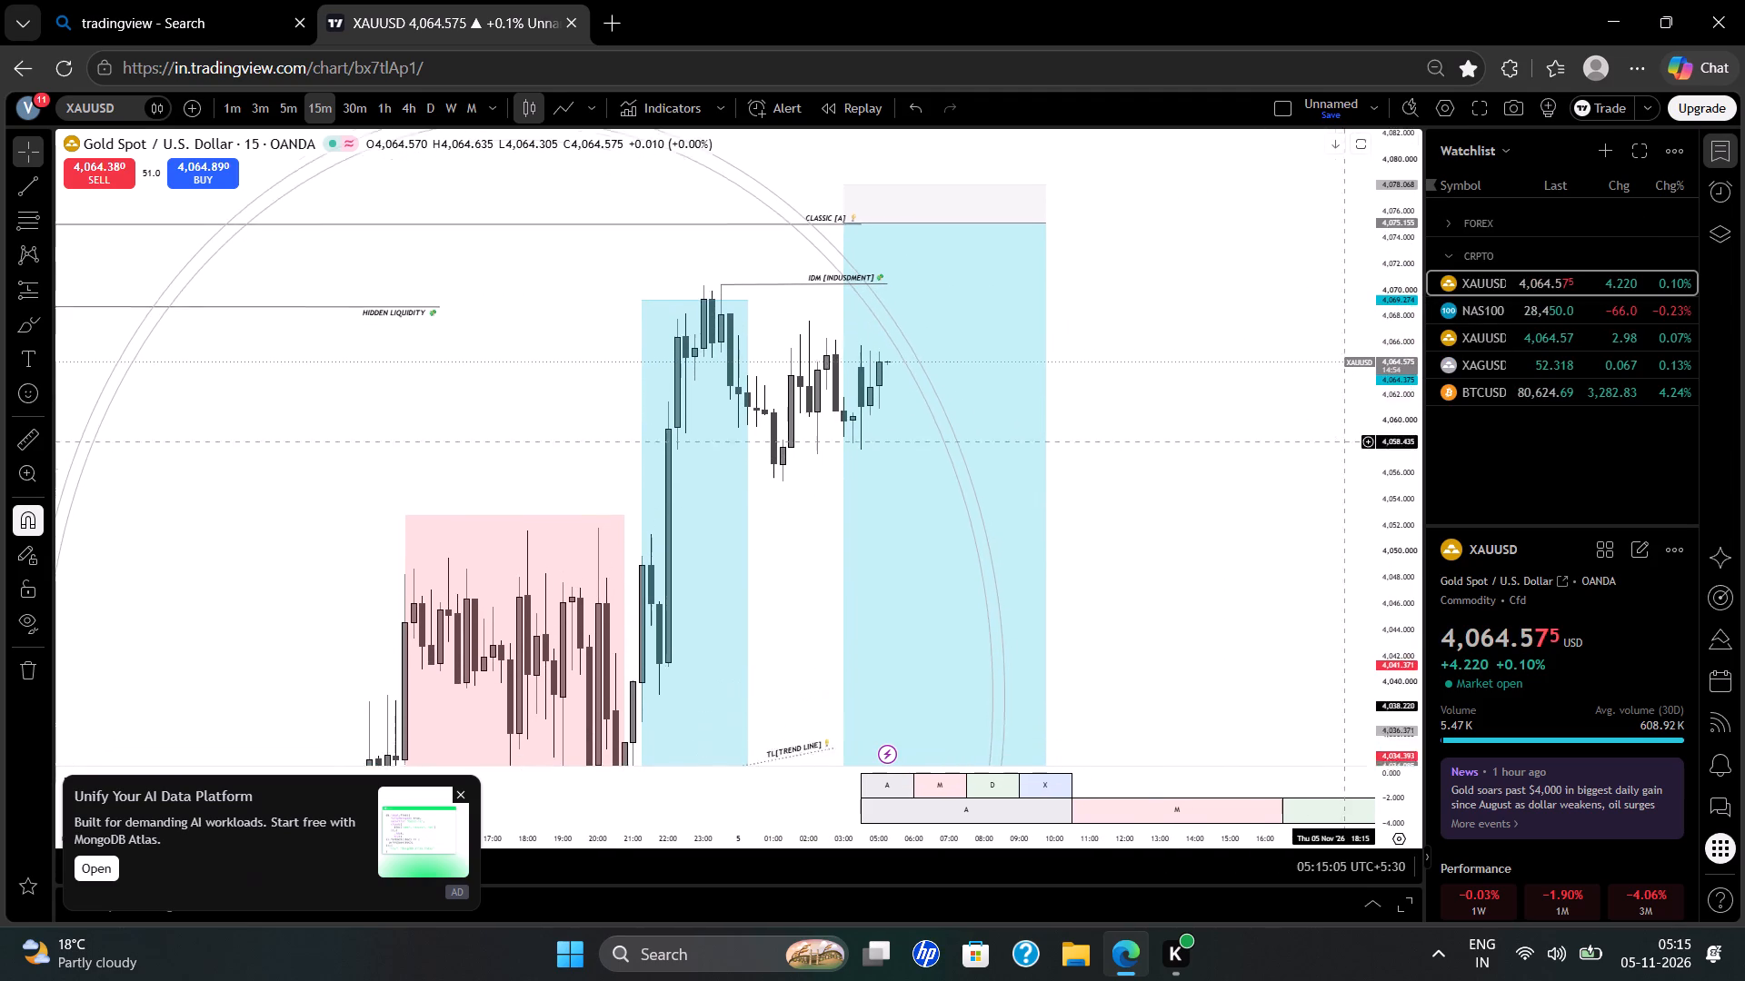
drag(1333, 417, 1322, 385)
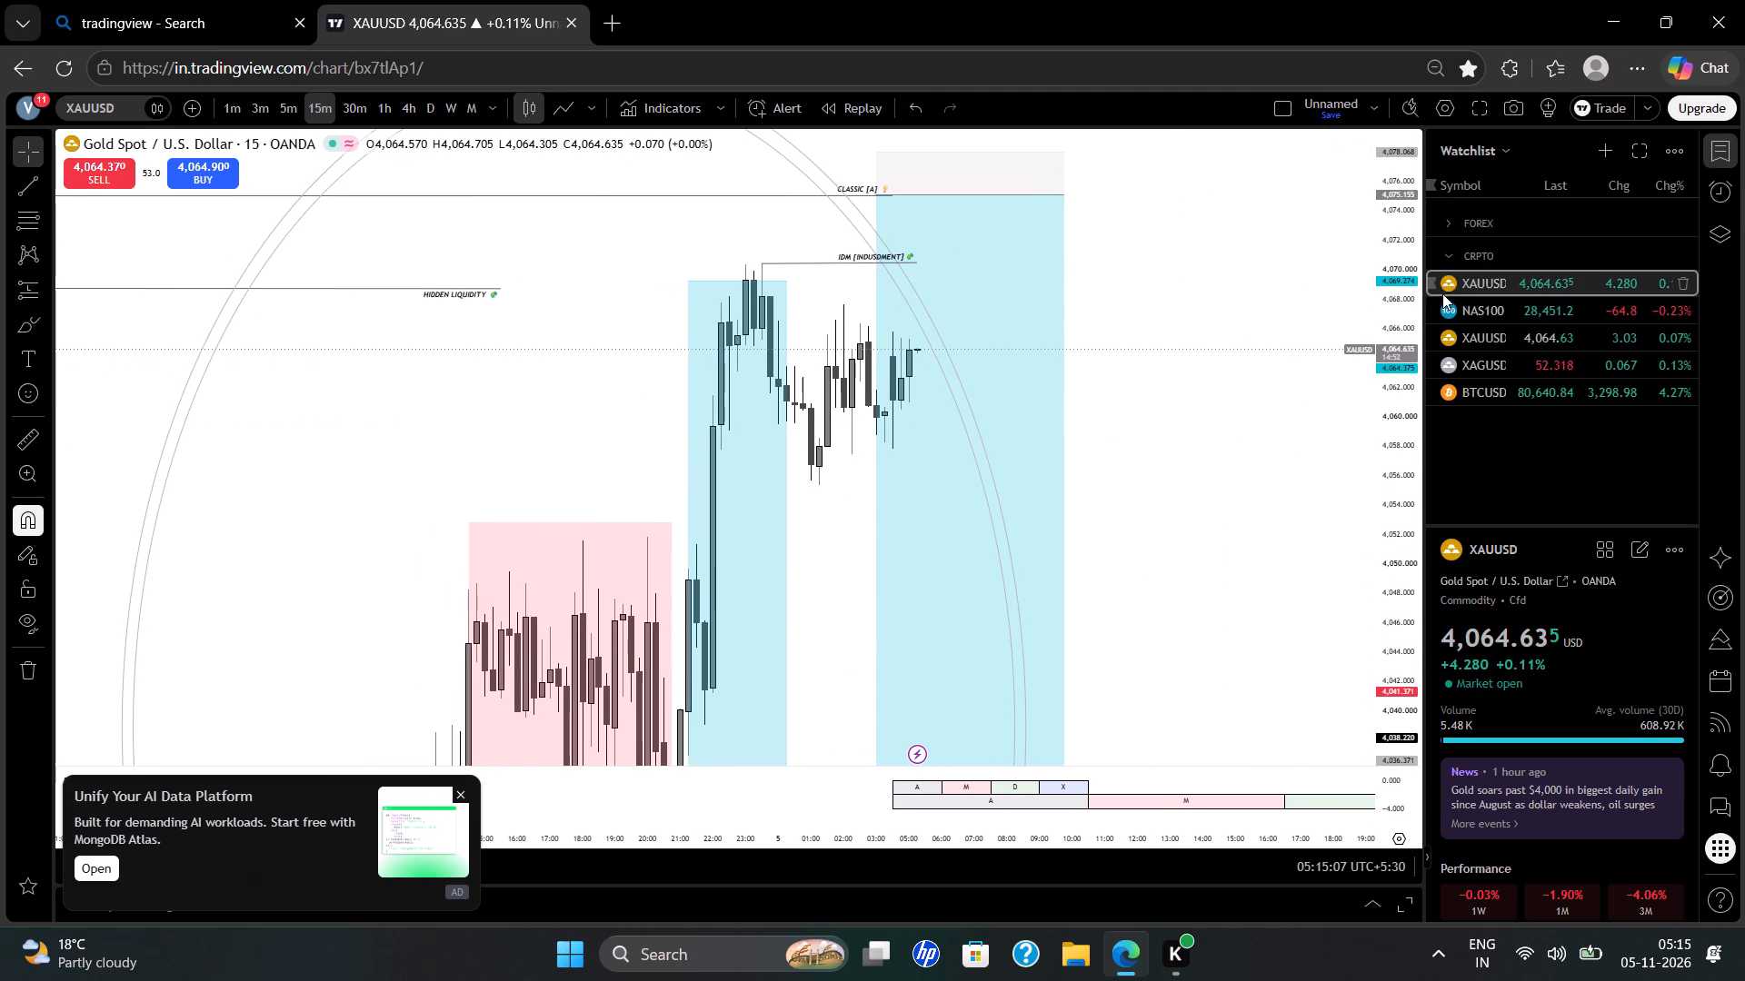
drag(1384, 272, 1428, 434)
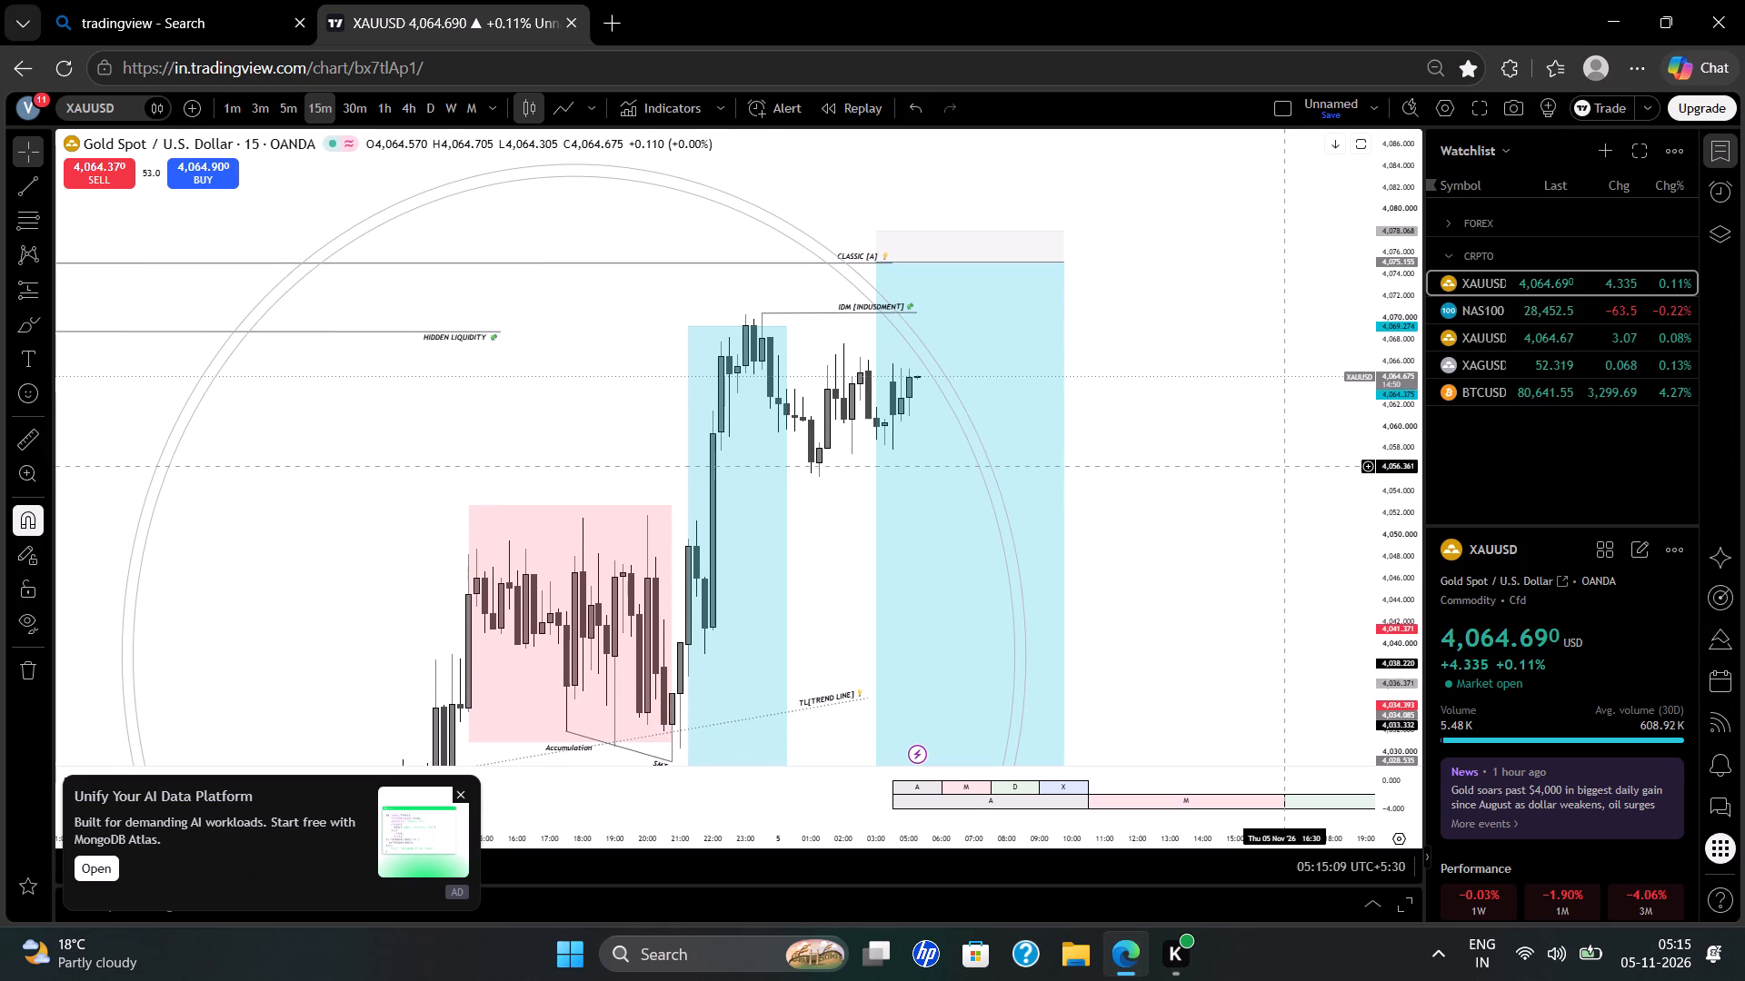
drag(1281, 466, 1132, 477)
scroll(1132, 477, up, 1)
click(1132, 477)
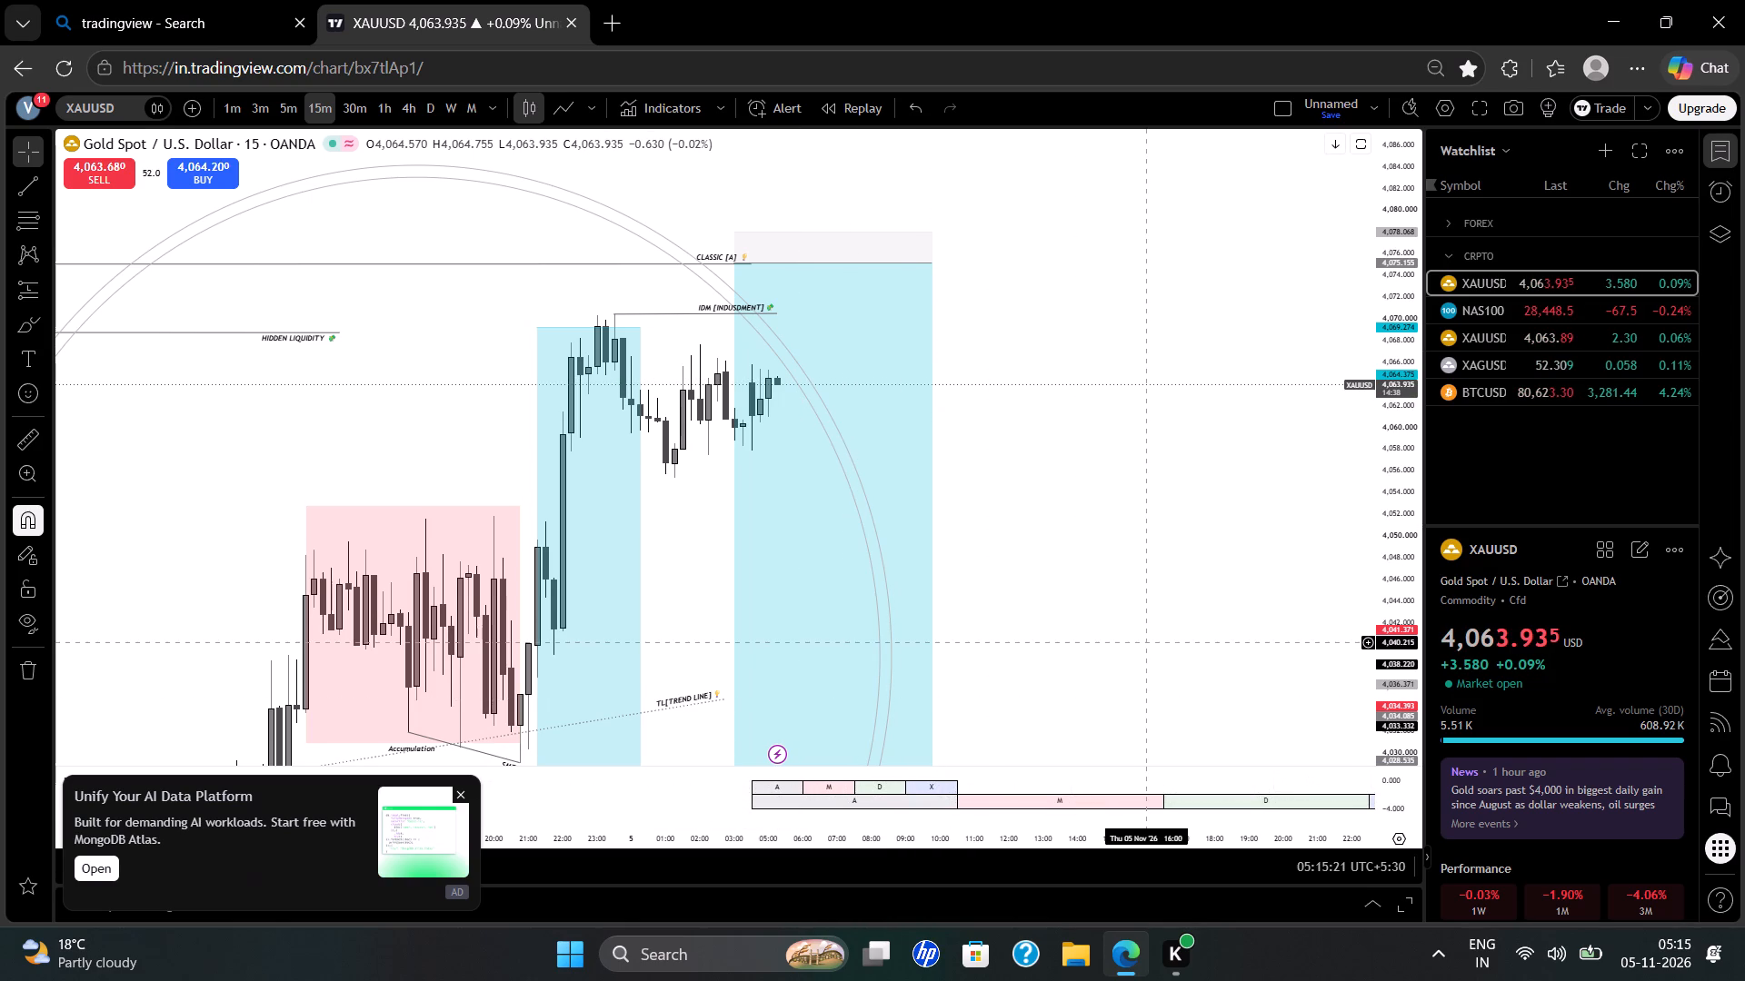
drag(1142, 642, 1086, 622)
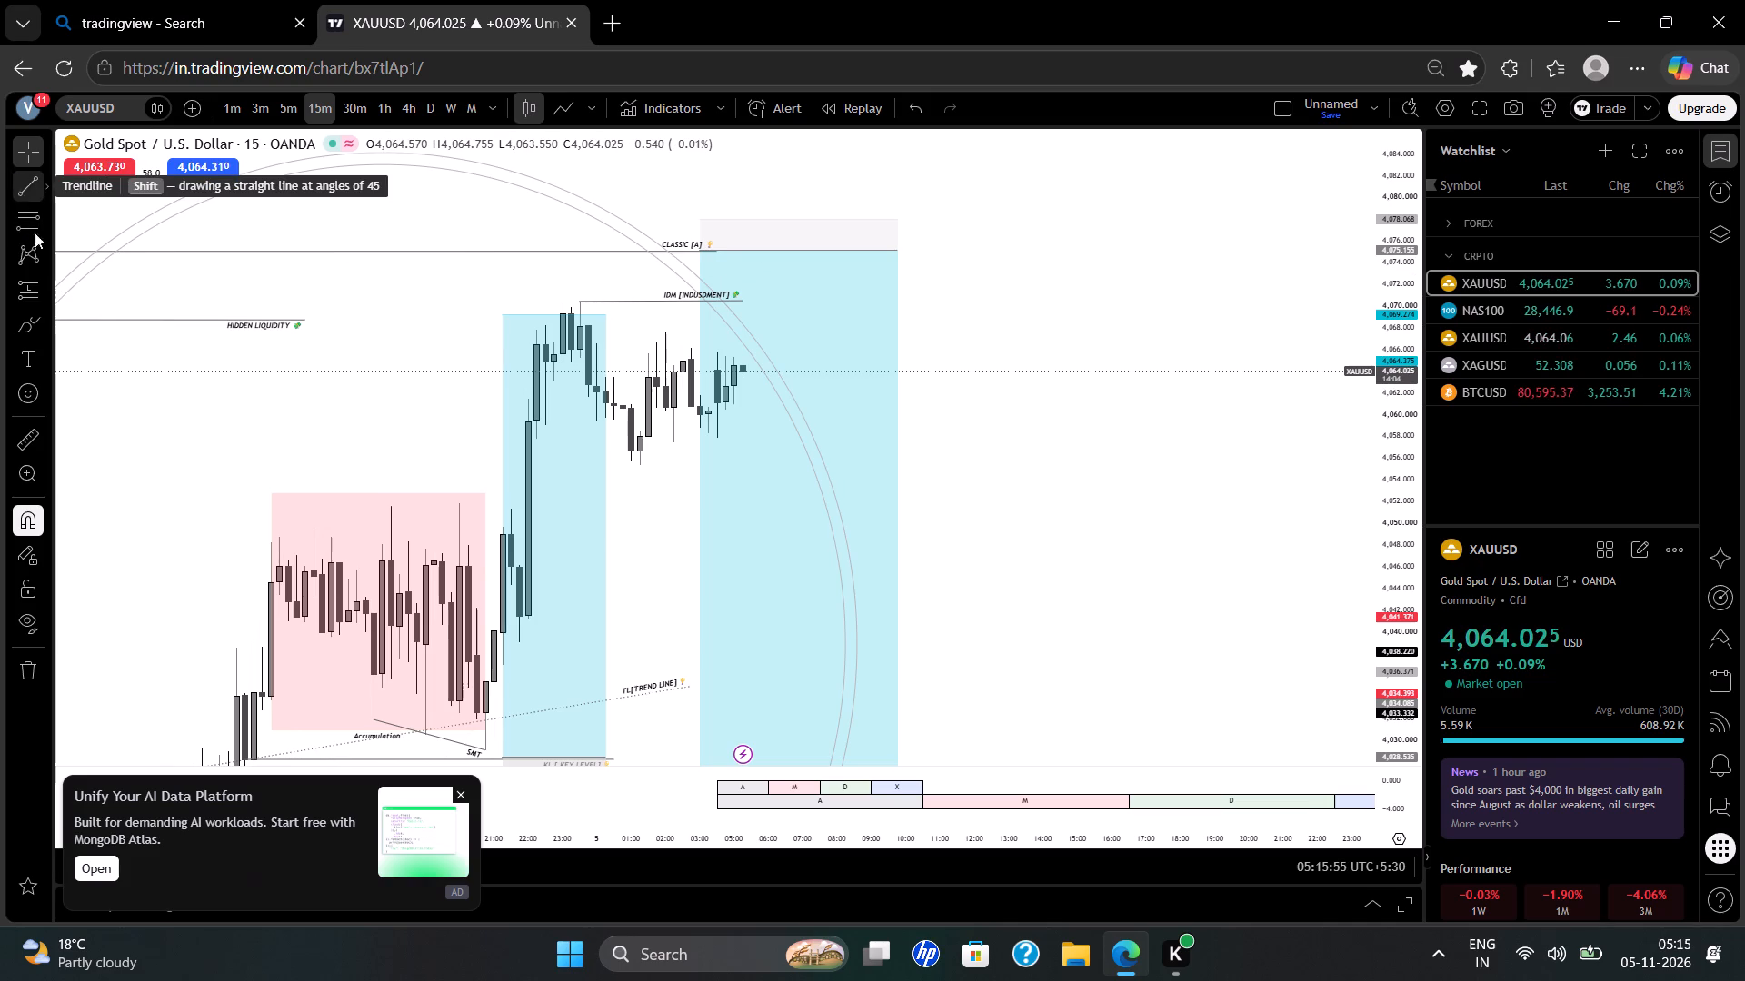
Draw a three-point path from about 4,071 at 5 Nov 07:45 up to about 4,076.5, ending near 4,064.4 at 09:45.
click(51, 328)
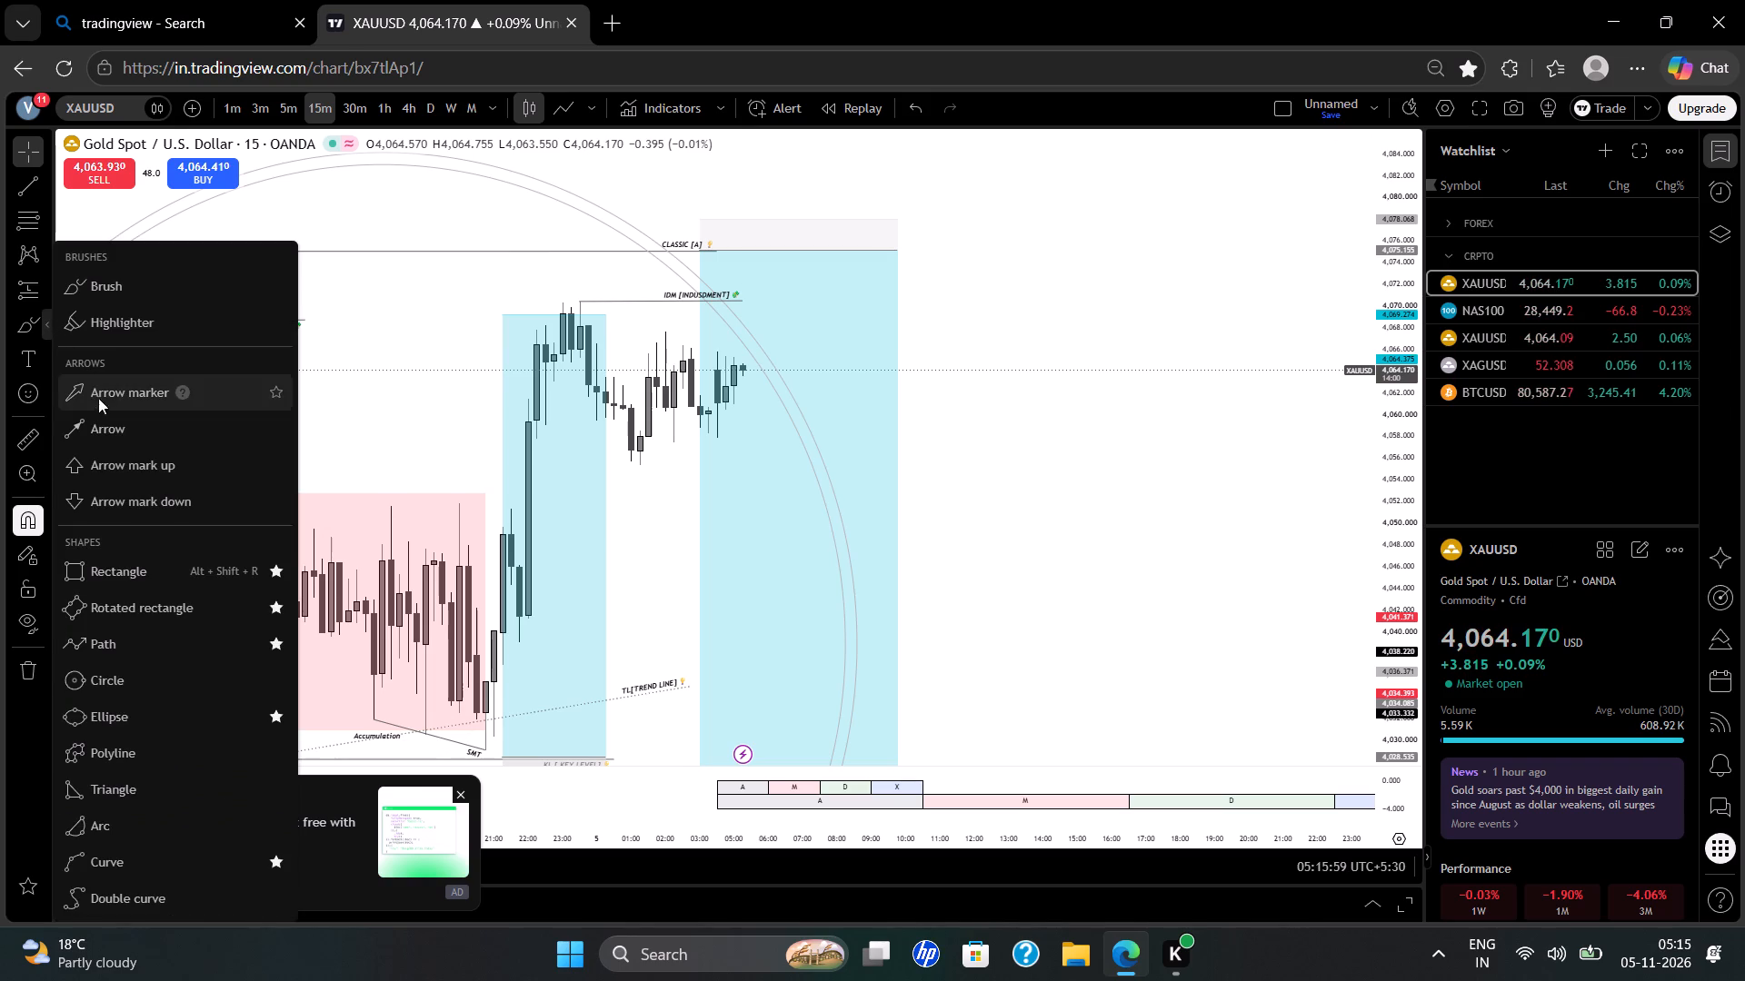
click(144, 649)
drag(824, 295, 837, 233)
drag(837, 233, 896, 368)
click(896, 368)
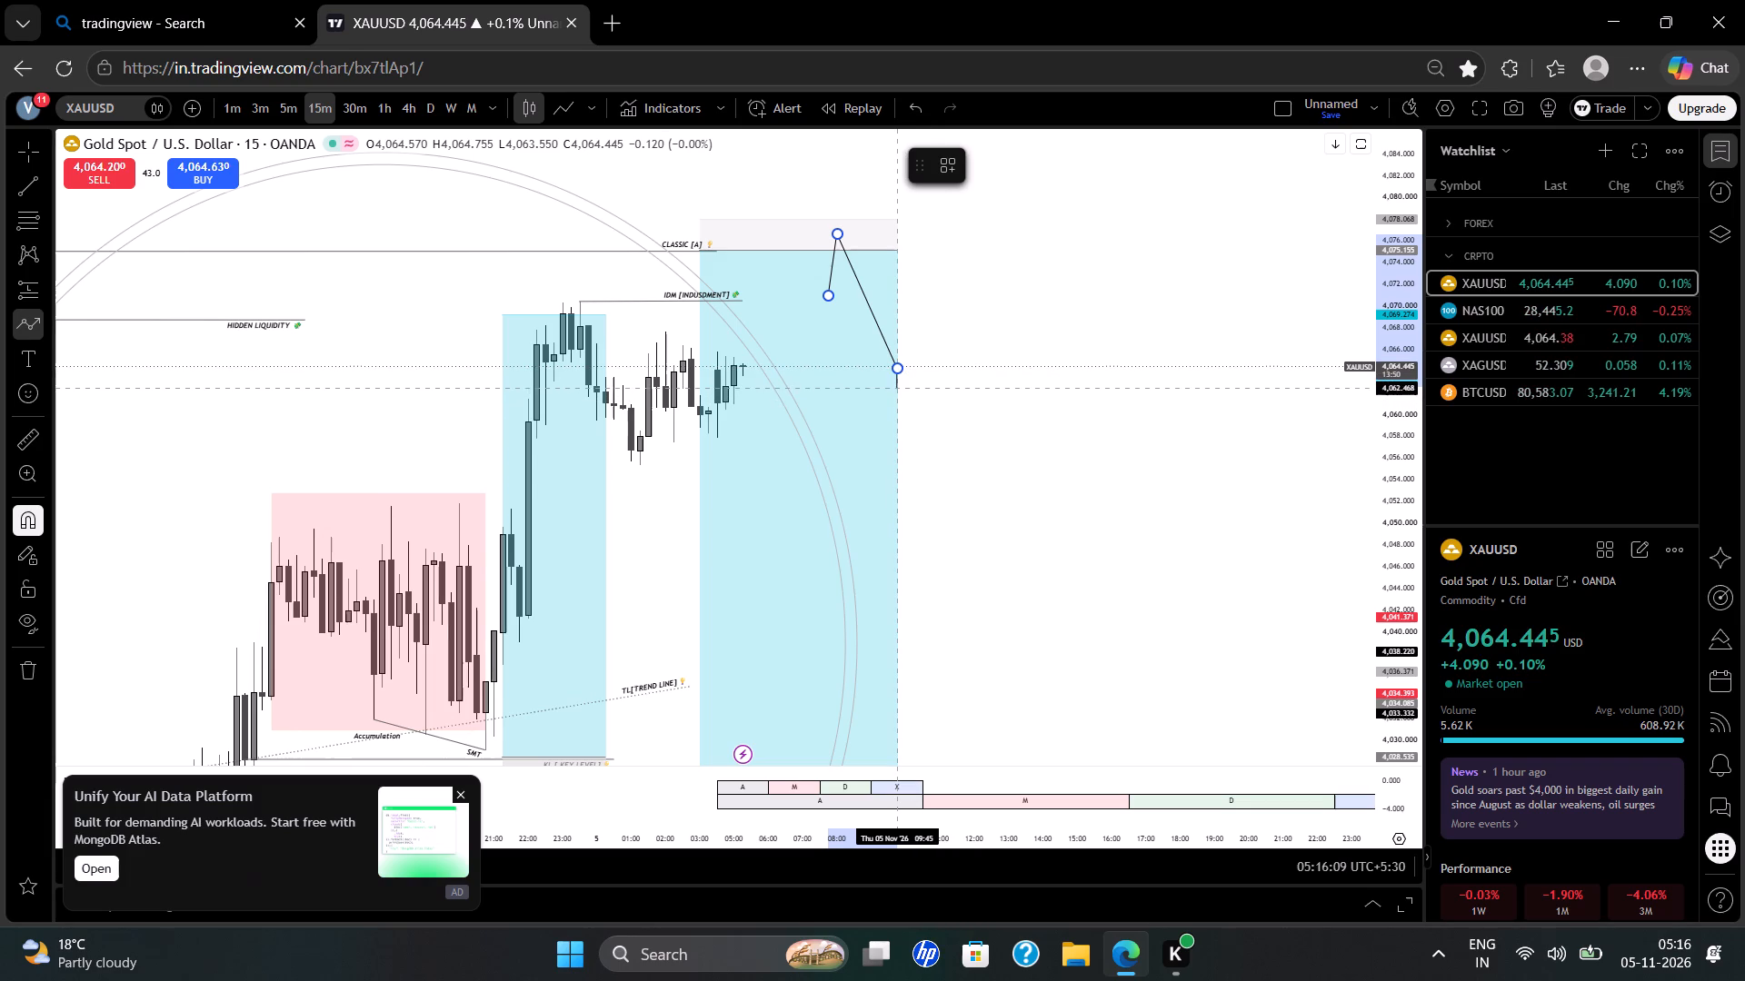
triple_click(899, 366)
click(899, 366)
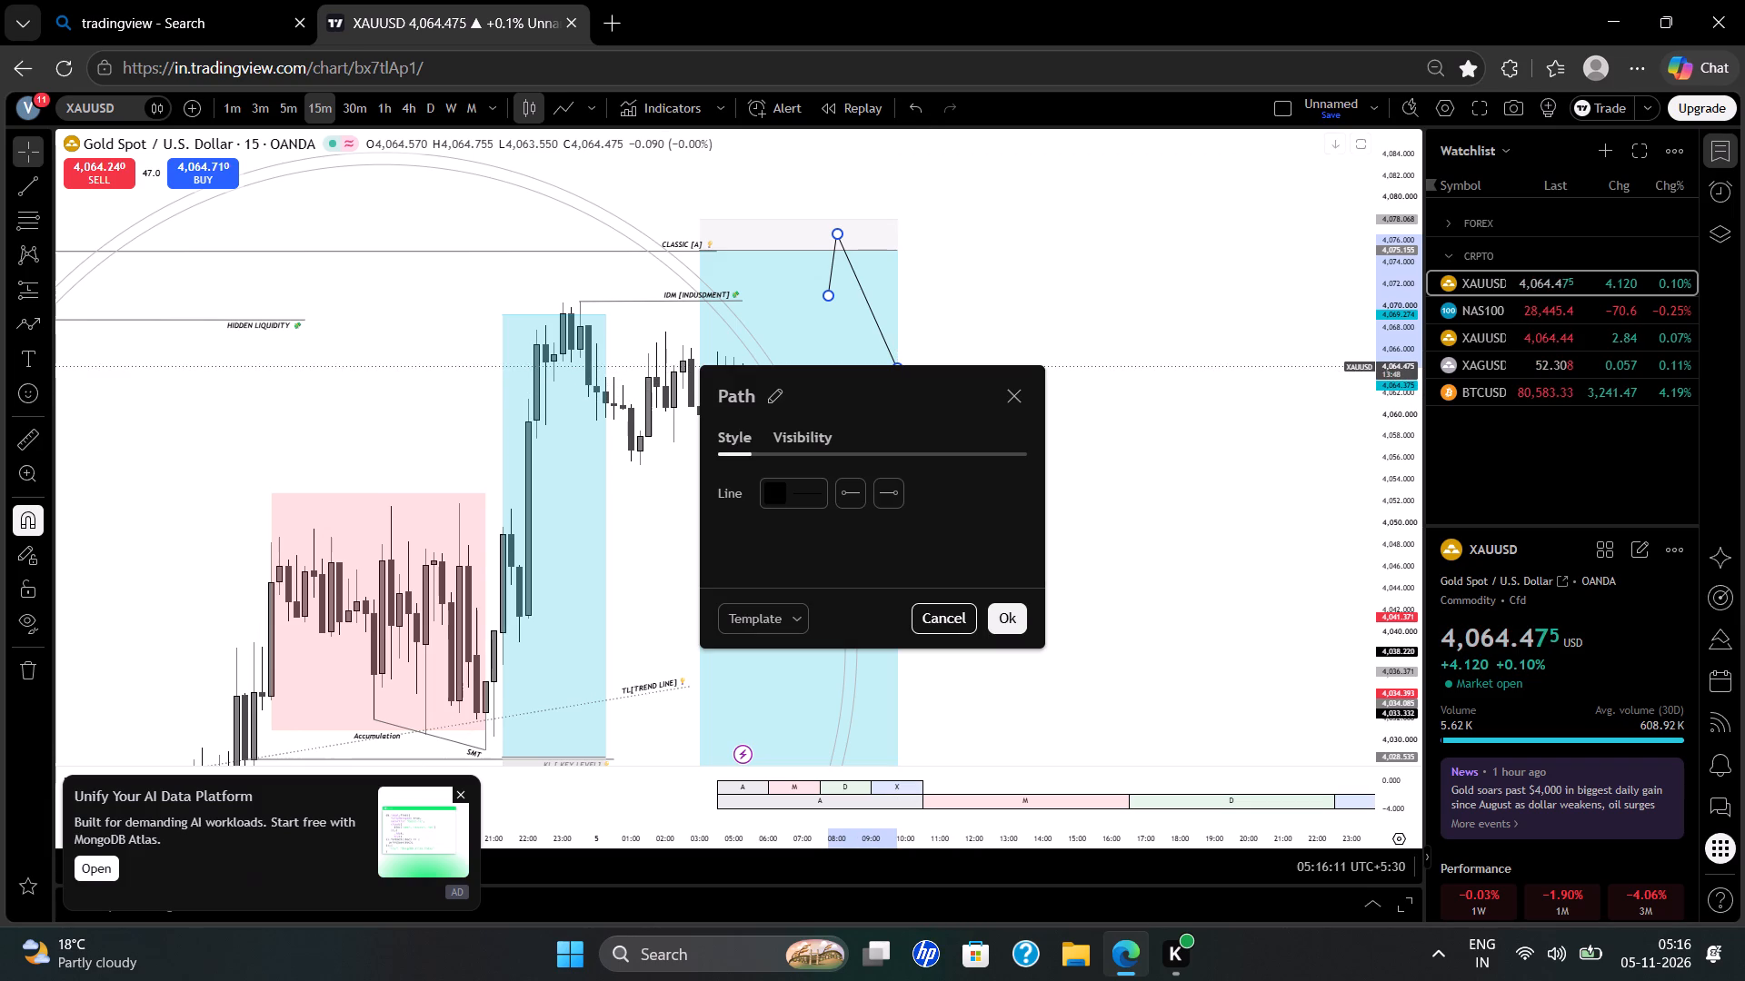
click(1015, 398)
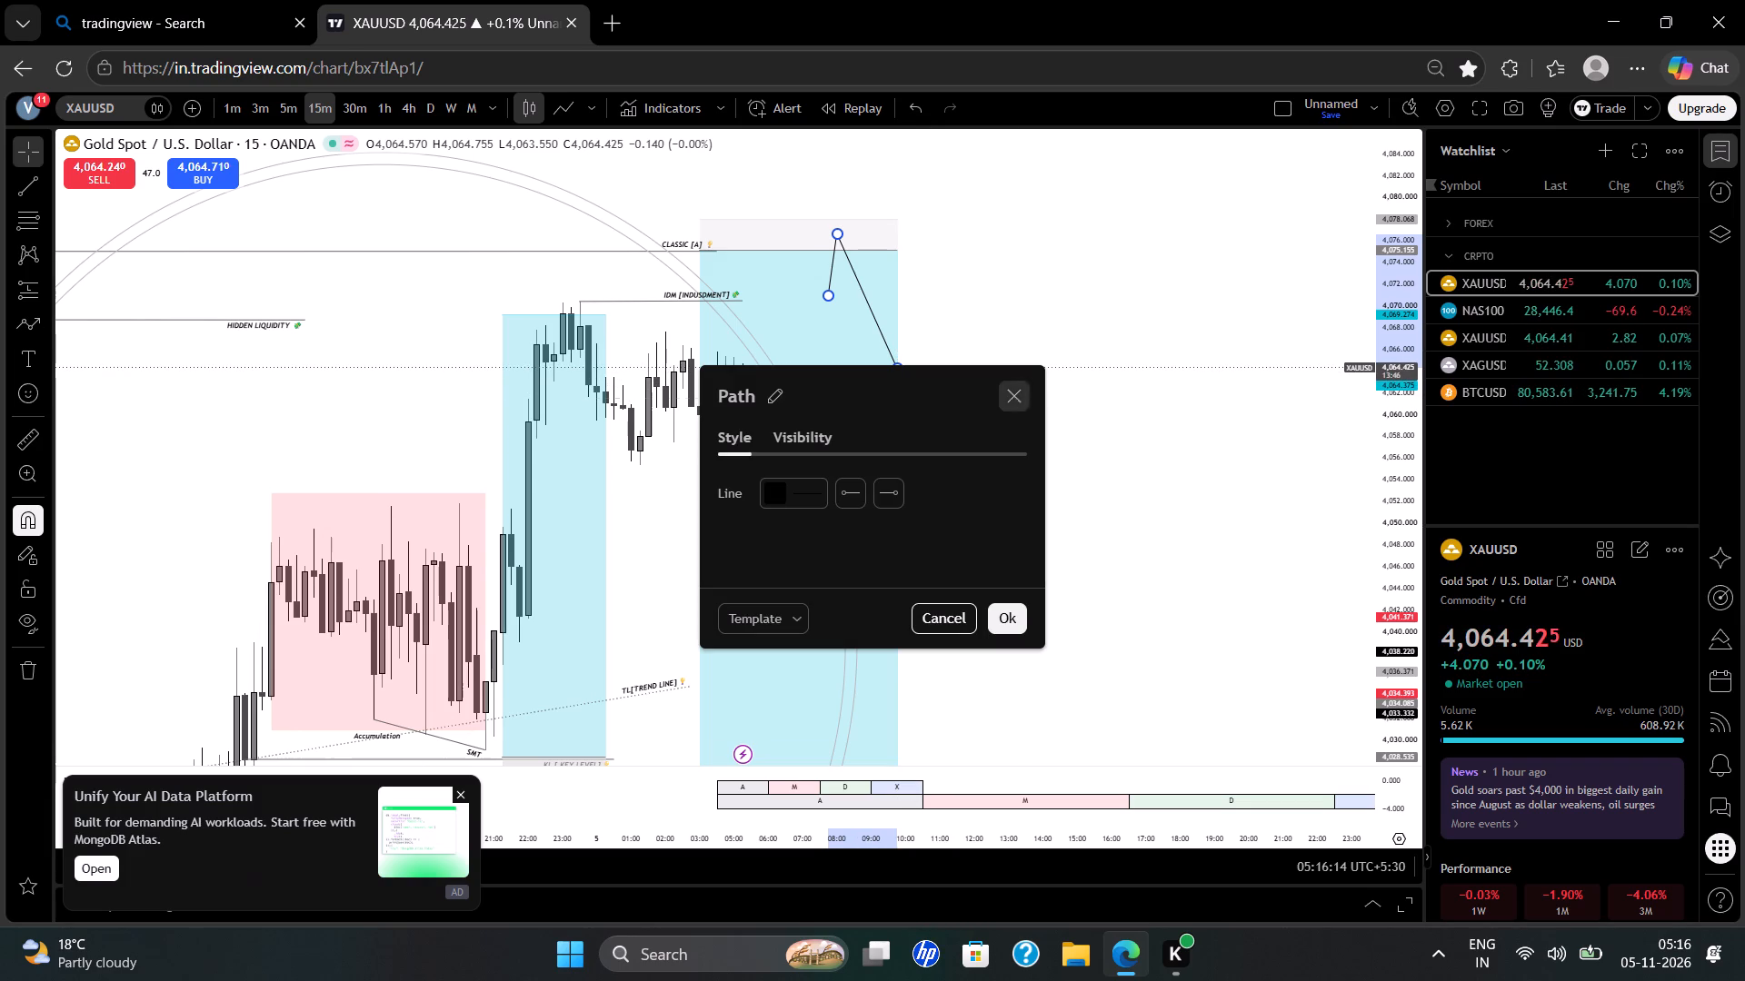
click(1015, 398)
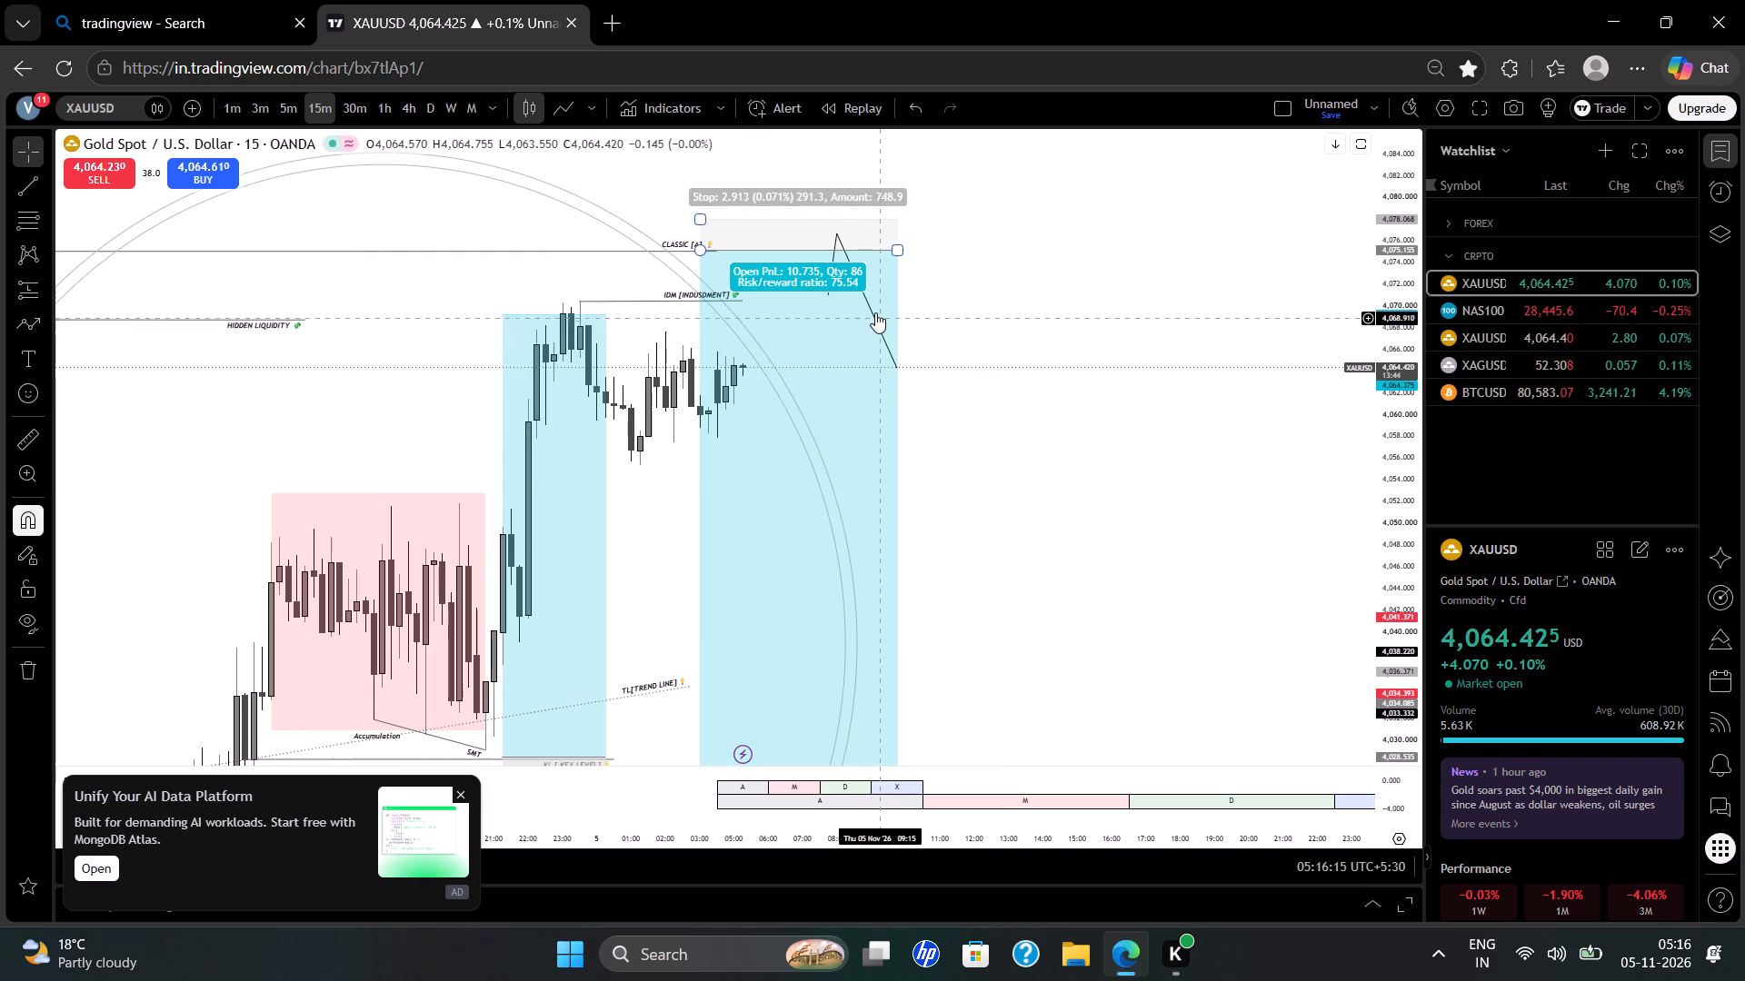
Lower the path until its peak meets the CLASSIC [A] level, then reshape it to start at 07:15 and end at 08:45, about 4,060.7.
drag(871, 306, 873, 338)
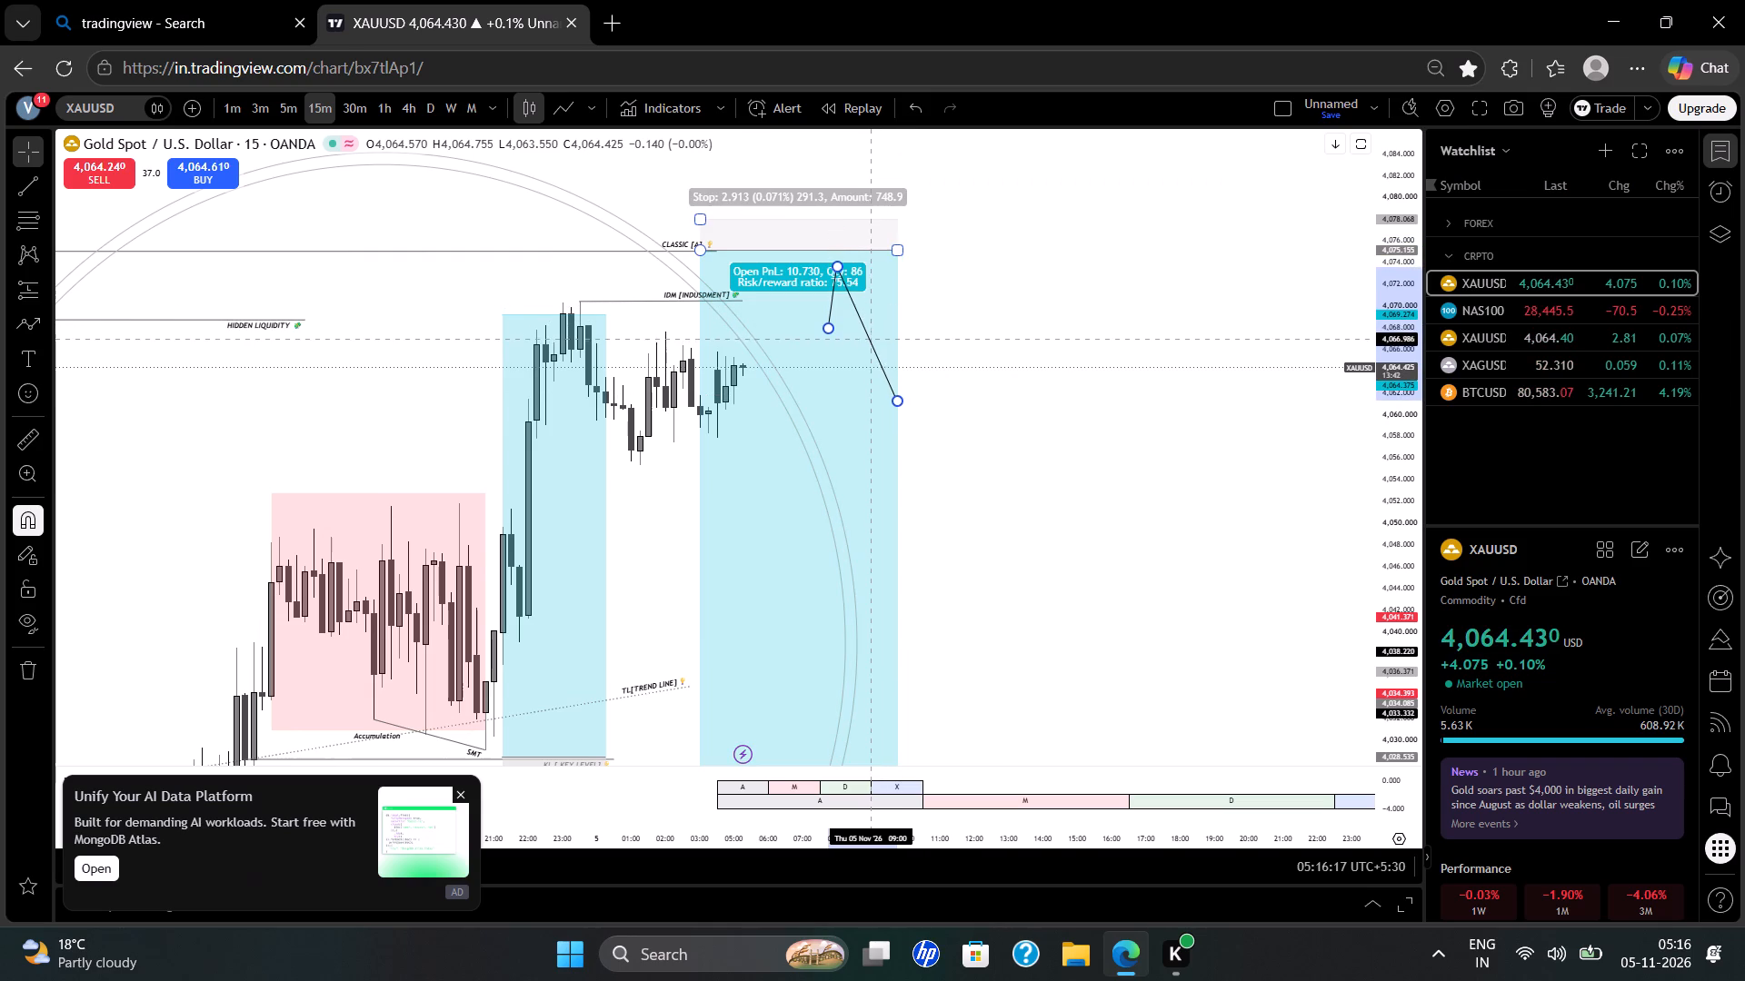
drag(873, 338, 874, 322)
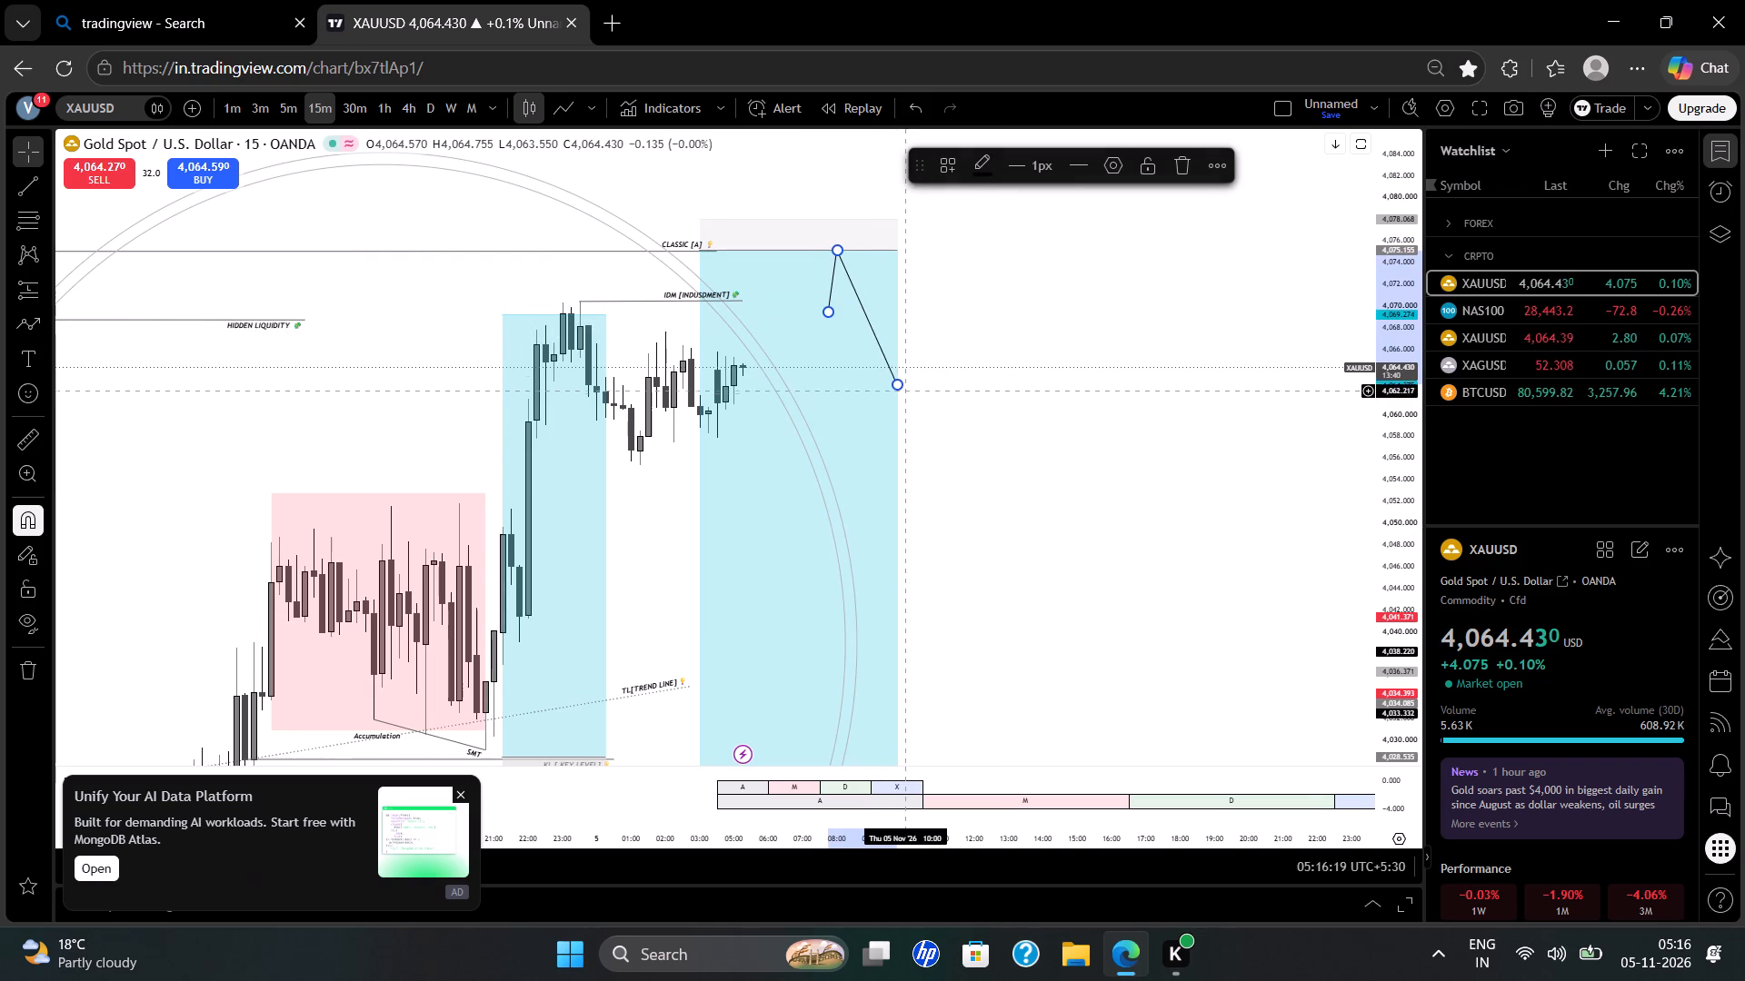
drag(896, 382, 882, 402)
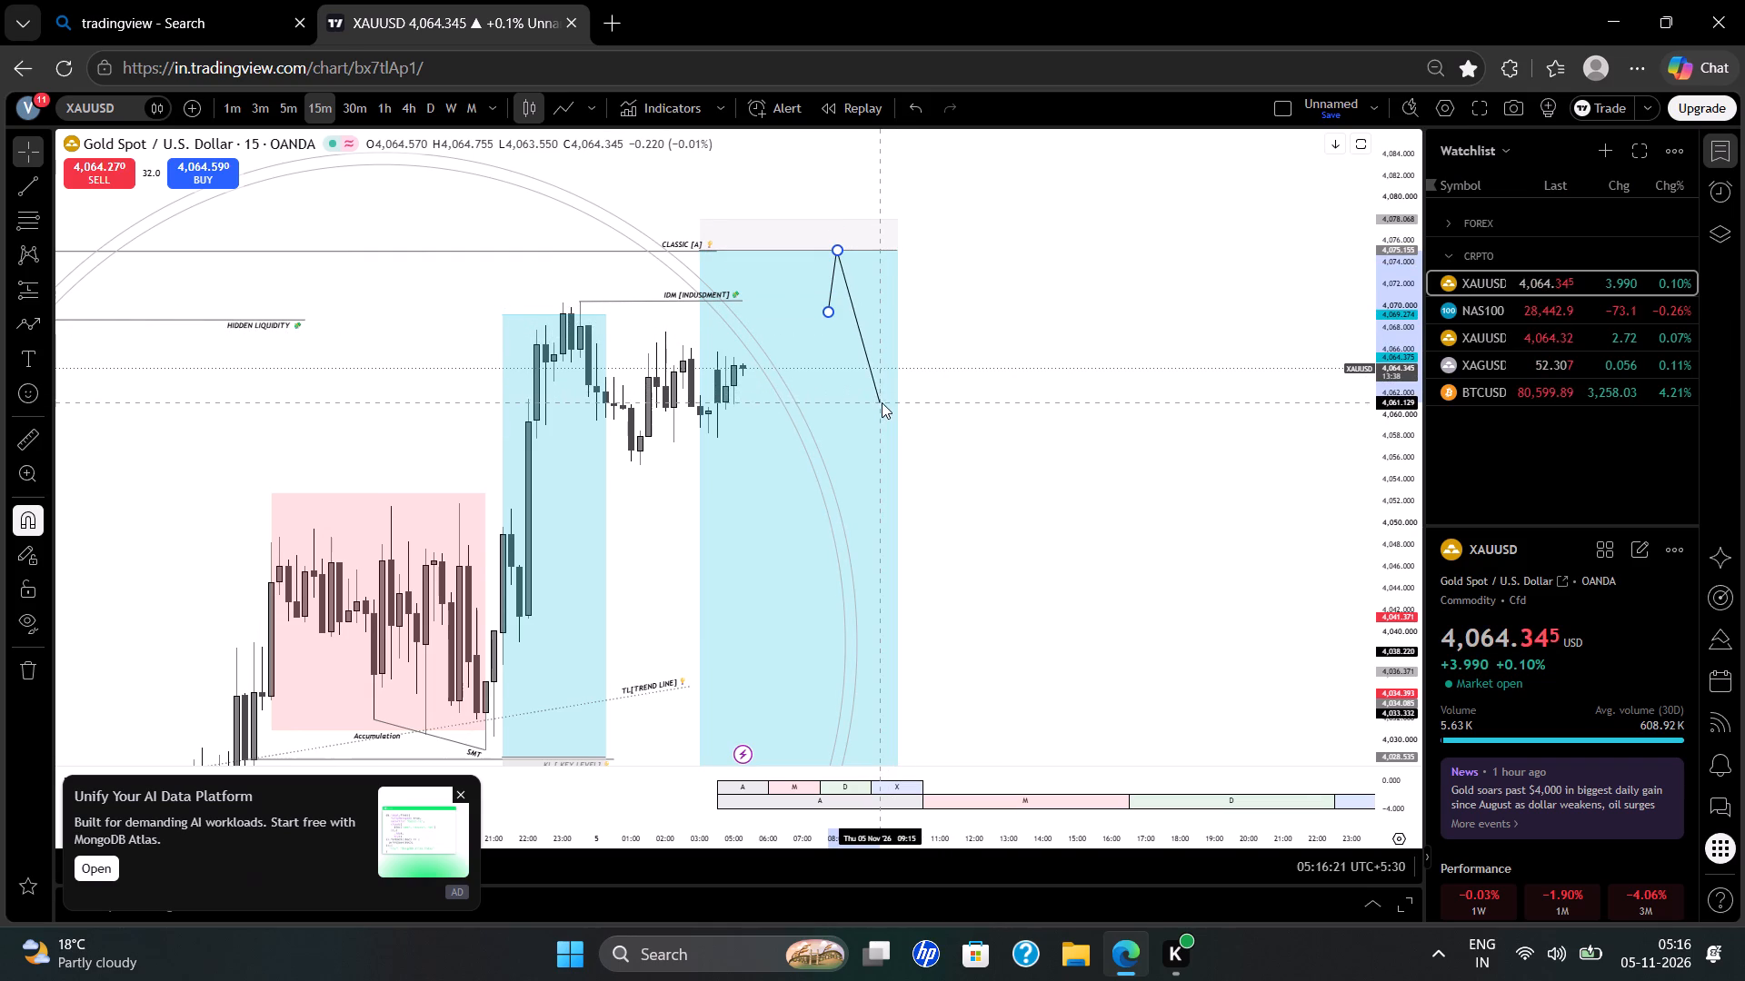
drag(882, 402, 860, 407)
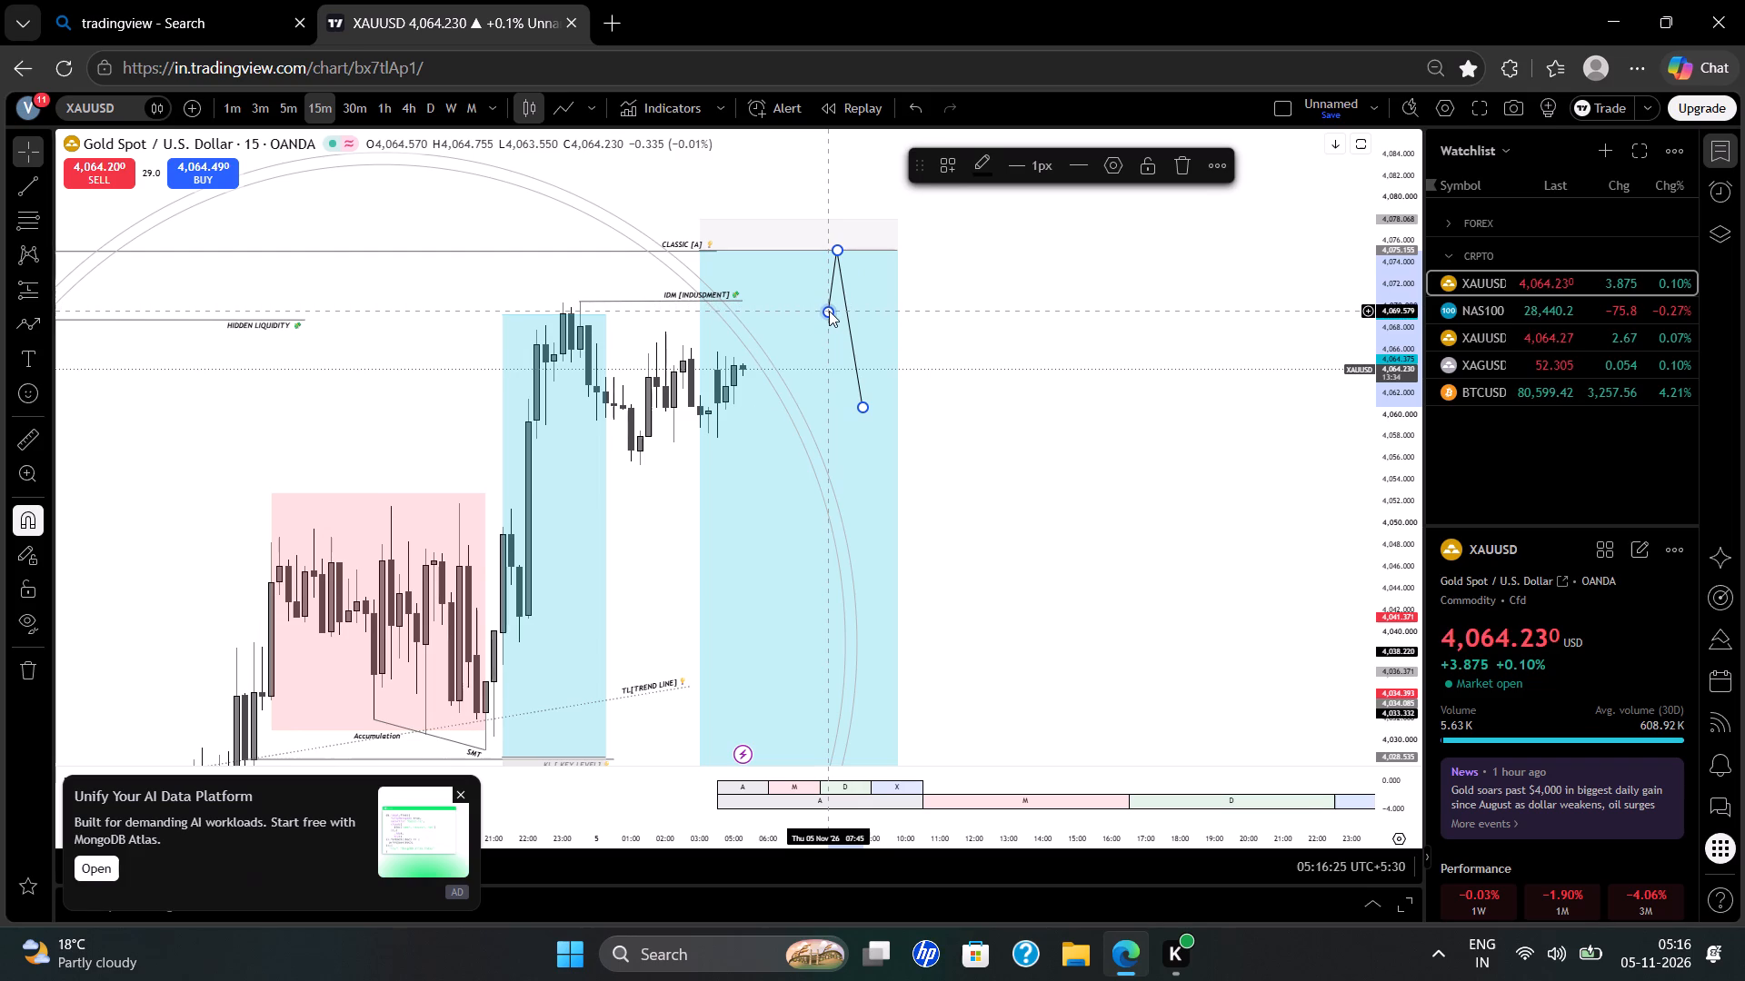
drag(829, 311, 808, 307)
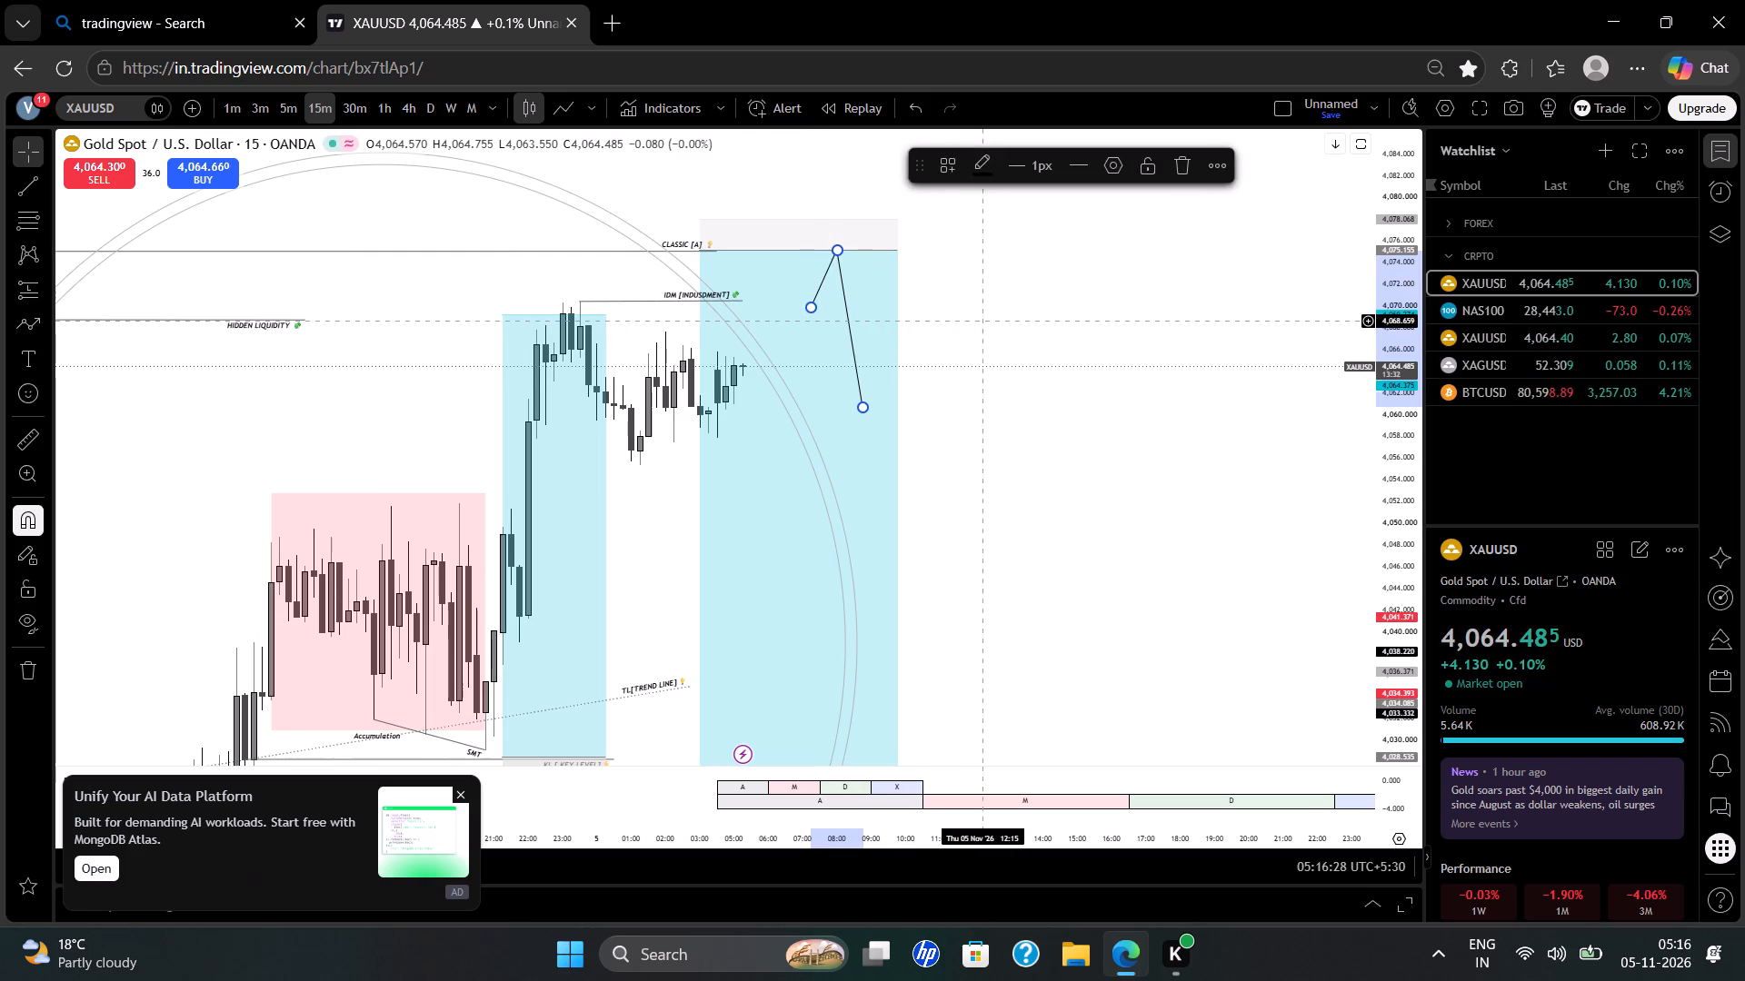
click(982, 321)
Examine the wider 15-minute structure around the circle, the key levels and the projected path with the side panels hidden.
scroll(982, 321, down, 1)
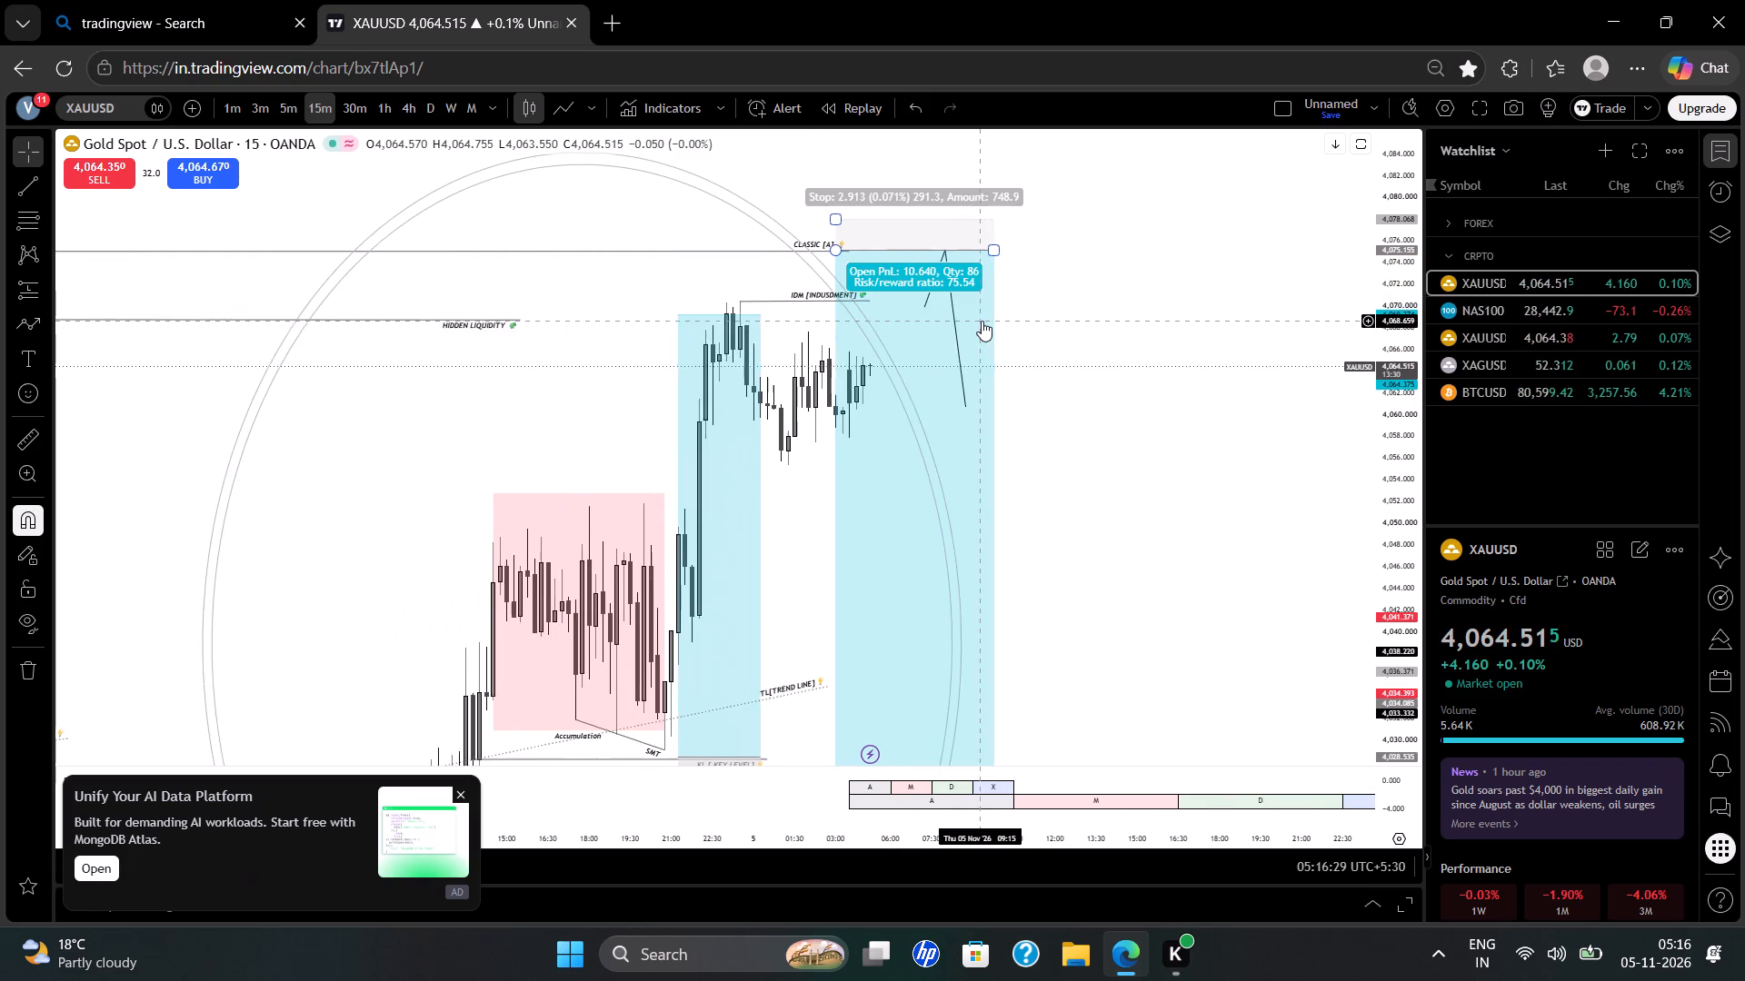
scroll(982, 321, down, 3)
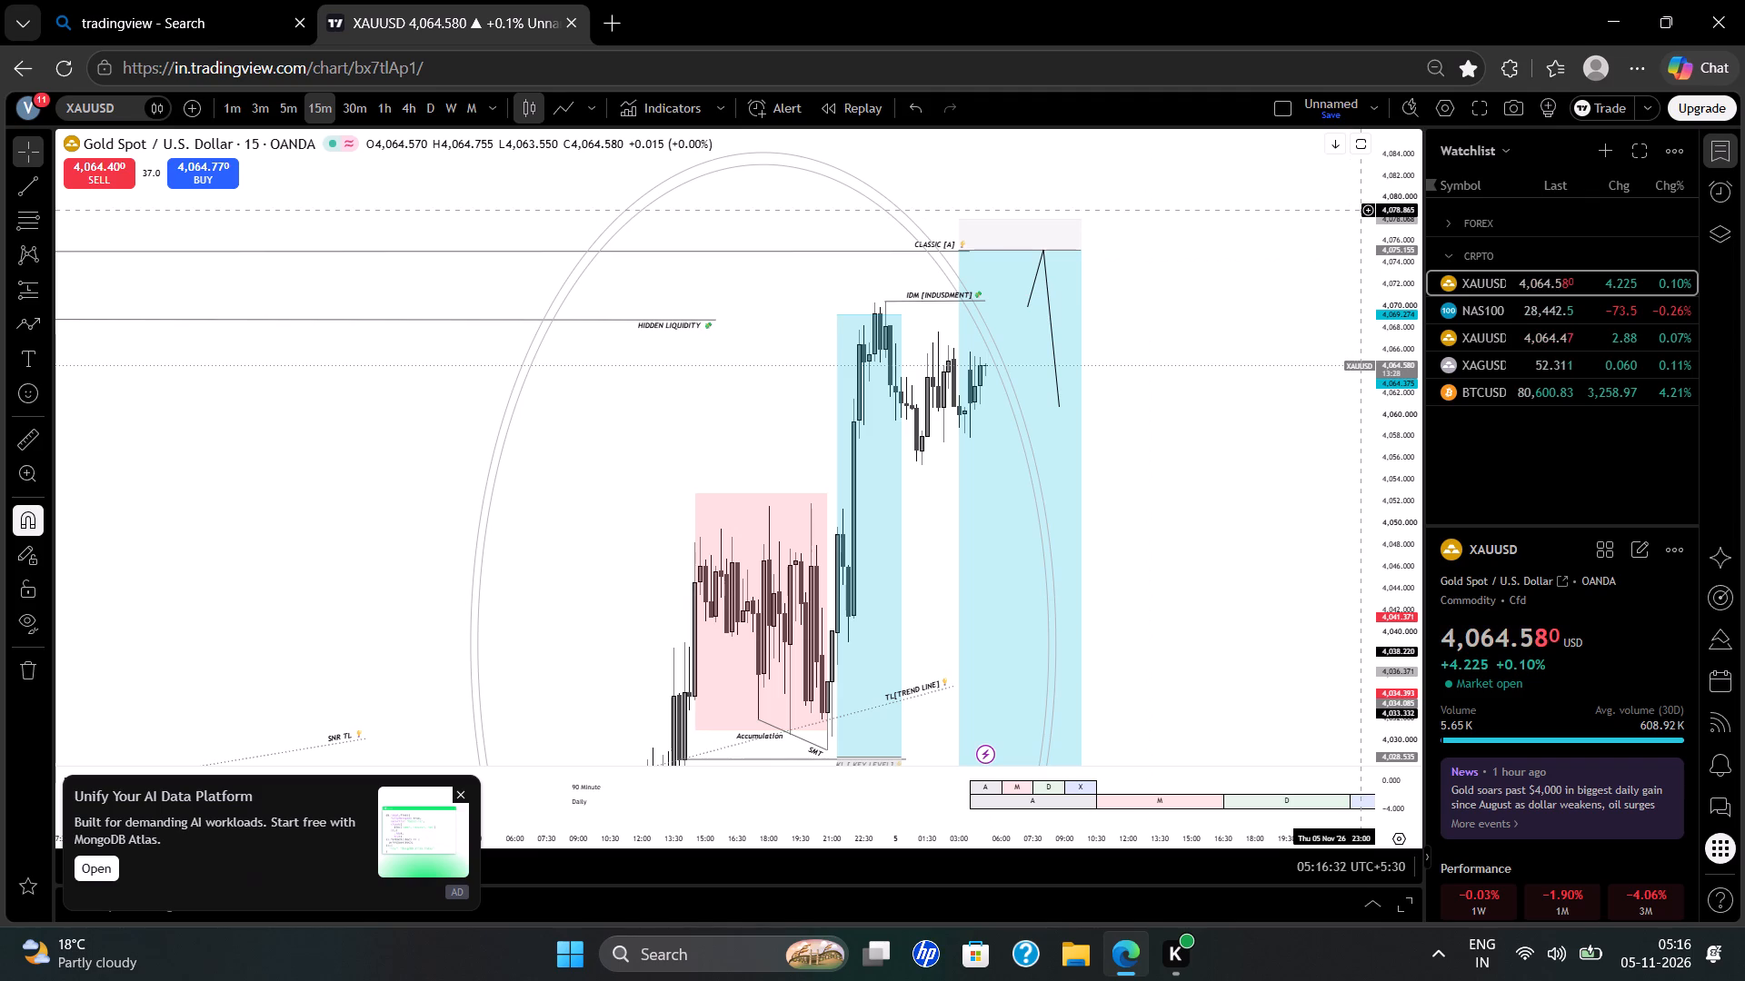
drag(1400, 216, 1380, 471)
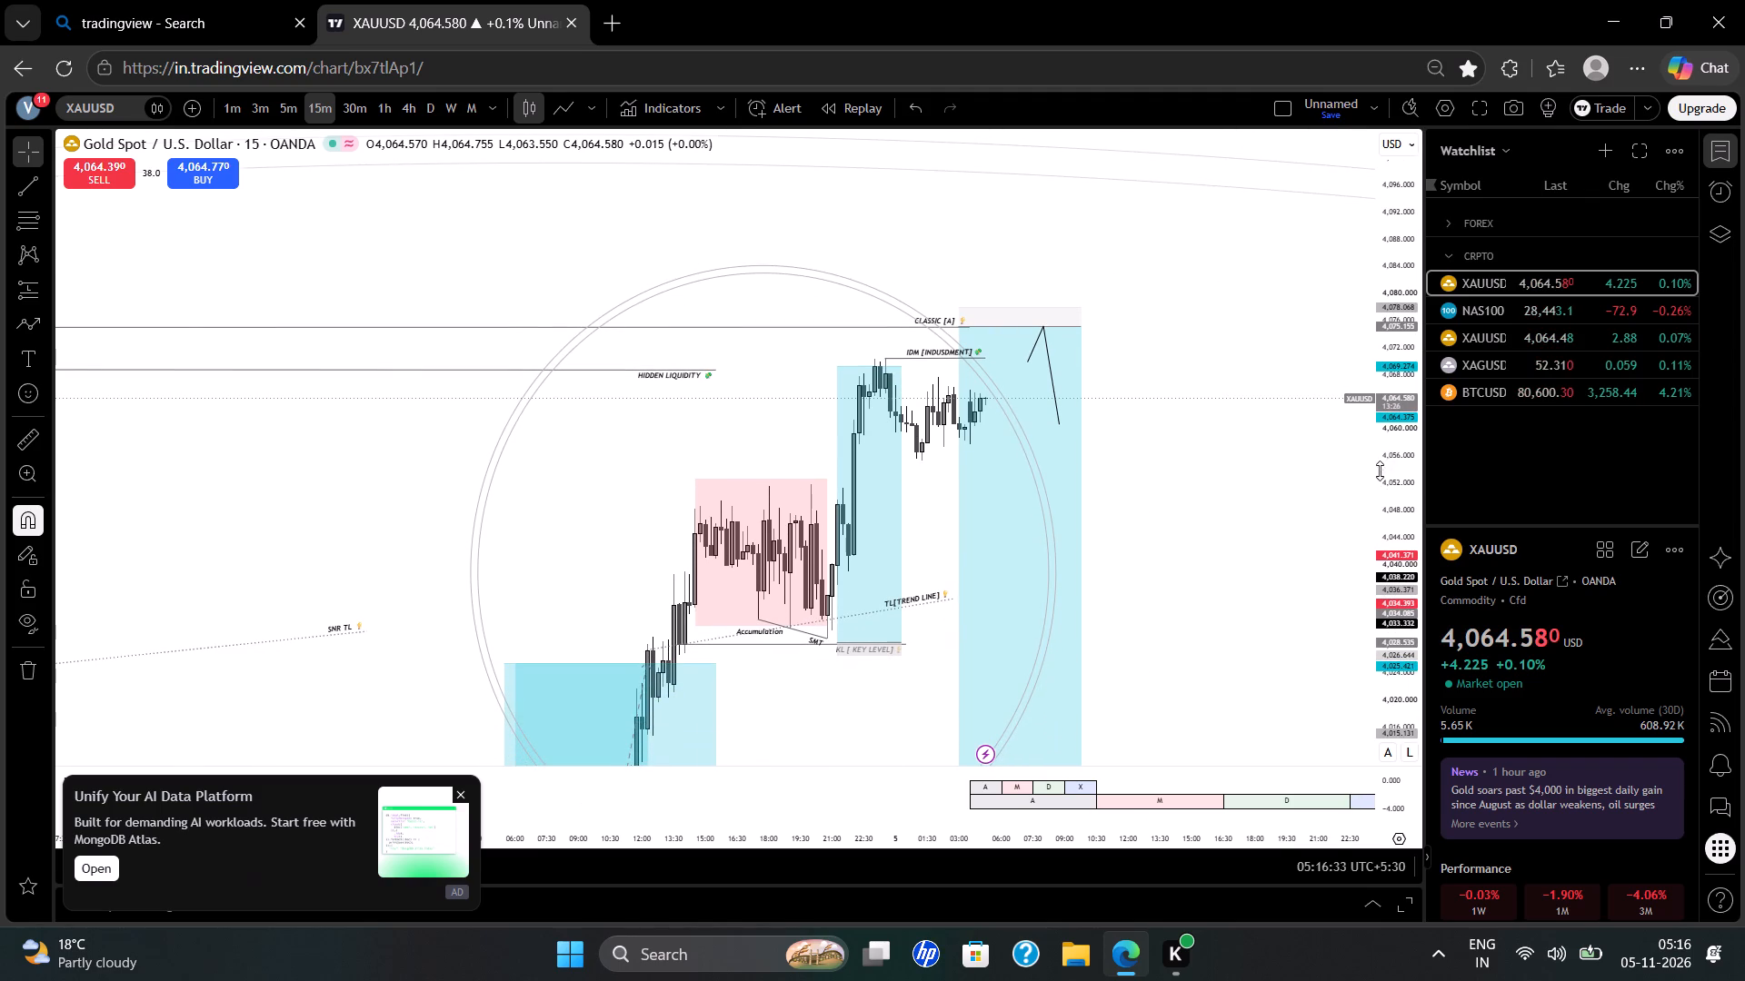
click(1485, 109)
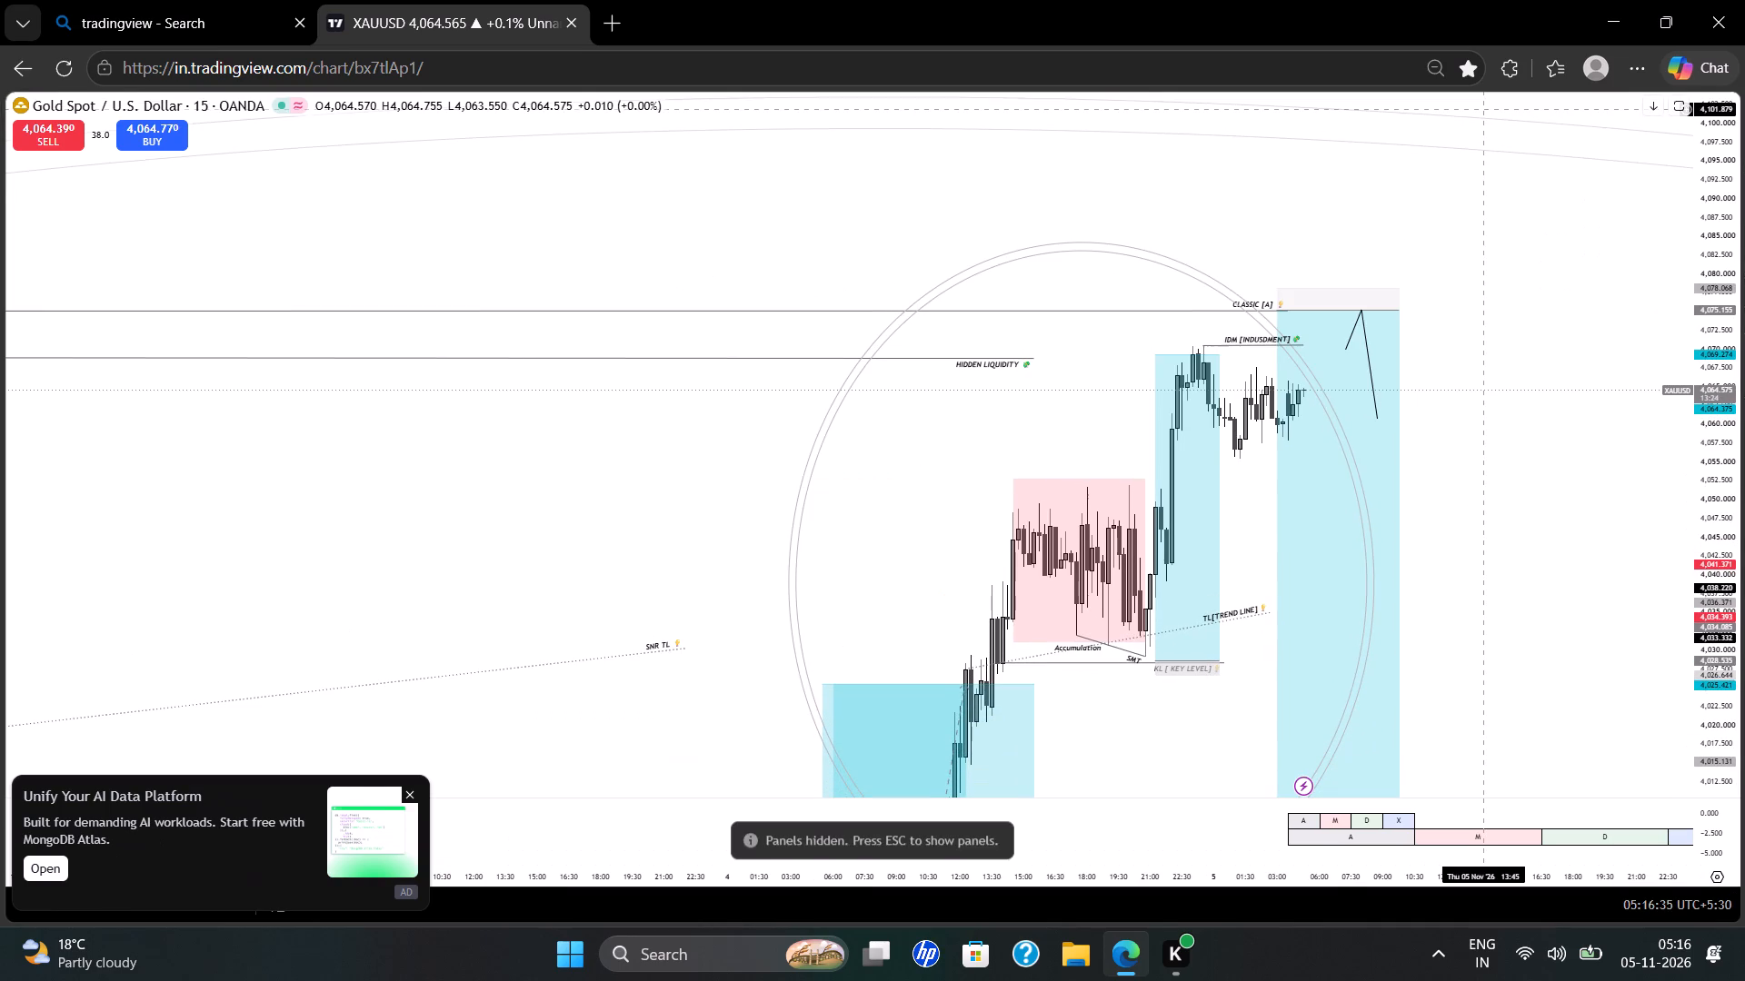
scroll(1436, 197, up, 1)
scroll(1436, 197, left, 1)
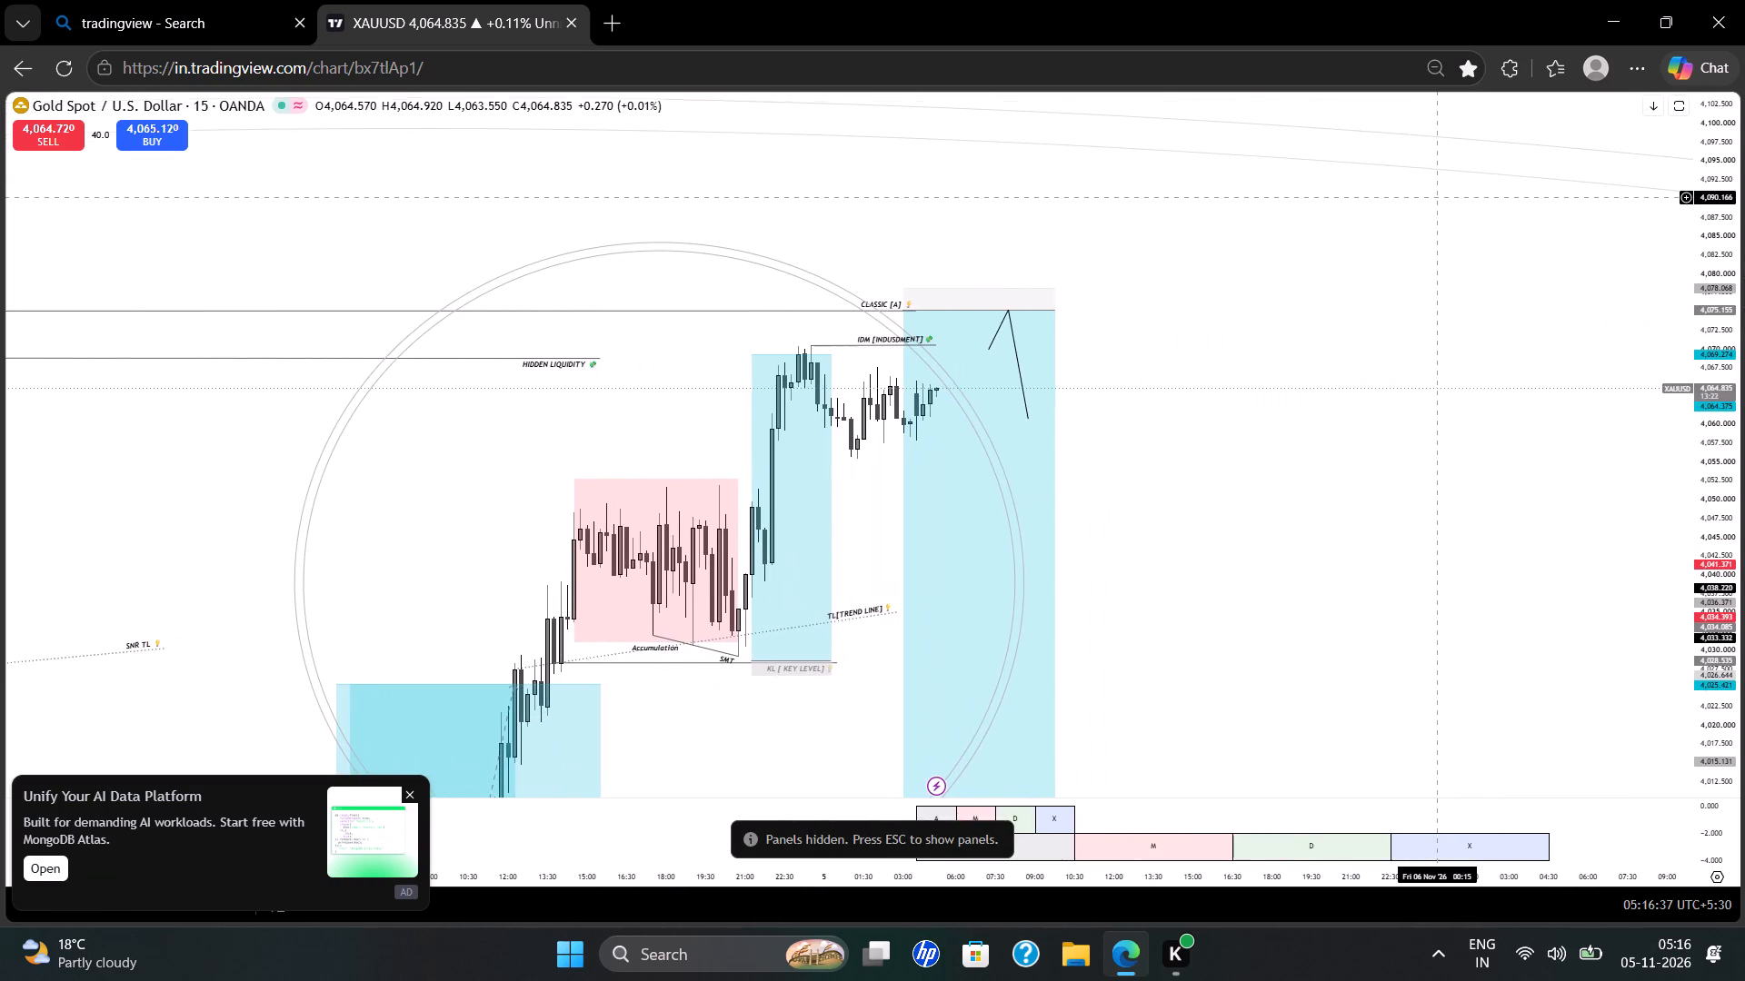
scroll(1436, 197, up, 2)
scroll(1436, 197, down, 2)
drag(1450, 388, 1434, 233)
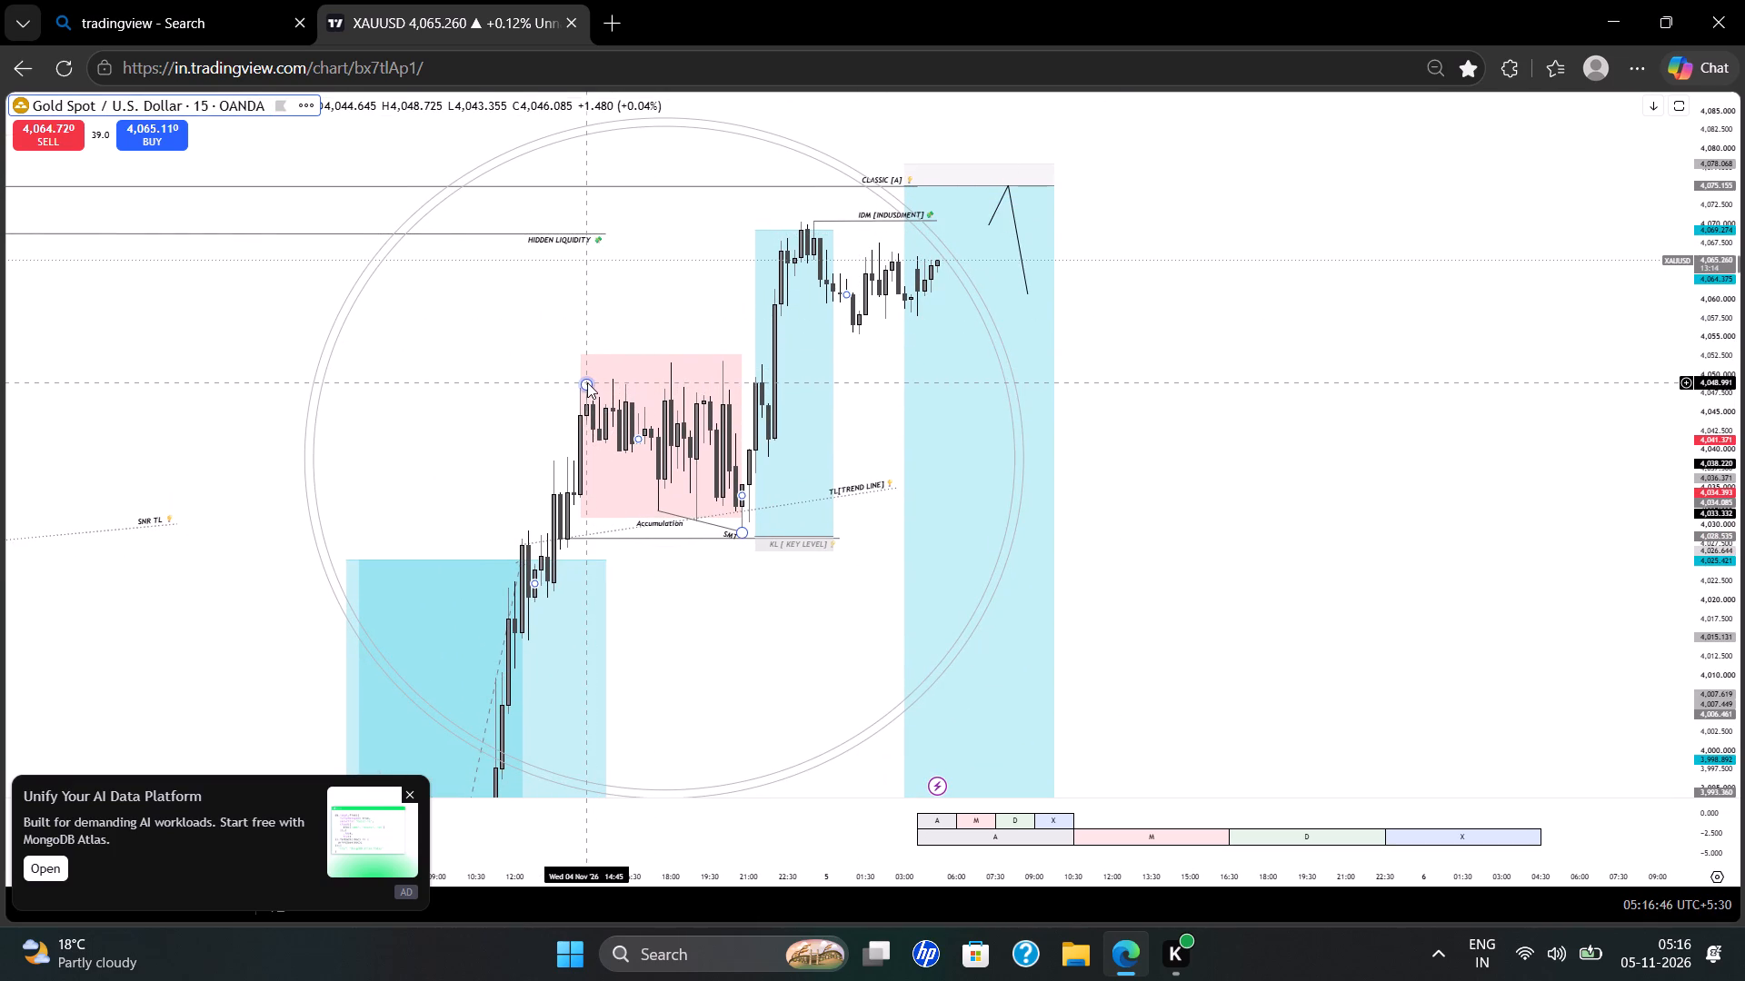
Shrink the double circle around the accumulation zone by moving its upper anchor to 4 Nov 15:30, about 4,046.1, and restore the hidden panels.
drag(587, 382, 582, 360)
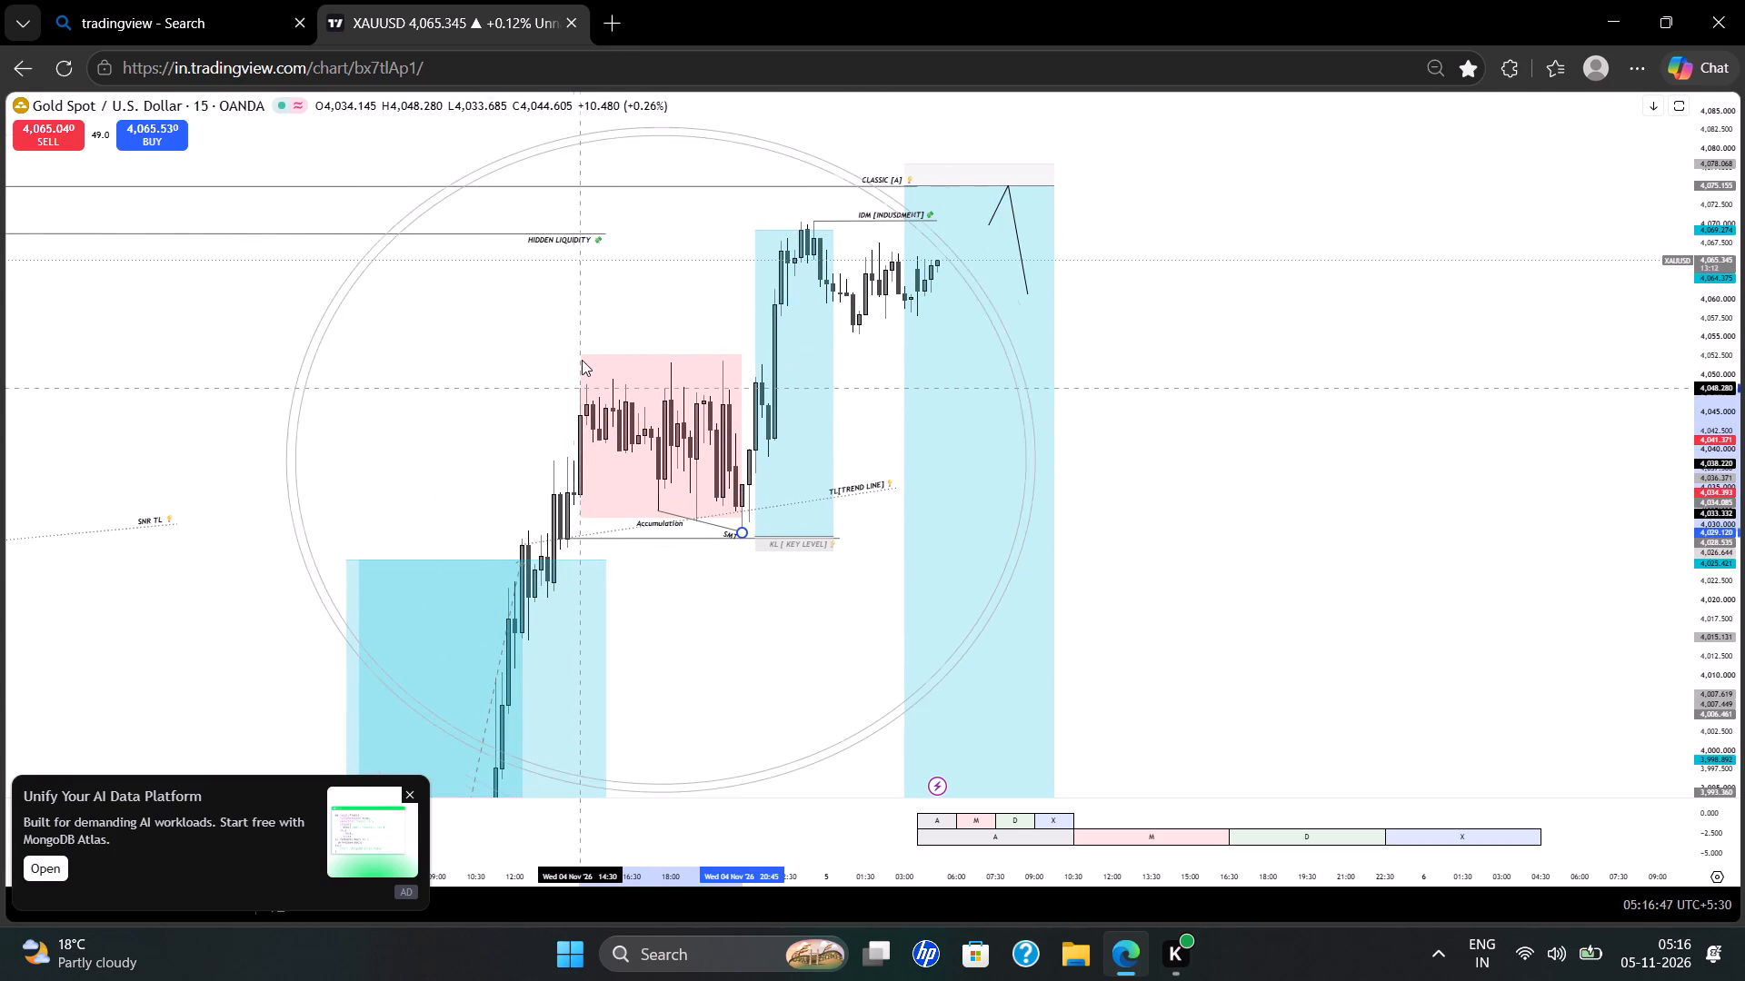
drag(582, 360, 619, 353)
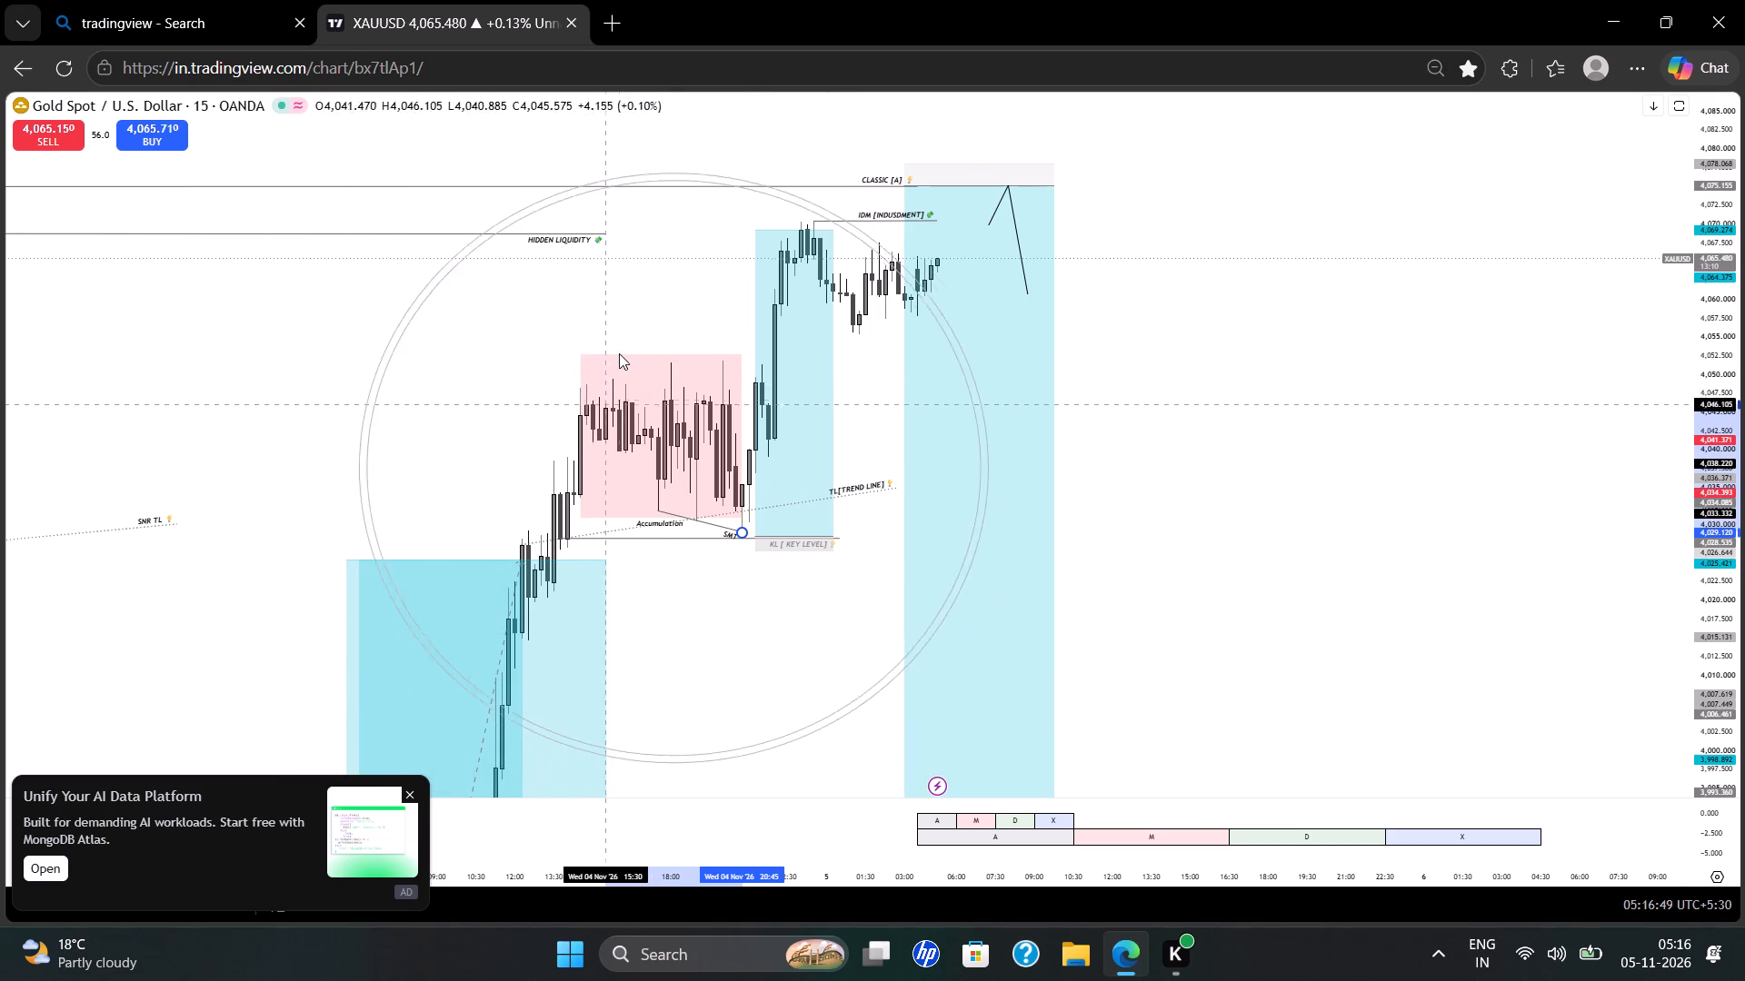
drag(619, 353, 596, 358)
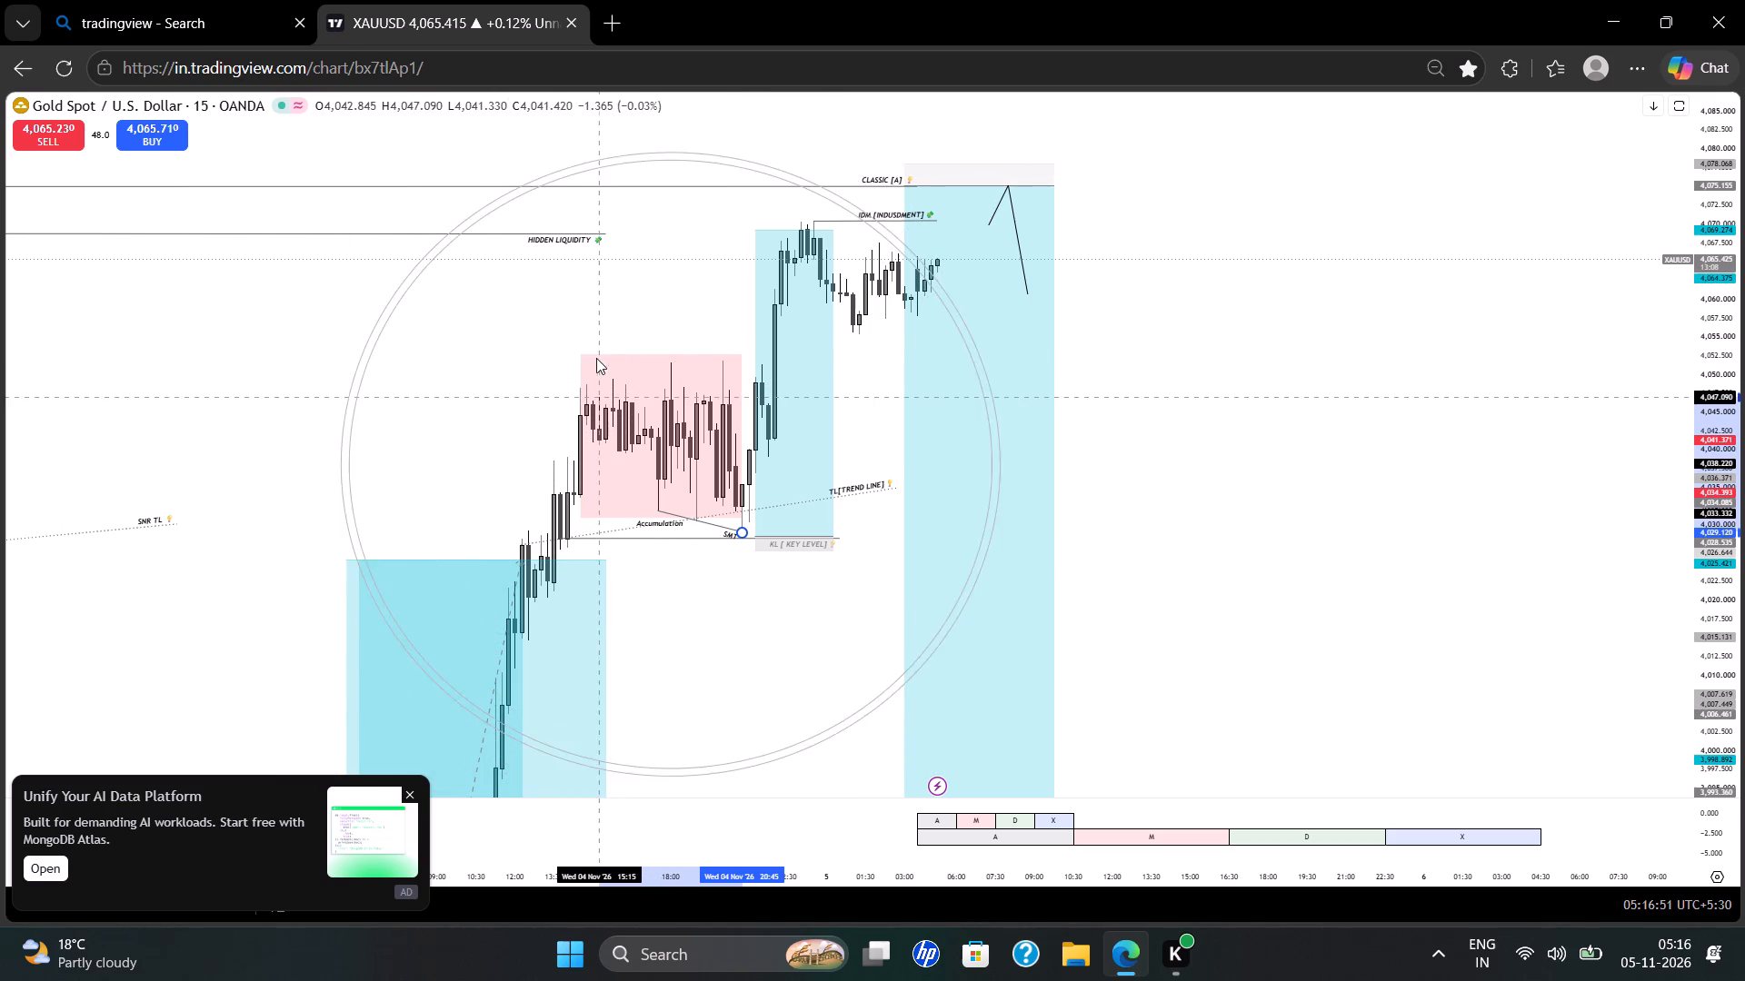
drag(596, 358, 593, 357)
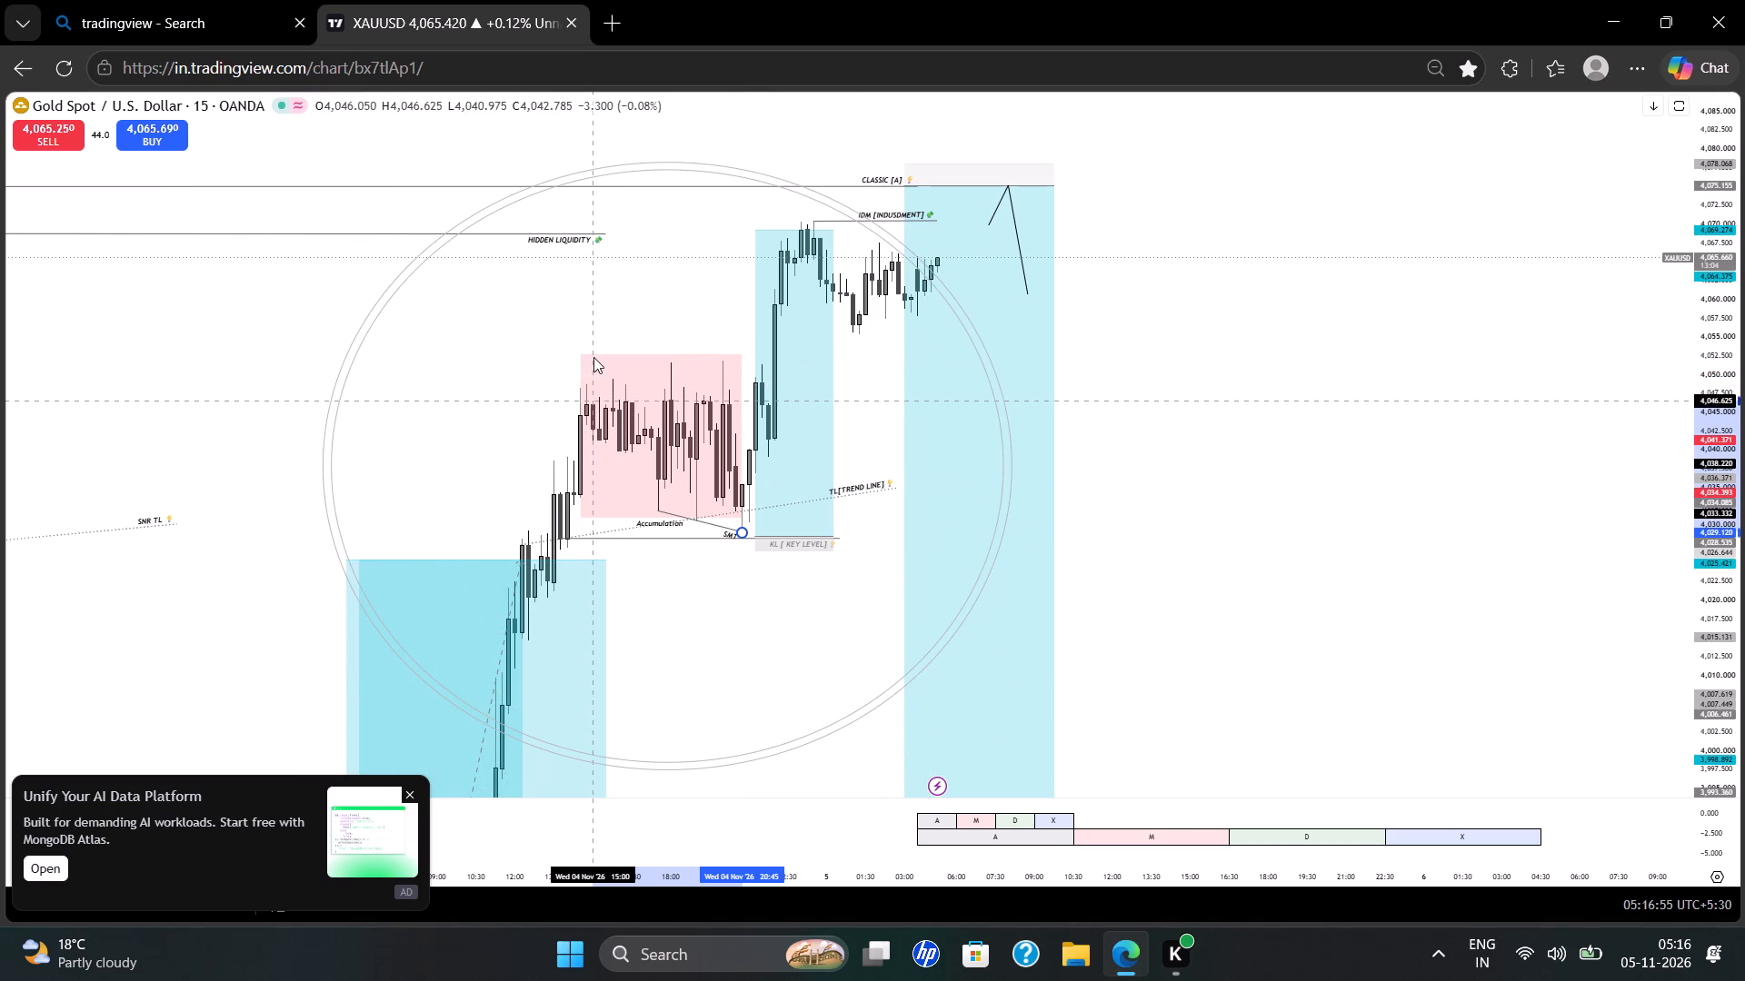
drag(593, 357, 614, 362)
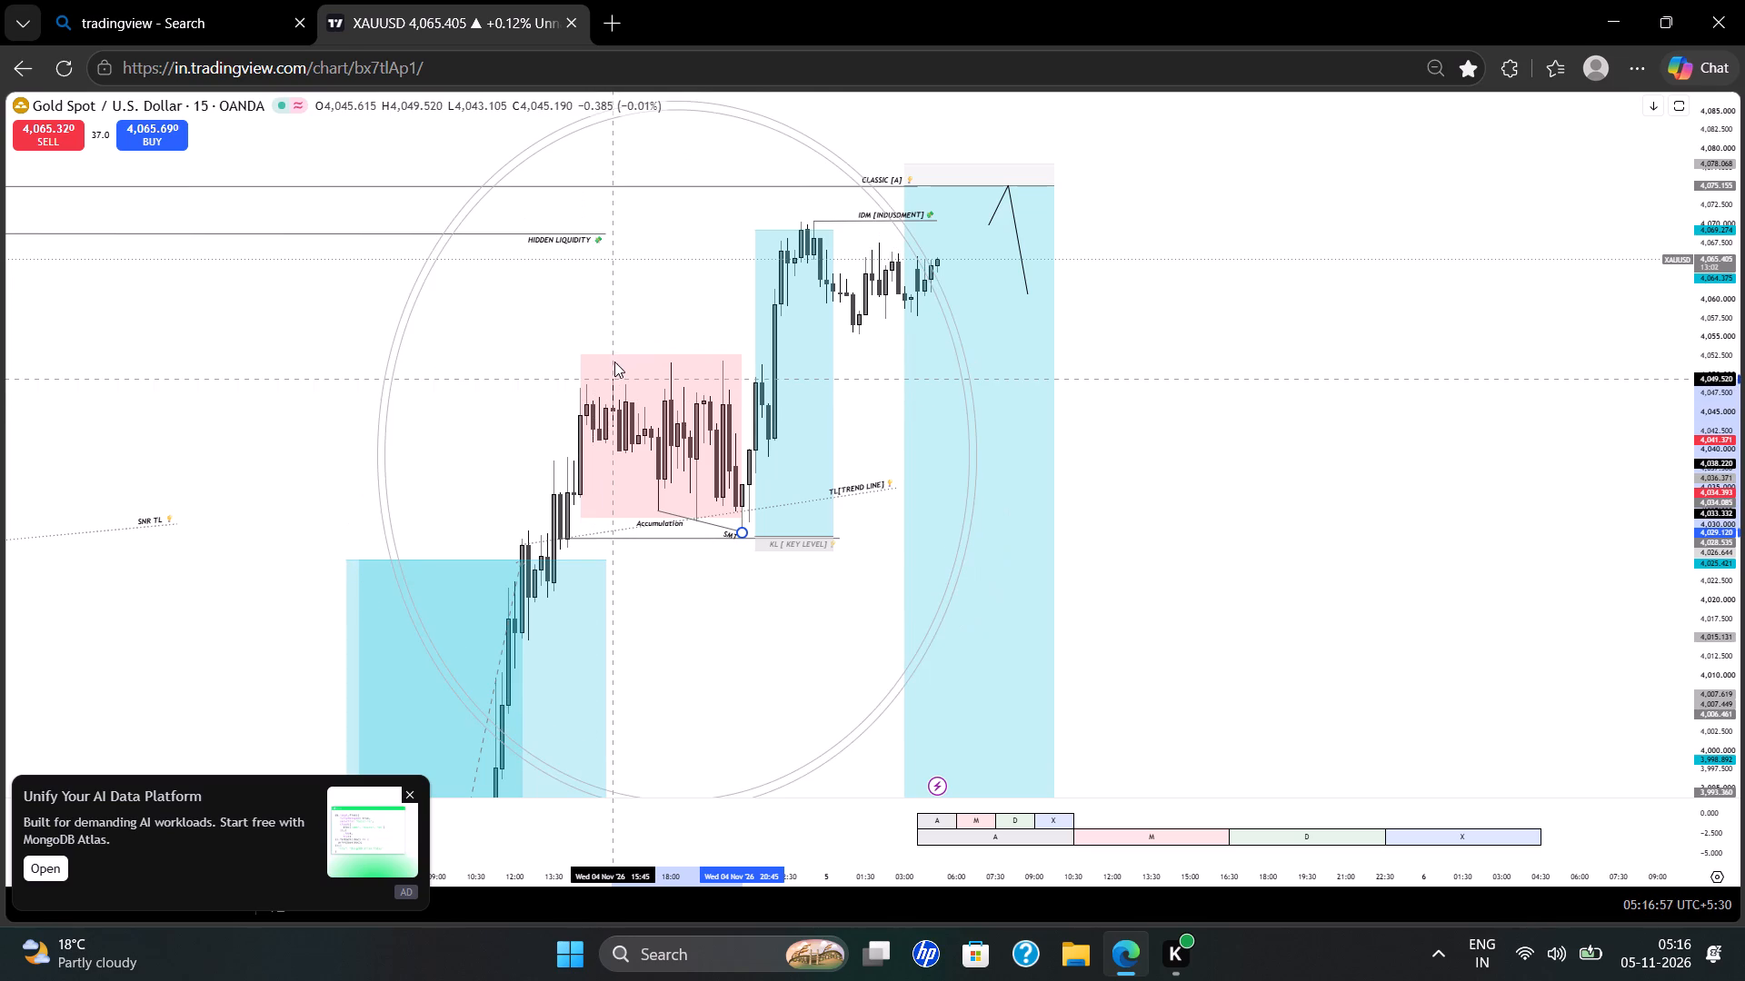
drag(614, 362, 605, 362)
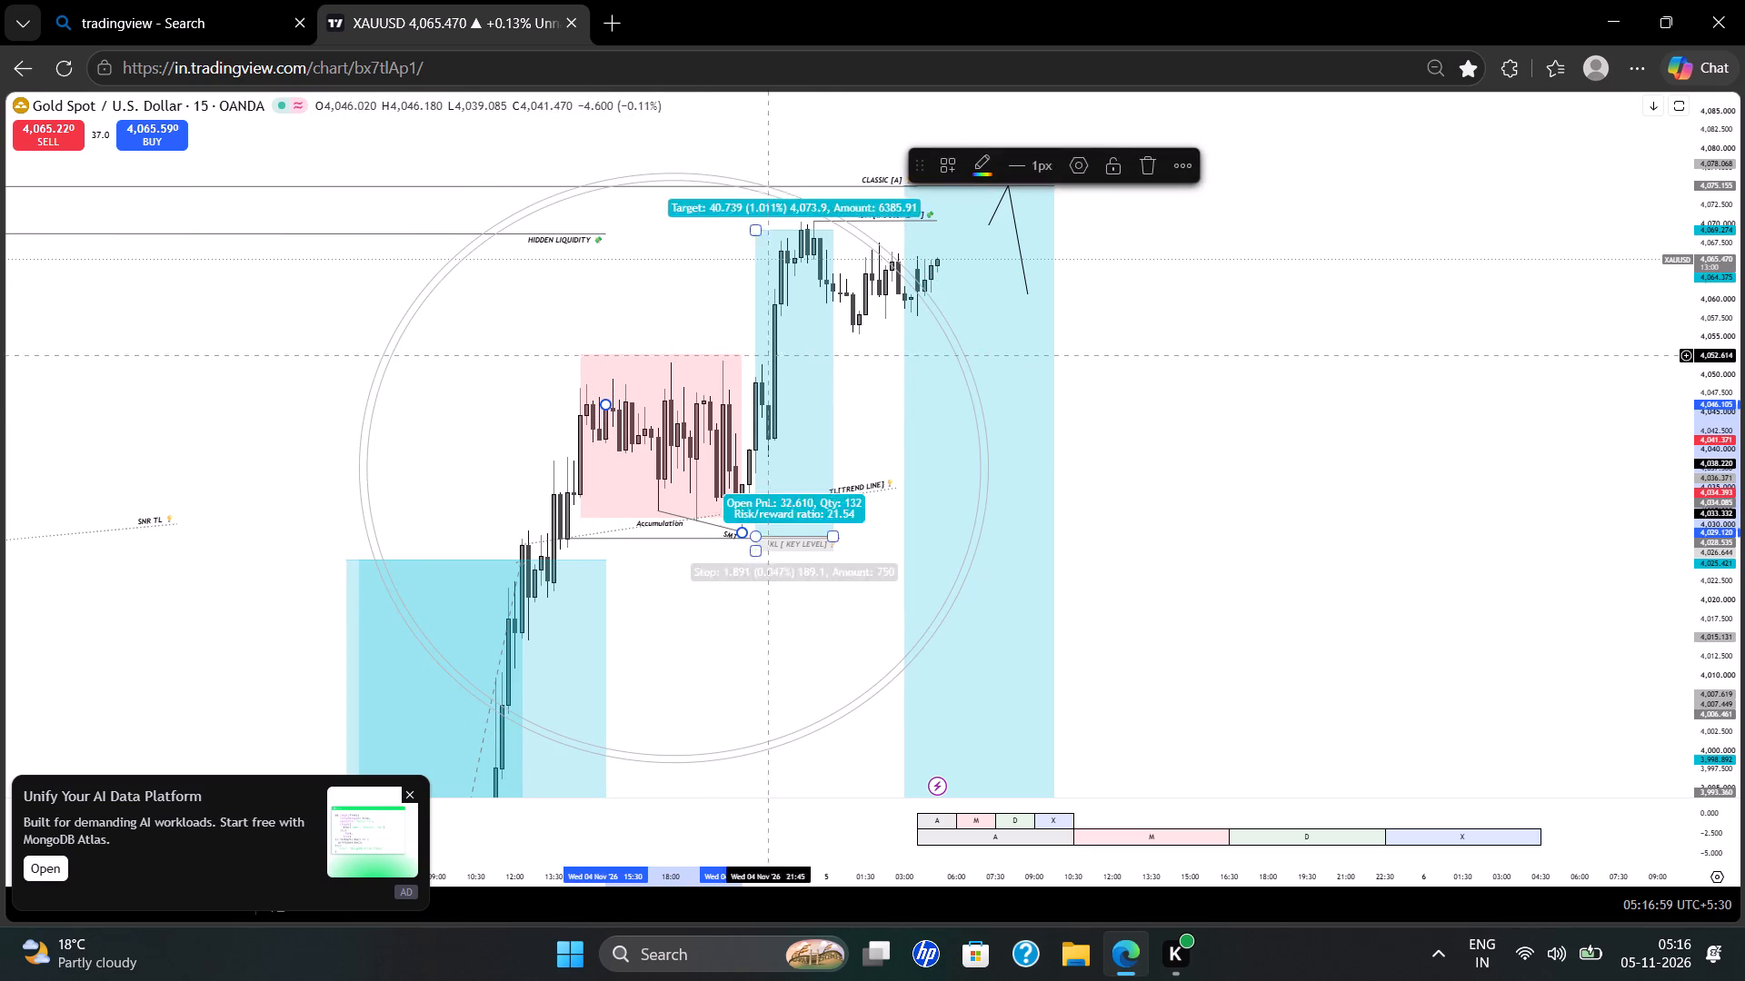
click(1271, 327)
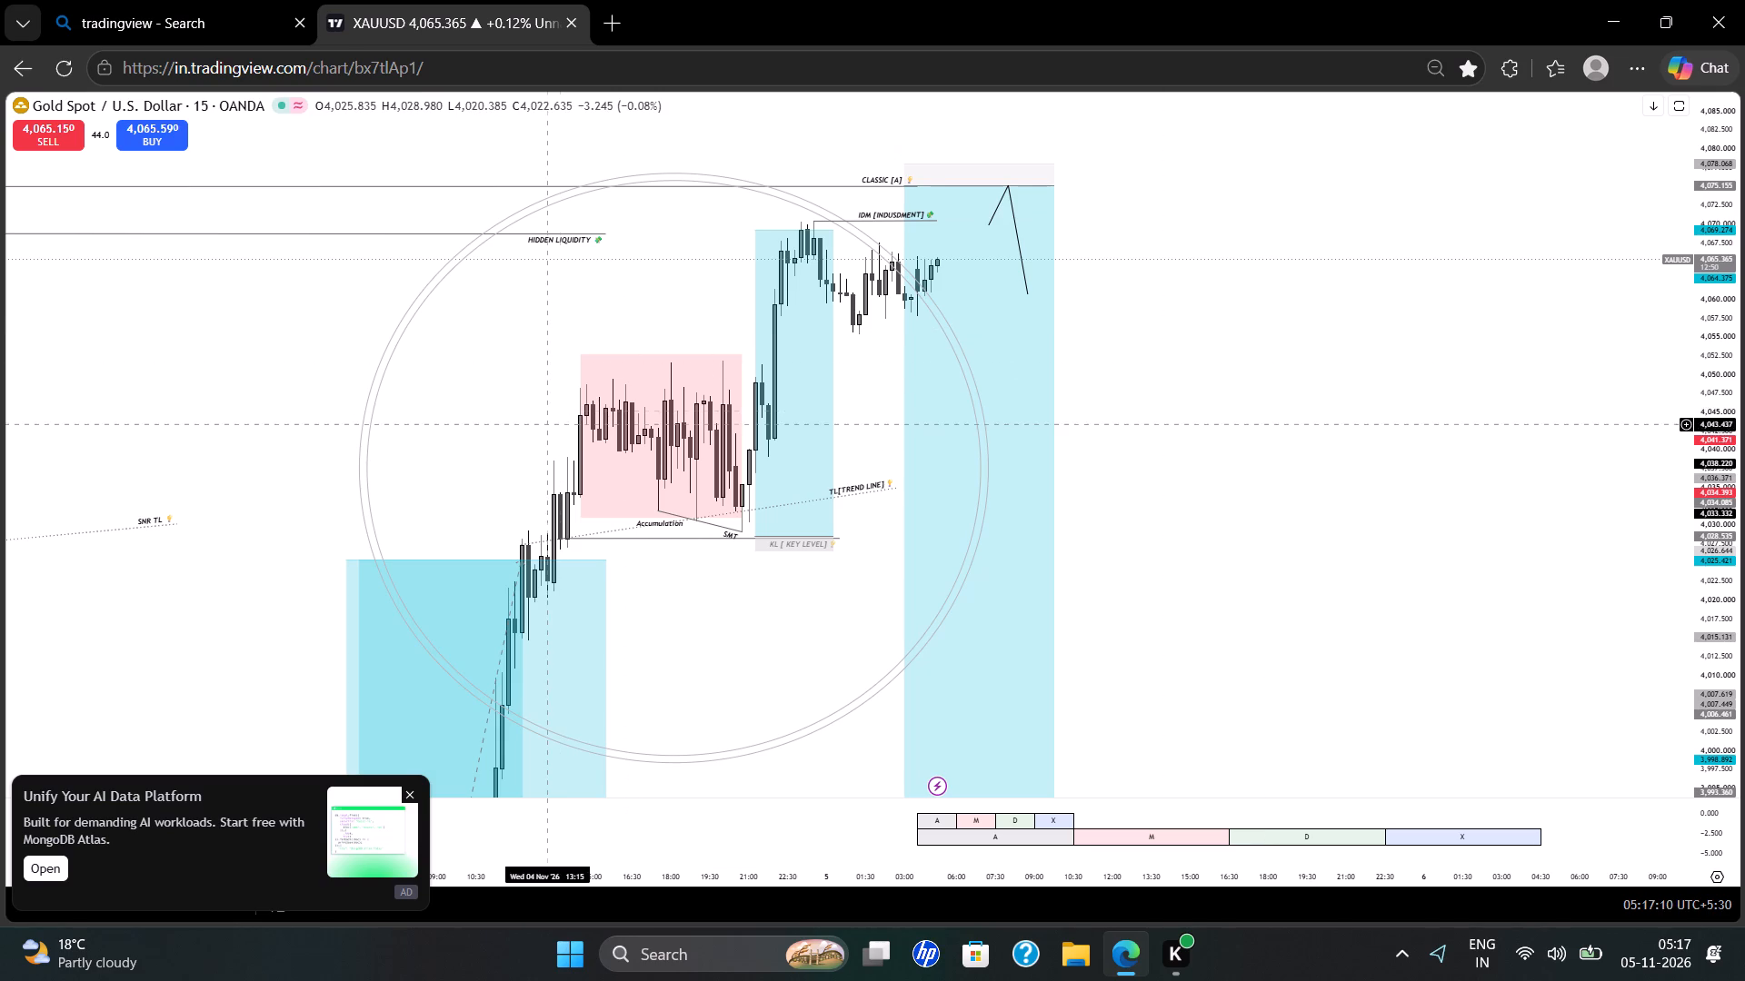
key(Escape)
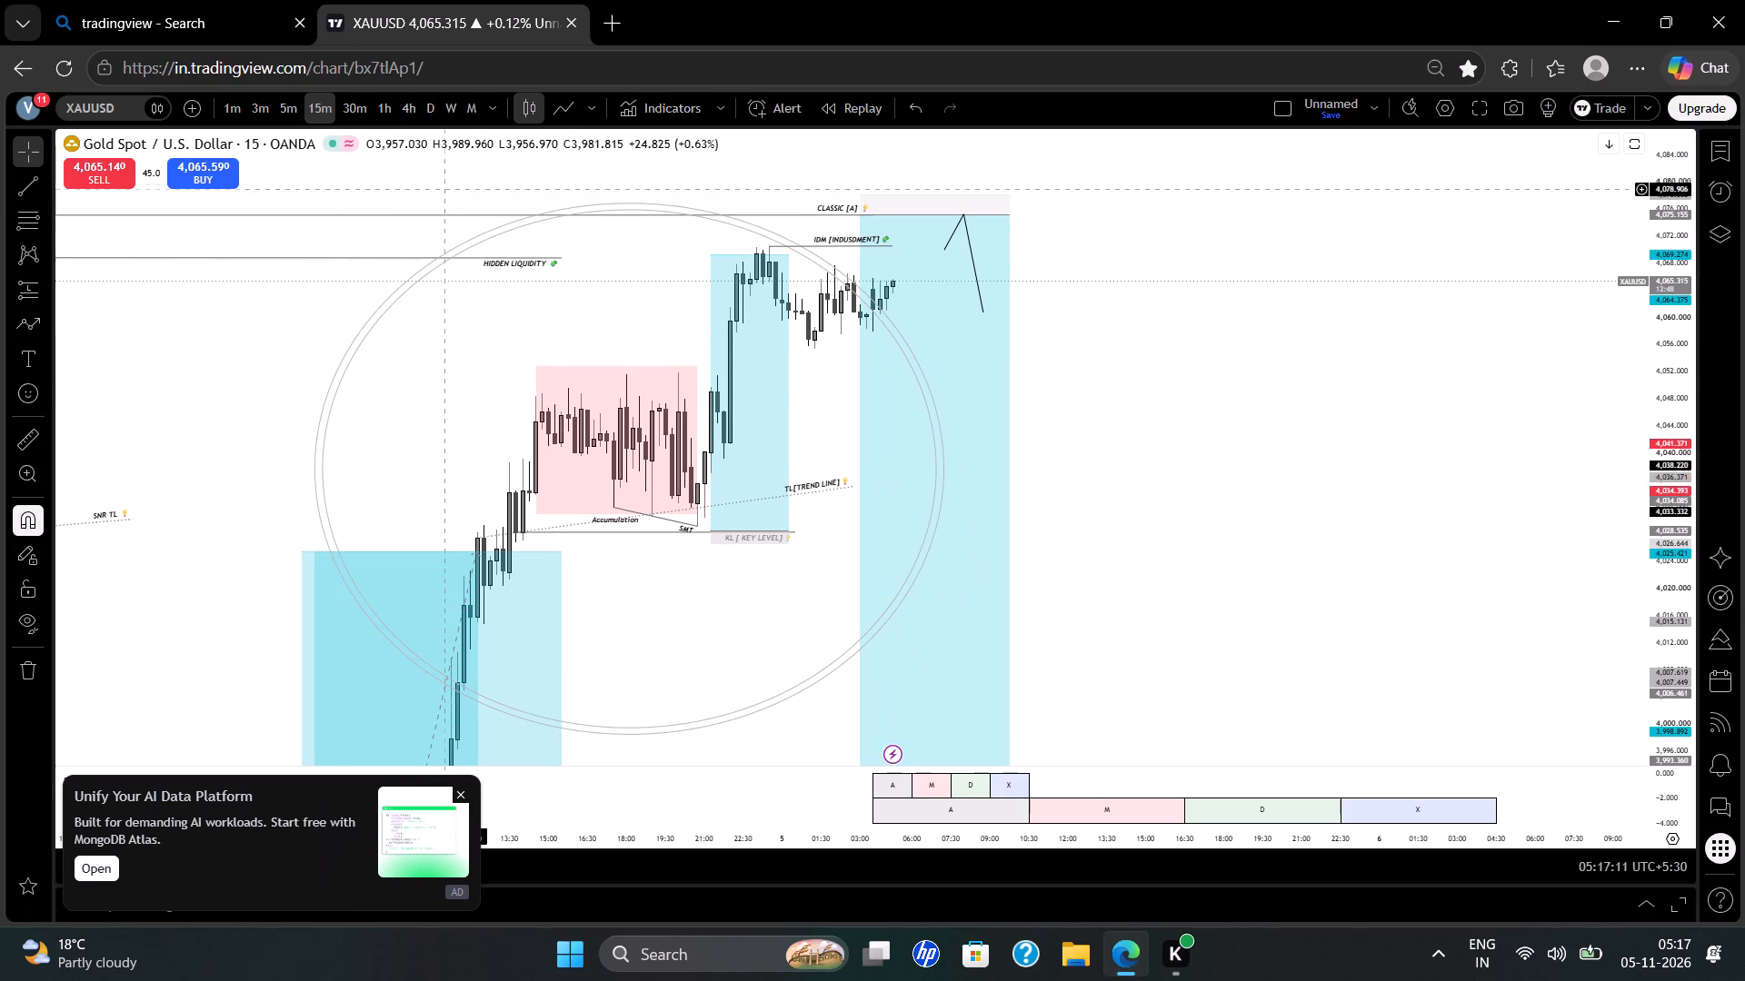
Show the favourite drawing tools and dismiss the advertisement covering the chart.
click(39, 883)
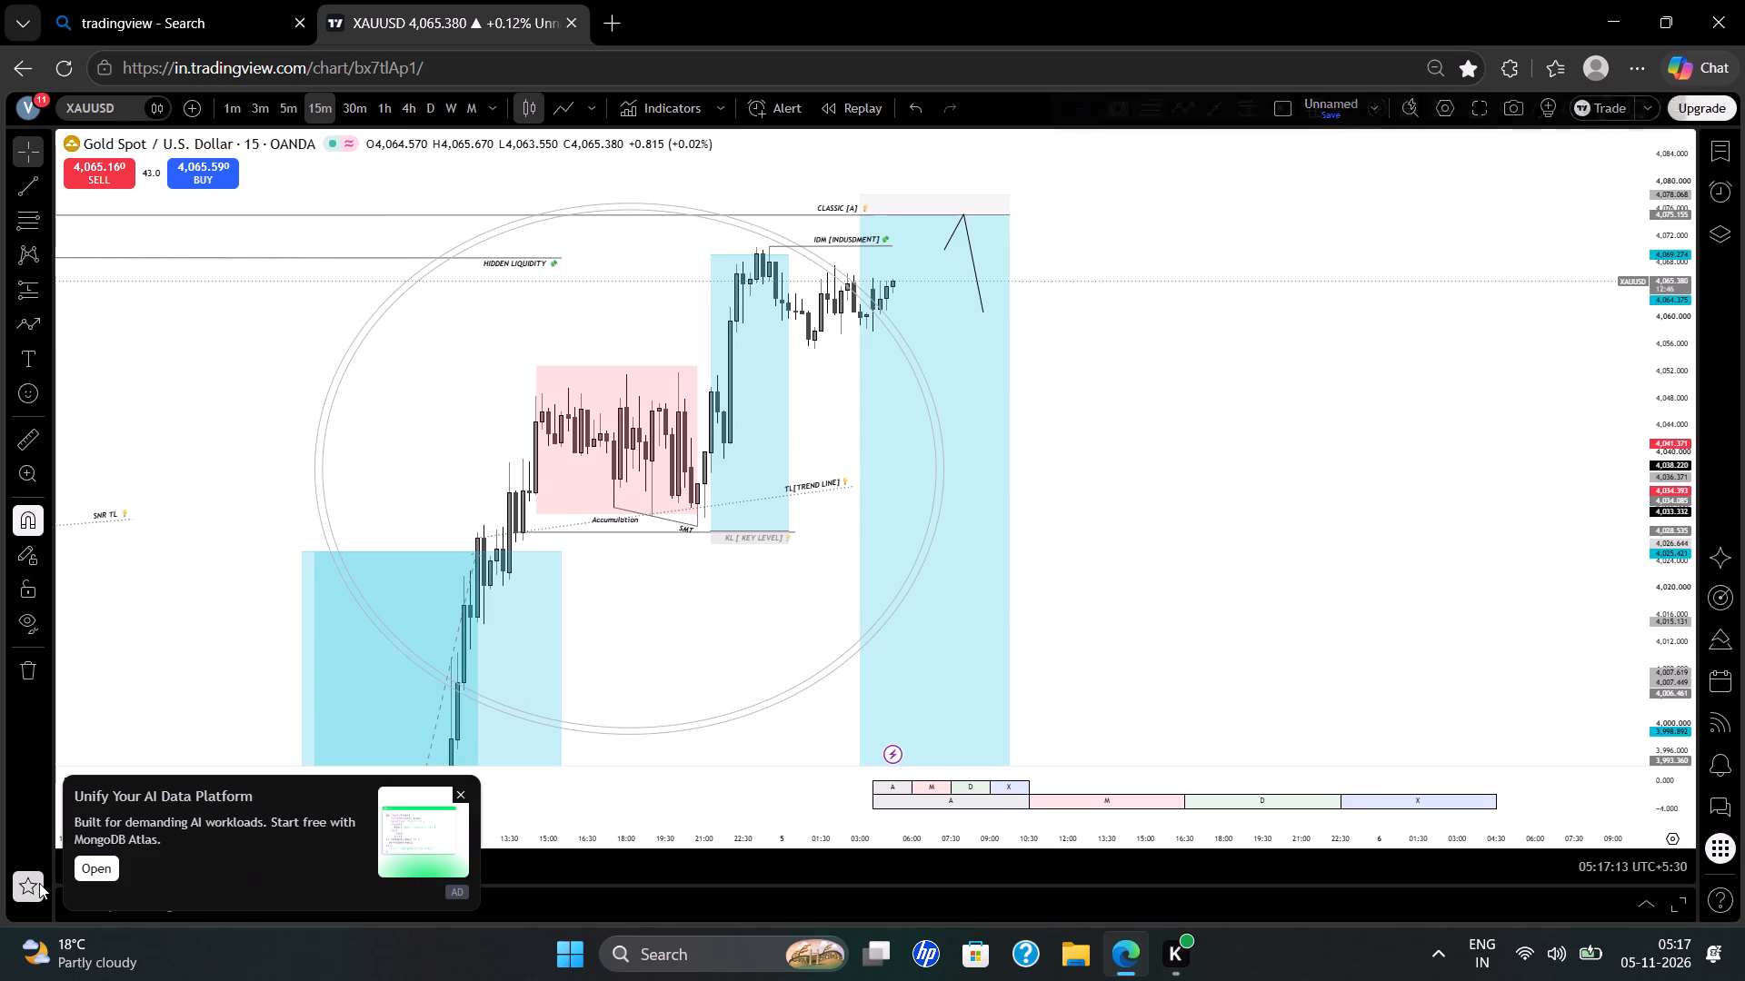
click(186, 500)
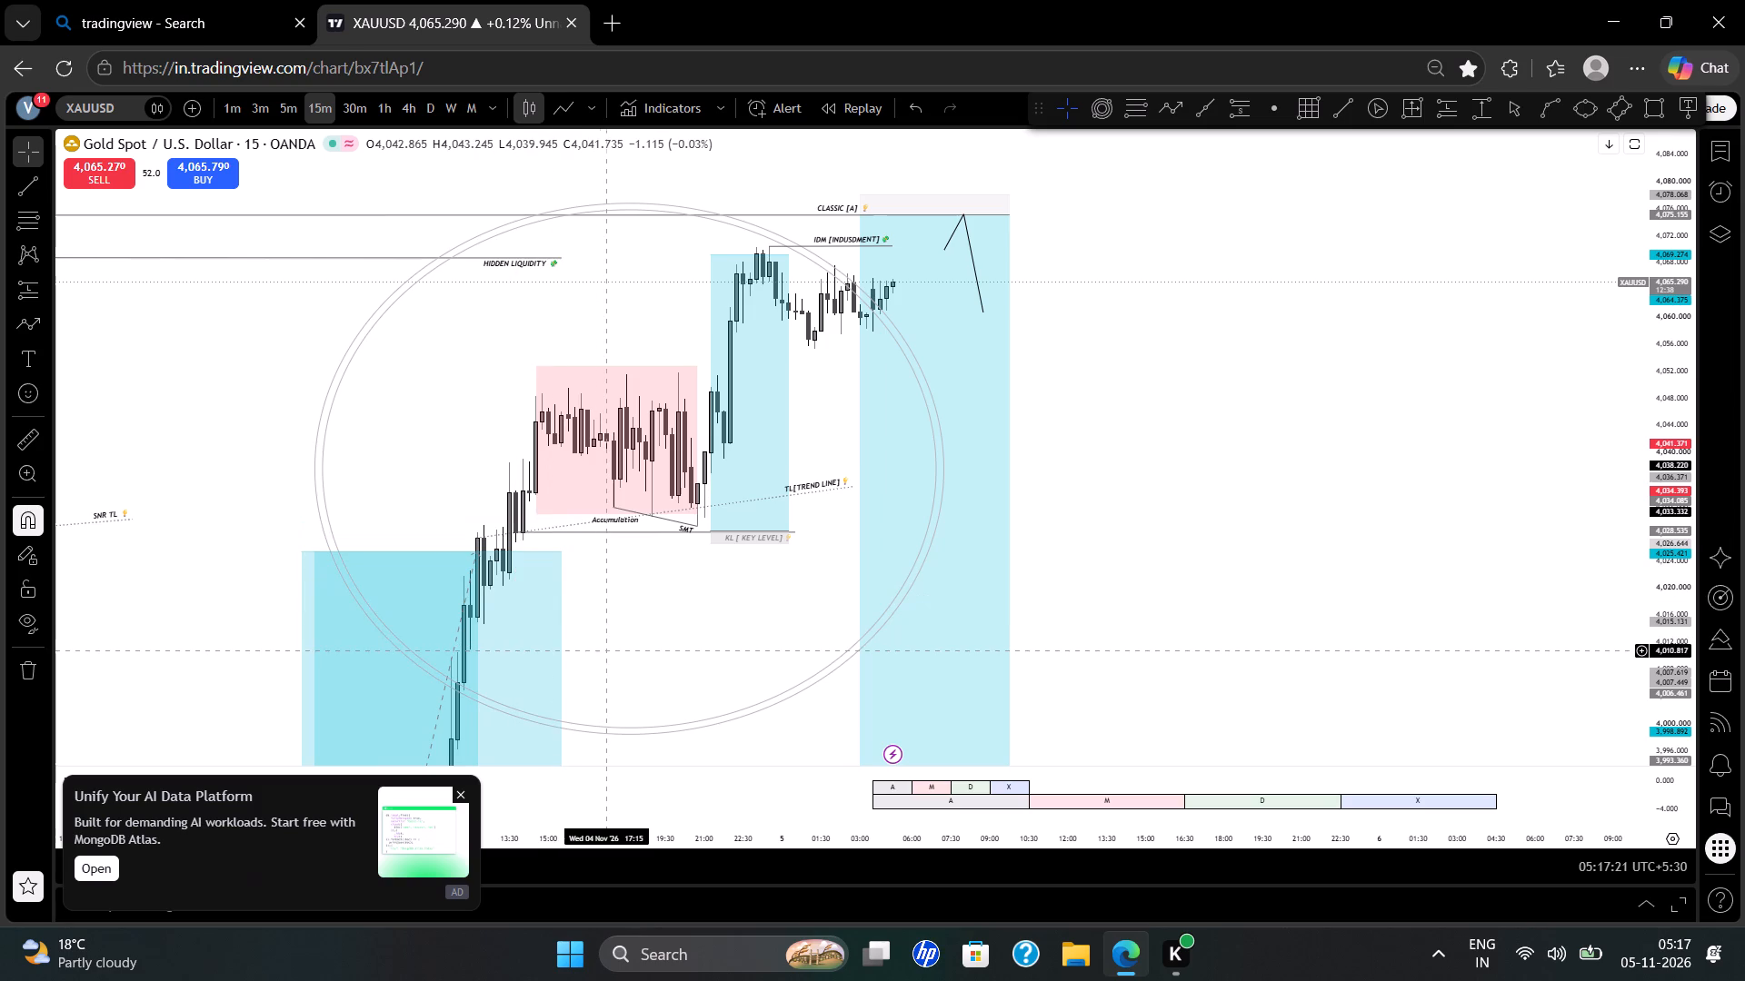
click(464, 791)
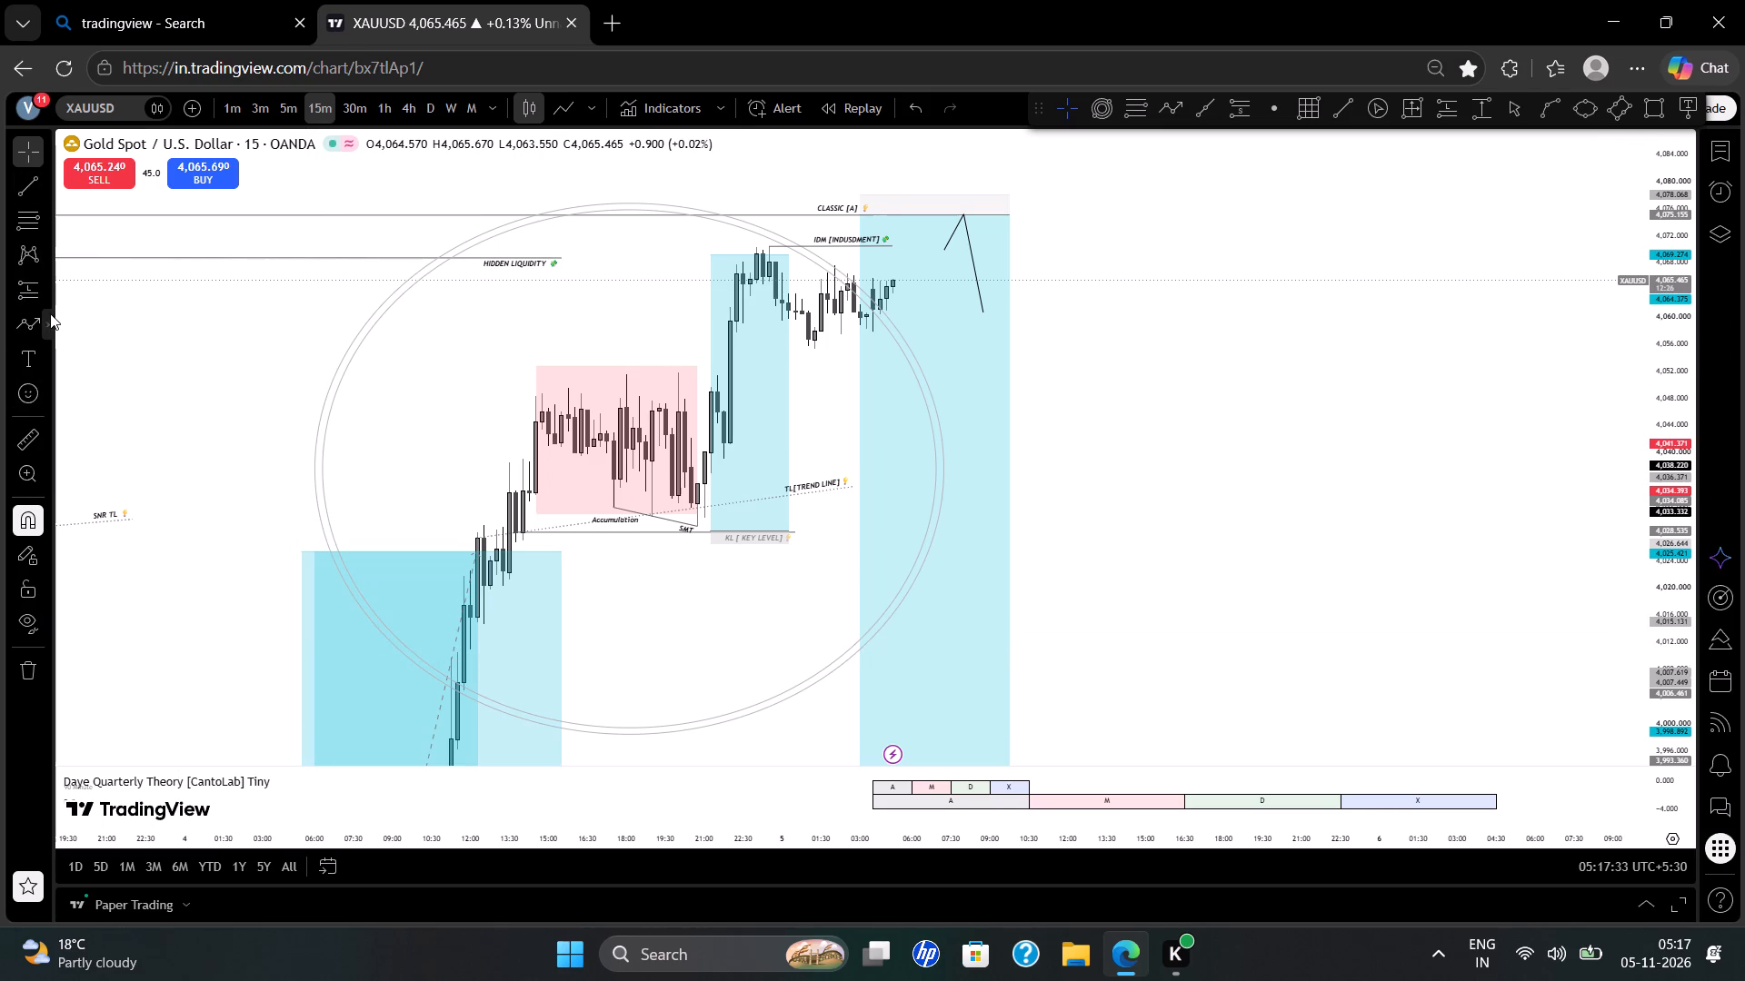
Add the Arc tool to the favourite drawing tools.
click(48, 313)
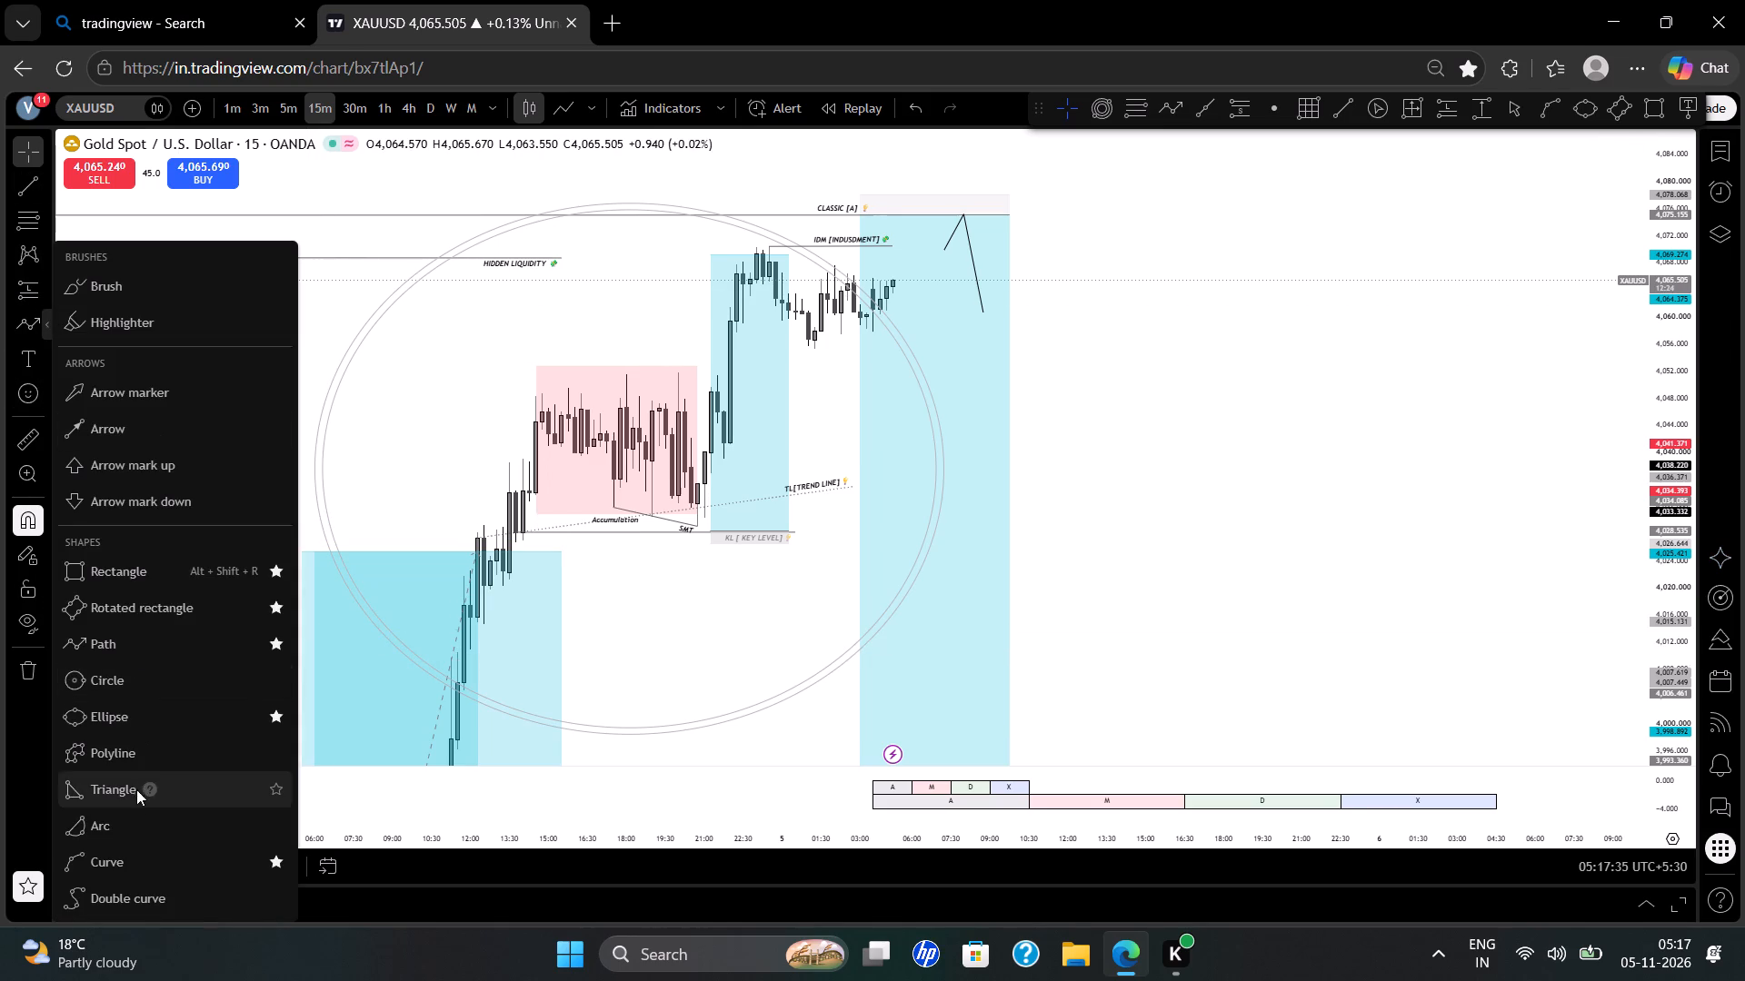
click(97, 857)
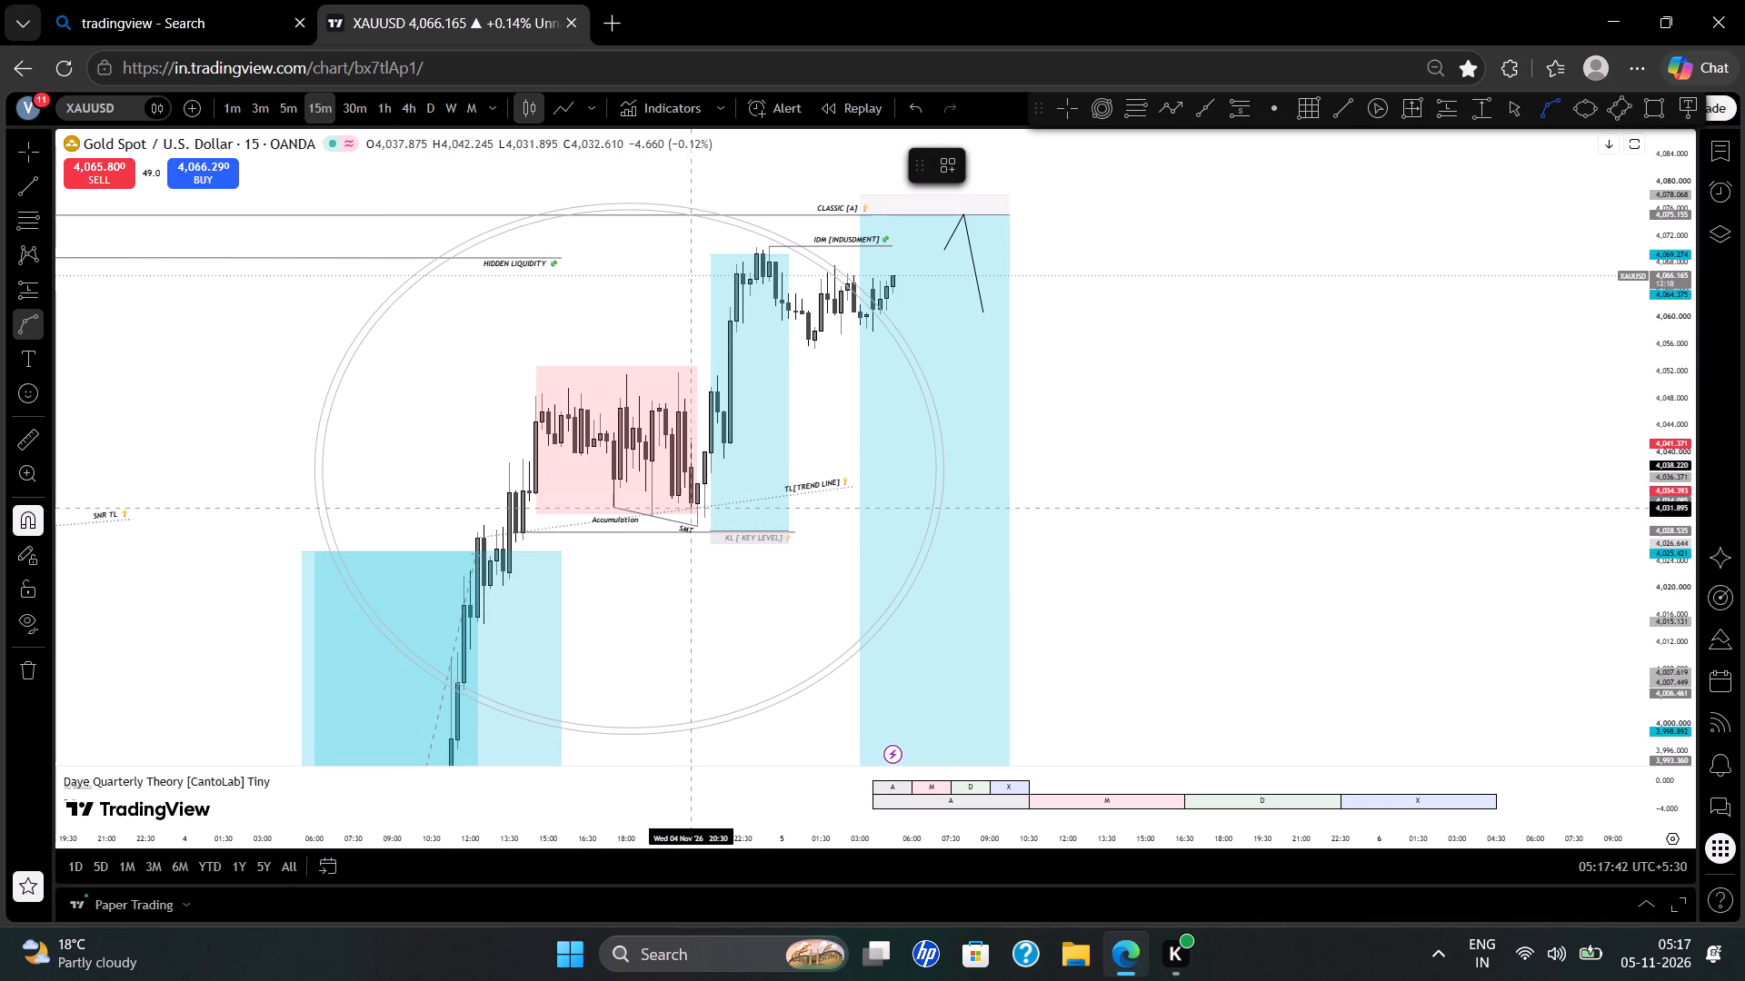
click(48, 333)
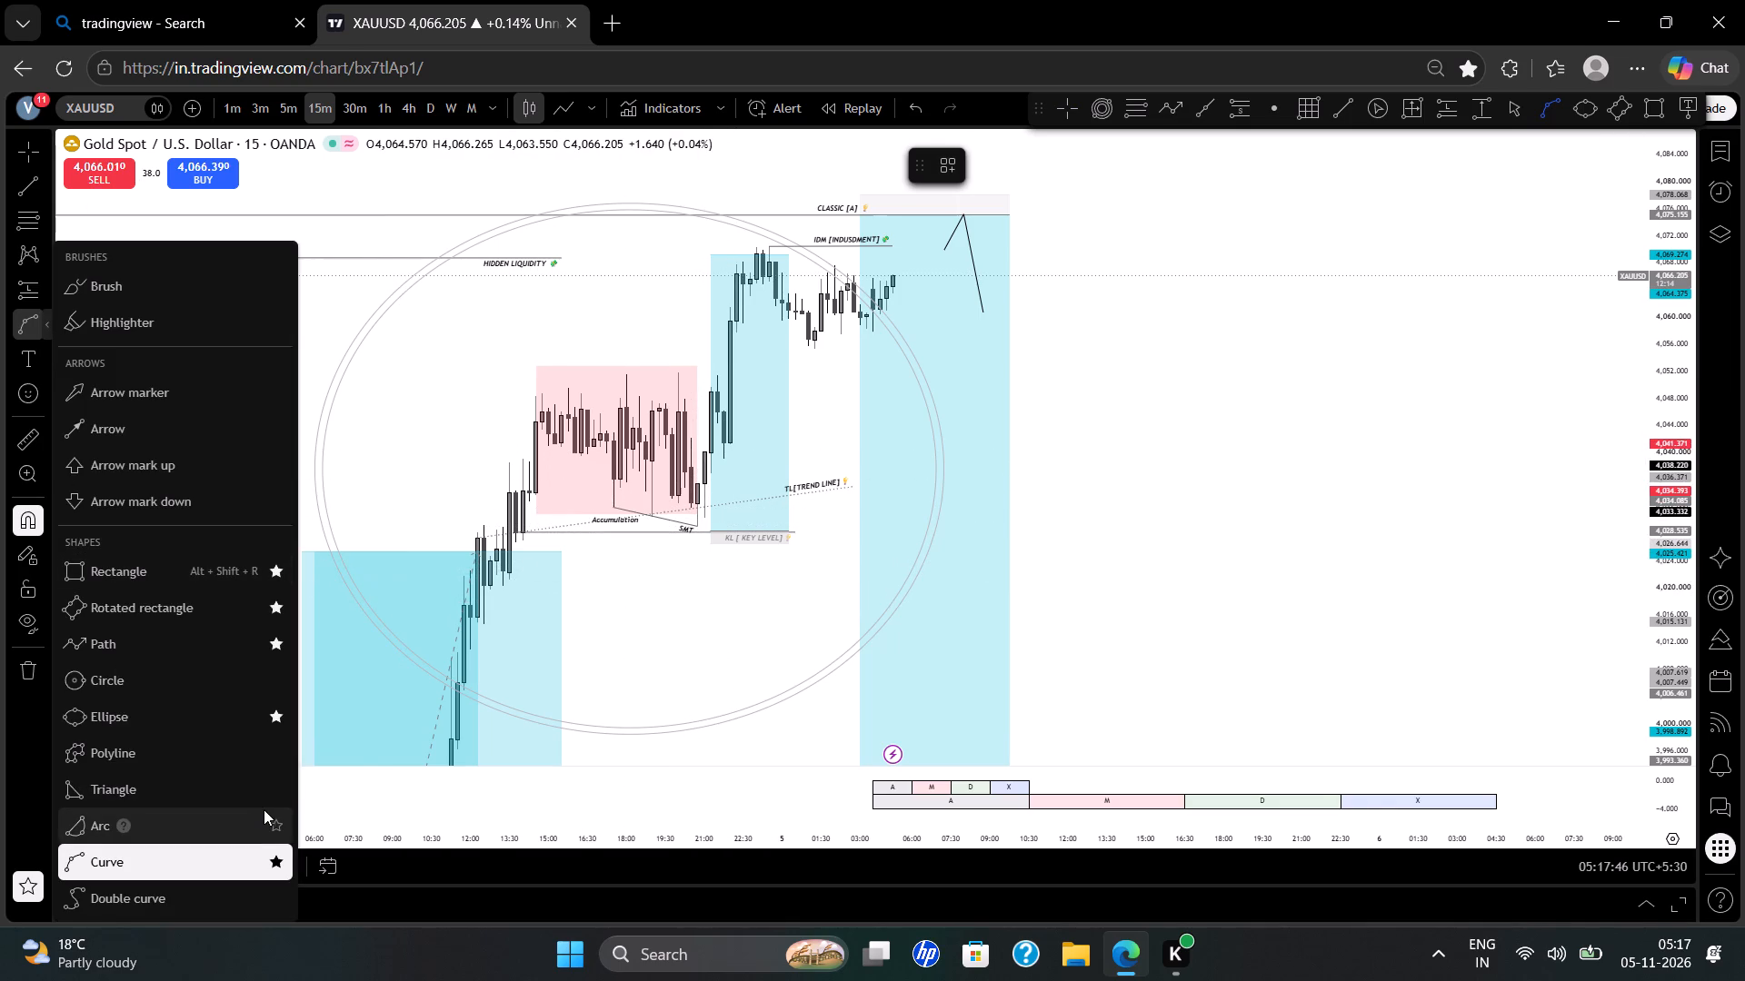
click(276, 824)
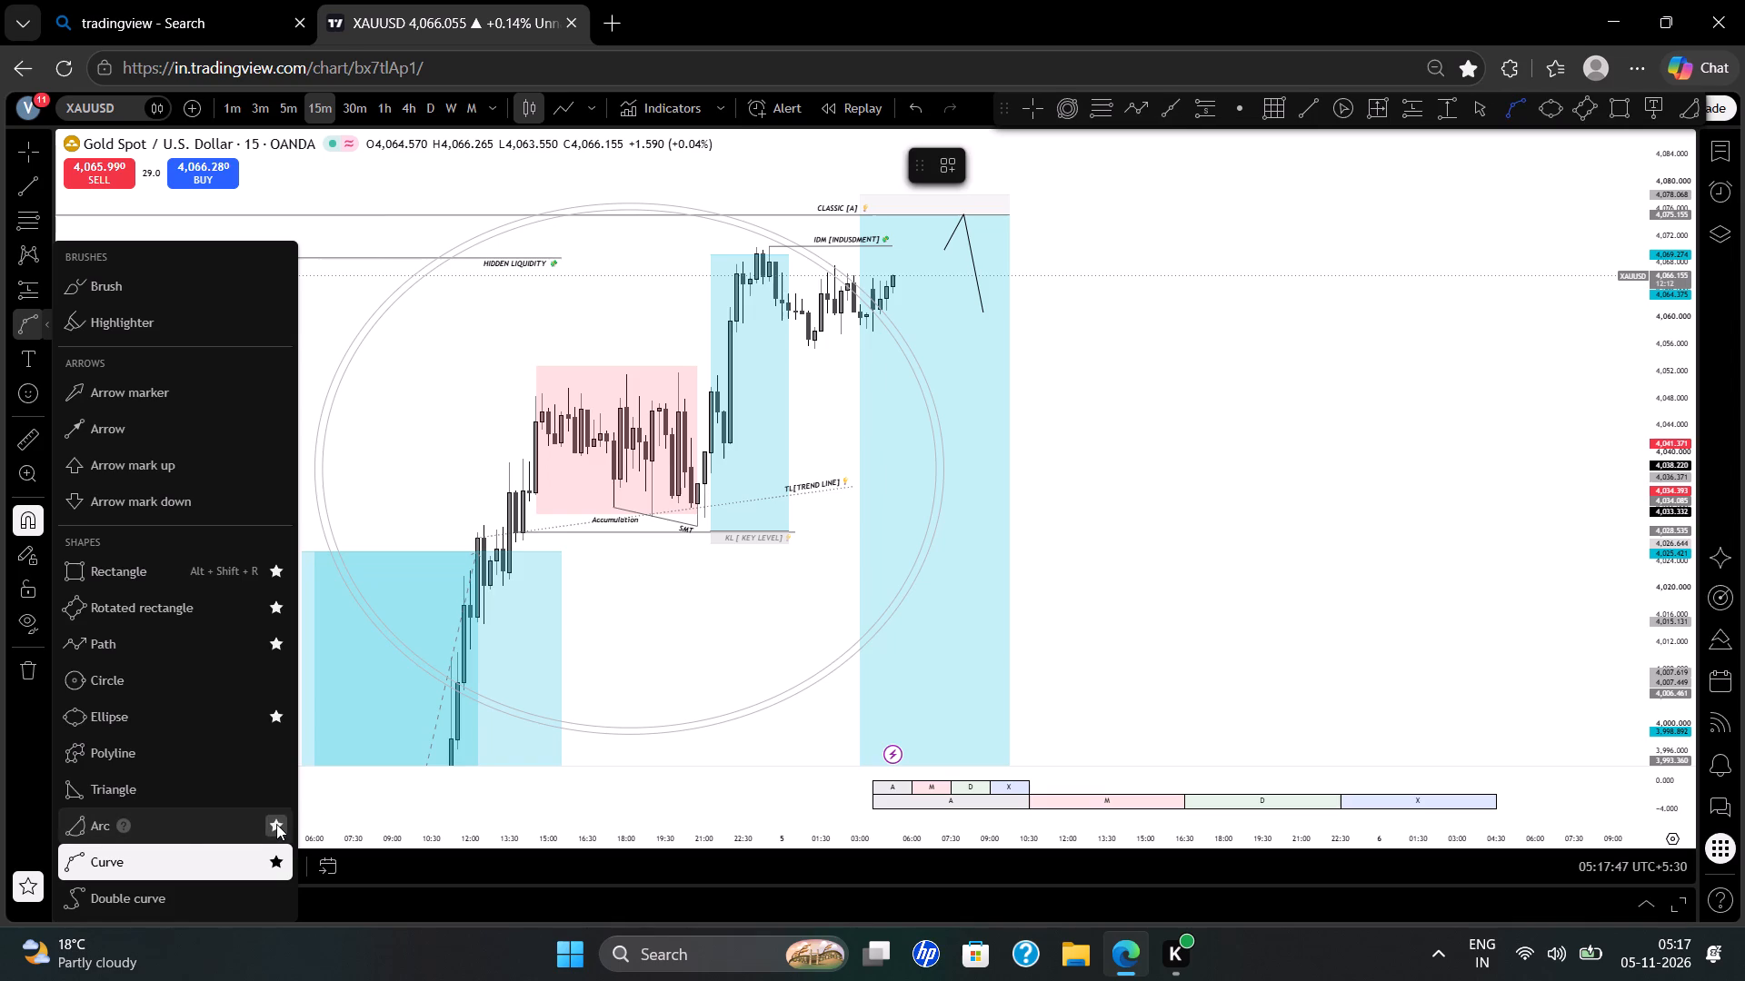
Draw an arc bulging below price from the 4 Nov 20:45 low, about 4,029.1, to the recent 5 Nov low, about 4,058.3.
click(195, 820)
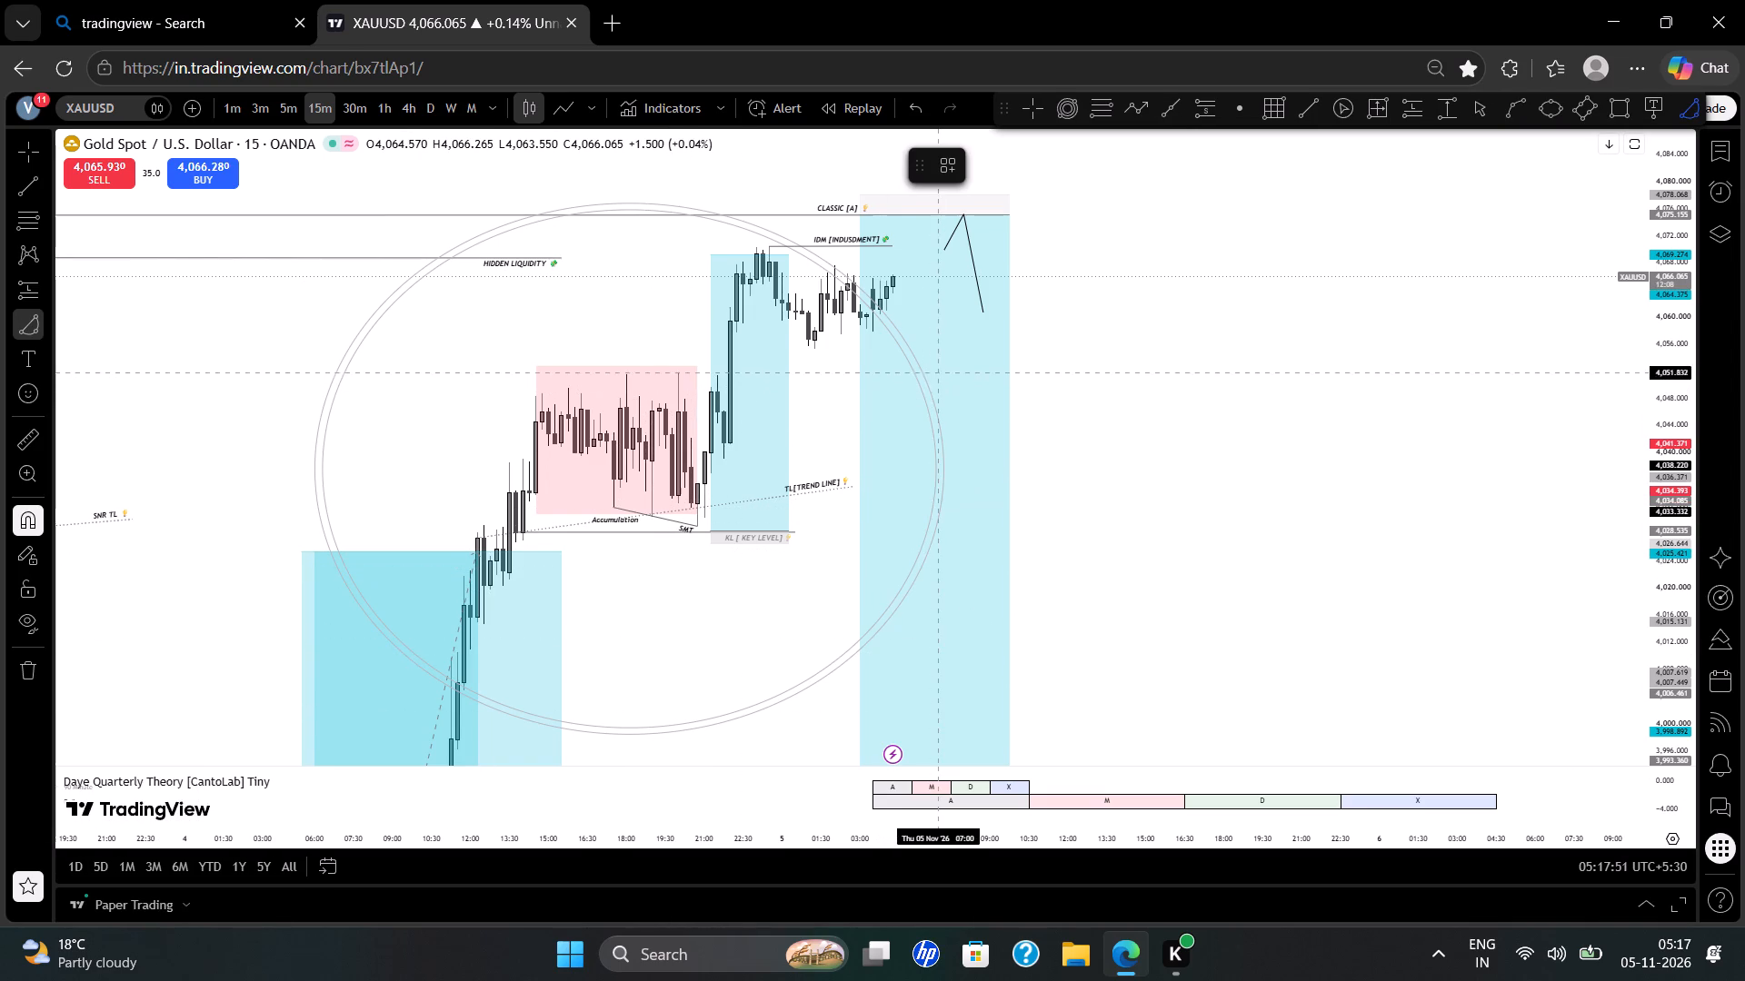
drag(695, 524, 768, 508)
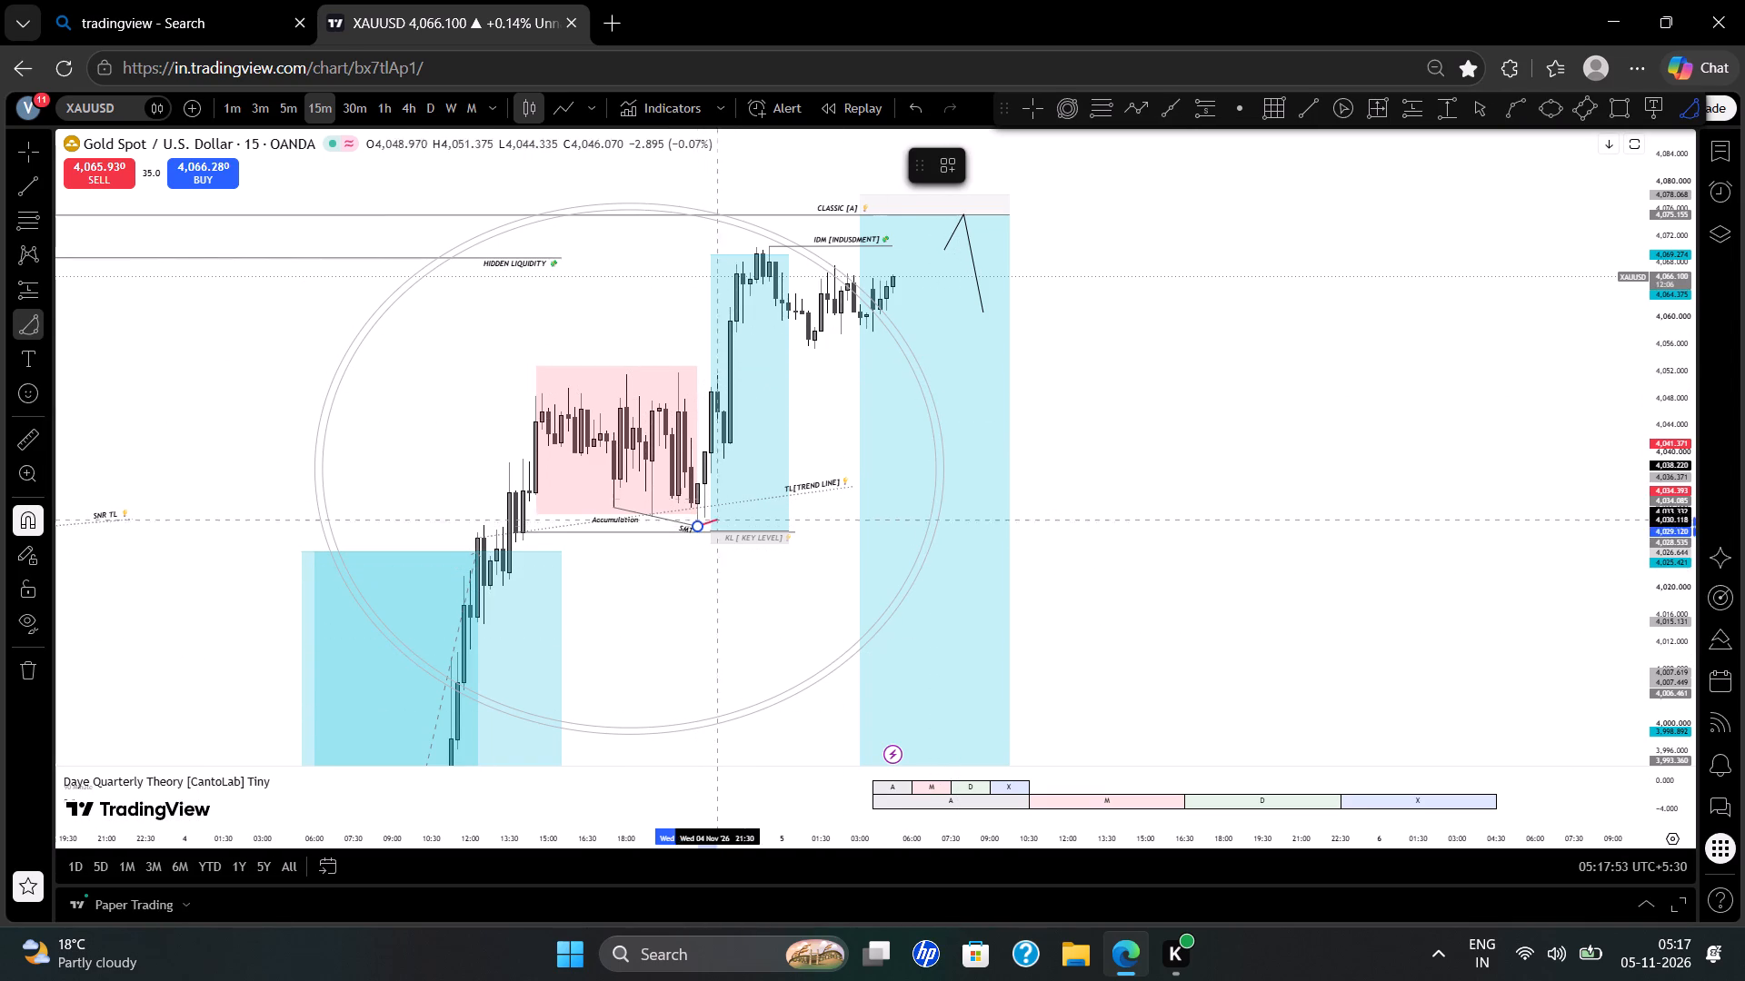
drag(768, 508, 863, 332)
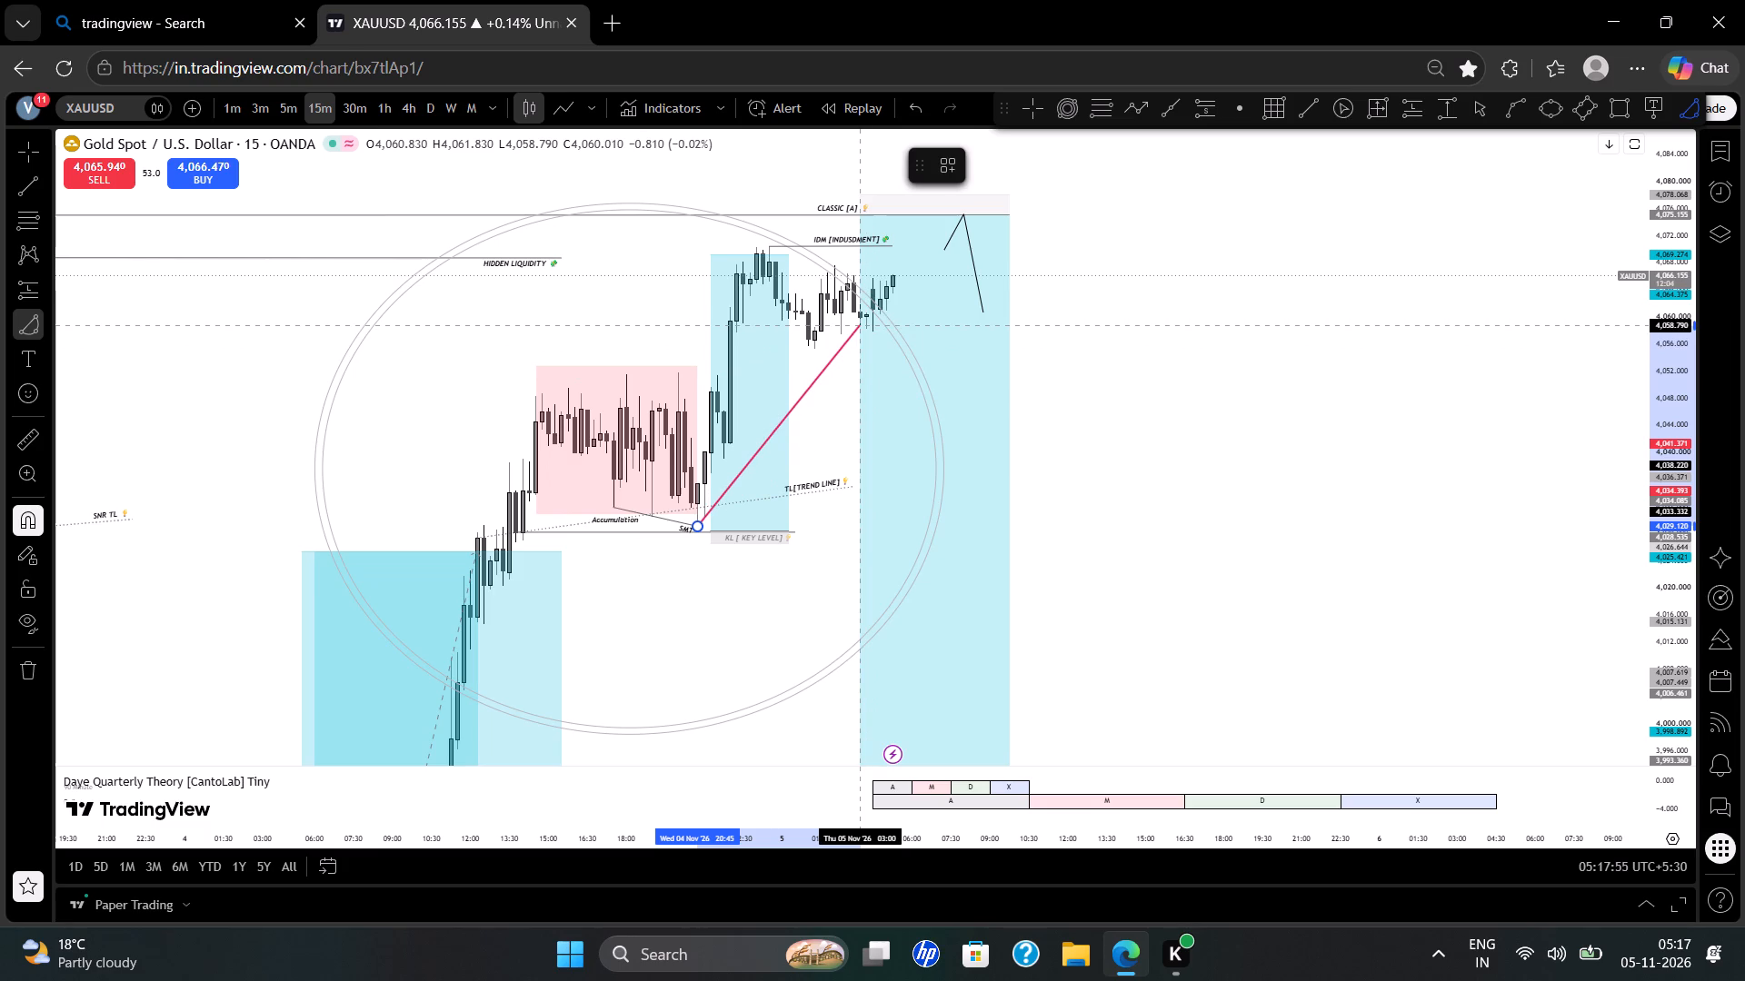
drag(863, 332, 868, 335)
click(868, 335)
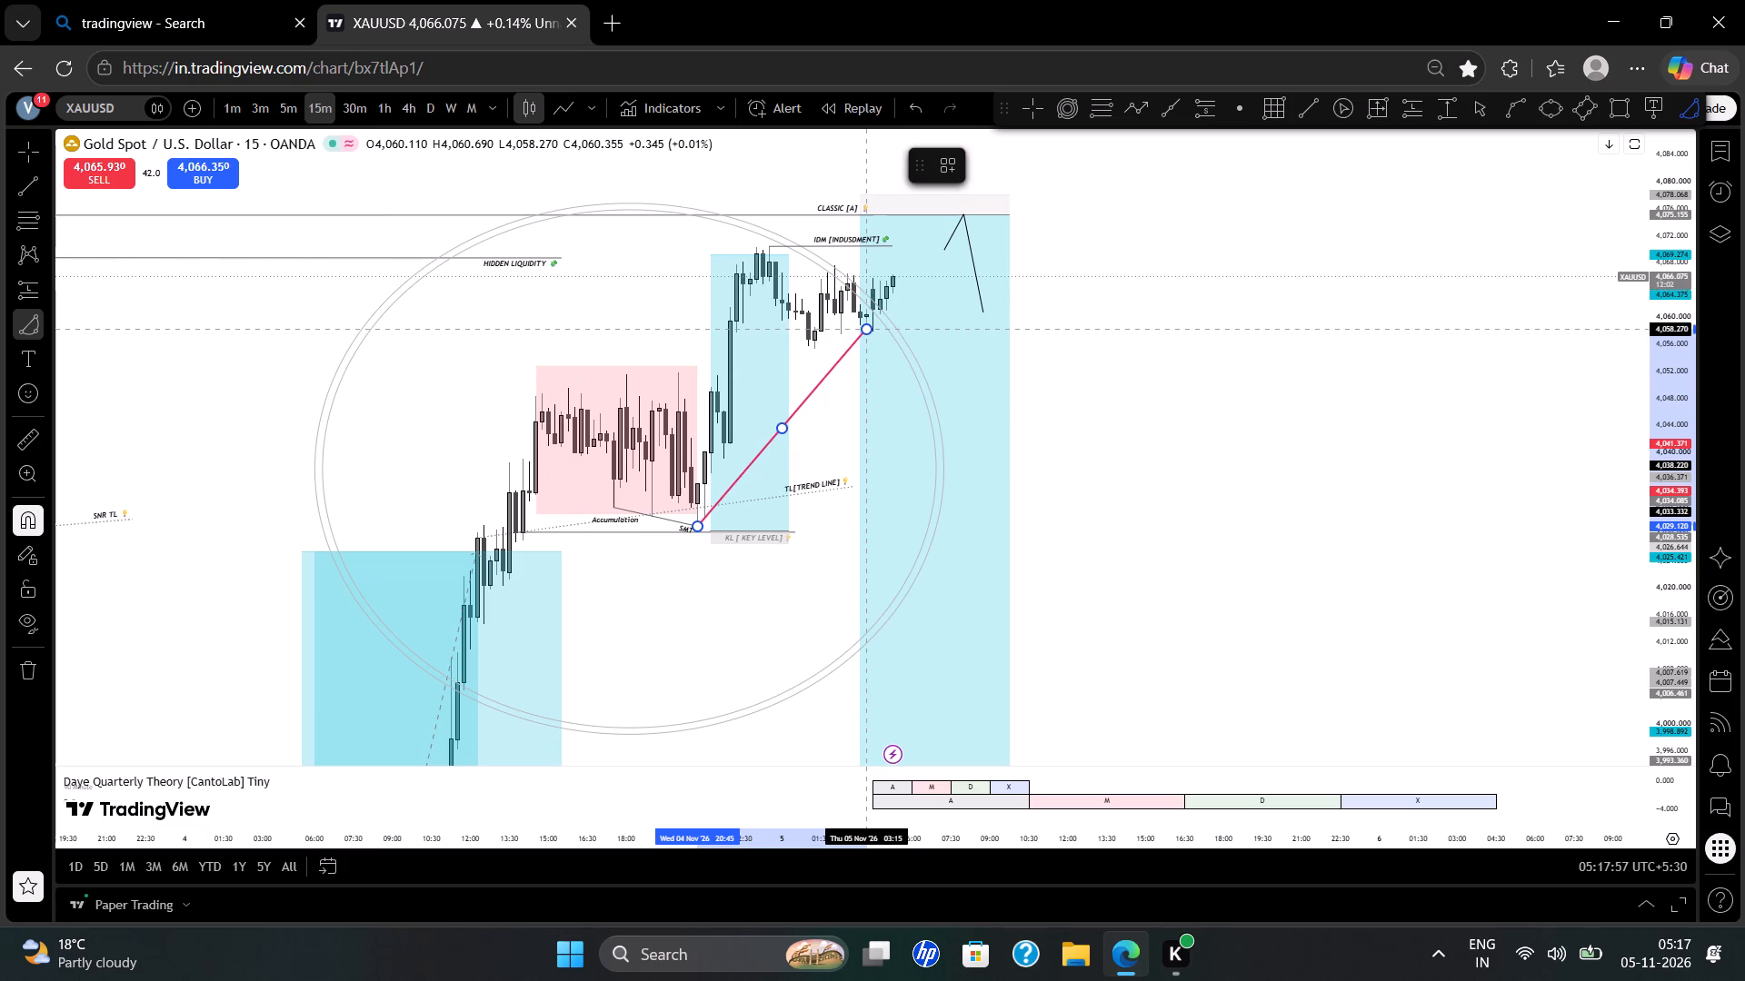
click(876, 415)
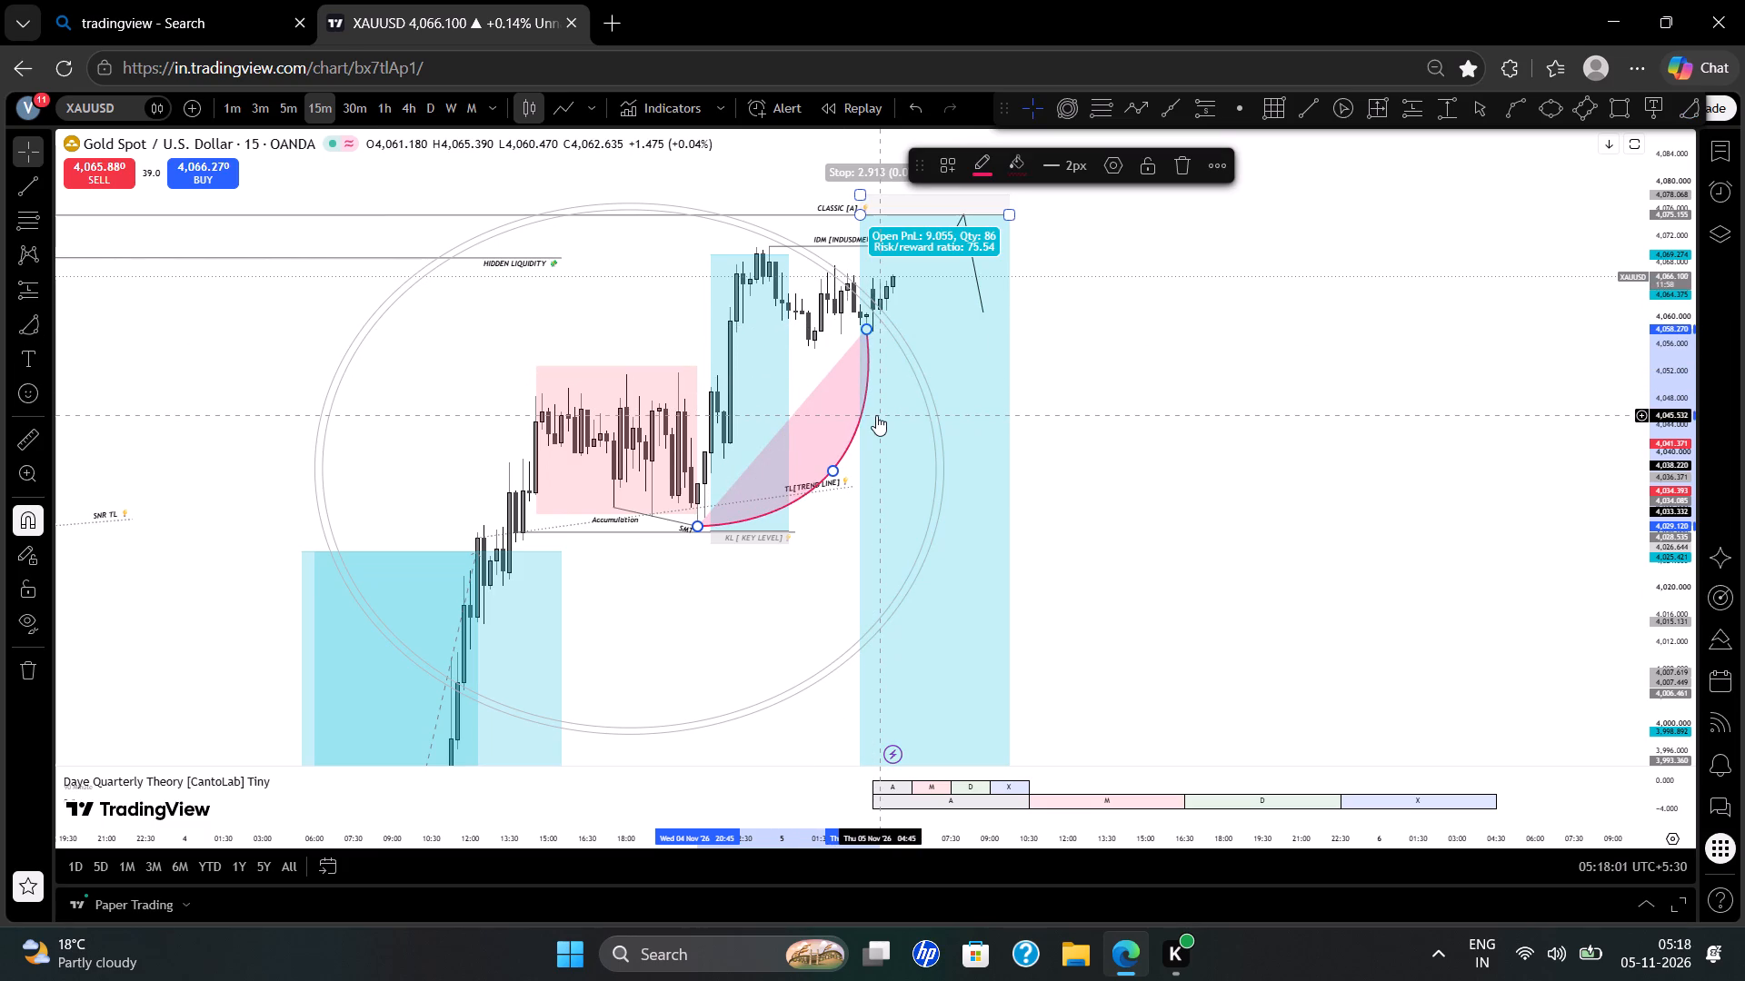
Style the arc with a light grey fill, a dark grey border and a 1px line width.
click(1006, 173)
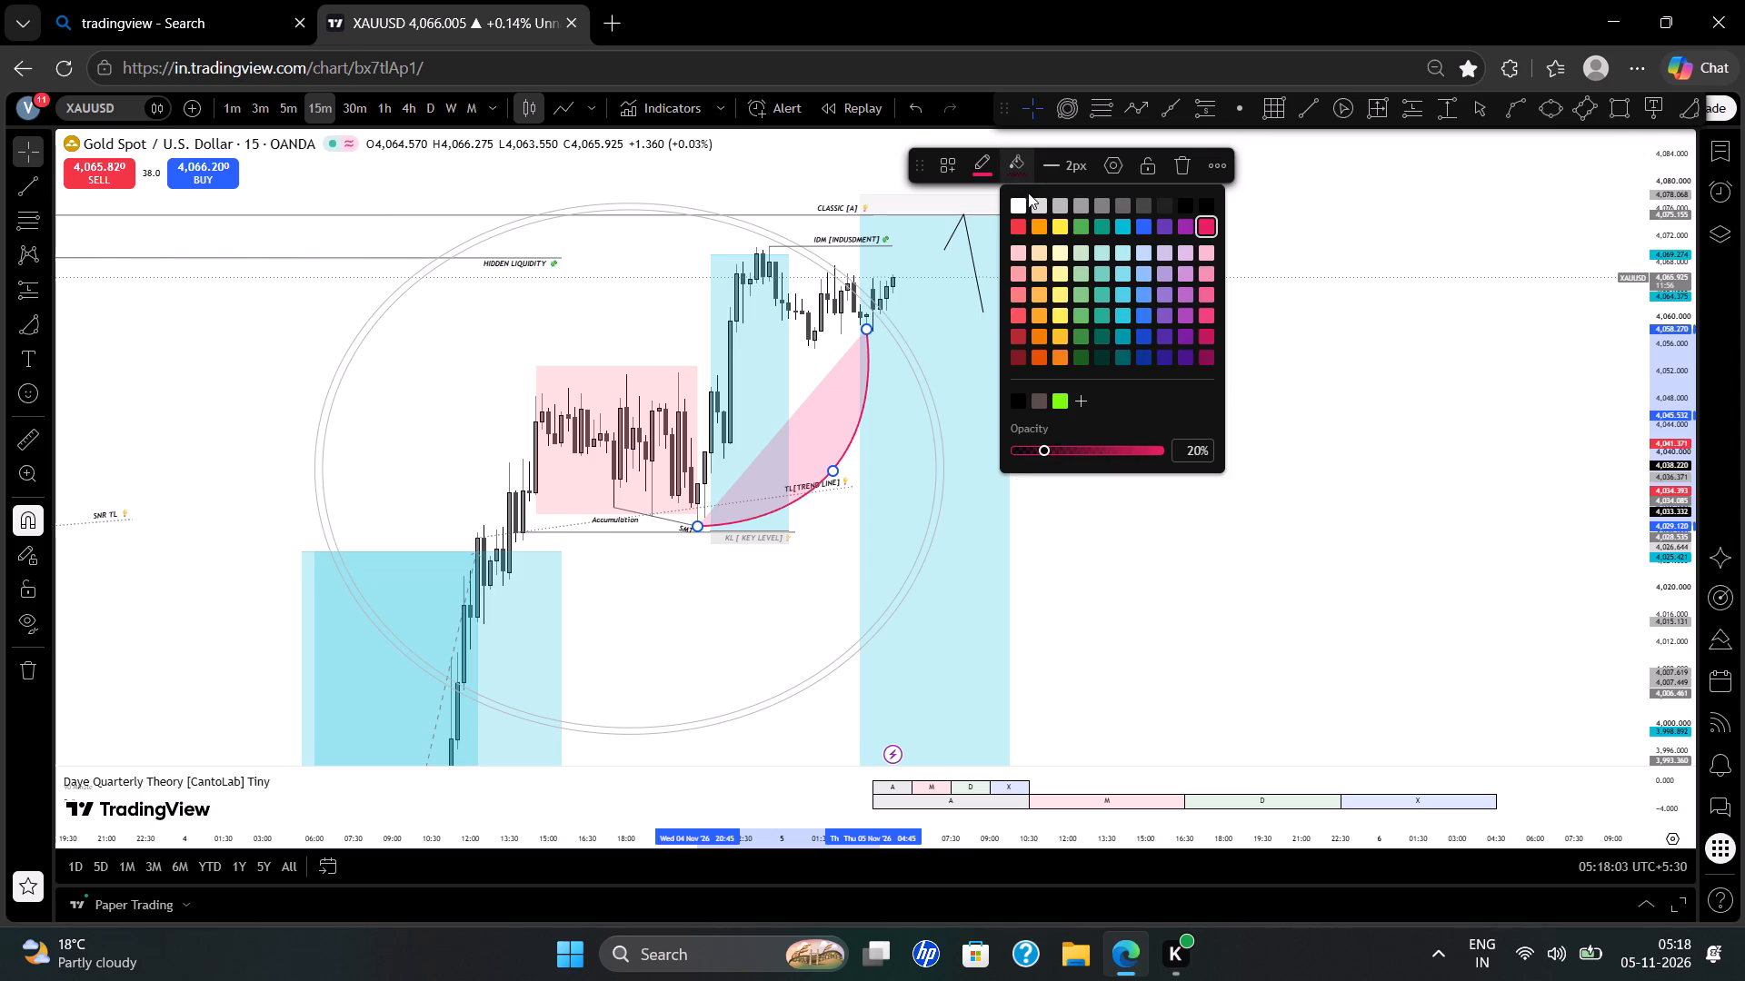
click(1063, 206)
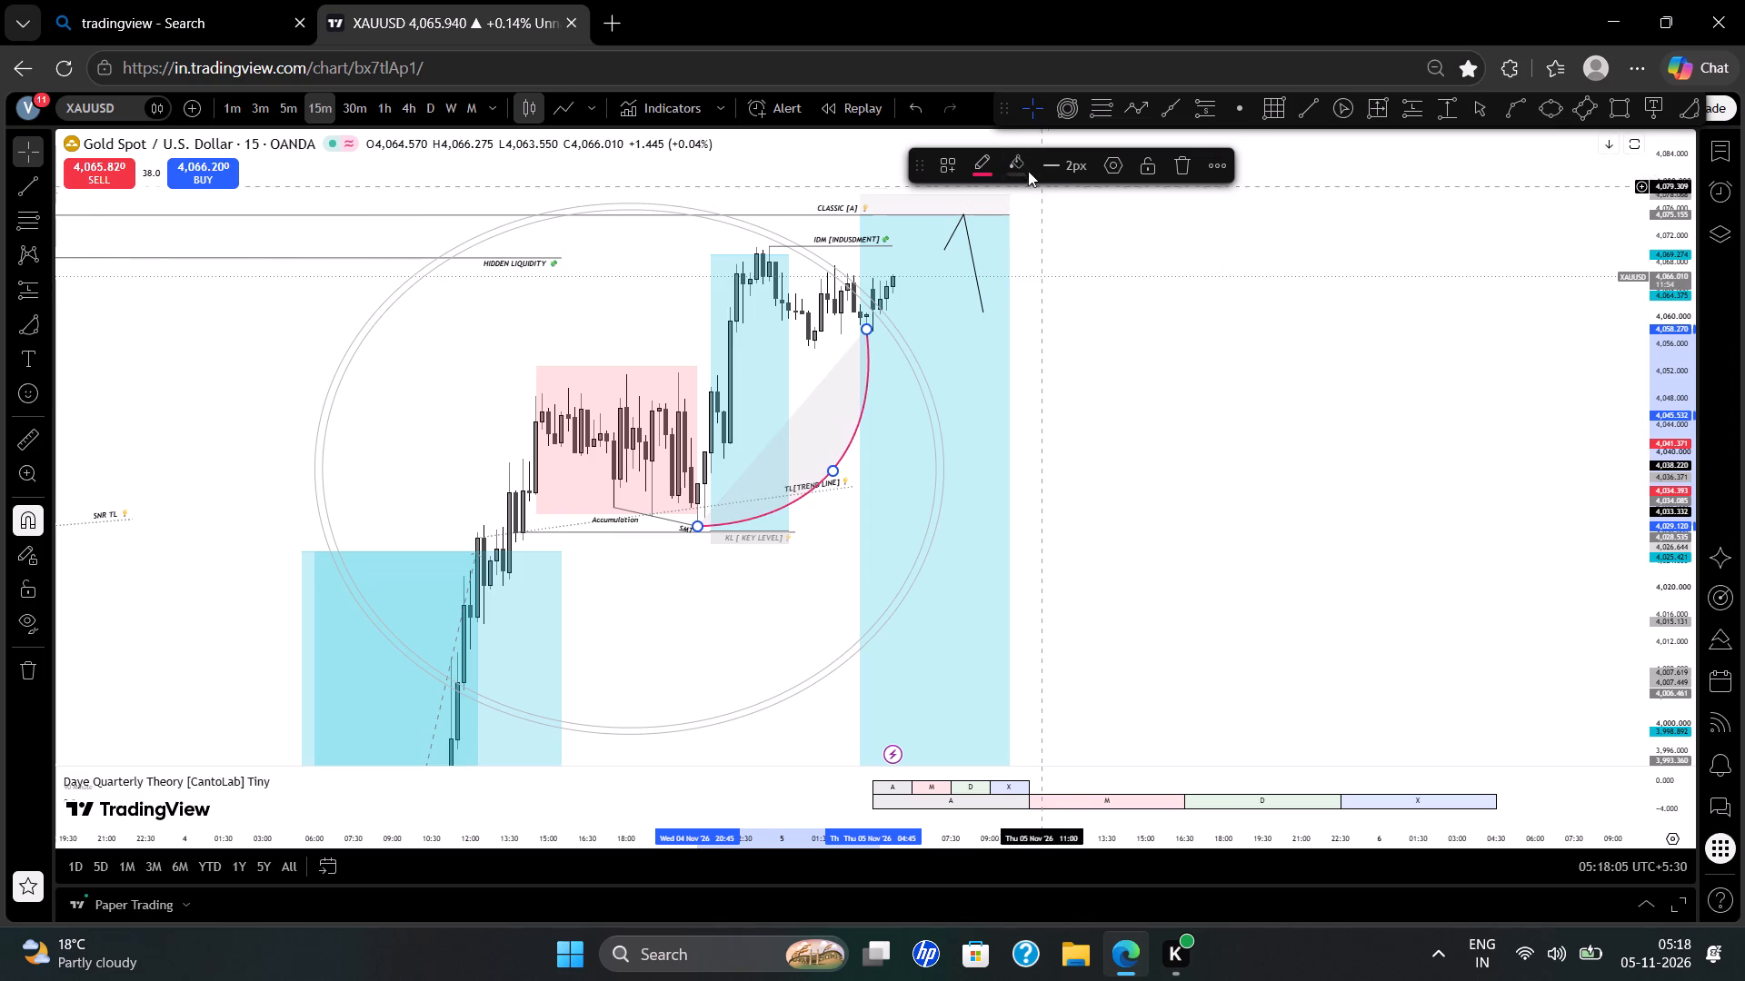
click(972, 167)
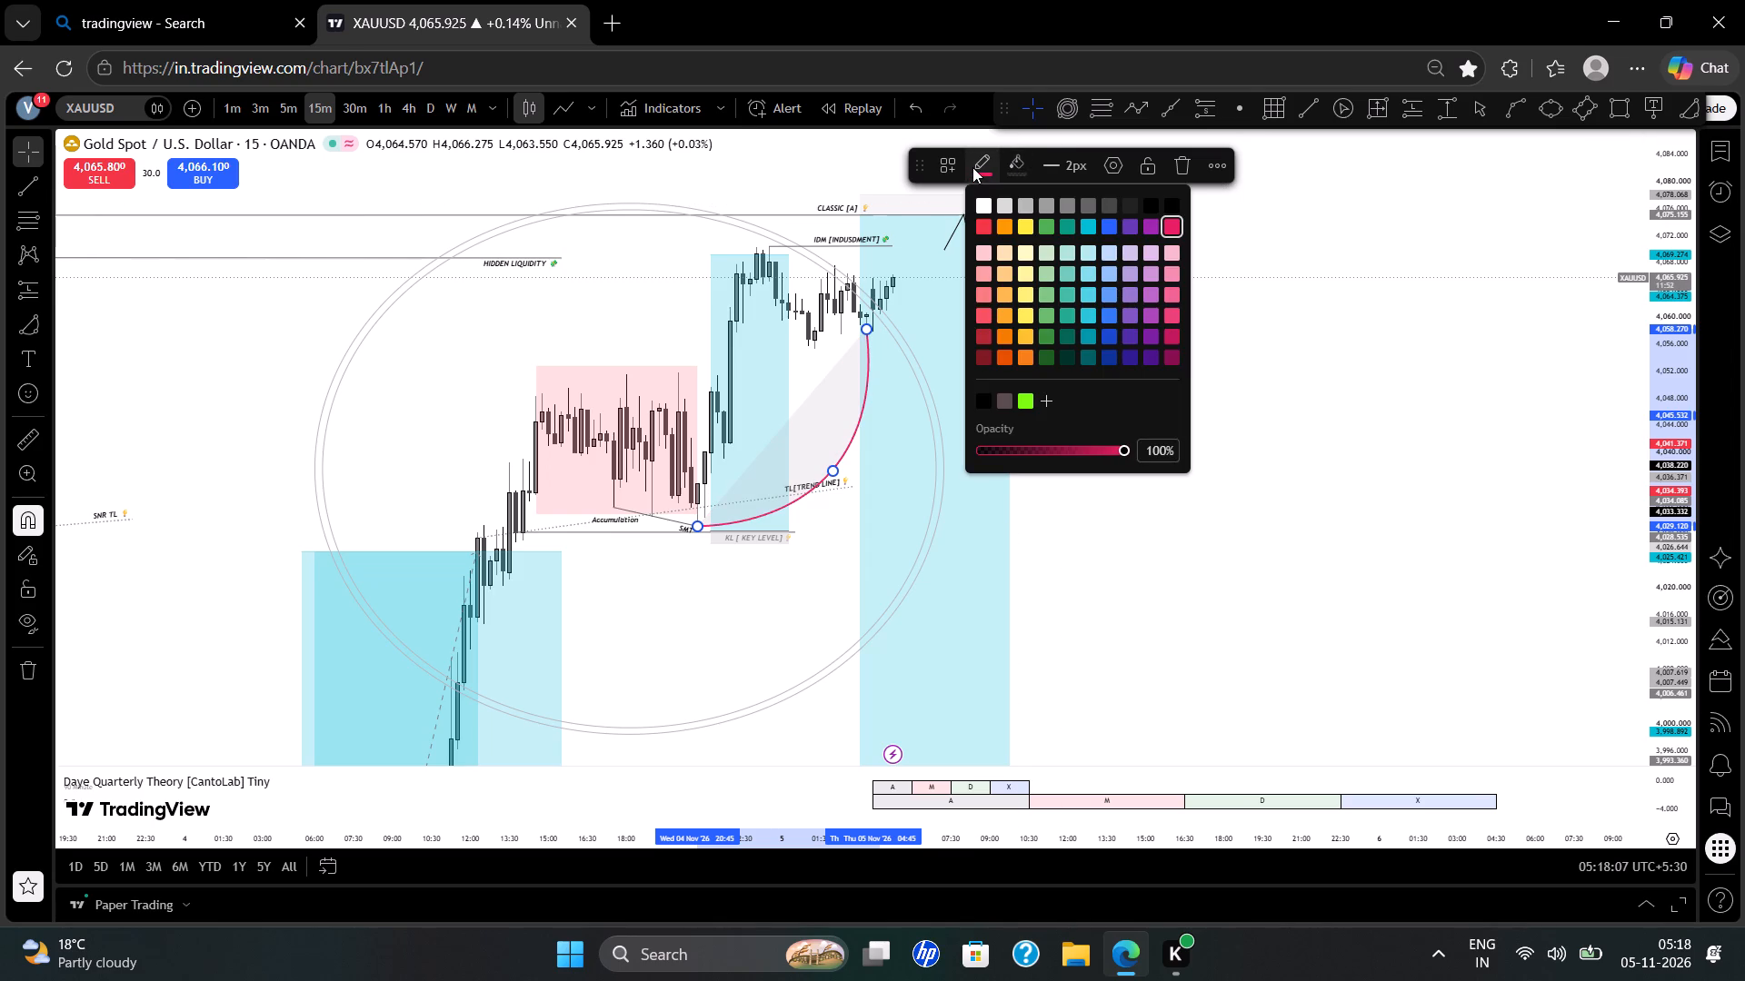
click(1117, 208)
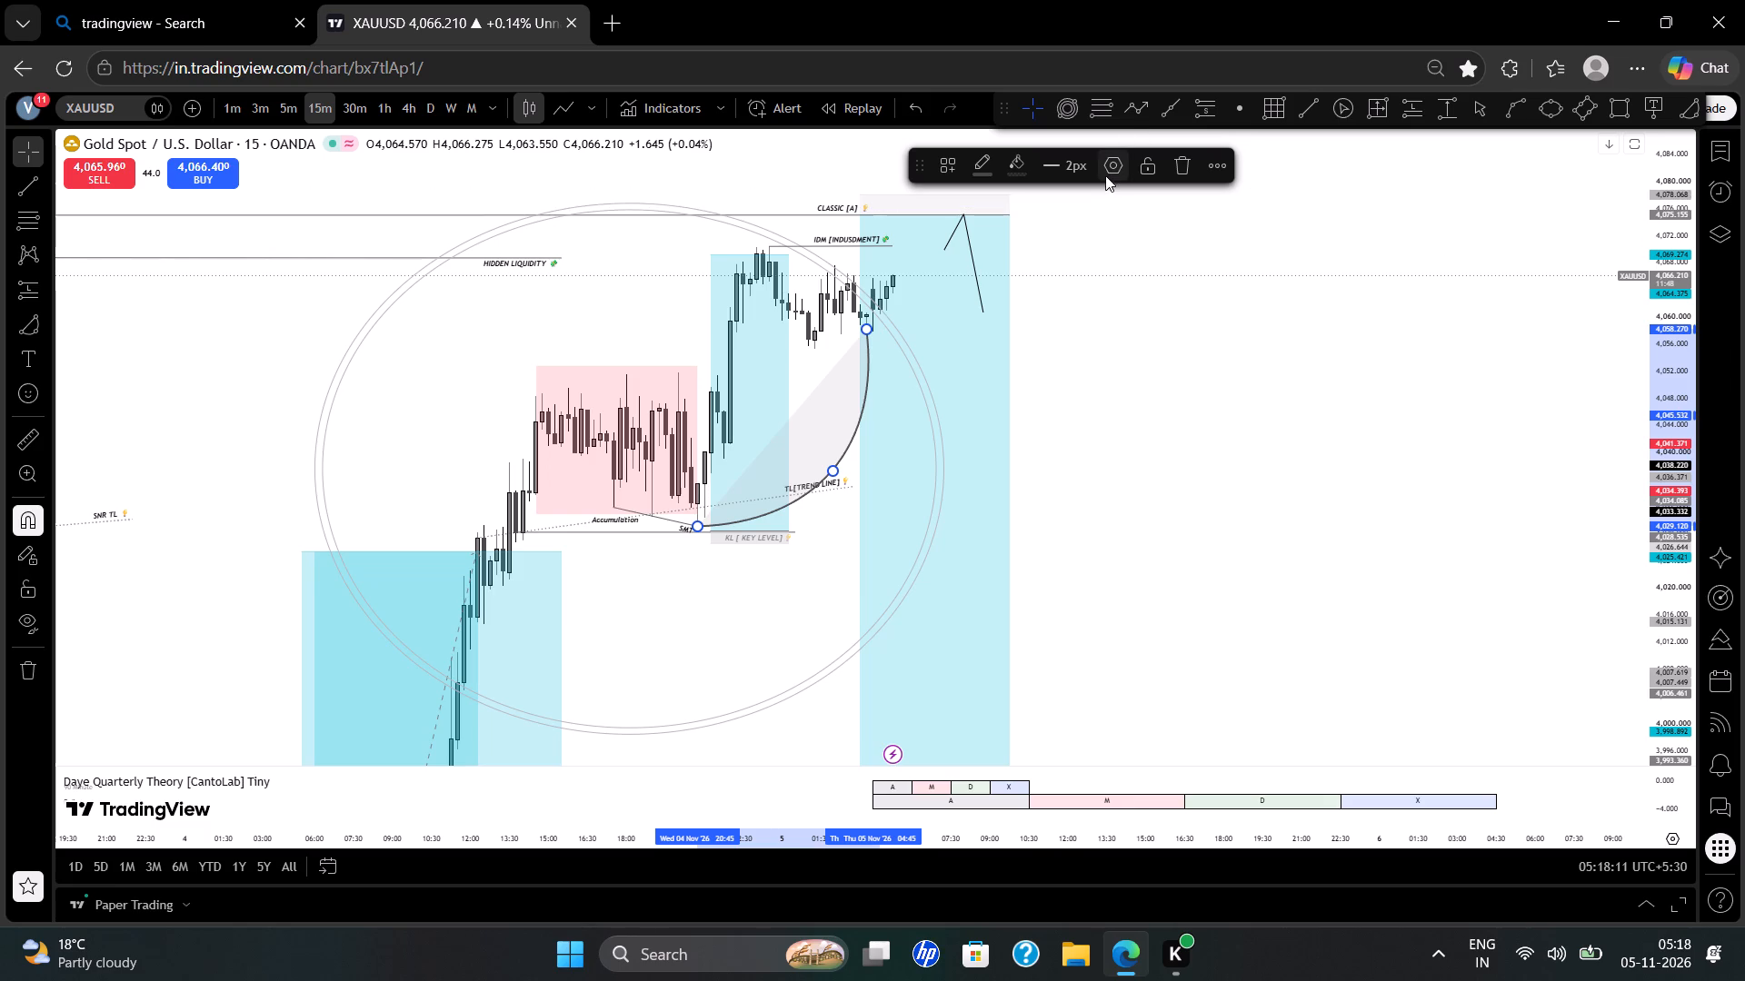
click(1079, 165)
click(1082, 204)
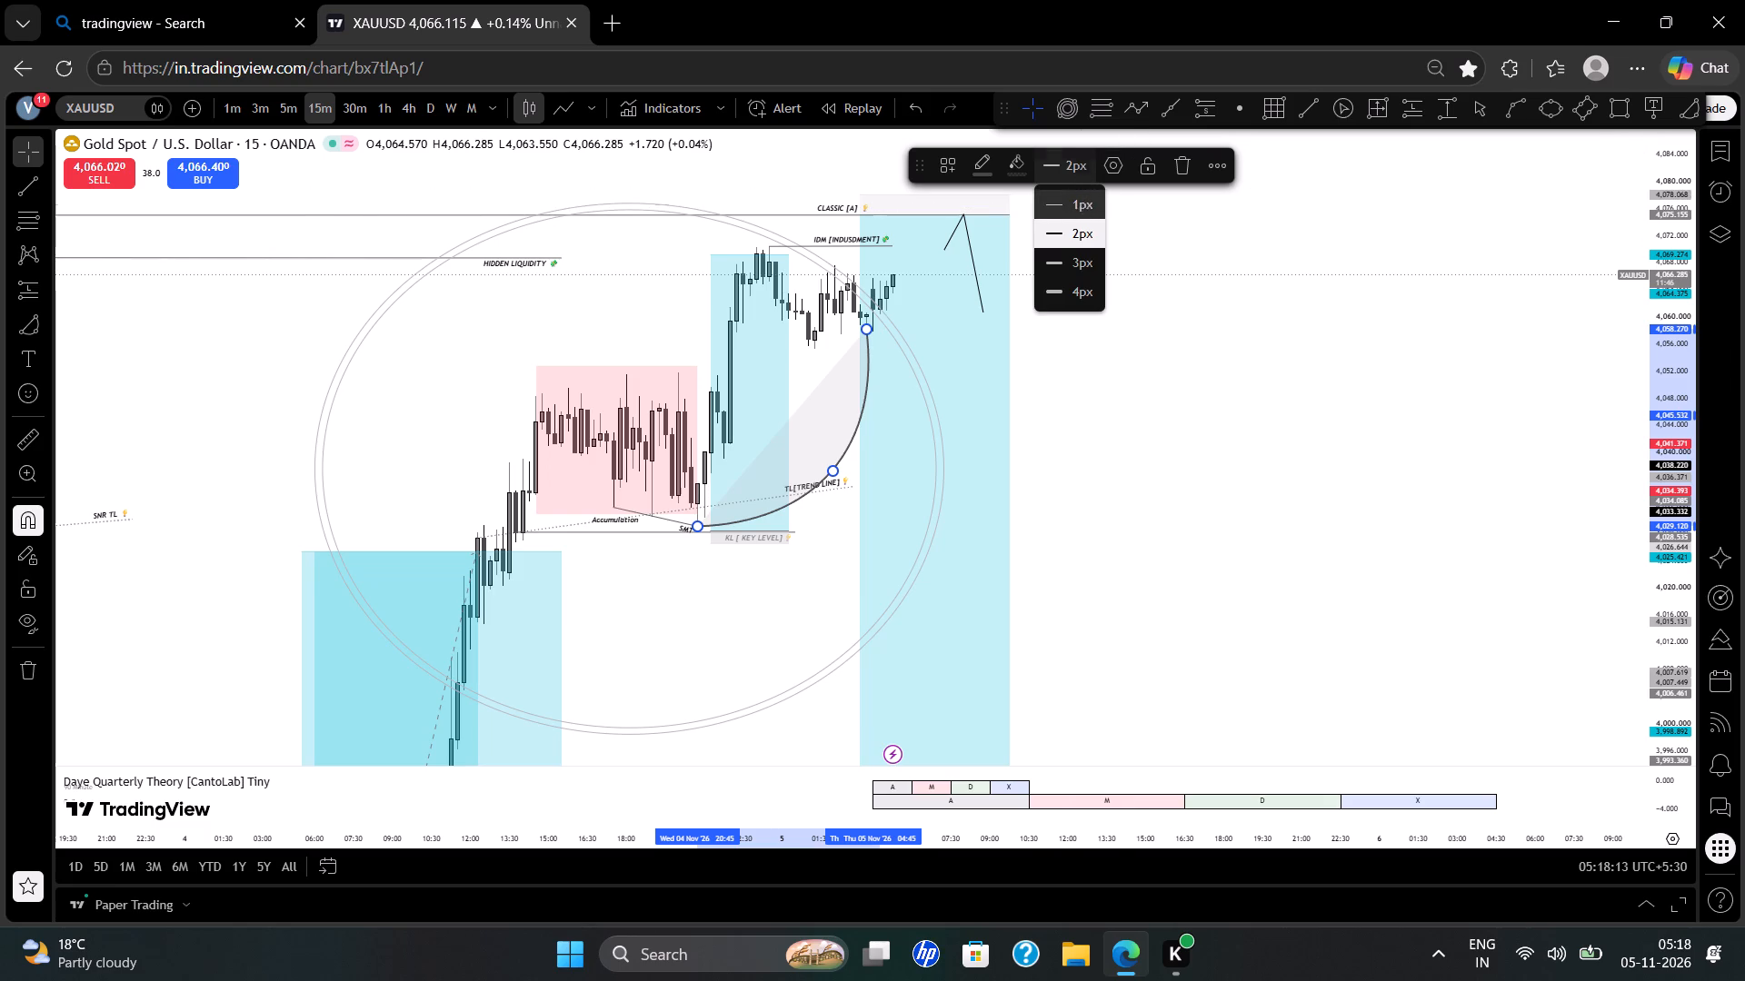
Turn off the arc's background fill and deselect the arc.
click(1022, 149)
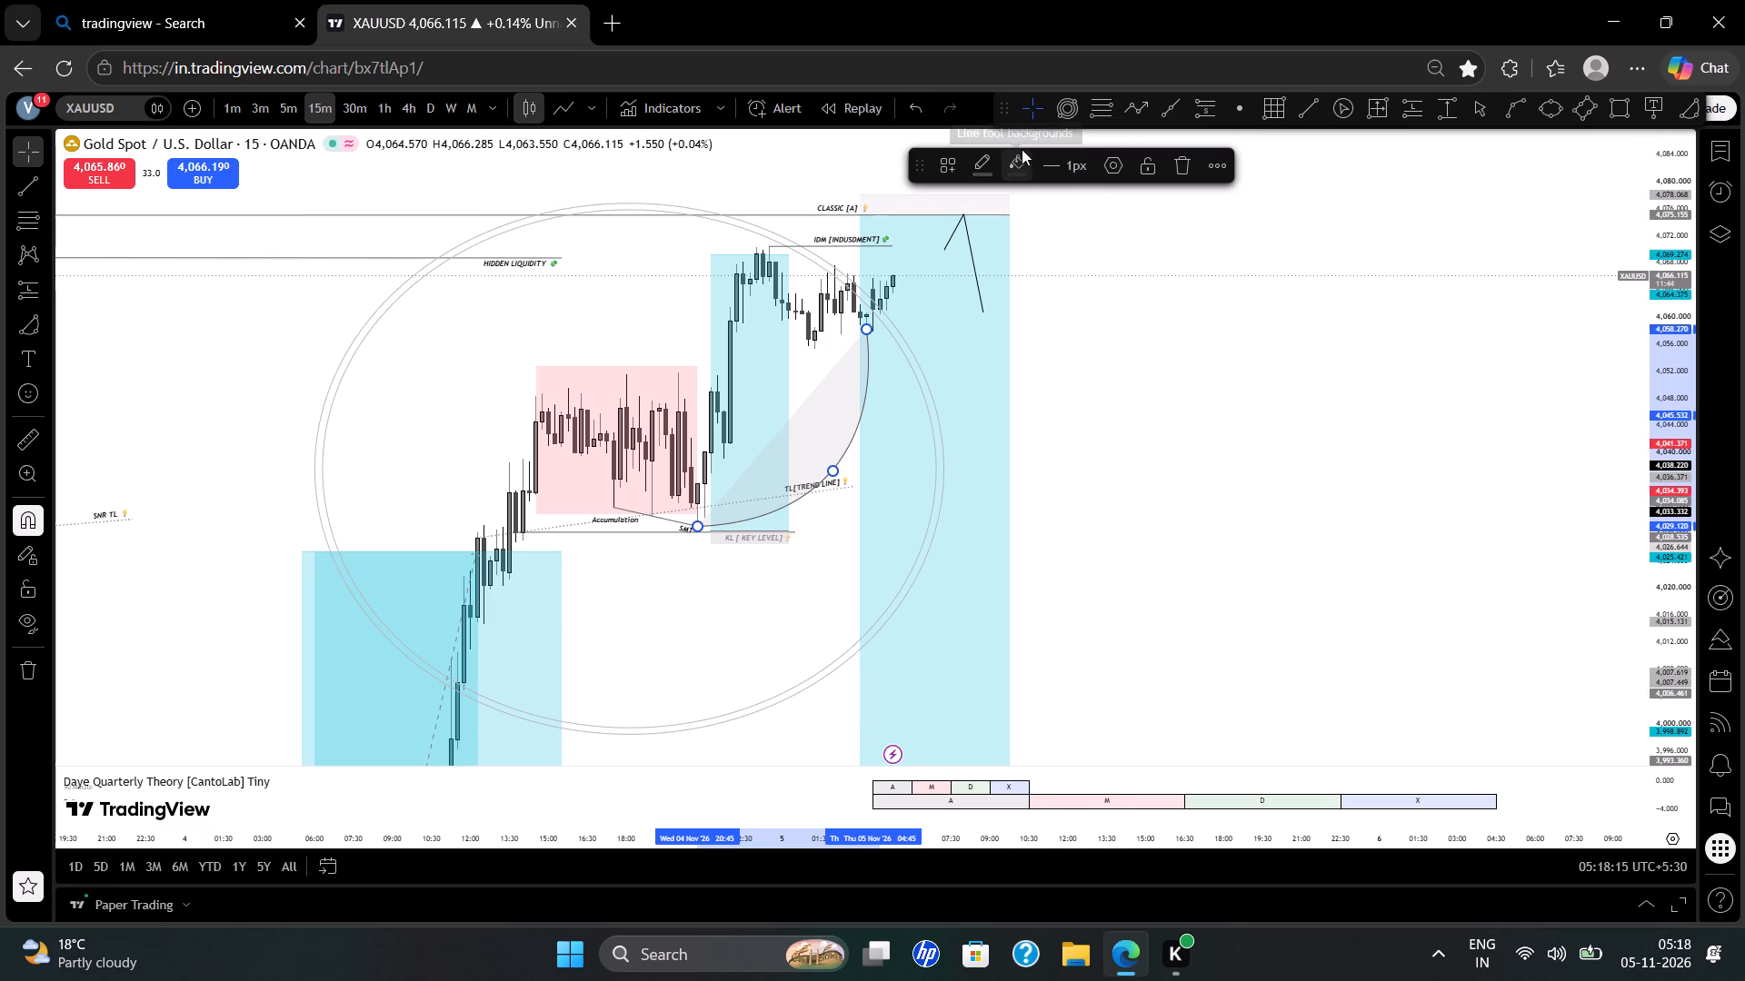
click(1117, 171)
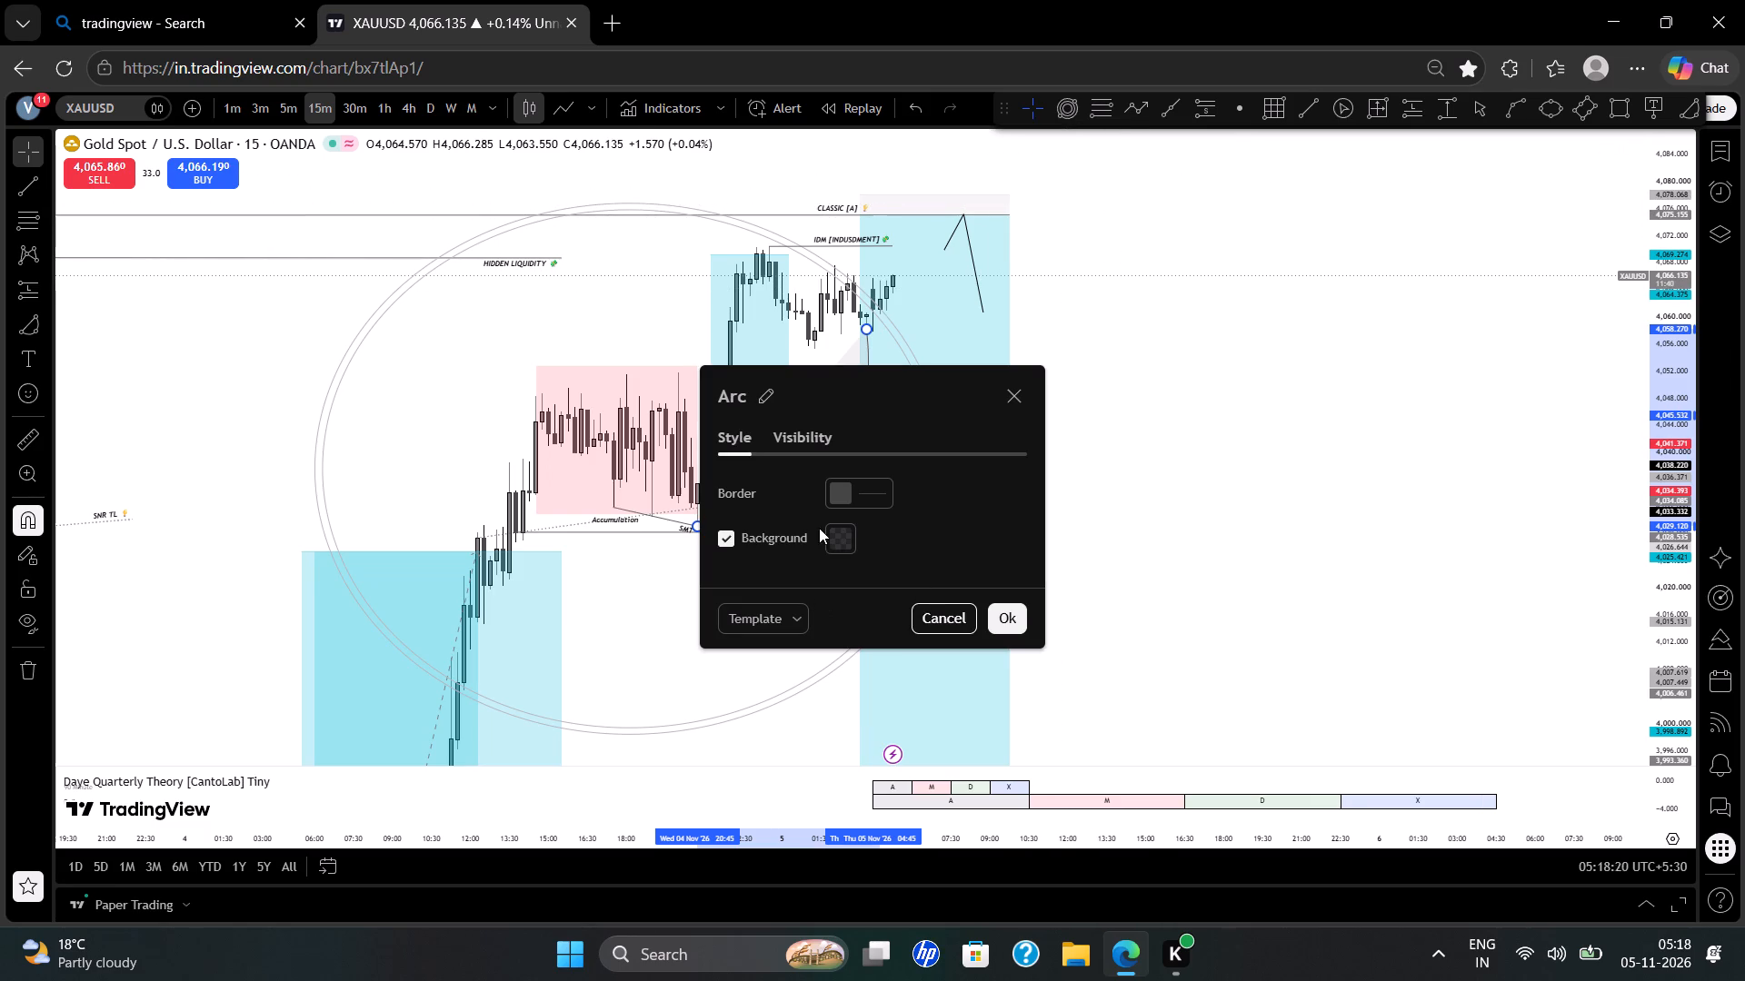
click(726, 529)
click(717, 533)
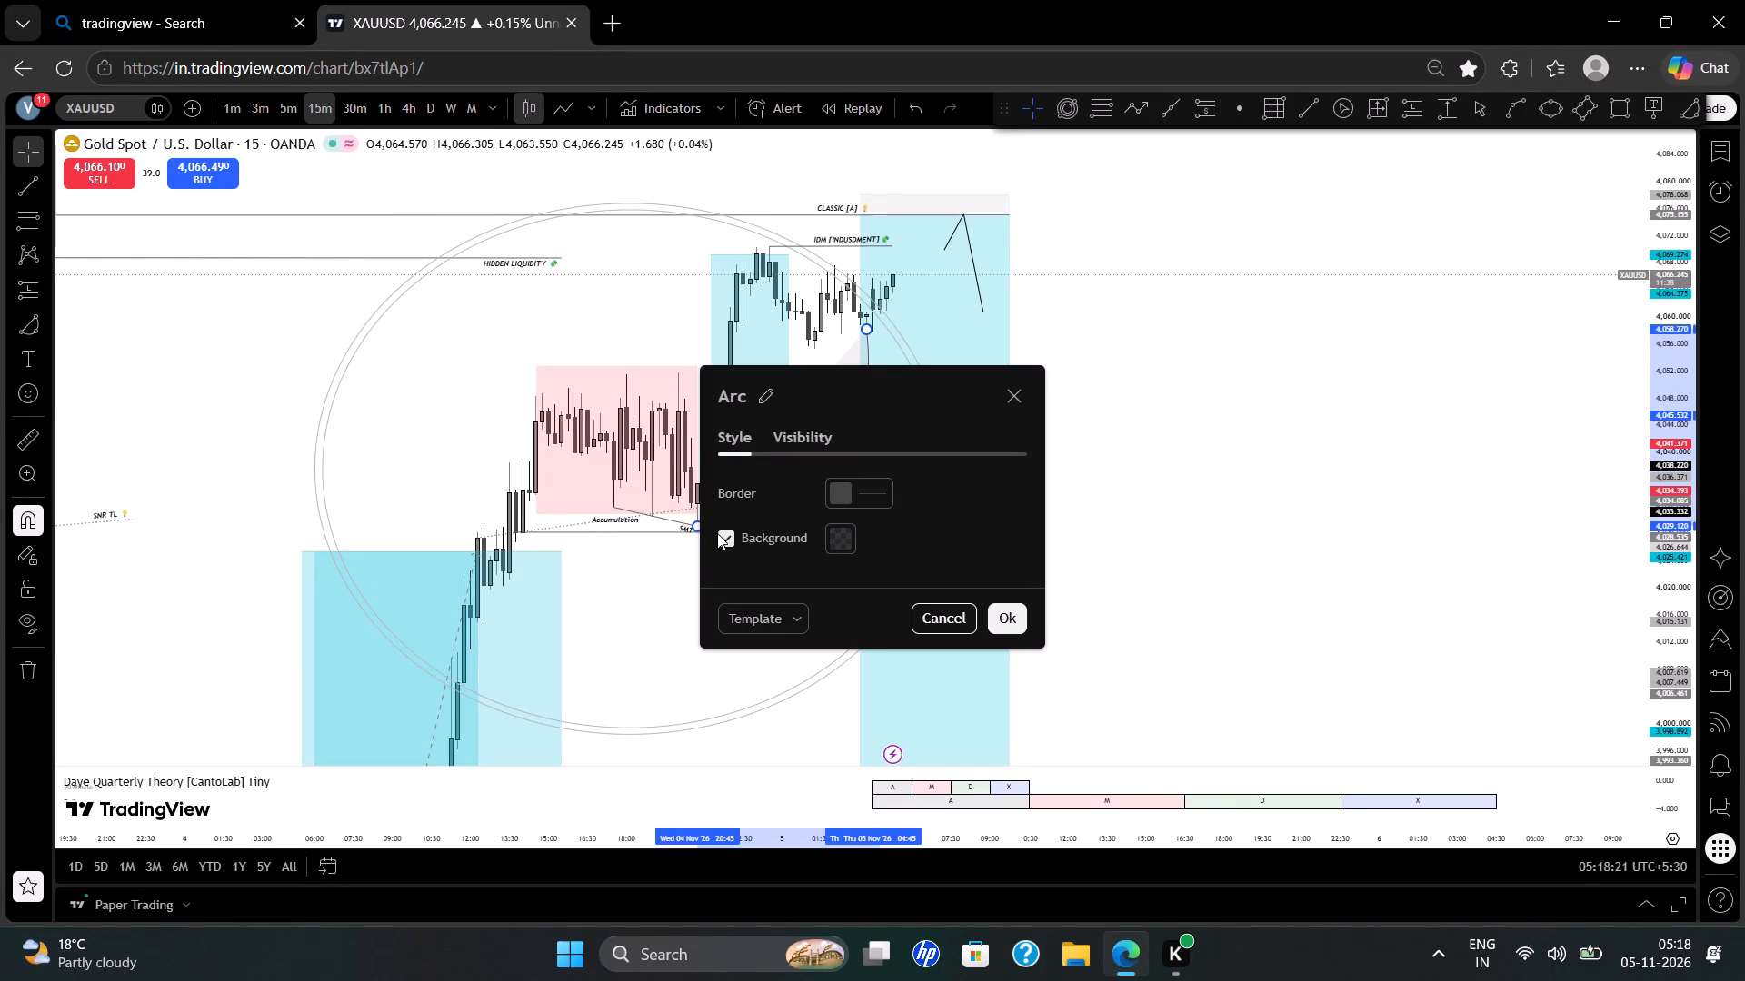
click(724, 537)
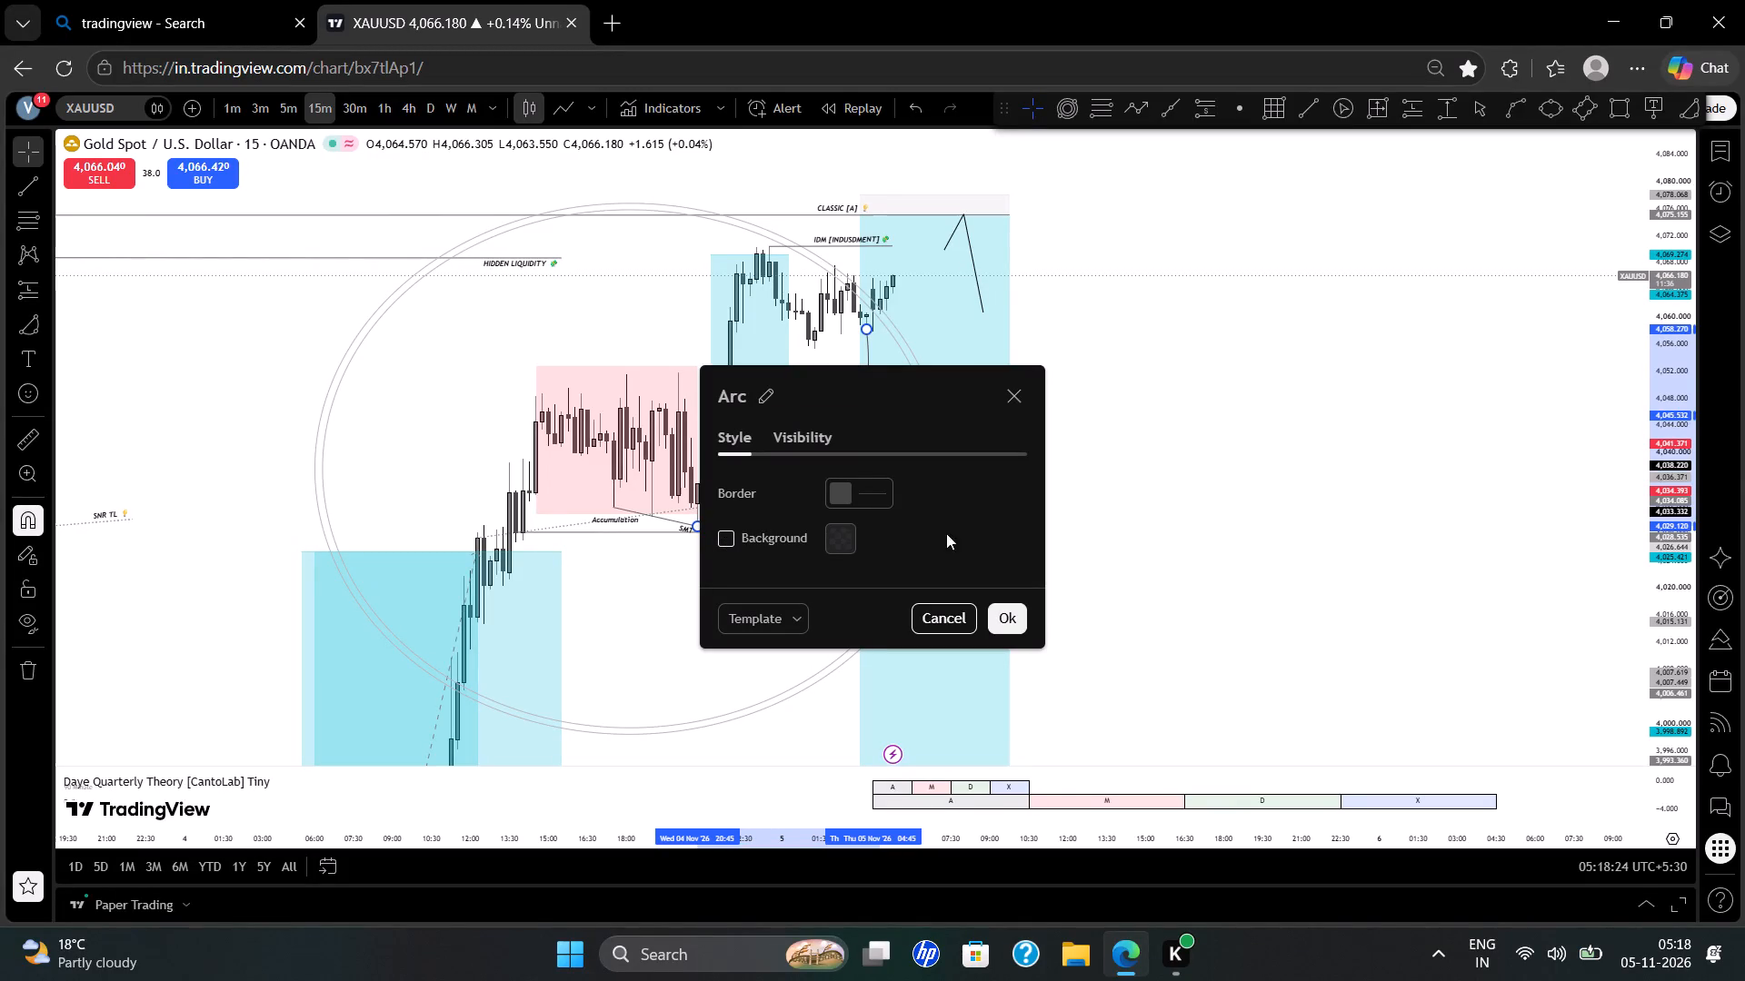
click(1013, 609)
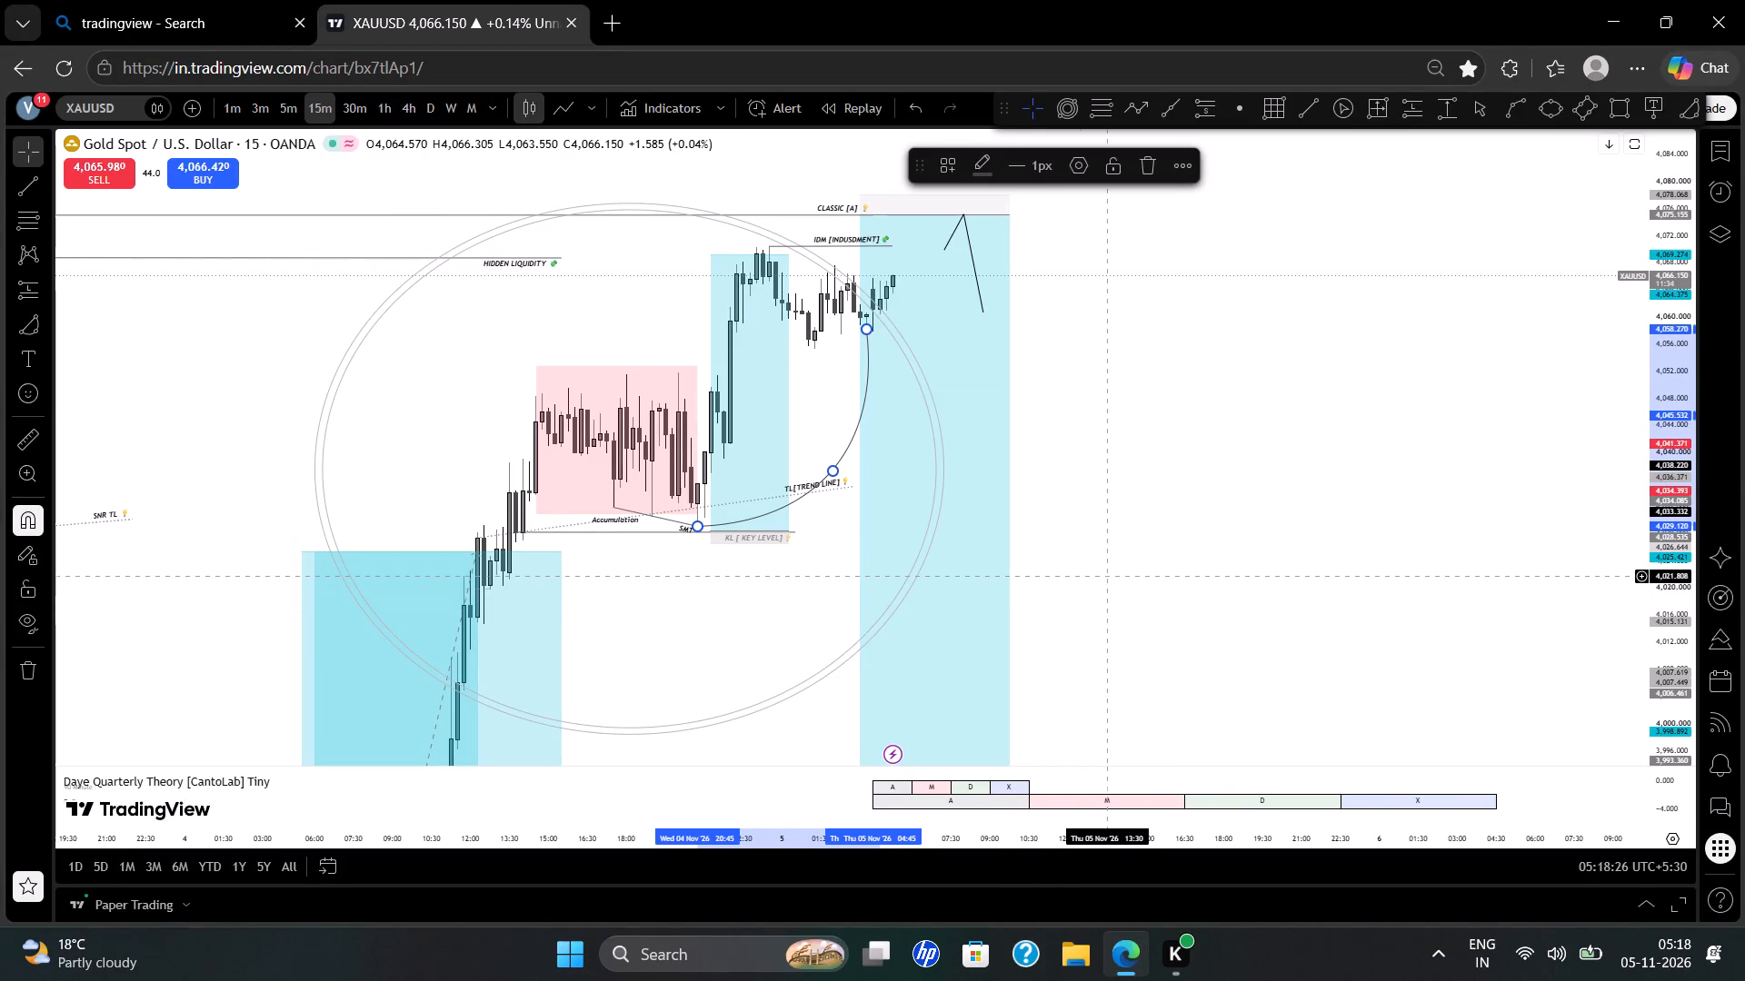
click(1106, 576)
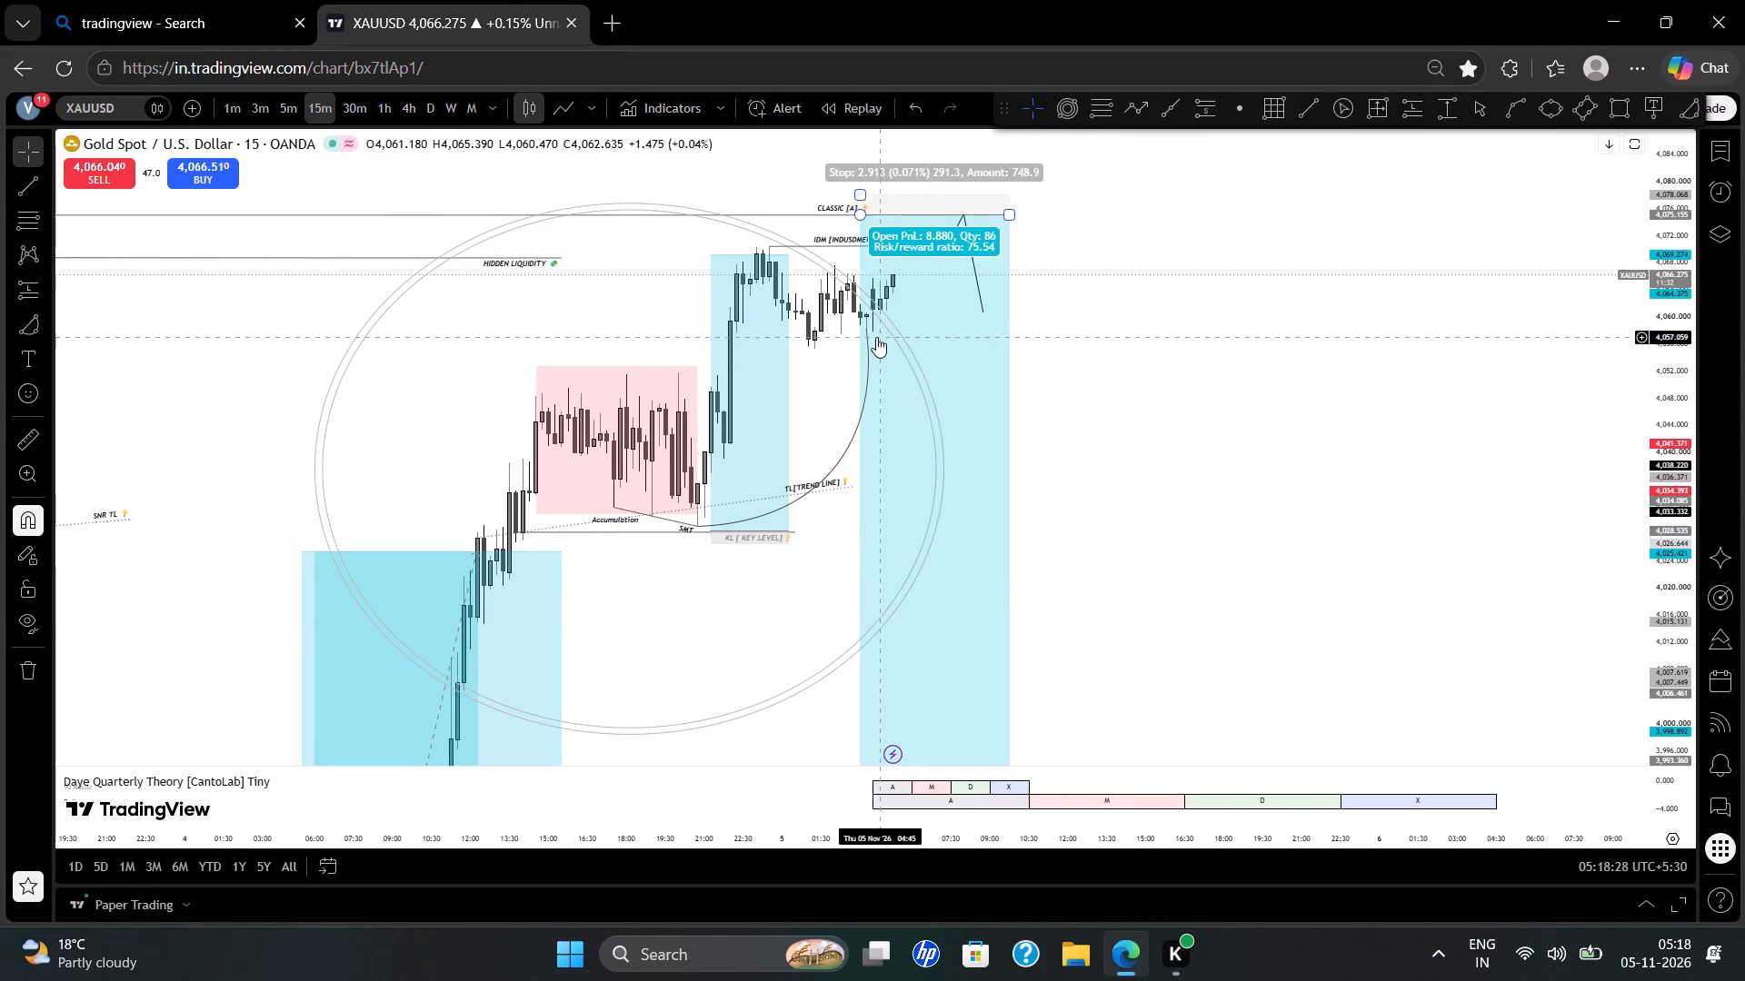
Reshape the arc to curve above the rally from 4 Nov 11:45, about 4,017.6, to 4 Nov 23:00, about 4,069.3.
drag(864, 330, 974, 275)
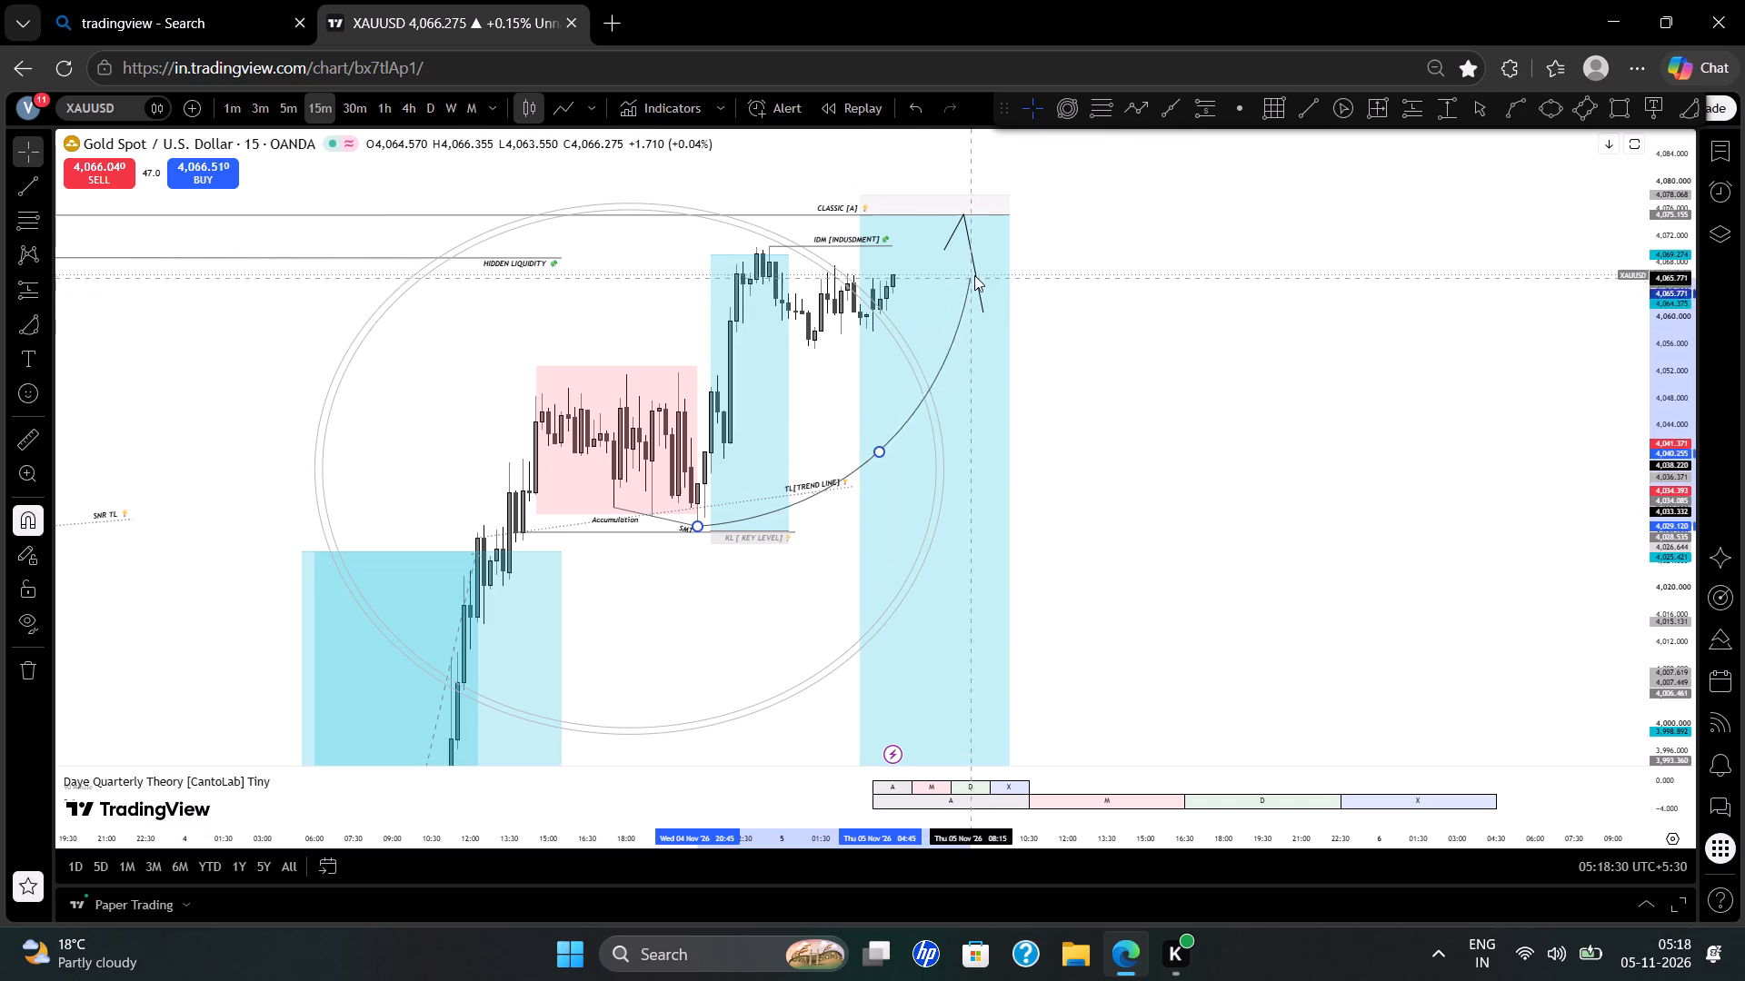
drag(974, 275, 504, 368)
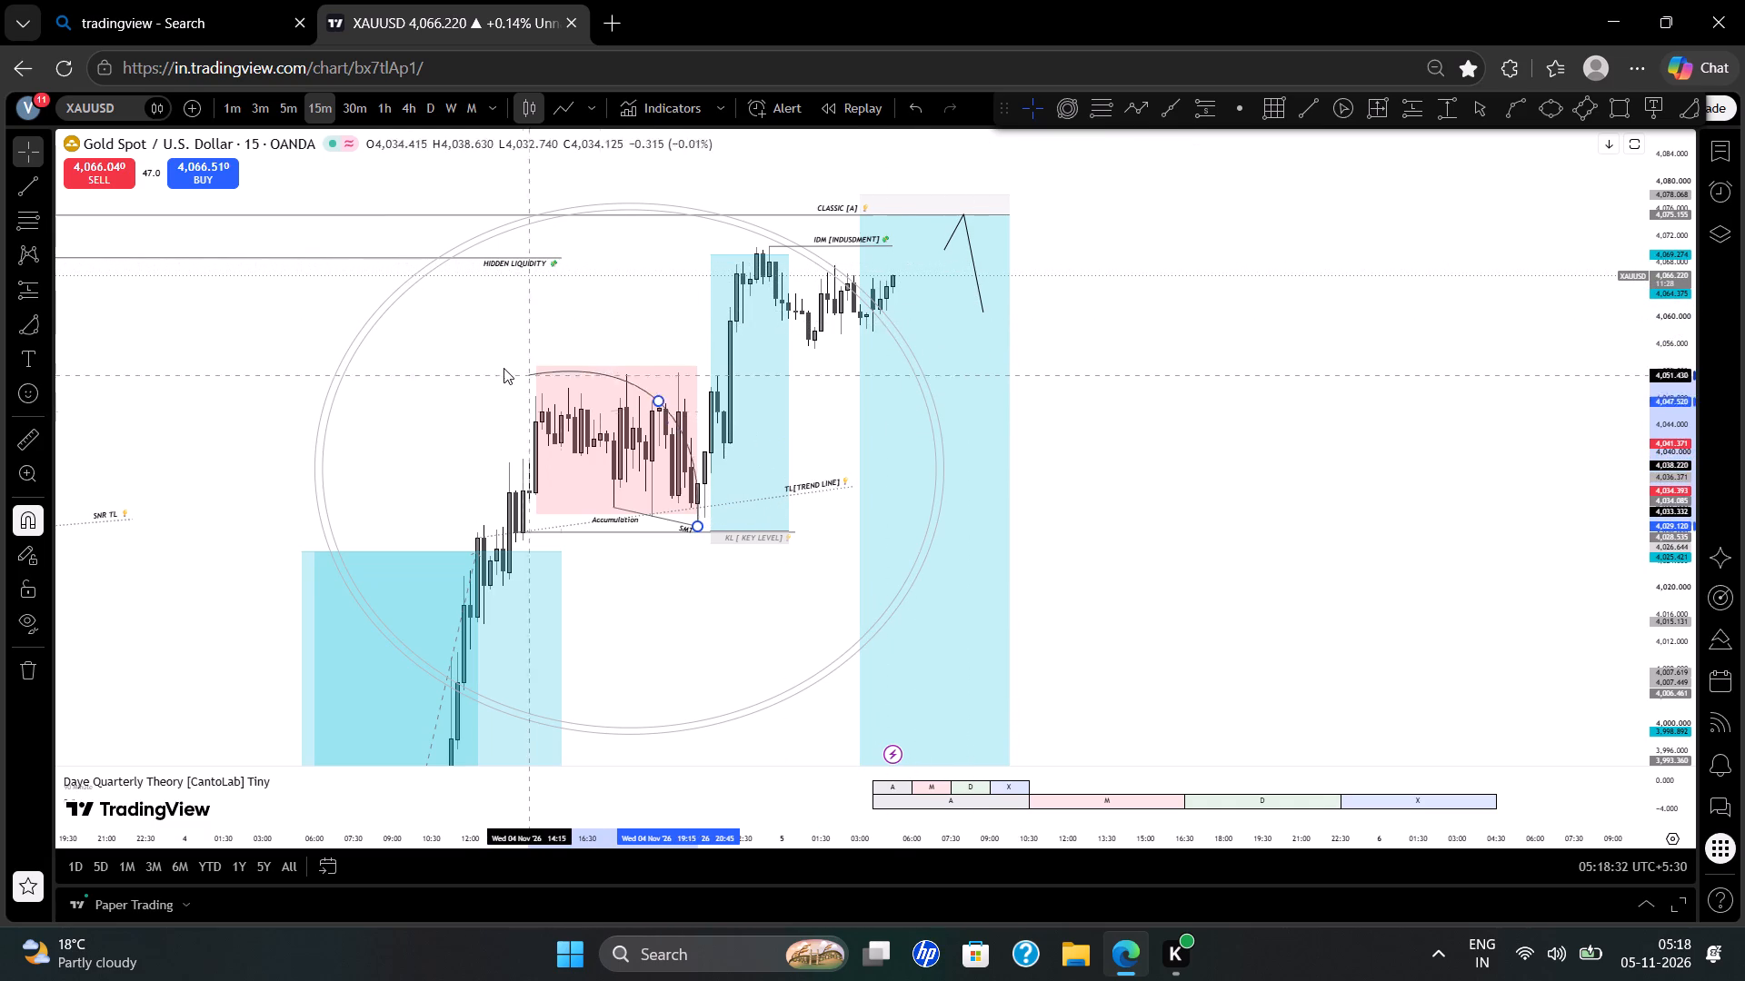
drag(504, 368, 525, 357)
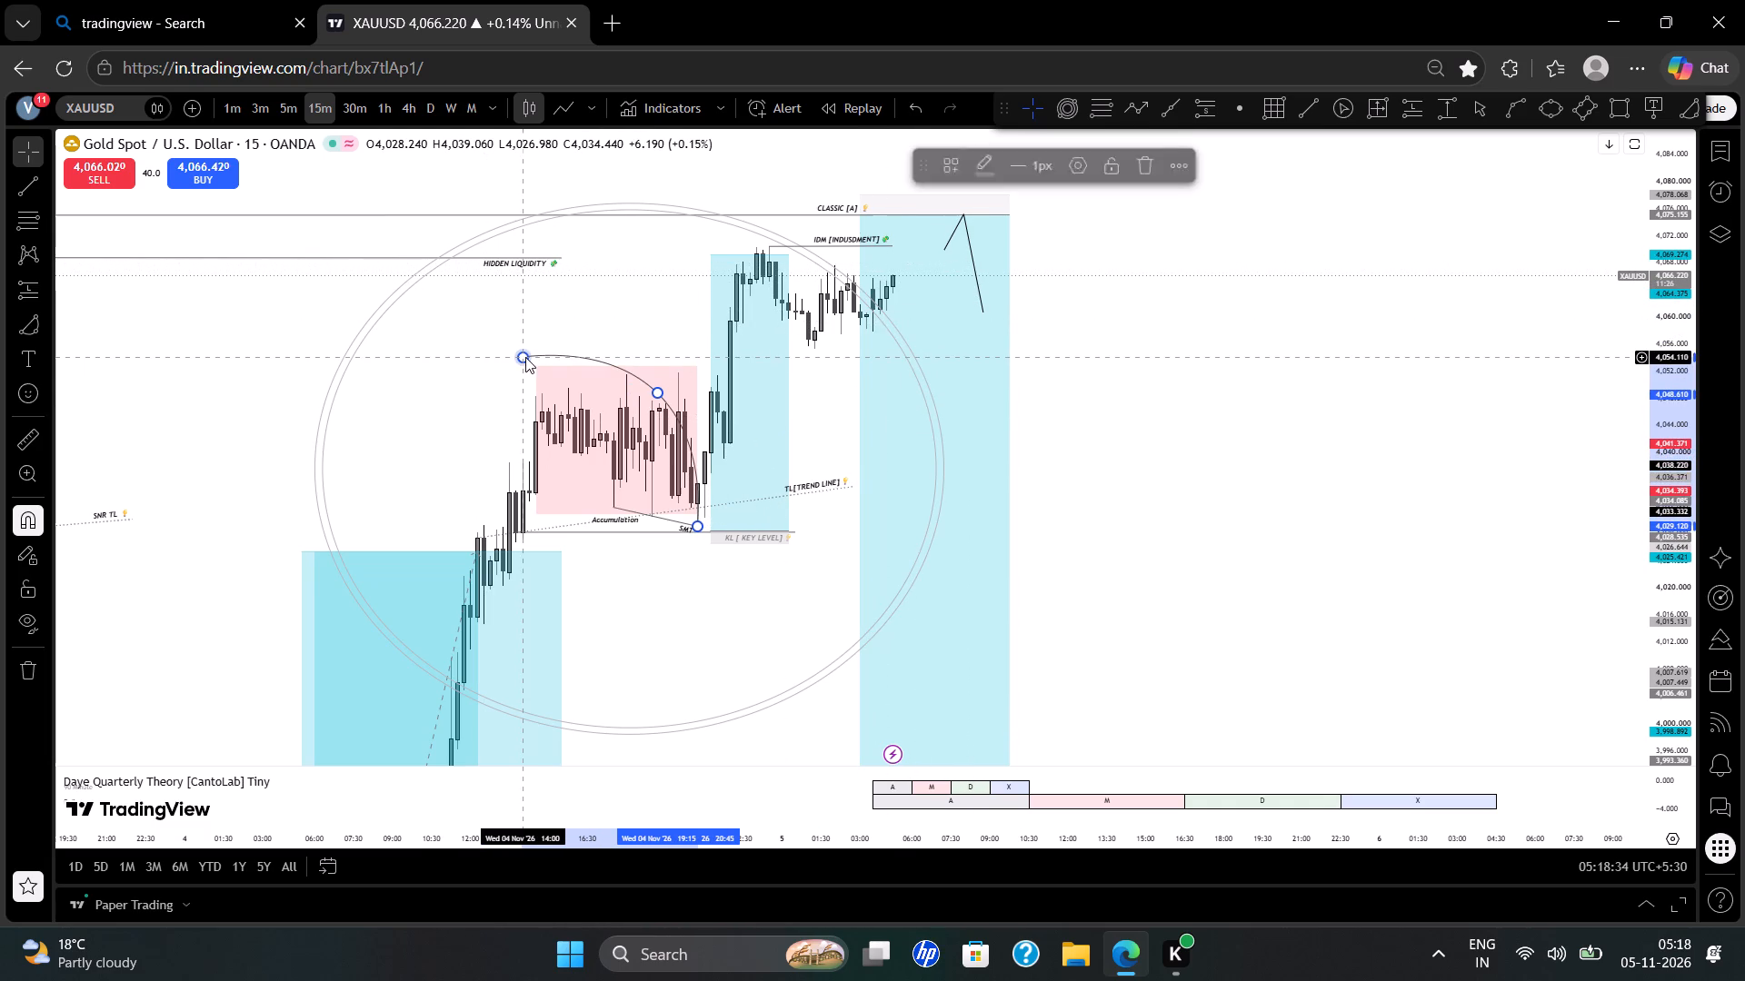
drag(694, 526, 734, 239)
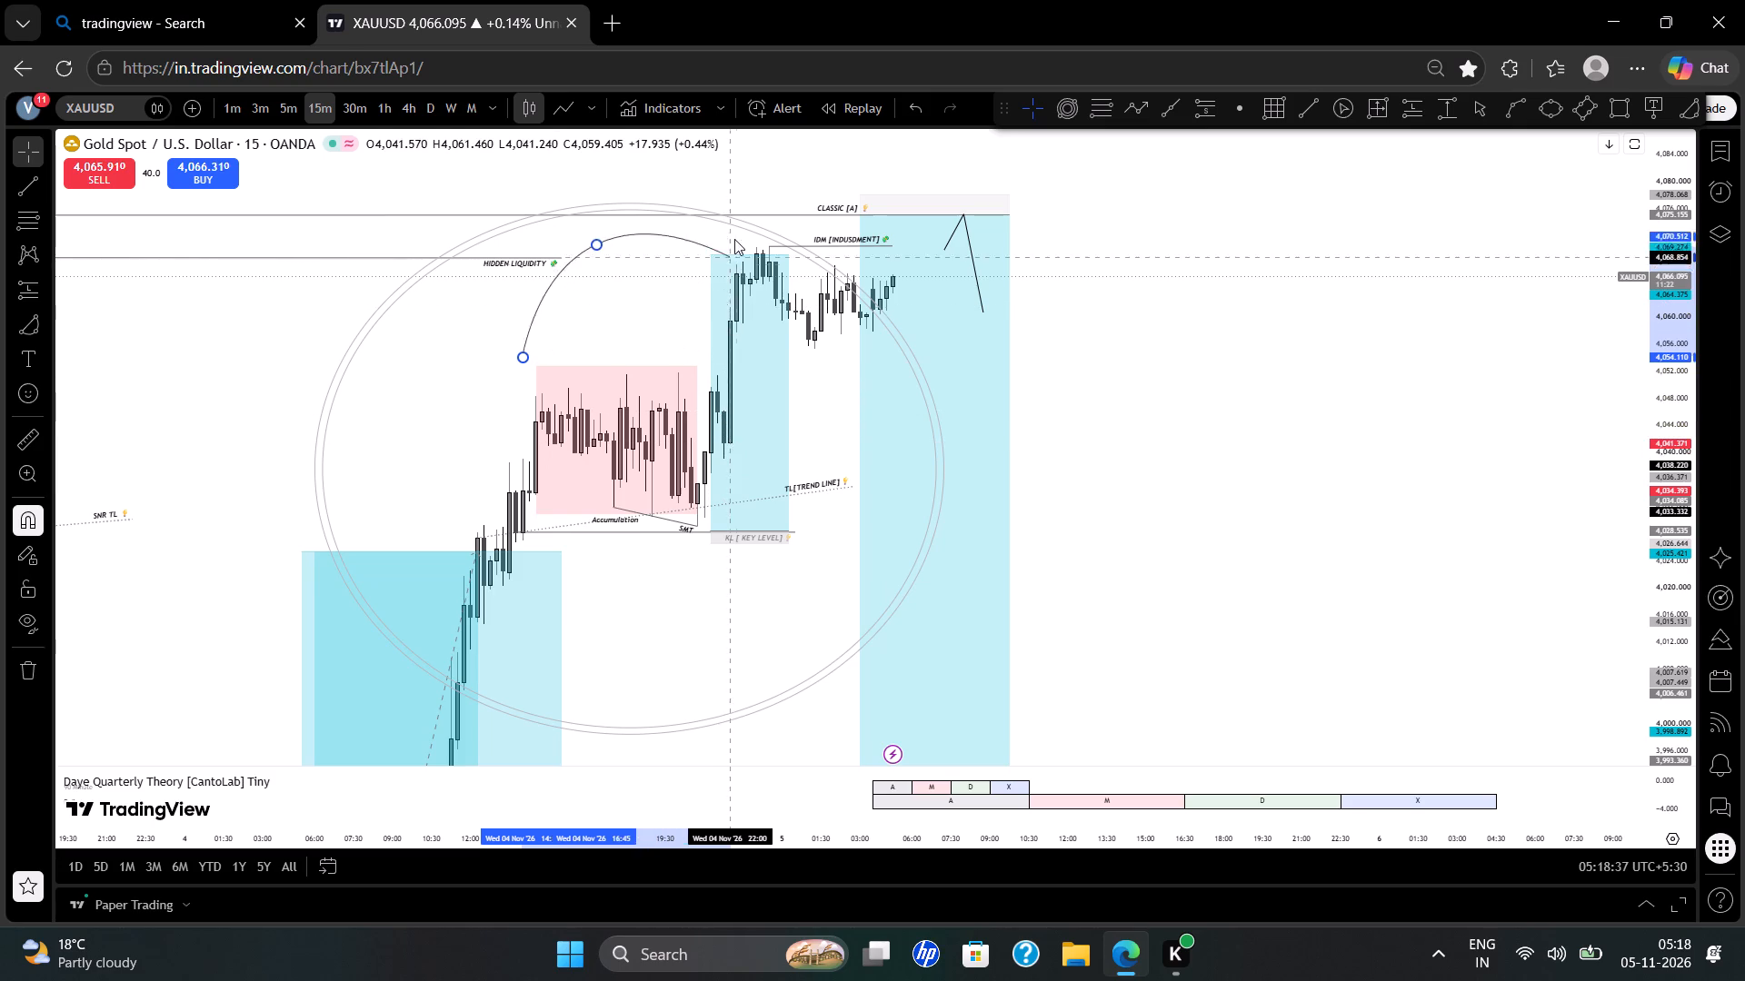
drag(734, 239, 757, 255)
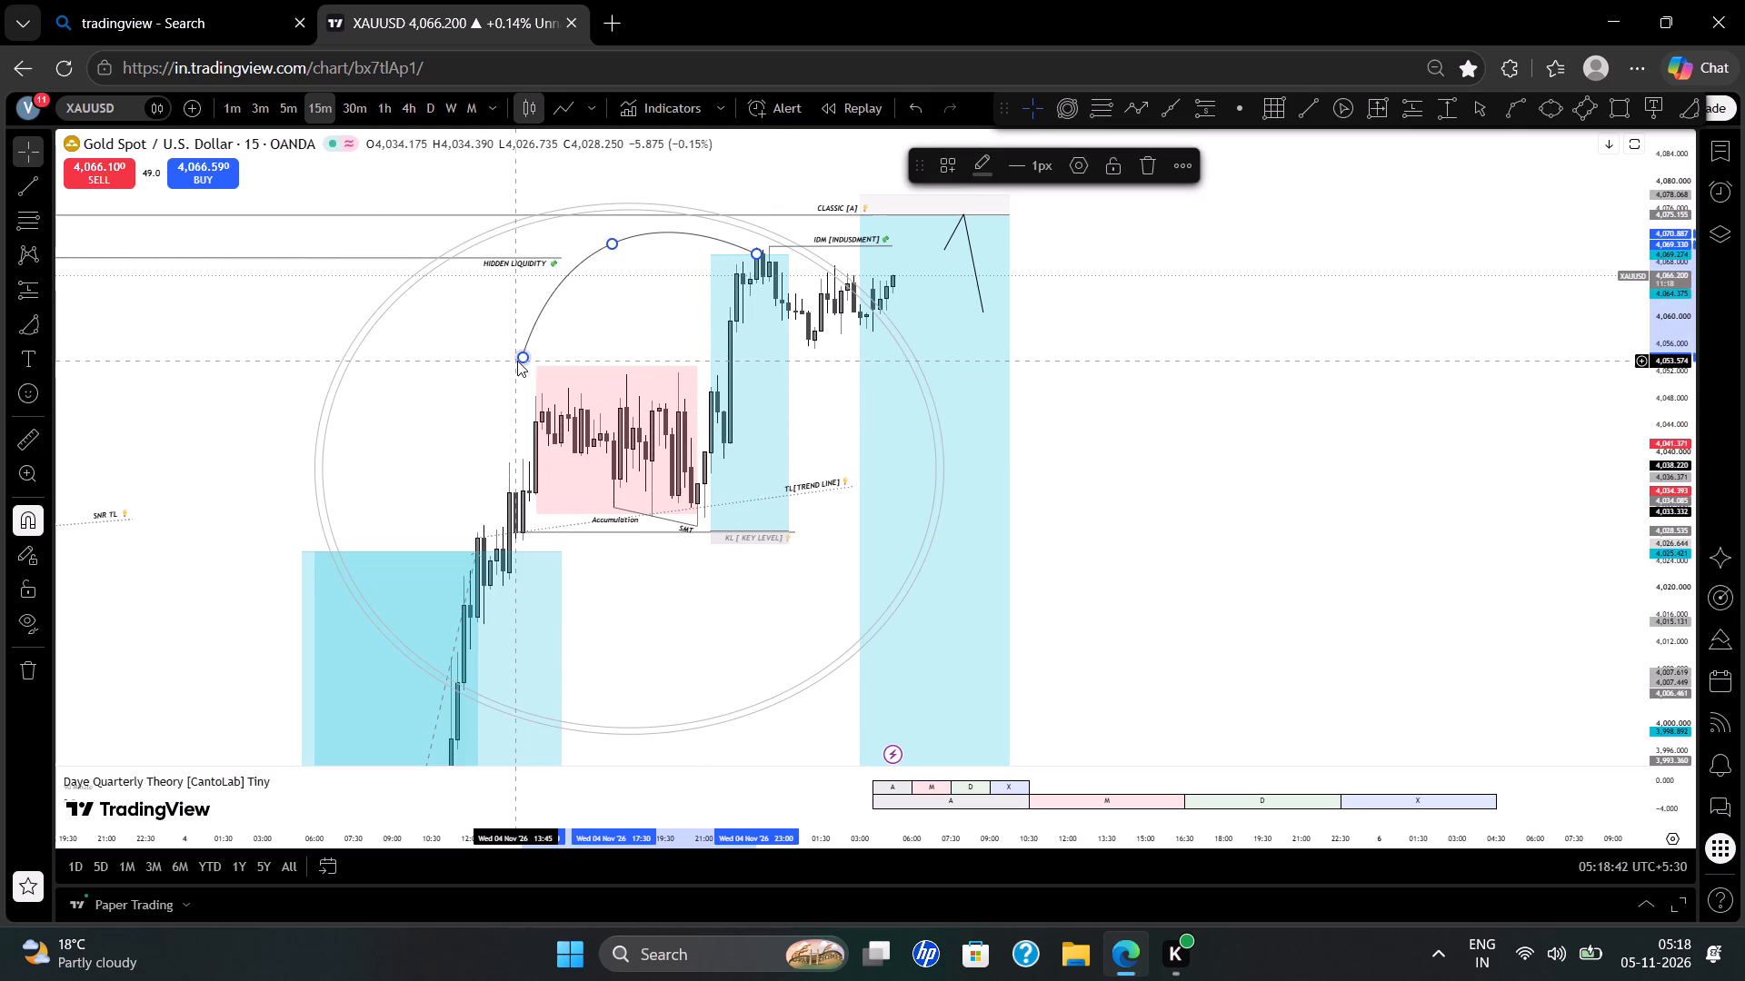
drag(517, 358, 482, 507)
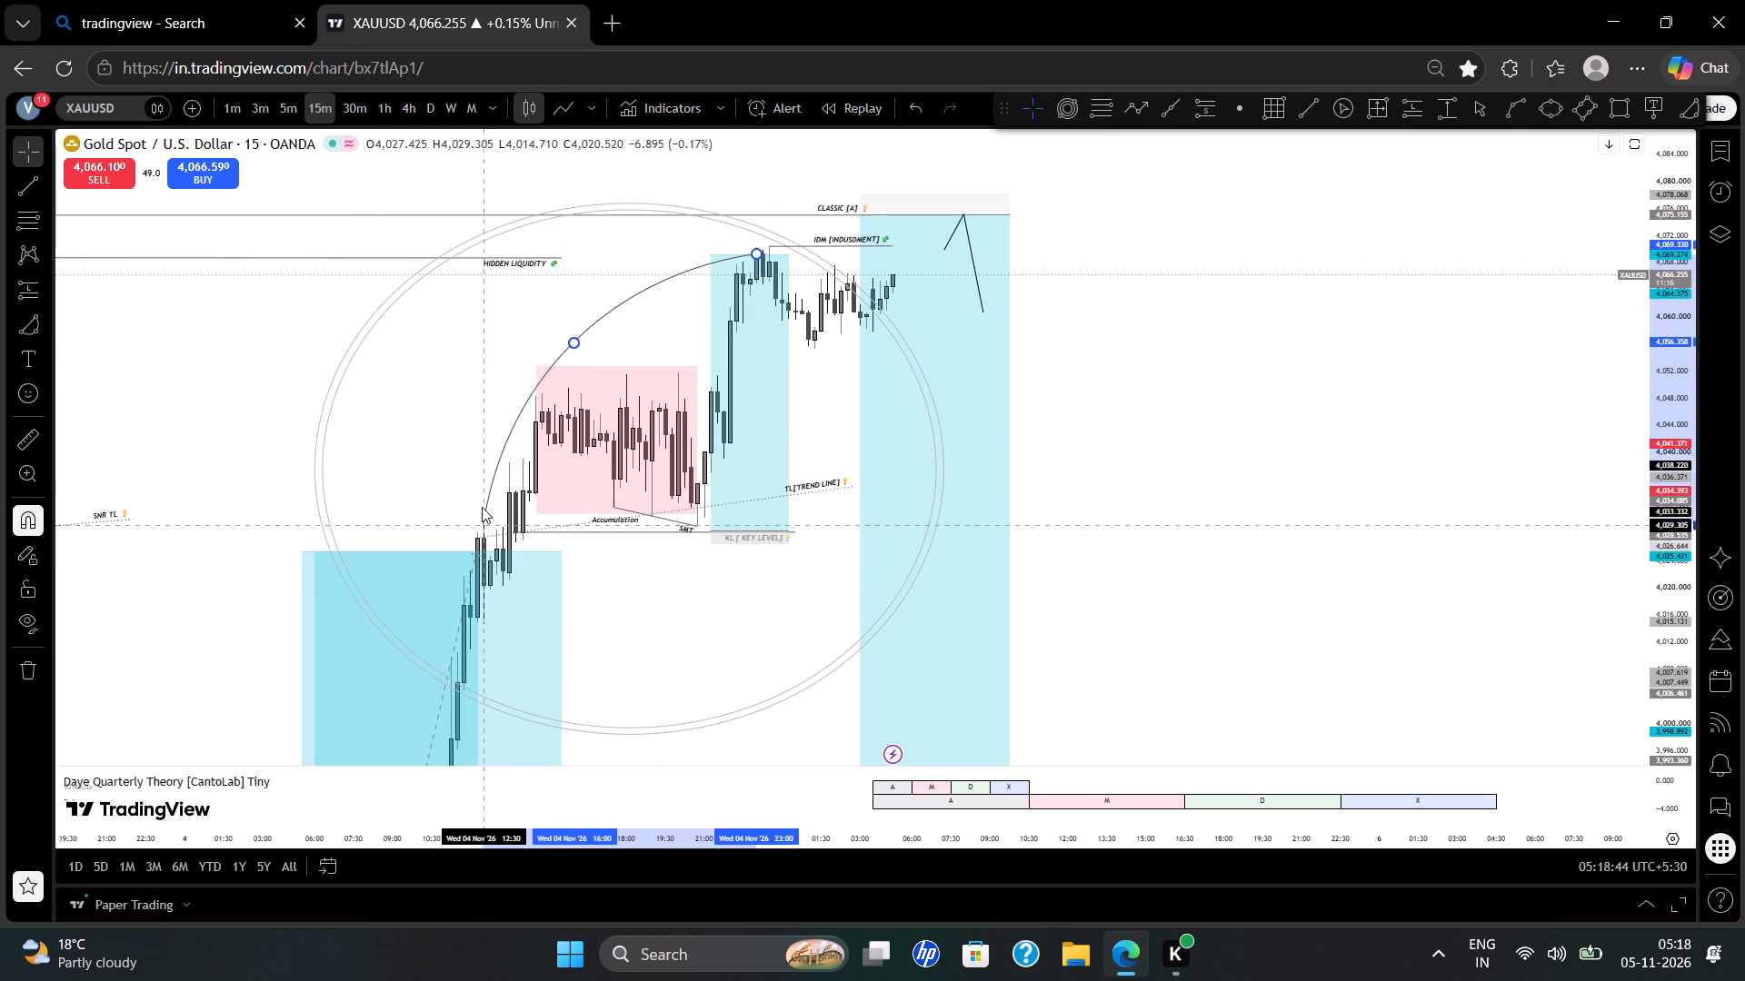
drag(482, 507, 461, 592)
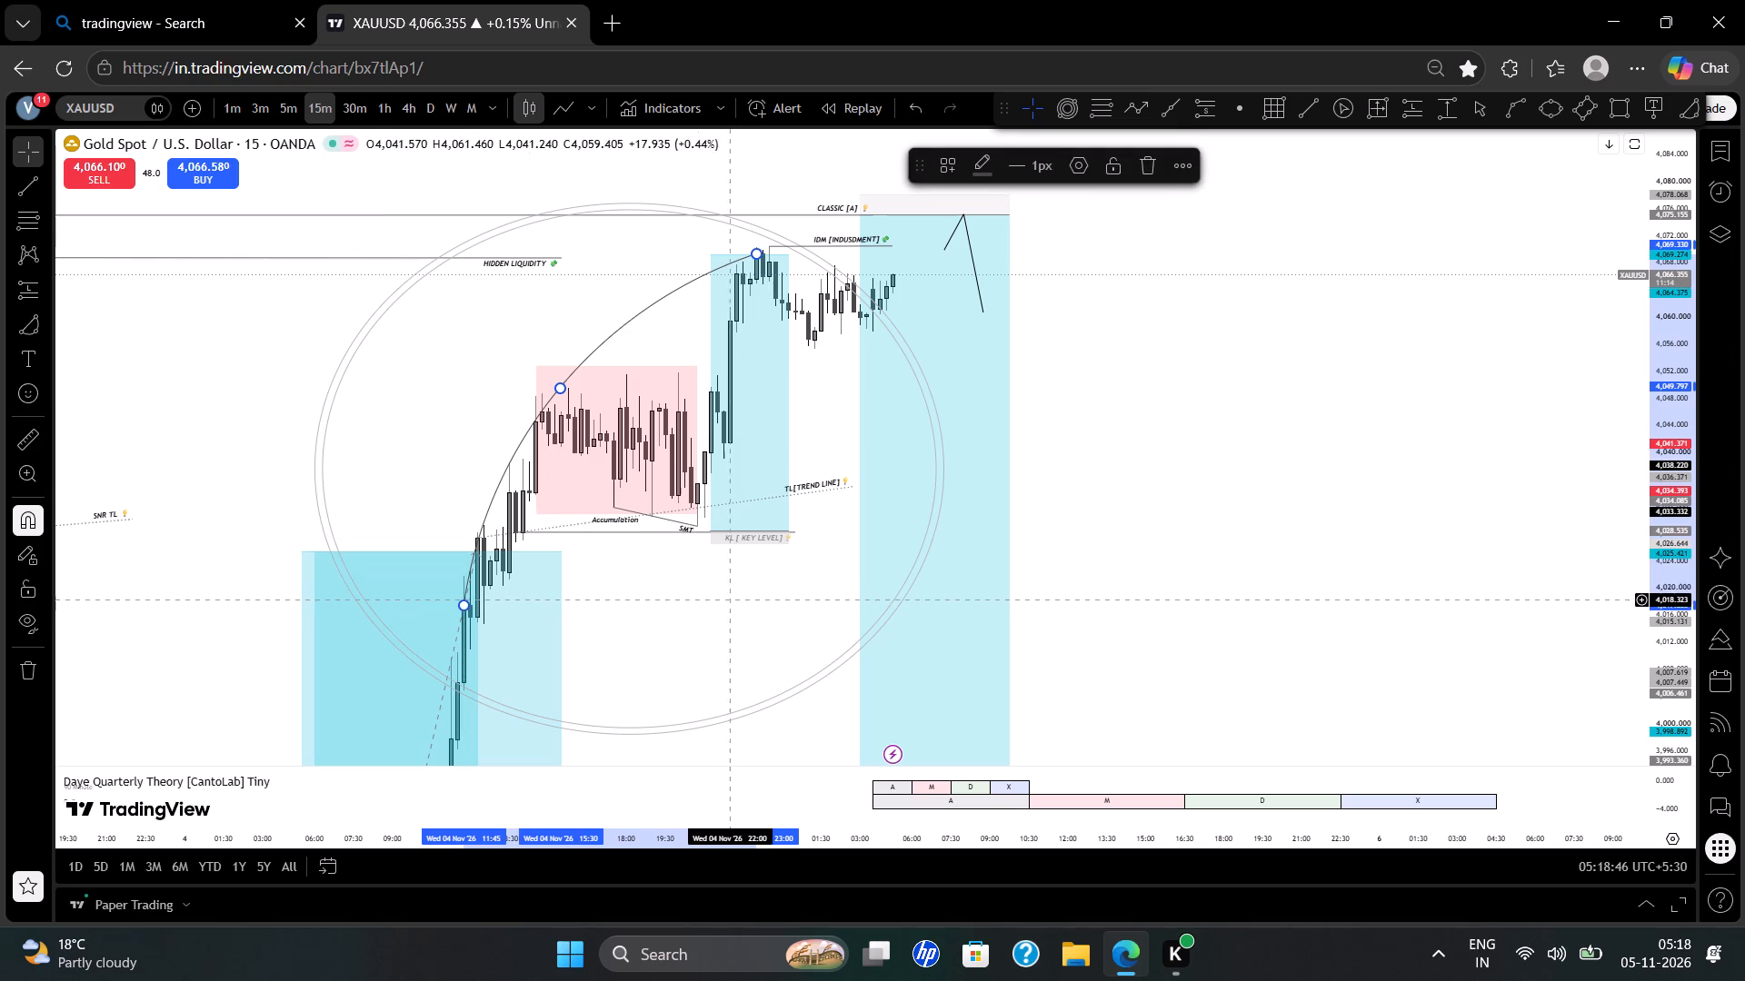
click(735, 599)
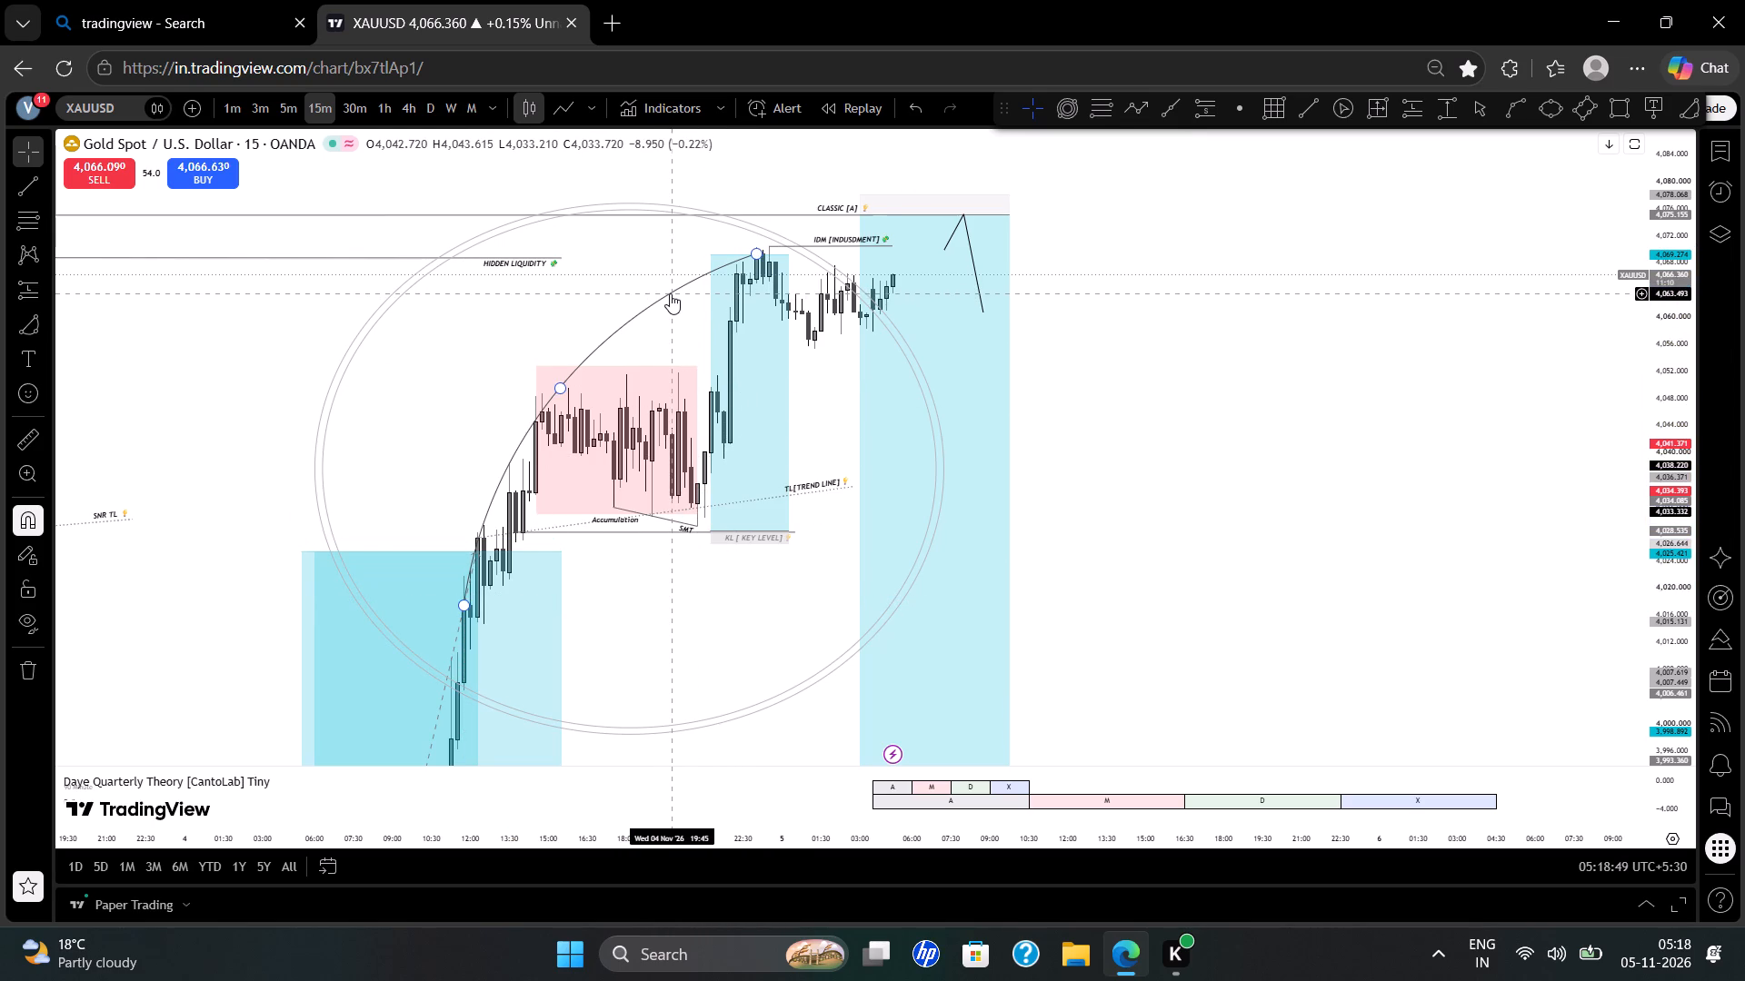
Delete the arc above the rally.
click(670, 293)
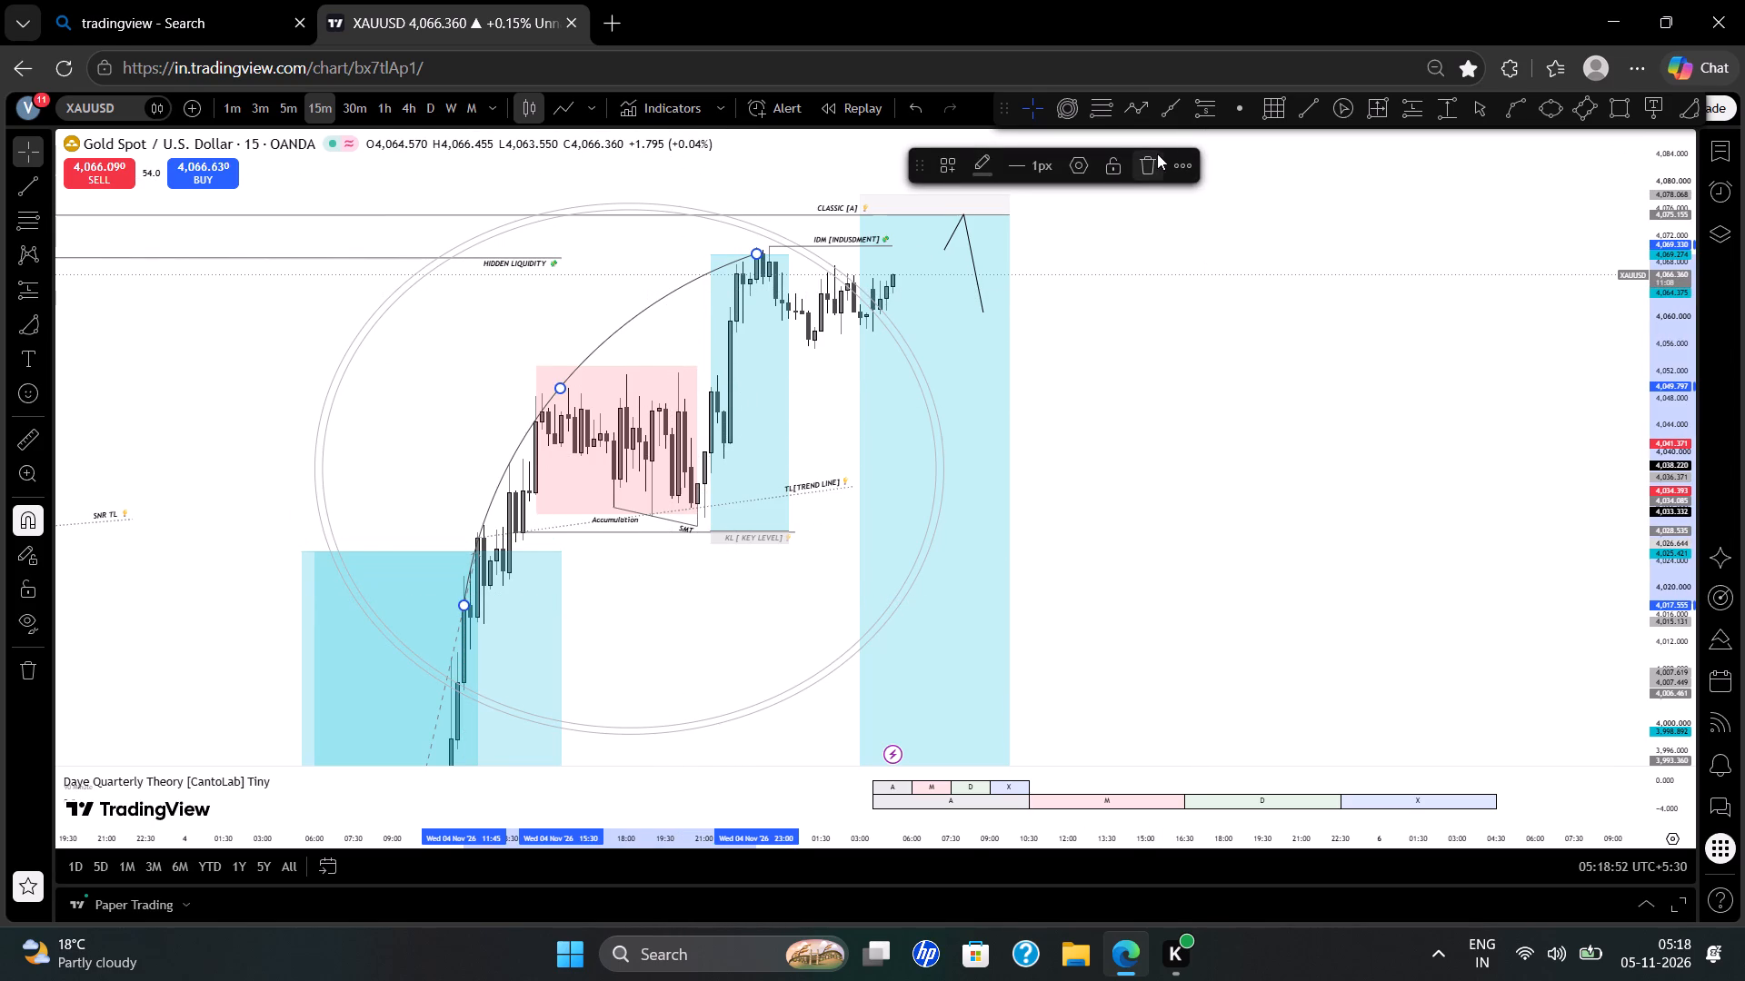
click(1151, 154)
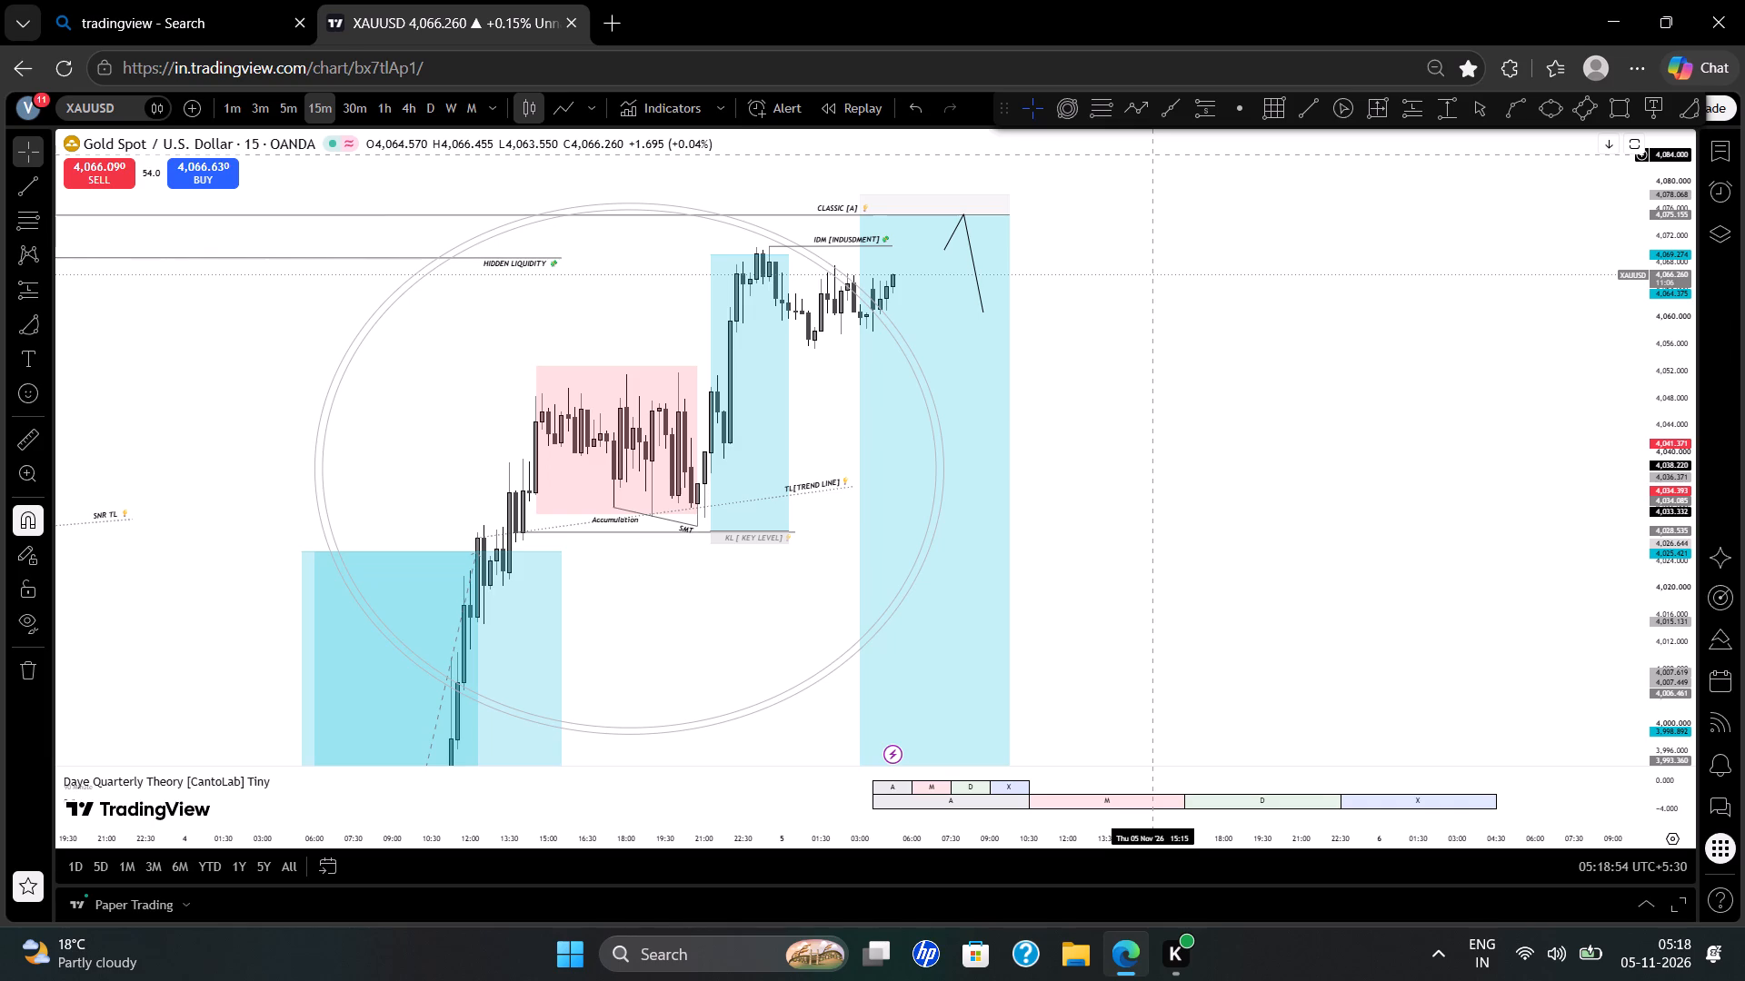
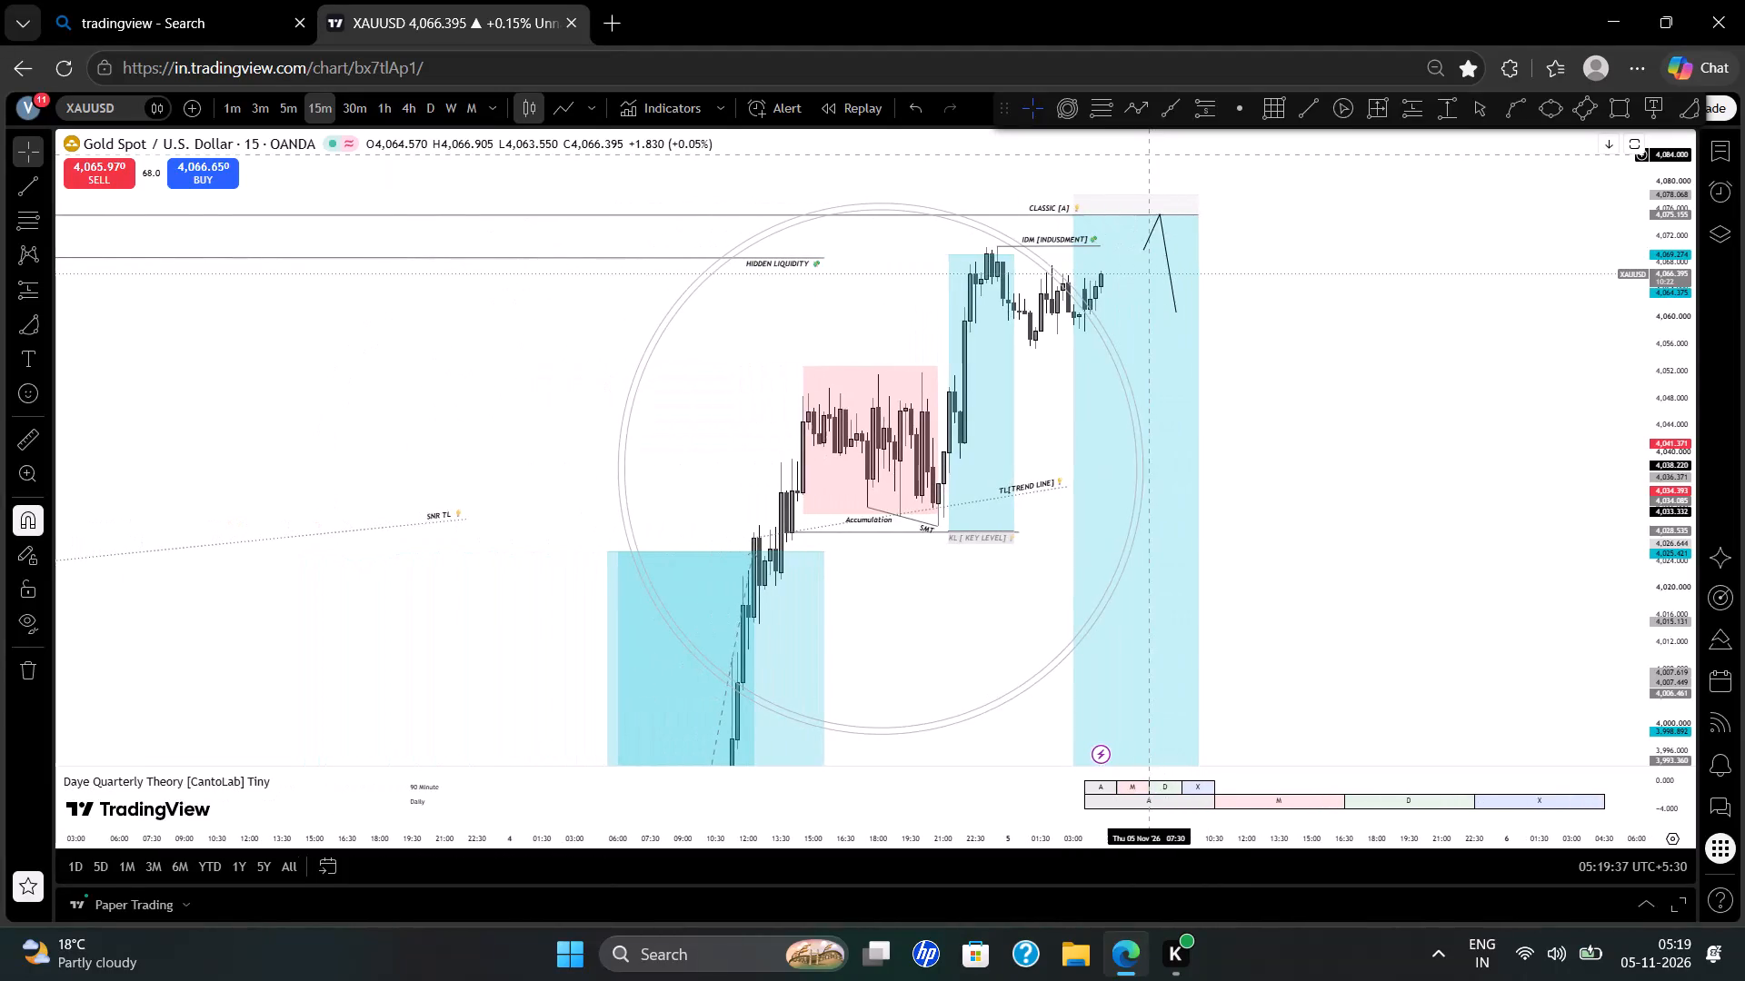
Examine XAUUSD on the 30-minute timeframe with the chart view reset, and return to the 15-minute timeframe.
scroll(1151, 154, down, 1)
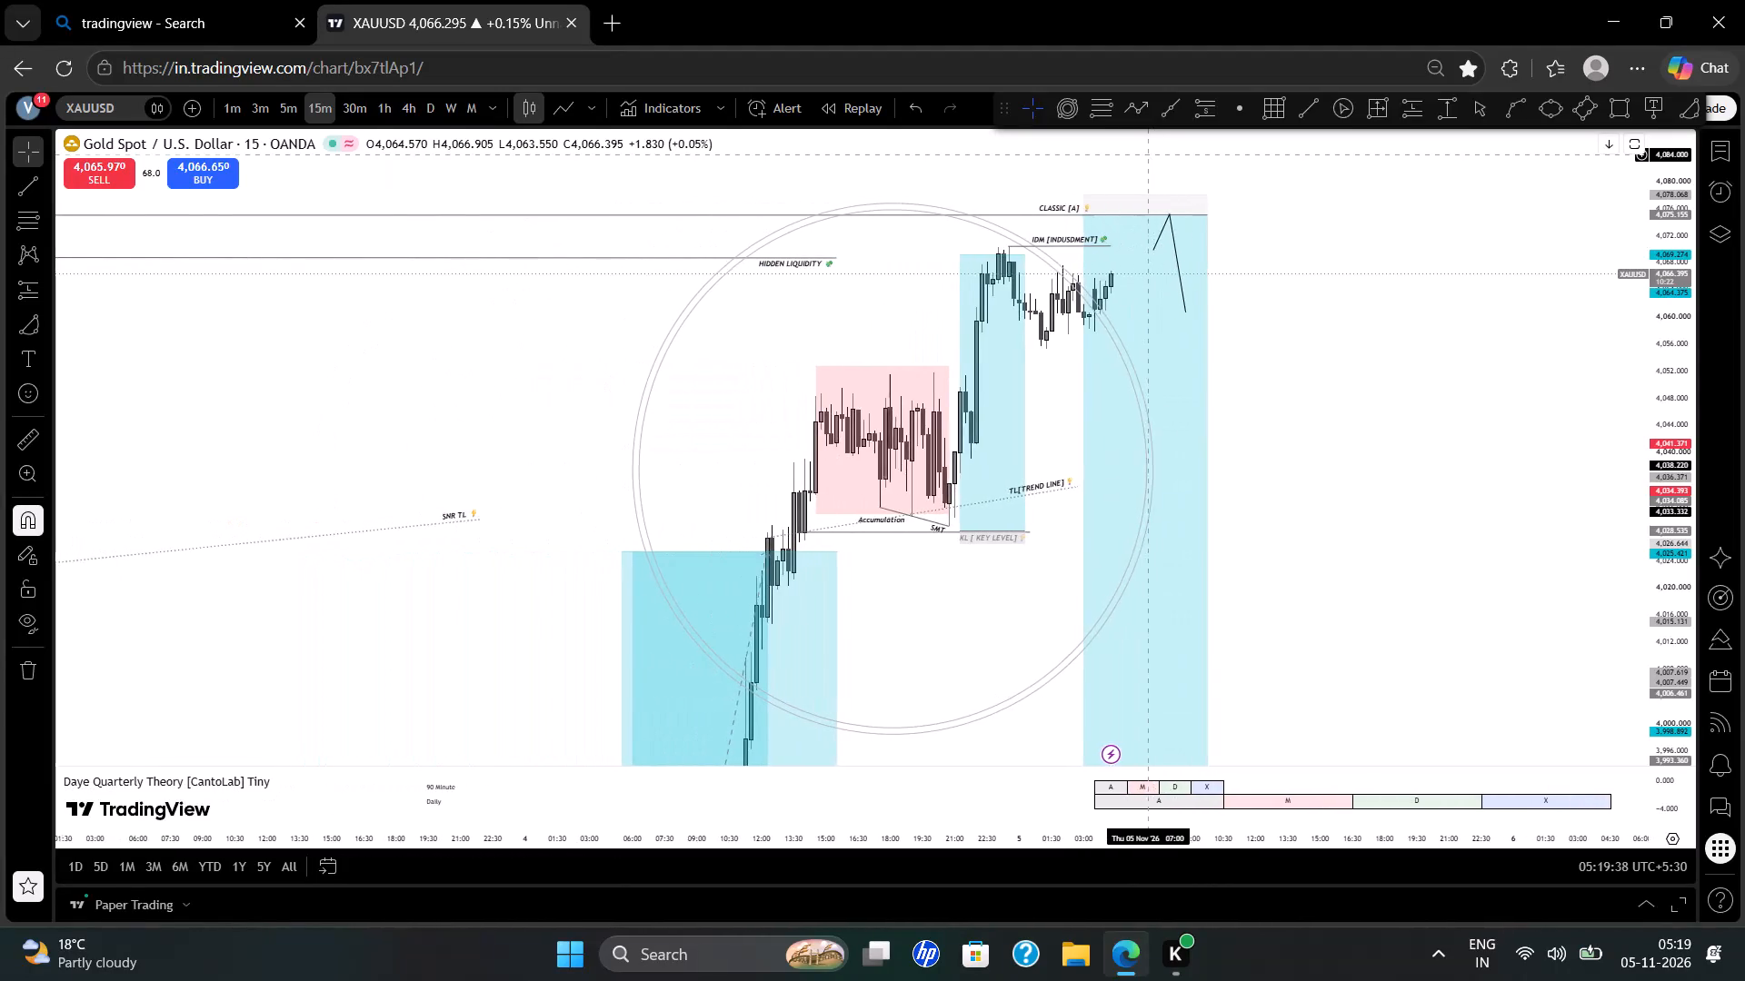
scroll(1151, 154, down, 1)
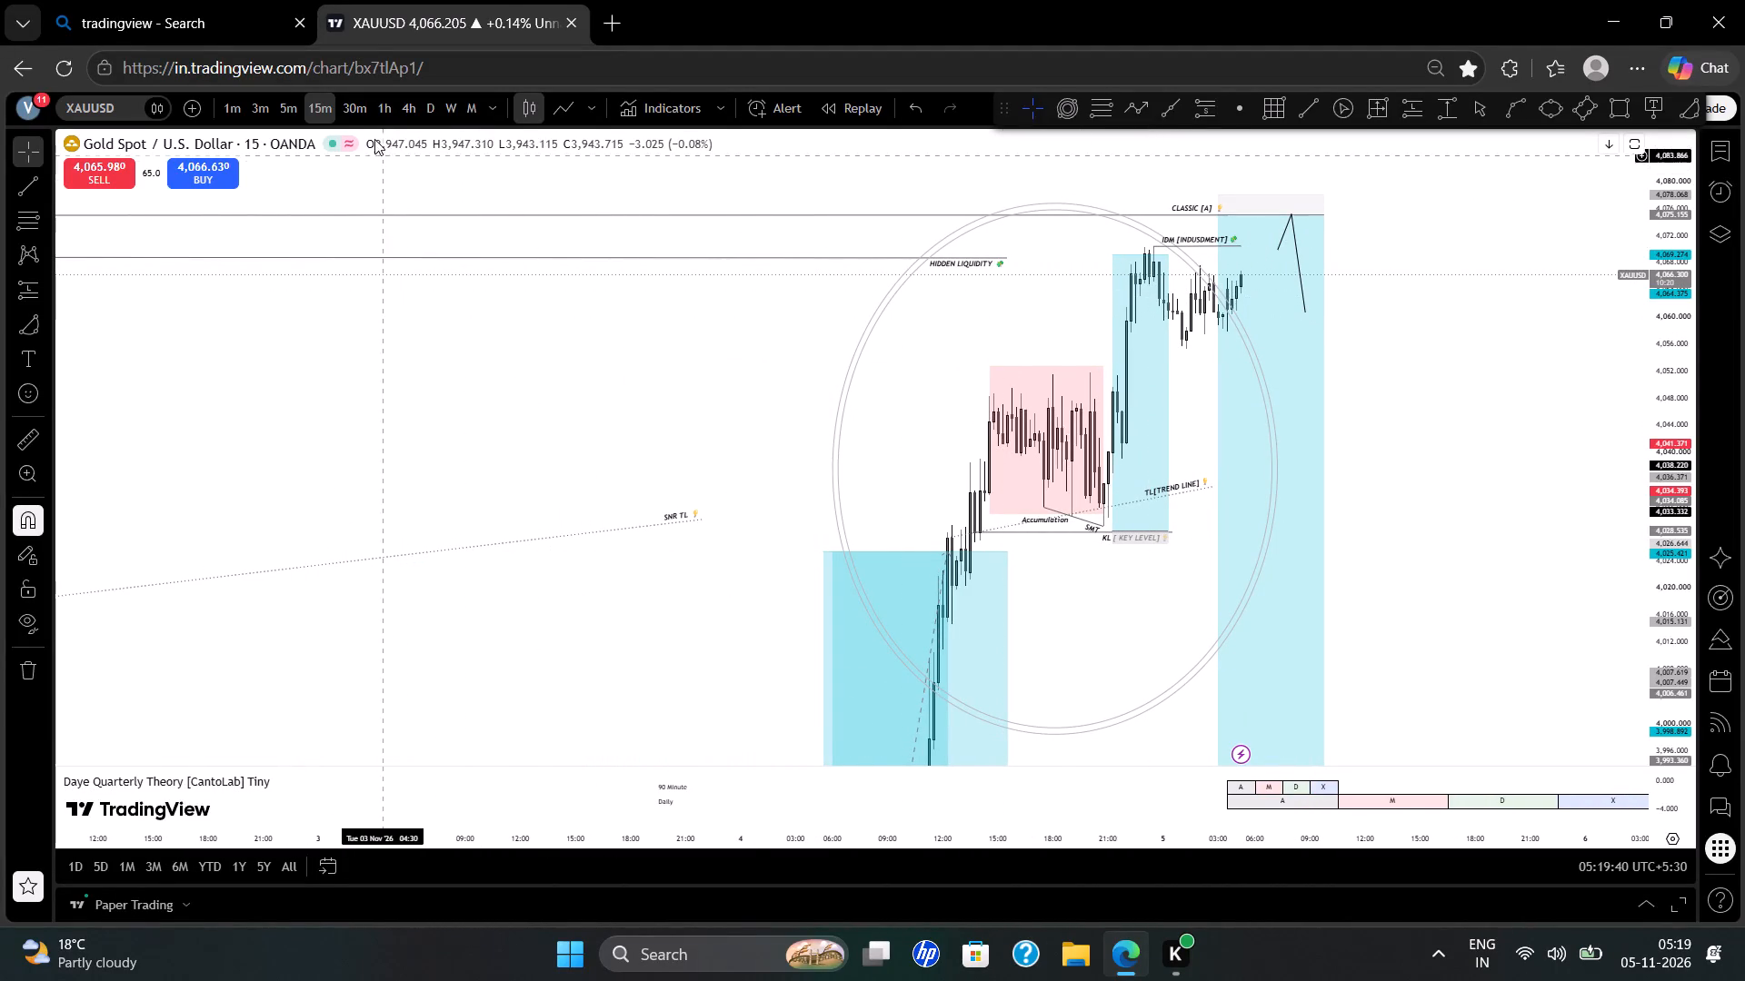
click(349, 112)
right_click(474, 346)
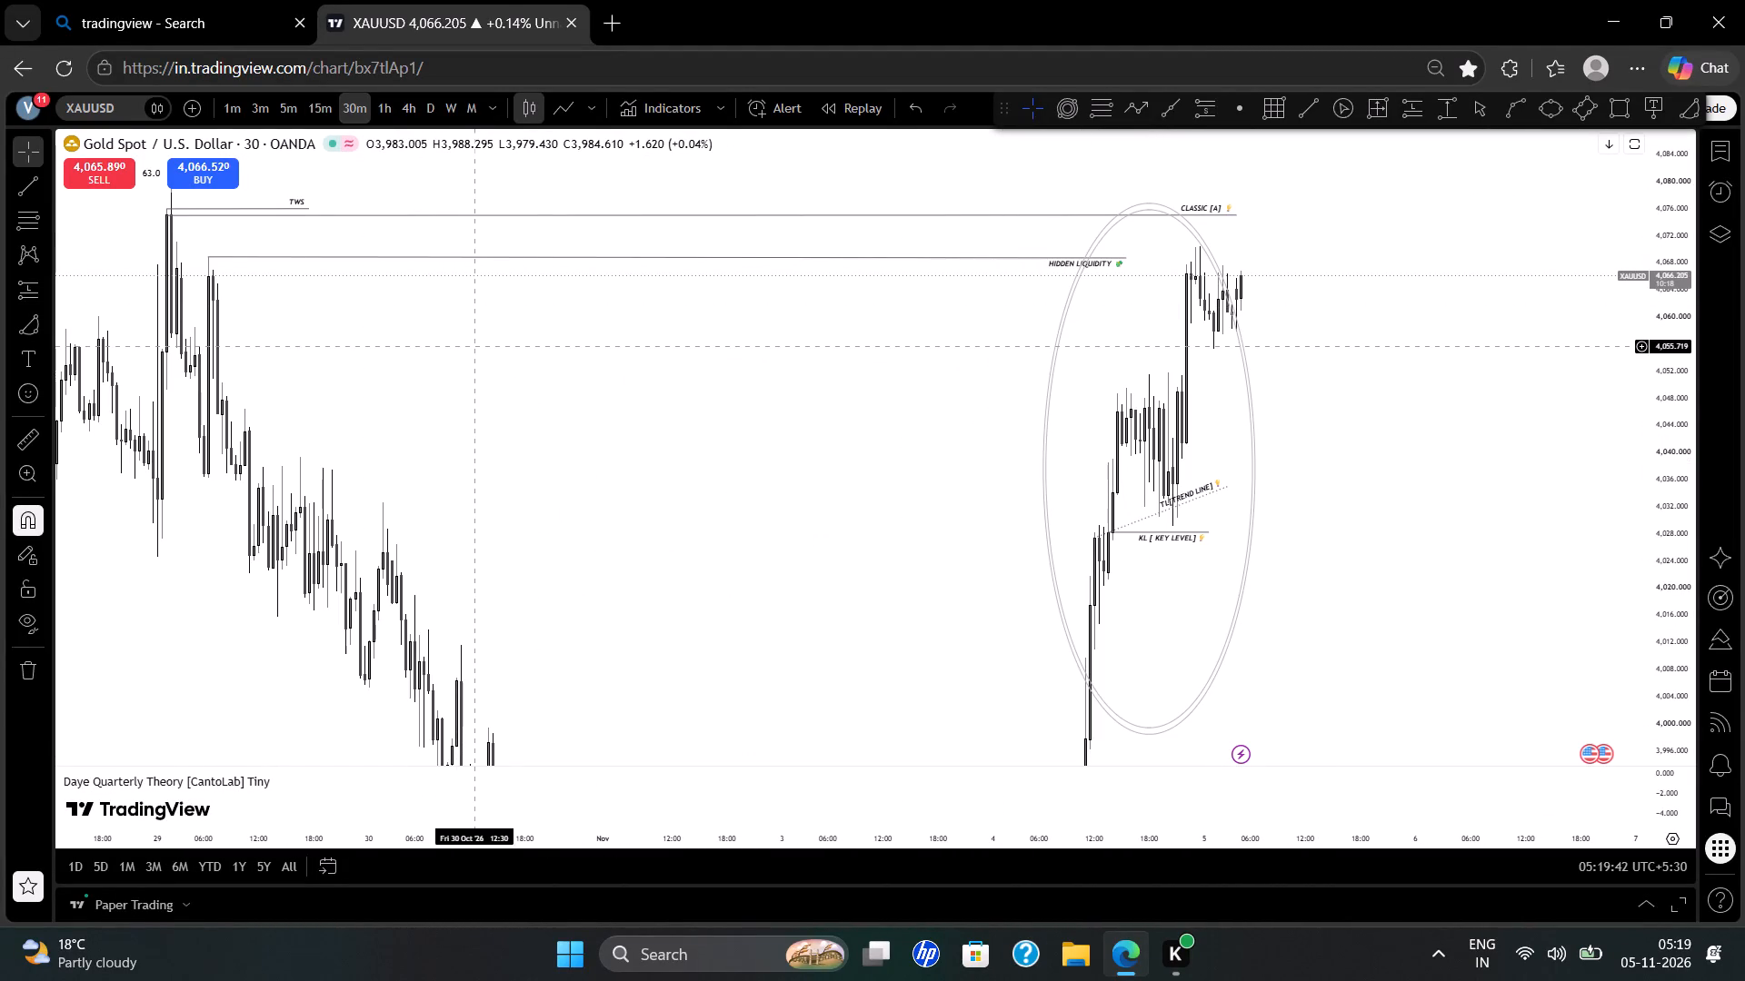
right_click(613, 372)
click(690, 388)
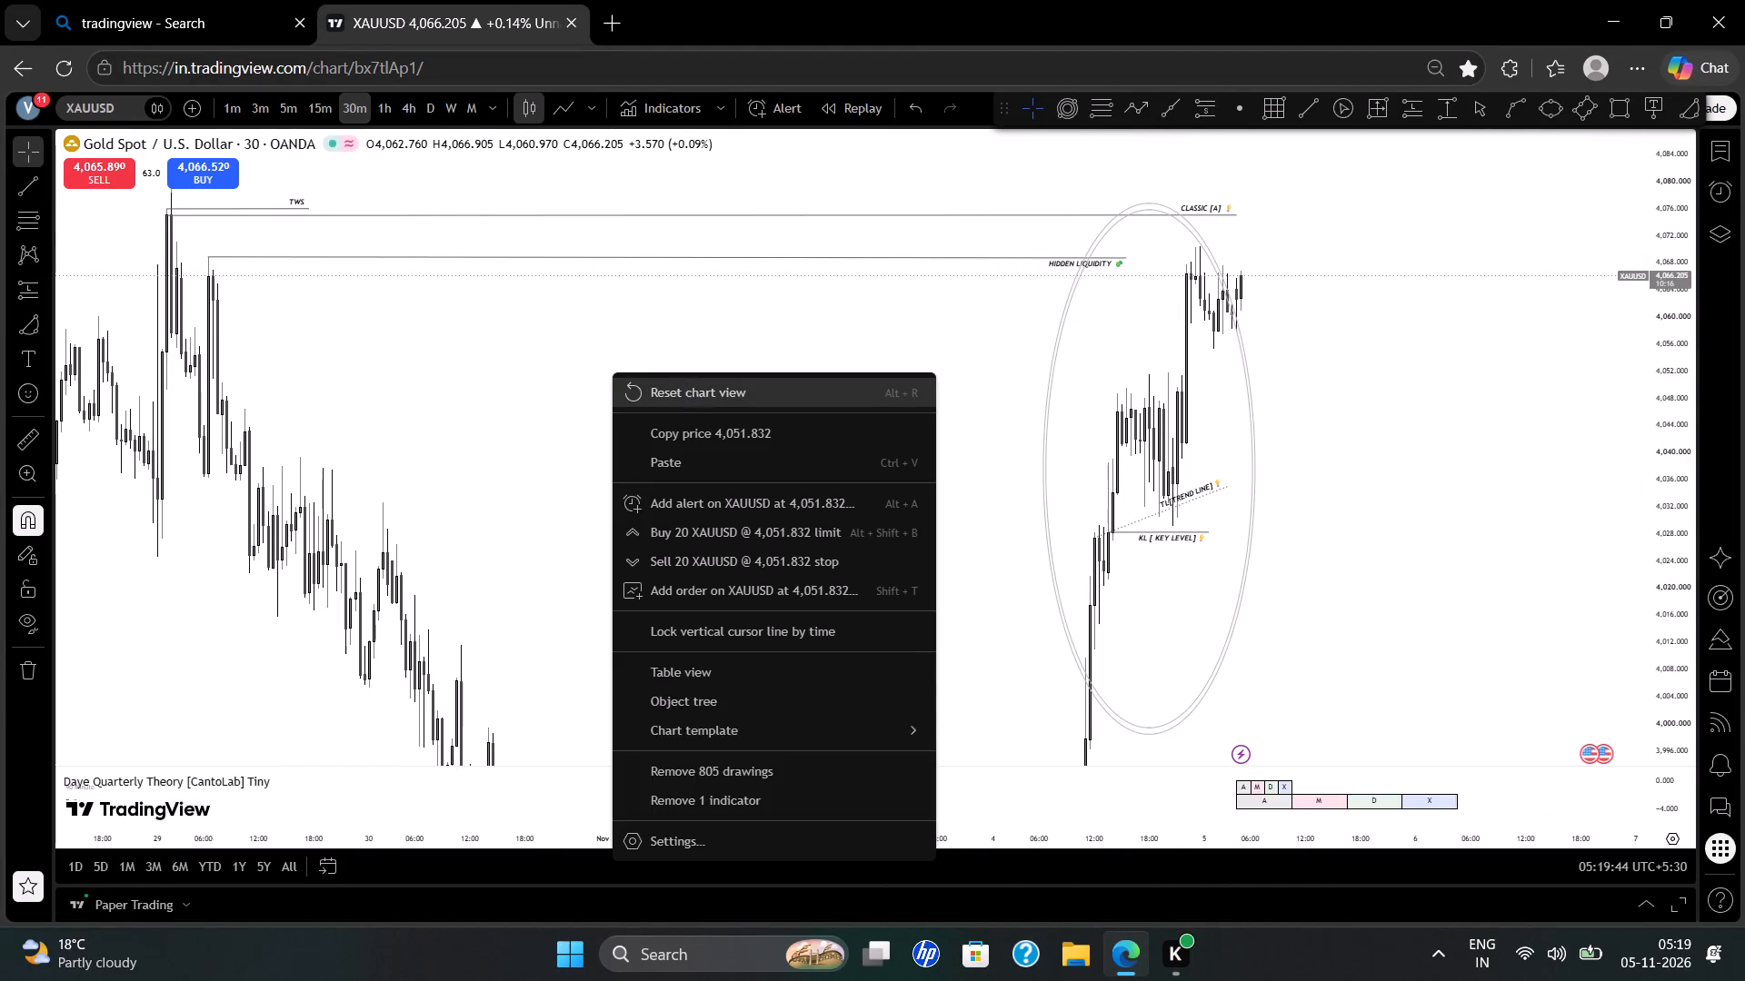
scroll(690, 388, left, 4)
scroll(690, 388, up, 2)
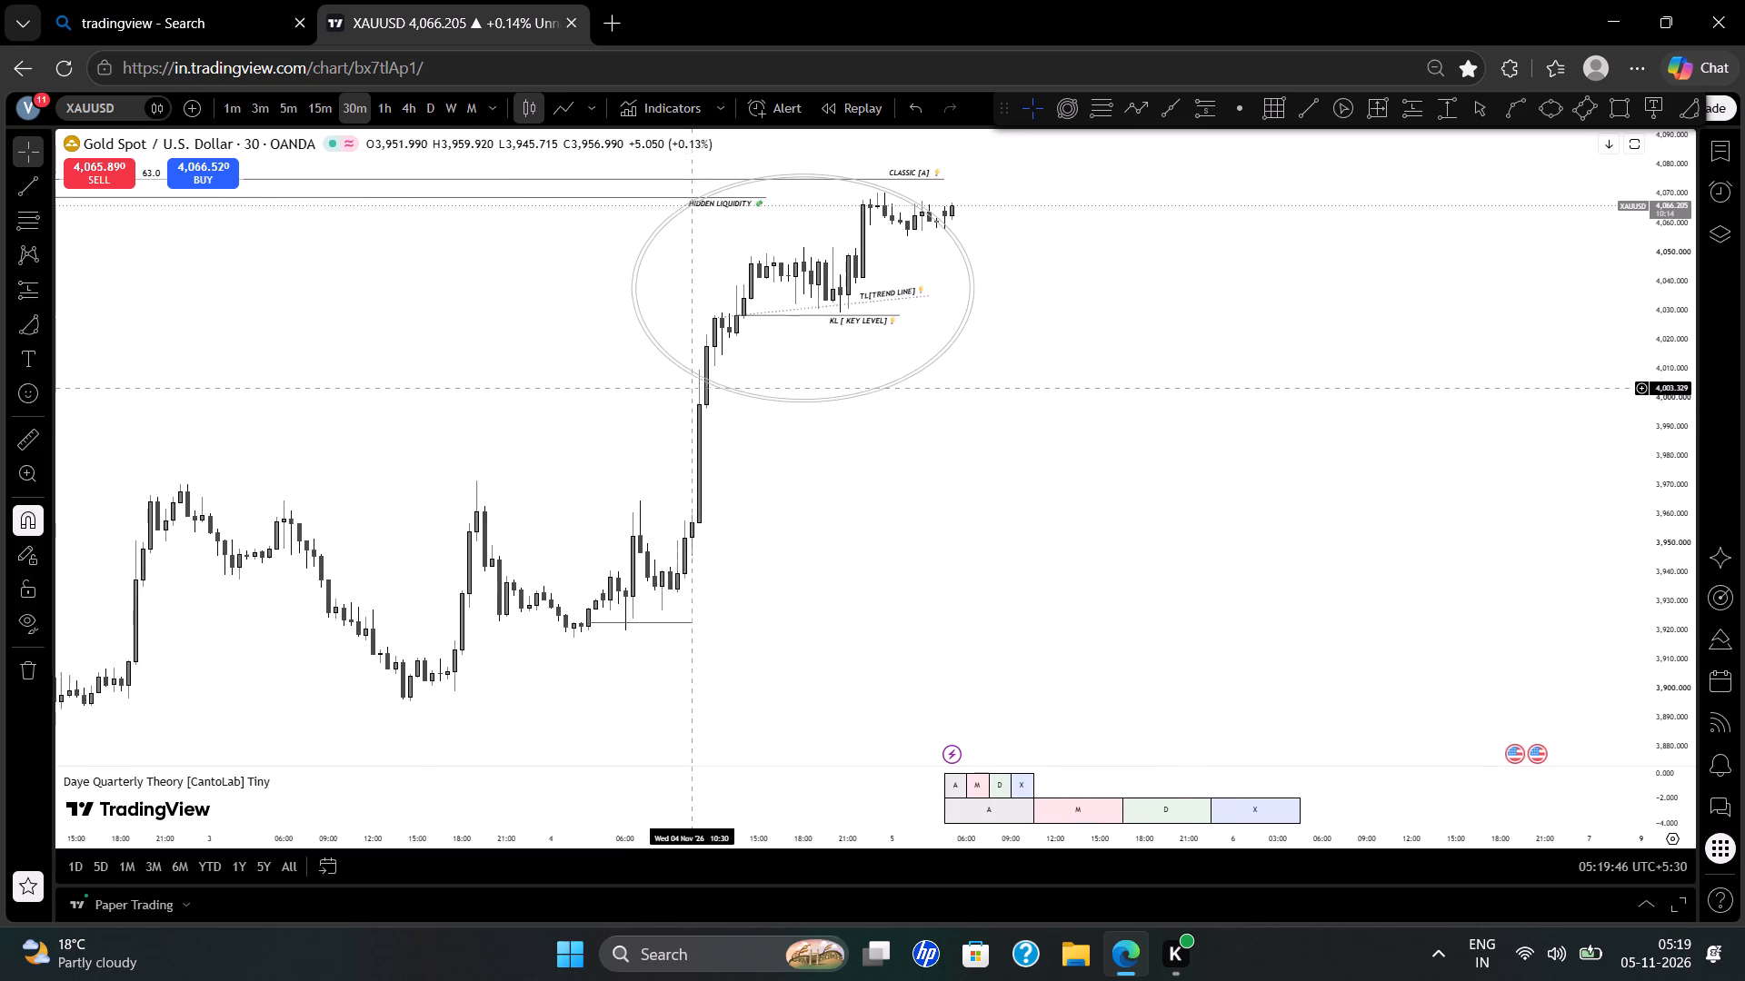
click(317, 94)
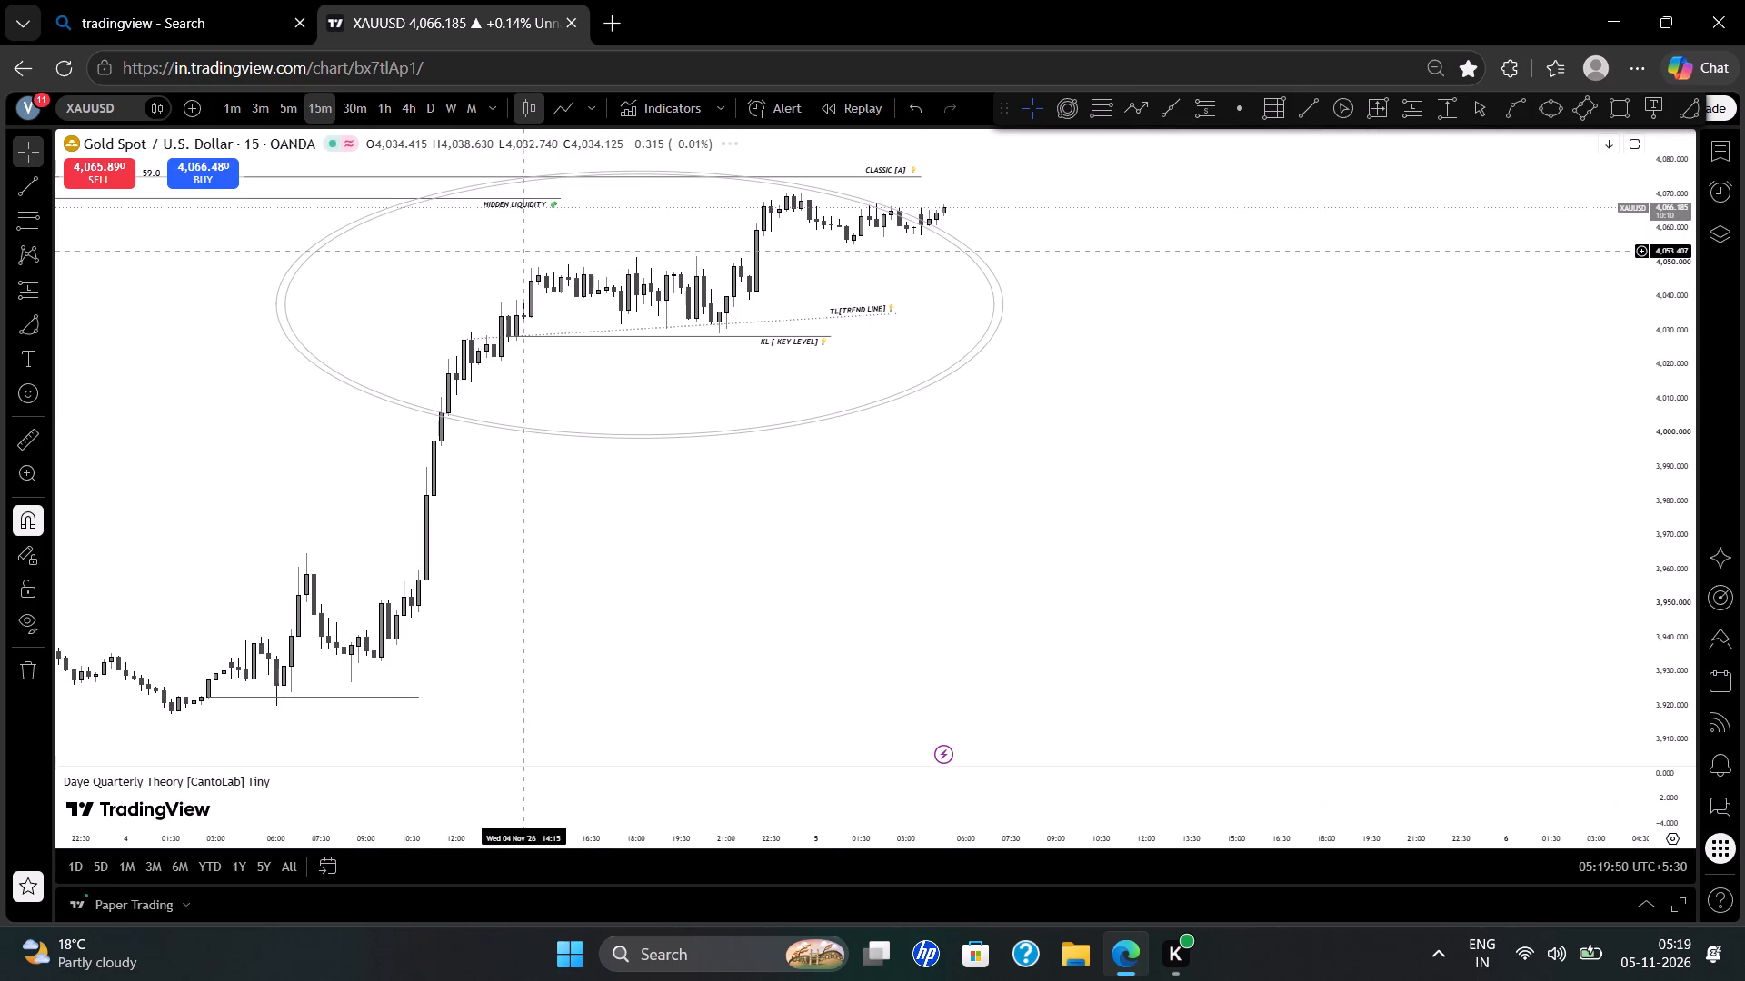
Examine the 15-minute price action around the accumulation box, the key level, and the IDM and CLASSIC [A] levels.
drag(1004, 560, 913, 721)
scroll(913, 721, down, 1)
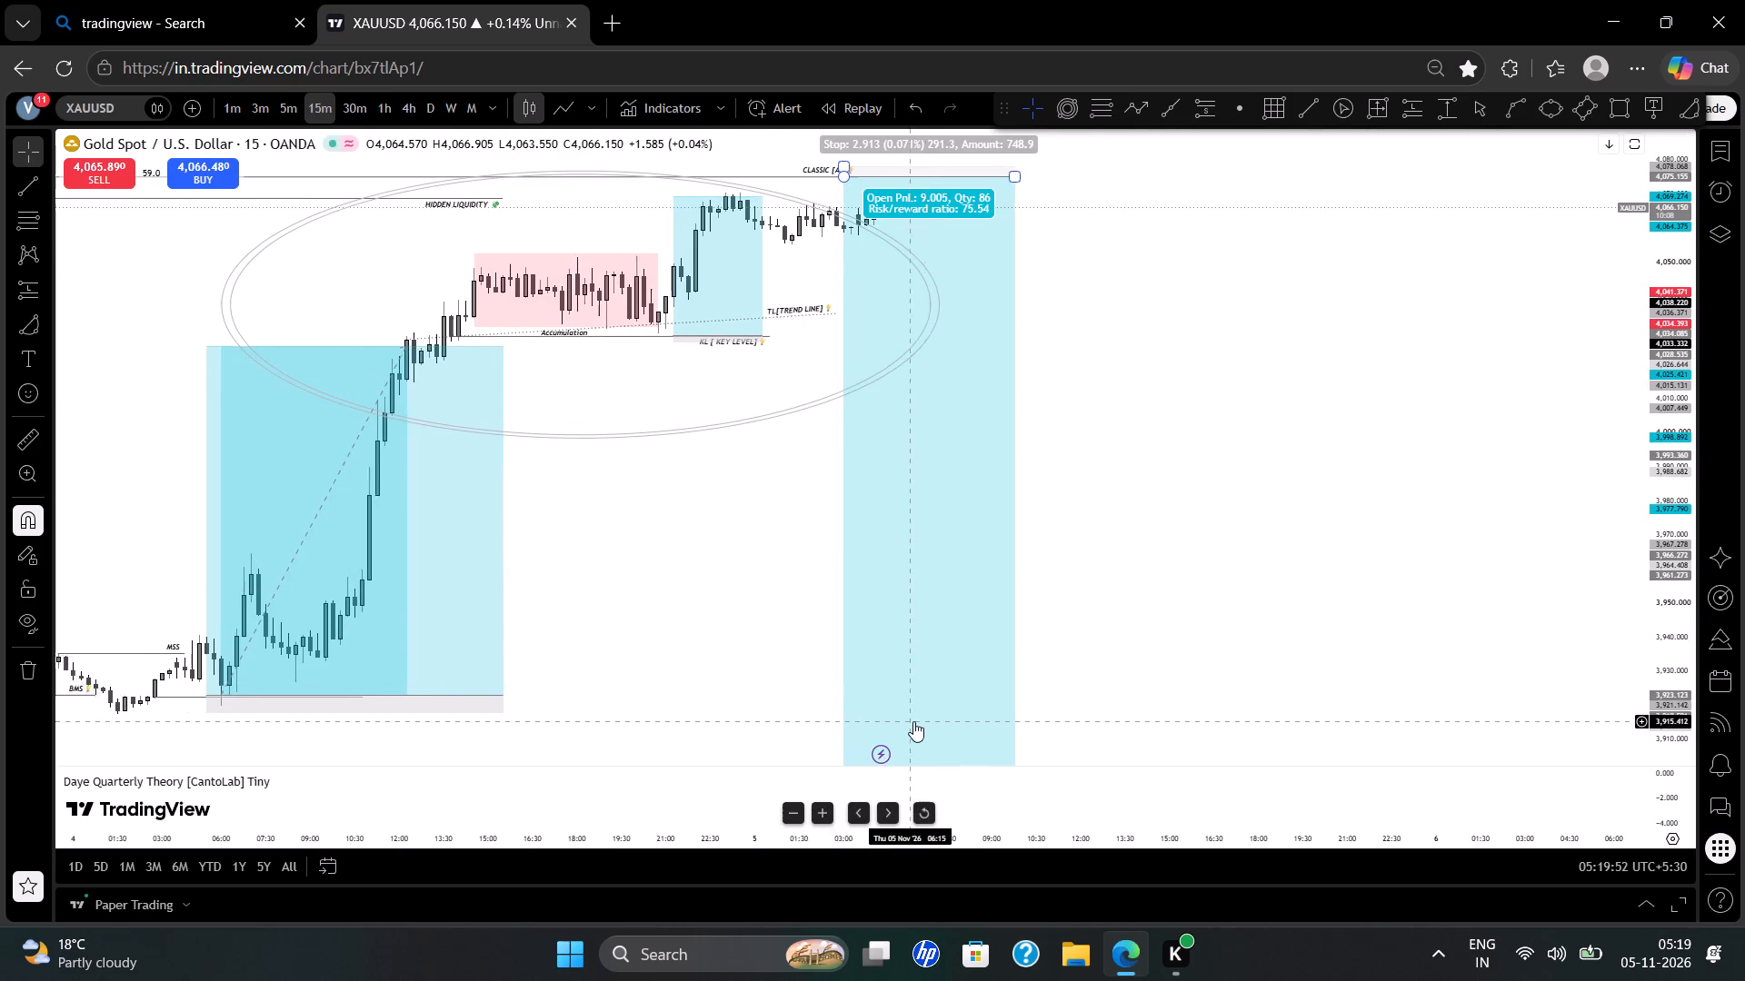
scroll(913, 721, down, 1)
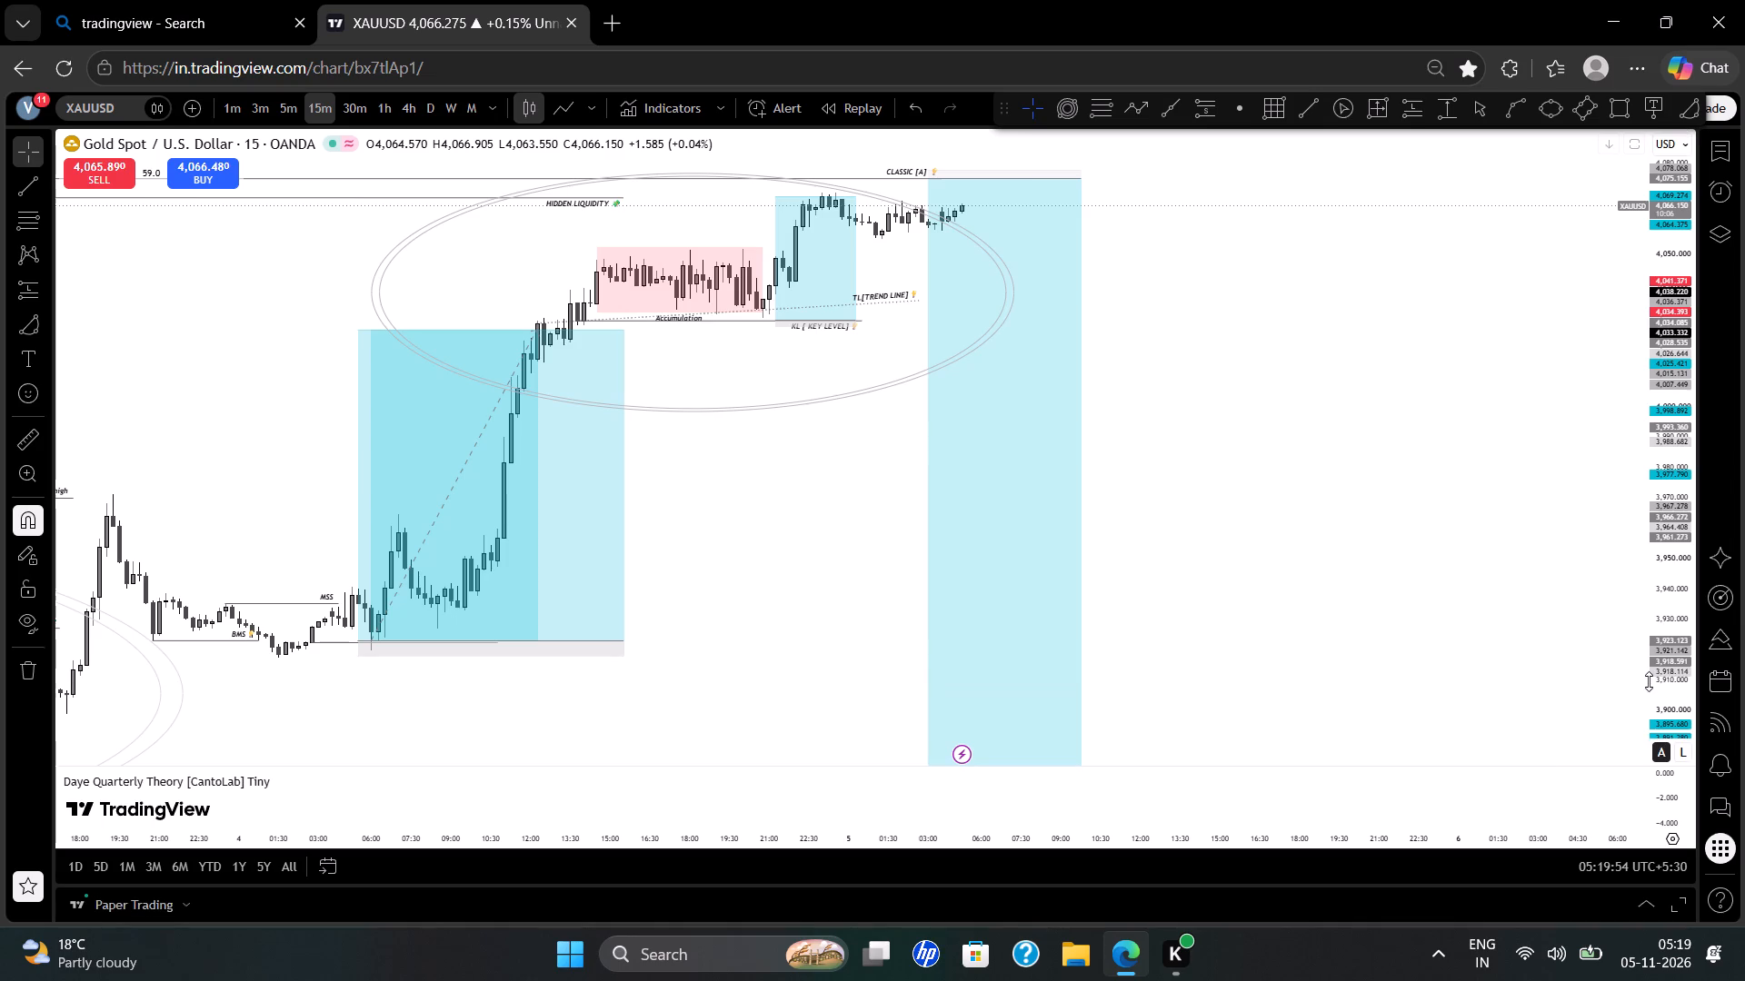
drag(1649, 681, 1655, 269)
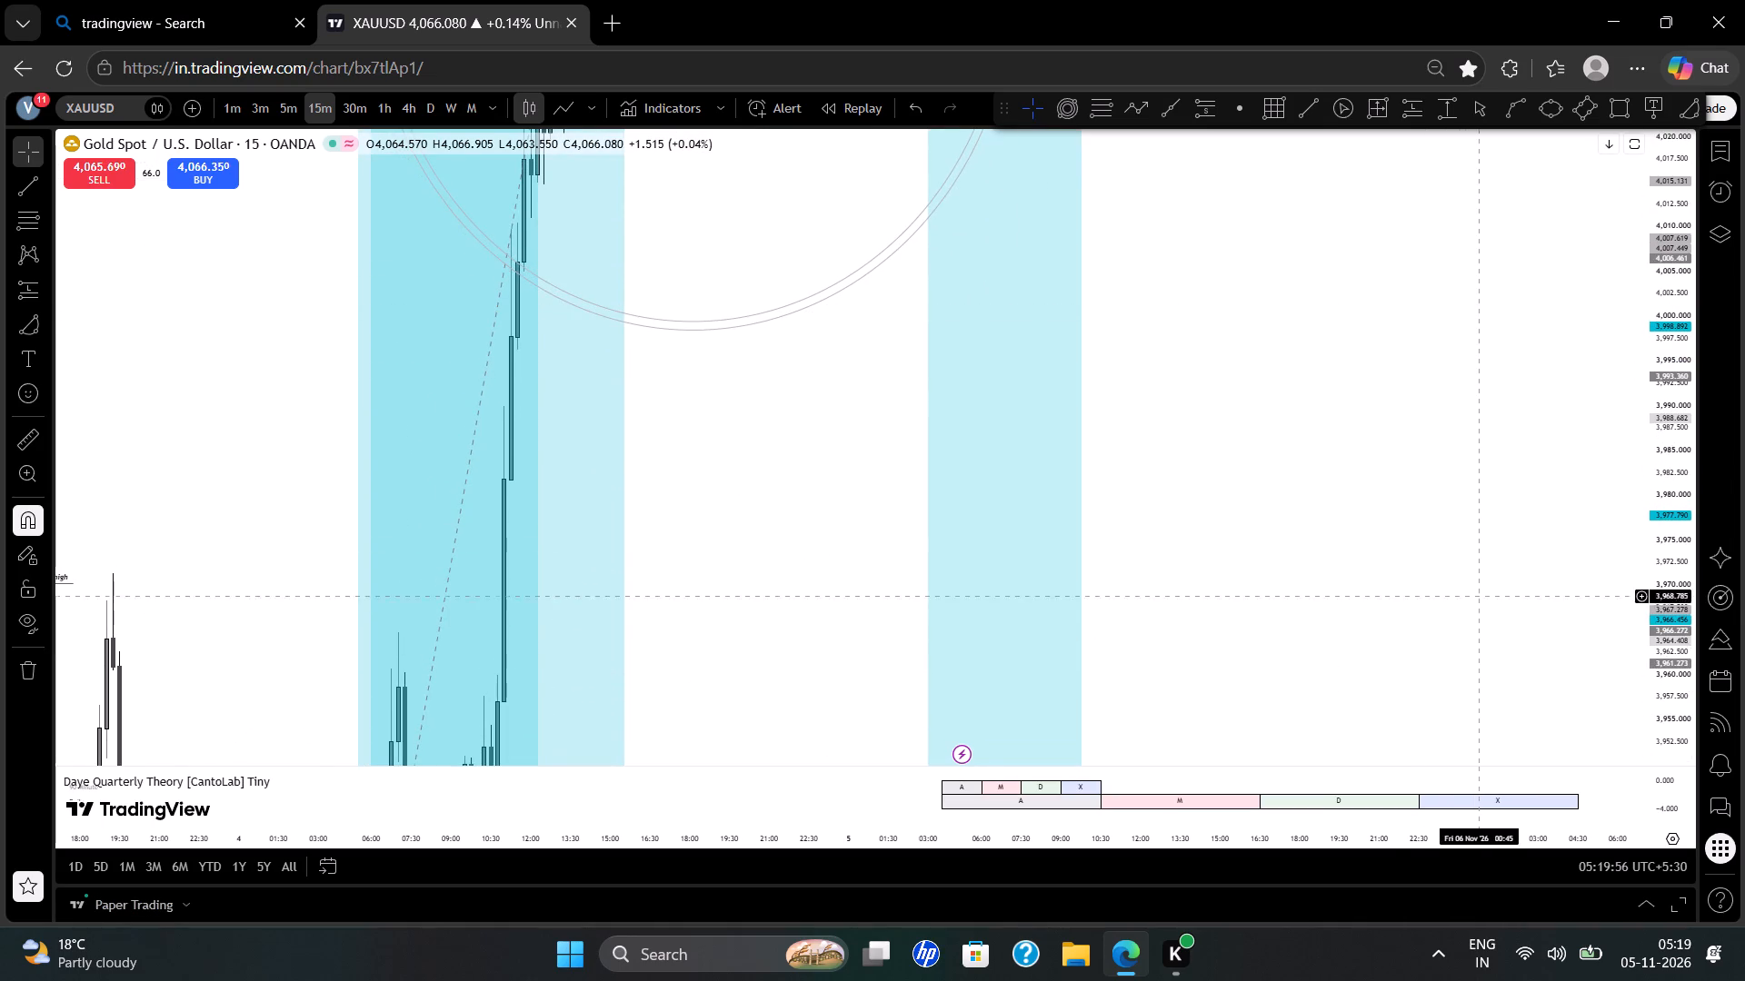
drag(1379, 389, 1390, 794)
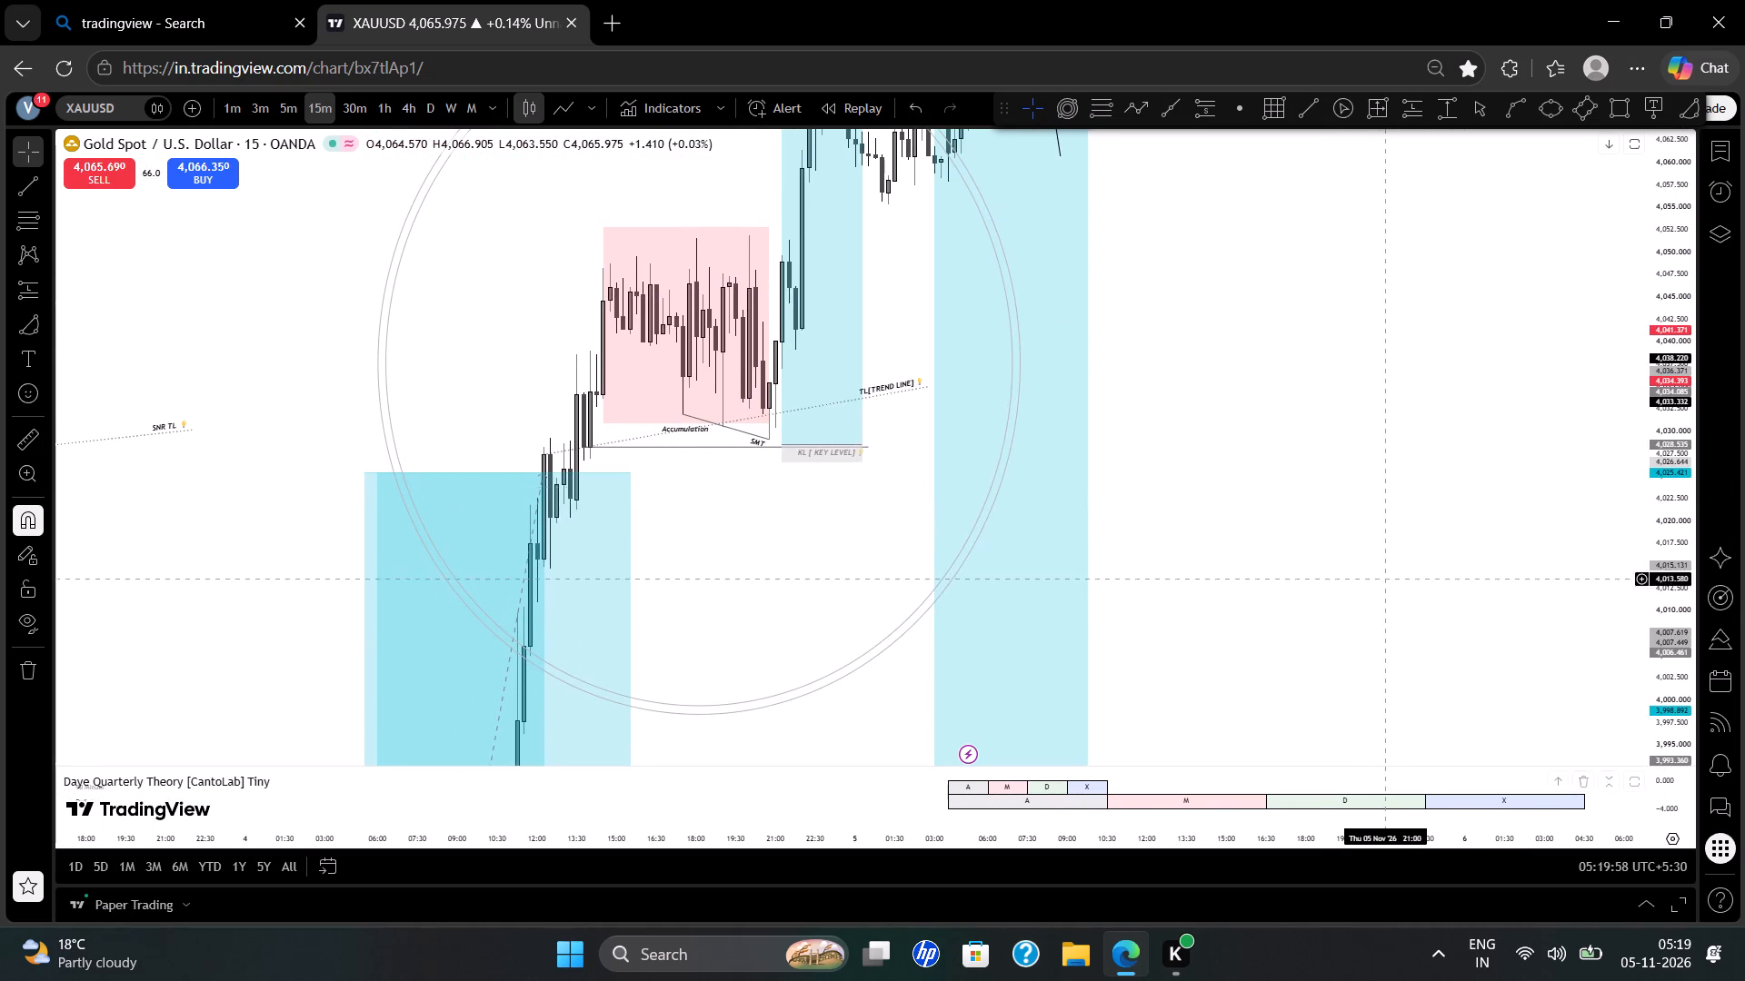
drag(1328, 342, 1333, 461)
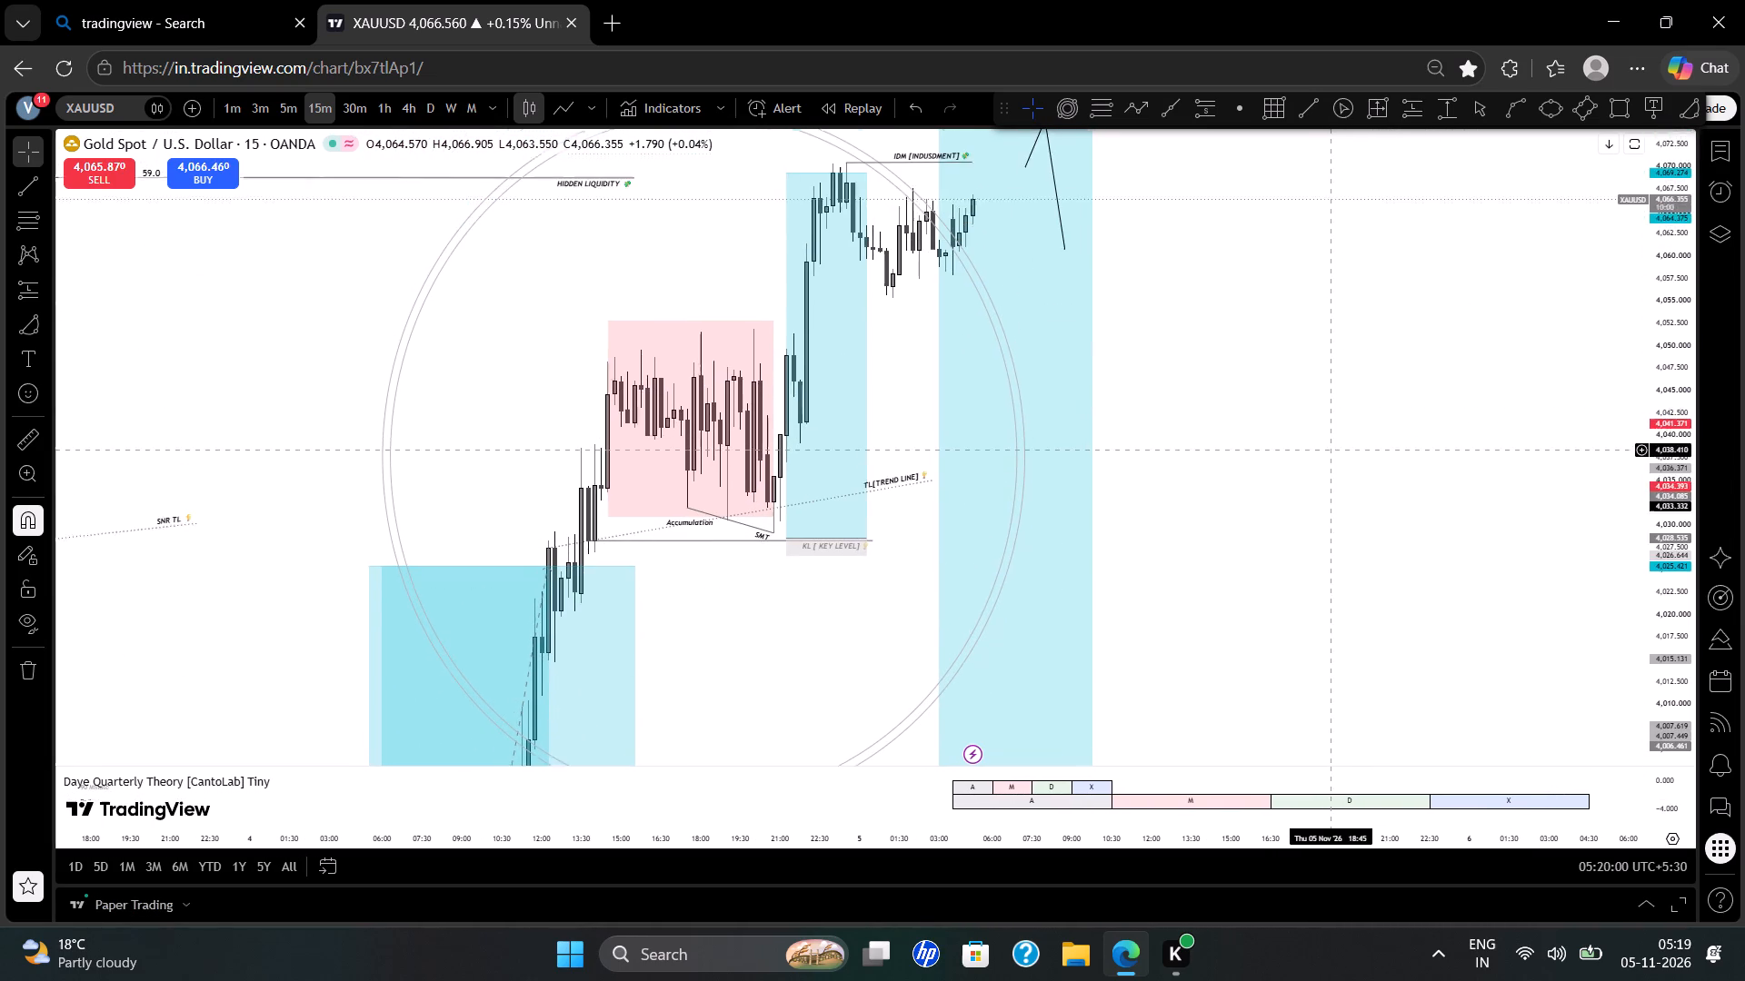
drag(1333, 461, 1309, 641)
scroll(1309, 641, up, 1)
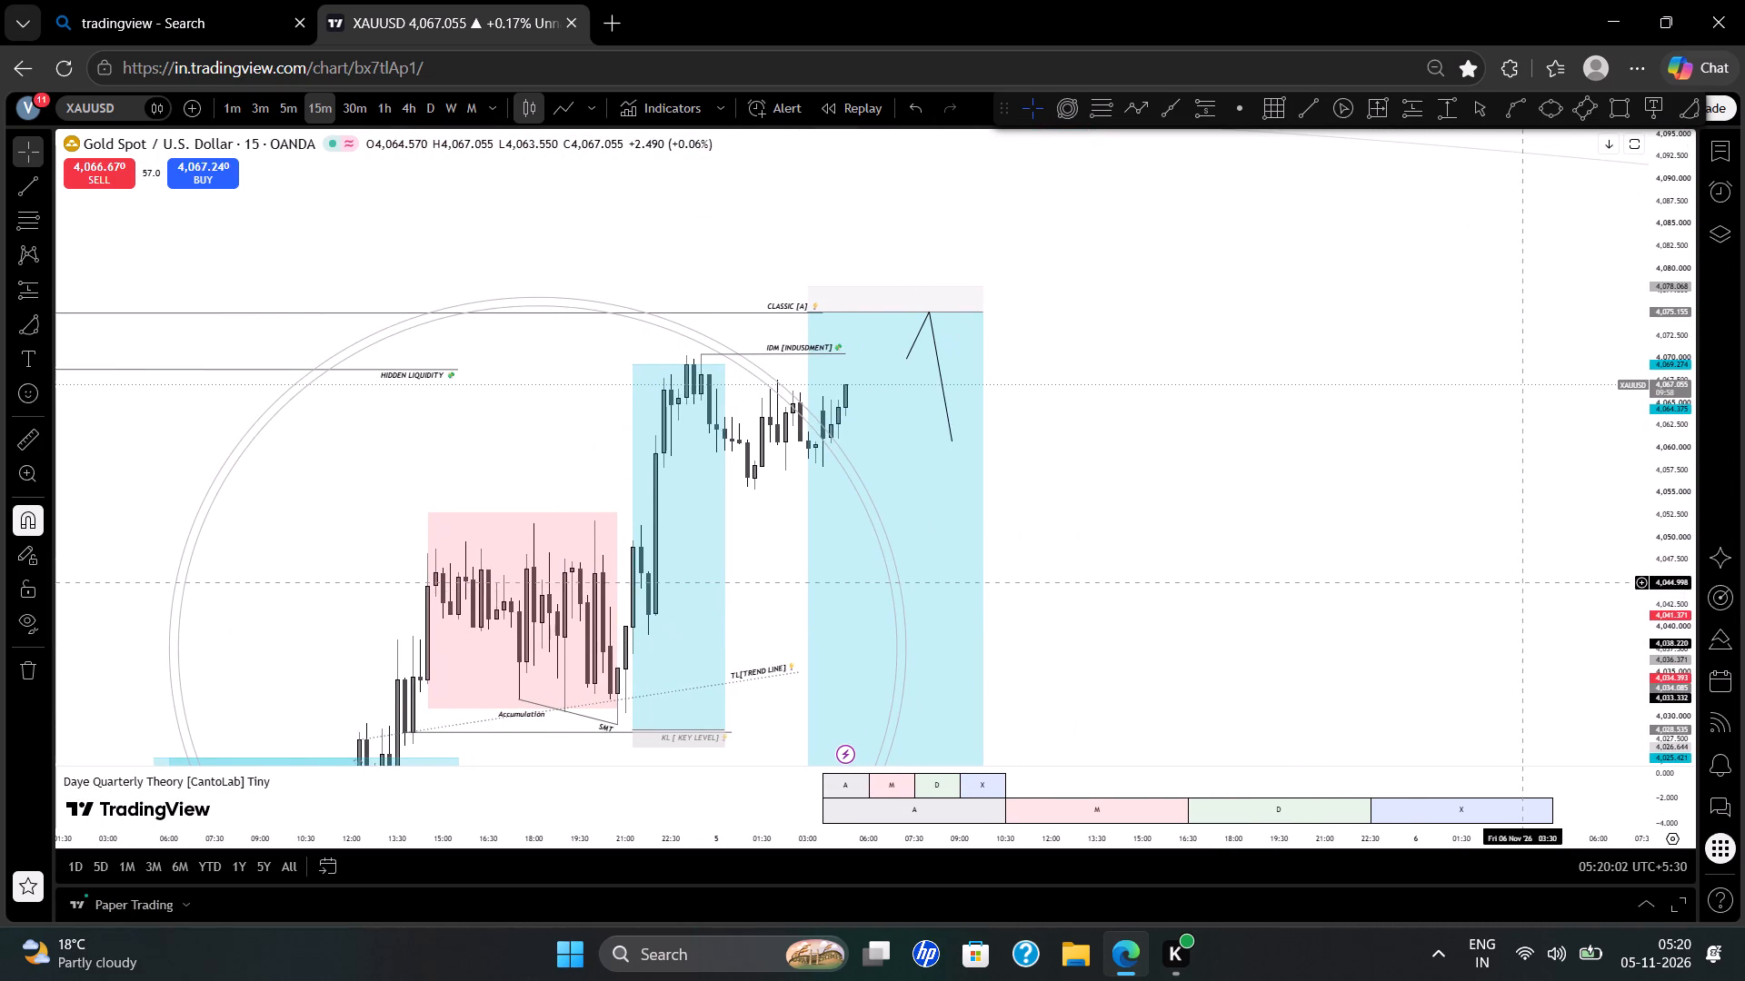
drag(1660, 629, 1670, 454)
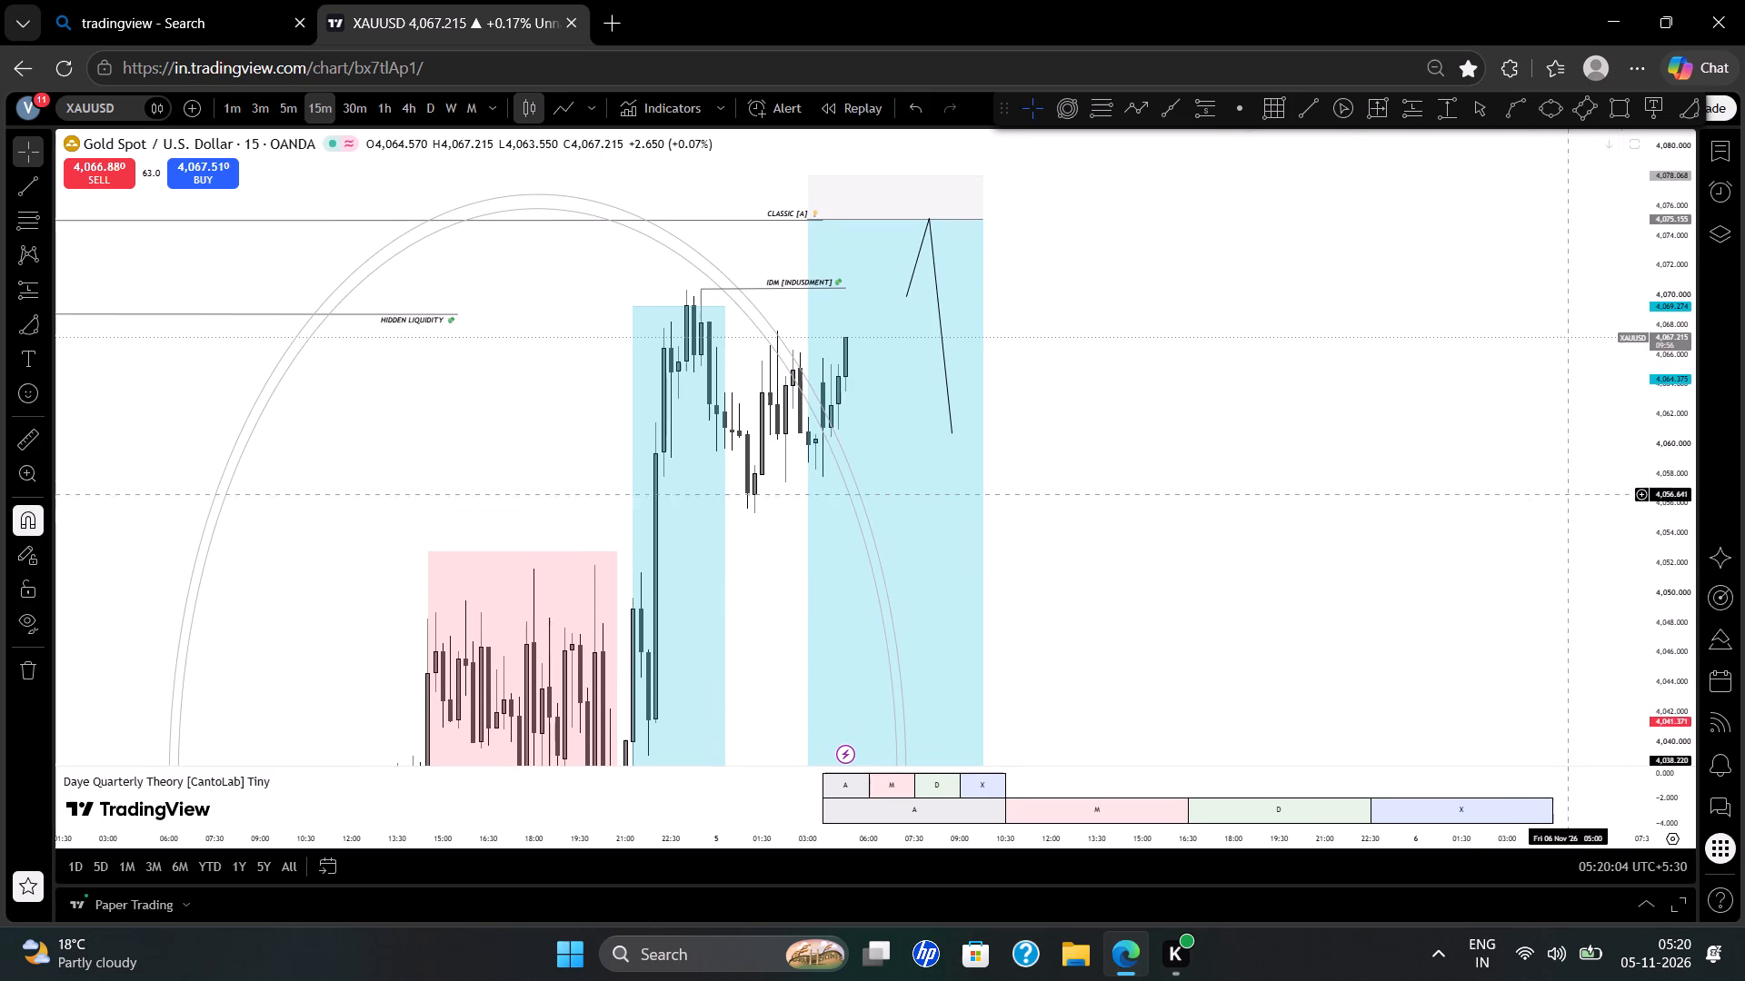
scroll(1528, 503, up, 1)
drag(1421, 472, 1423, 519)
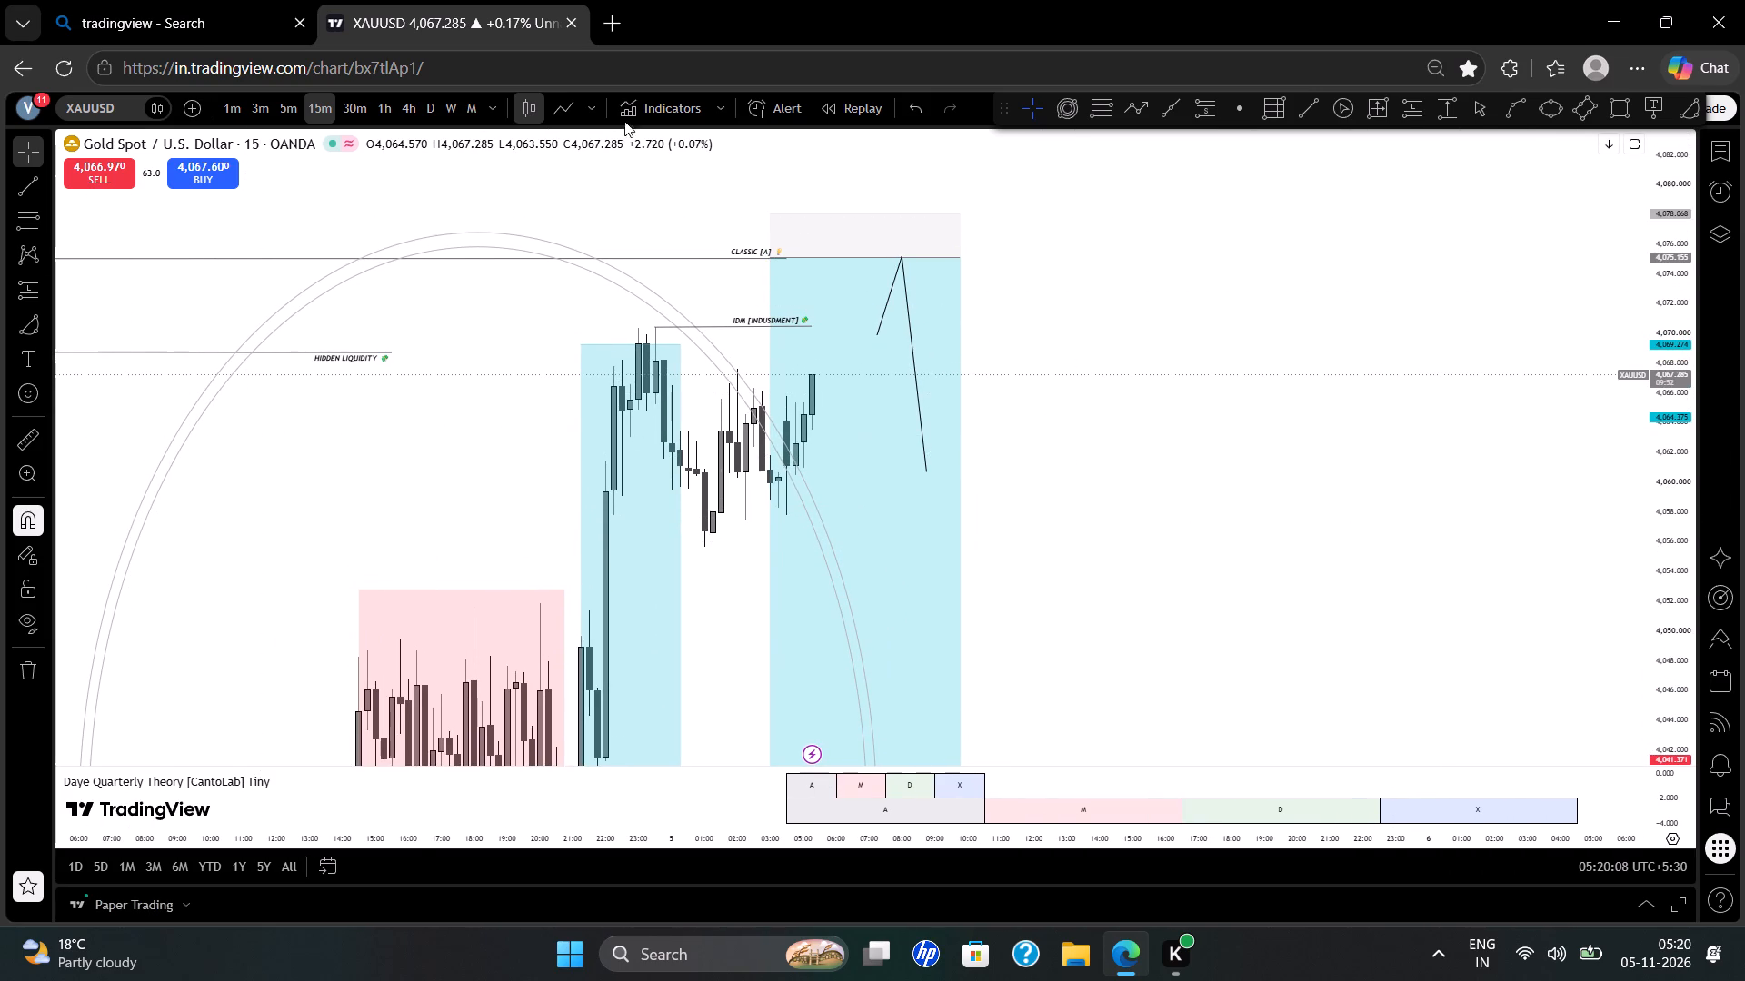
Show the price as a line chart and draw a trend line from 4 Nov 22:00, about 4,066.5, to 5 Nov 09:45, about 4,079.2.
click(571, 102)
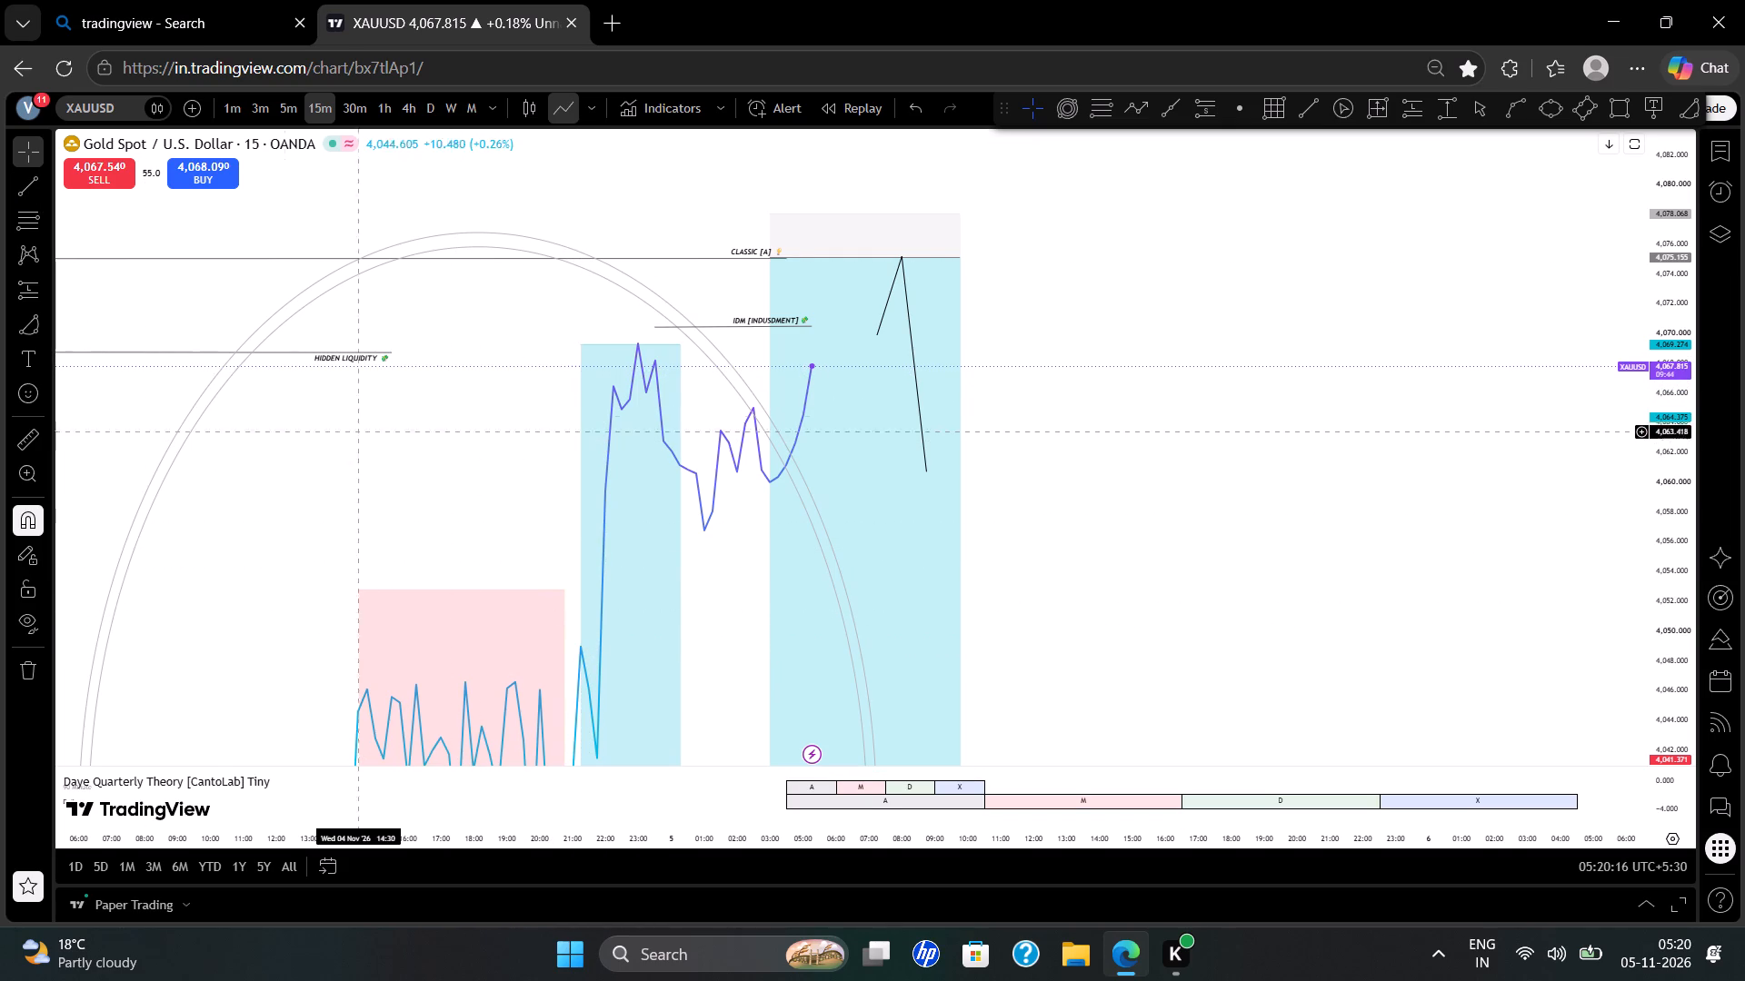
click(37, 193)
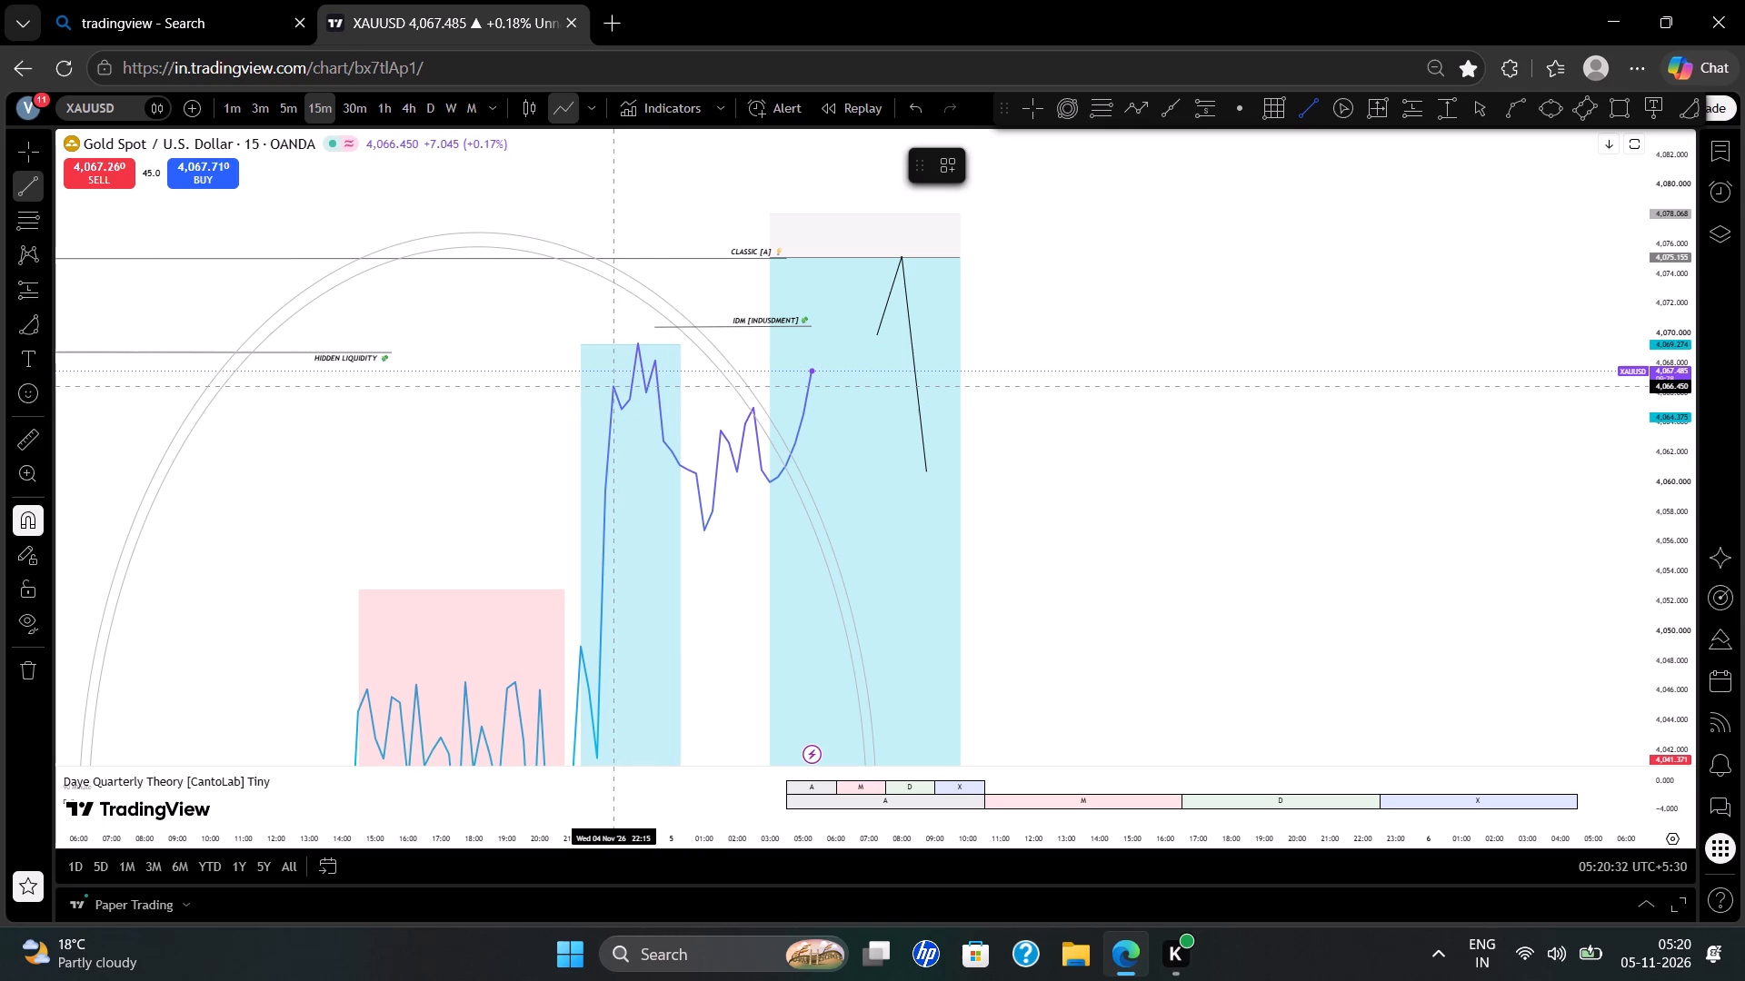
drag(608, 386, 1057, 213)
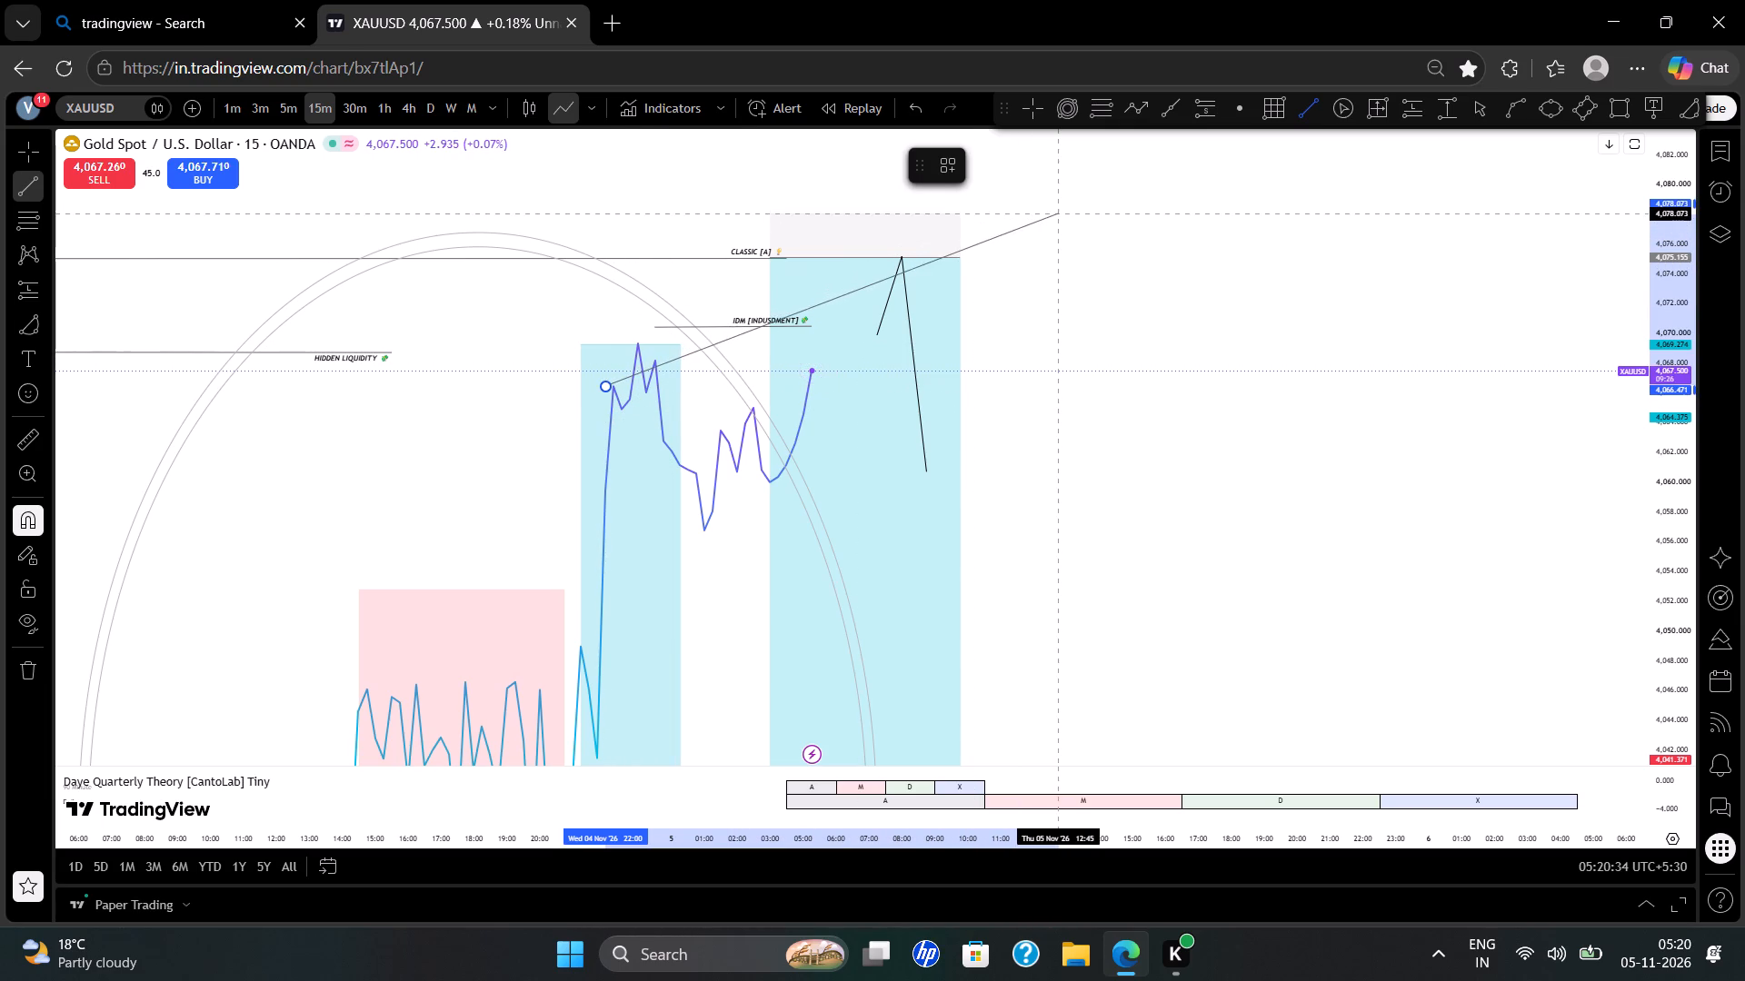
drag(1057, 213, 1032, 169)
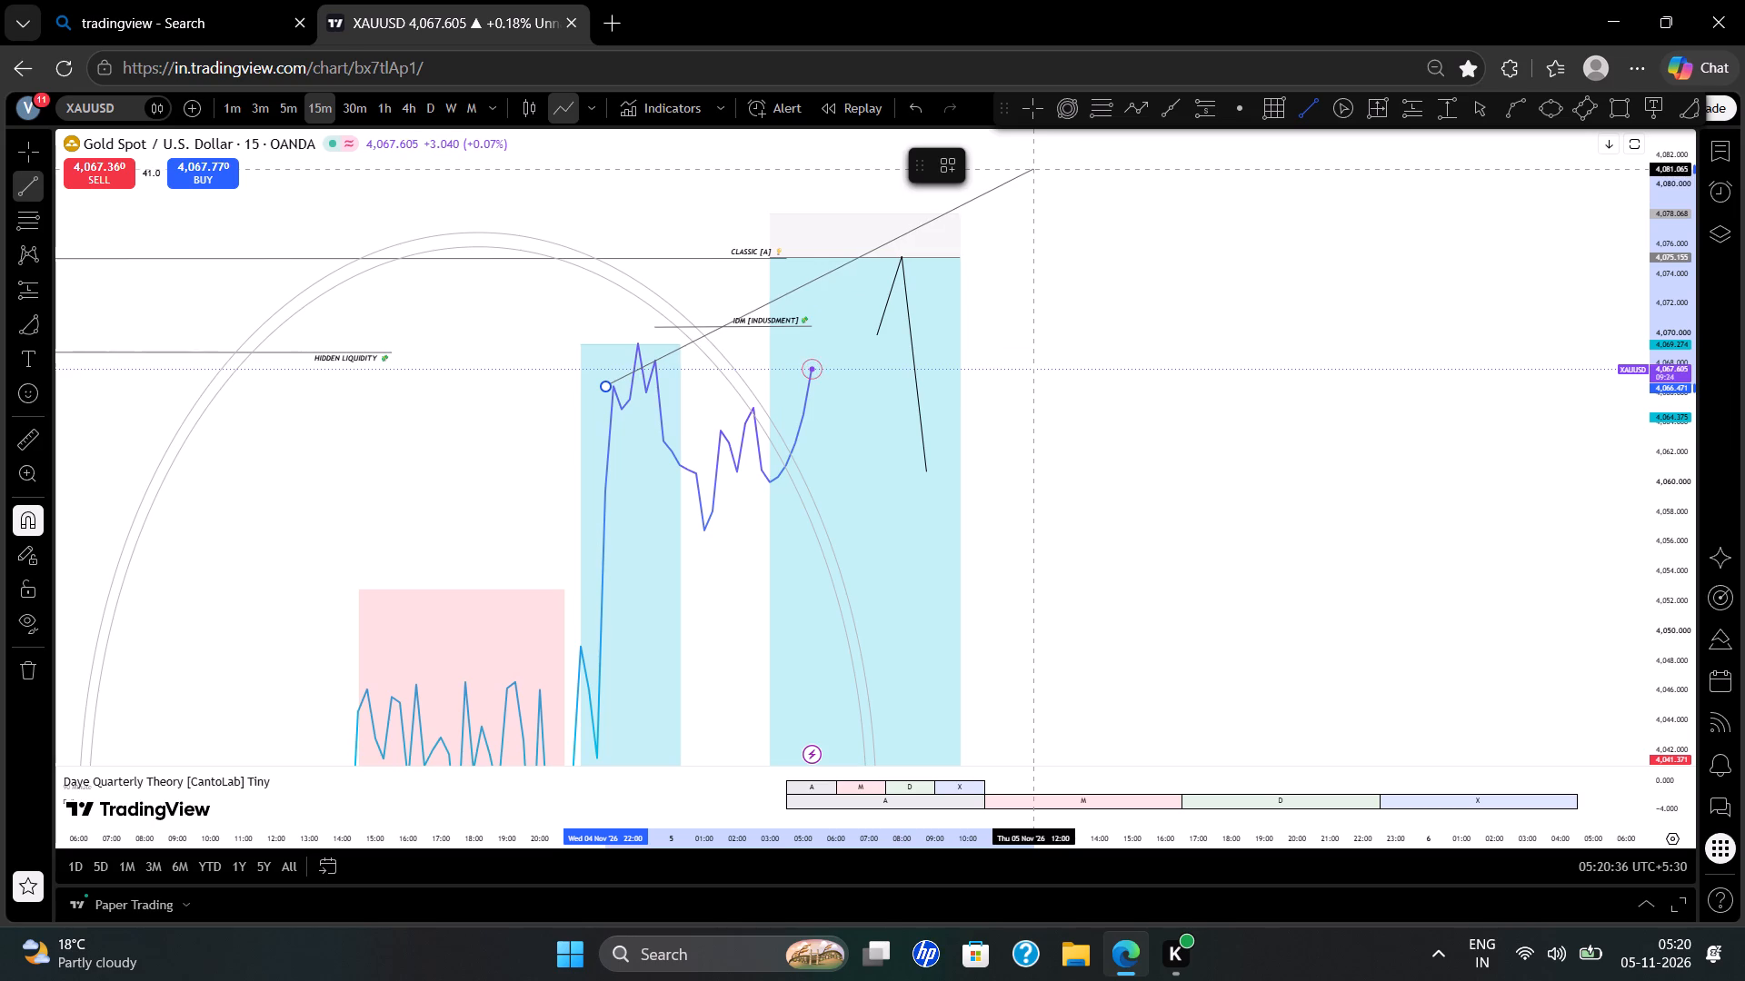
drag(1032, 169, 981, 229)
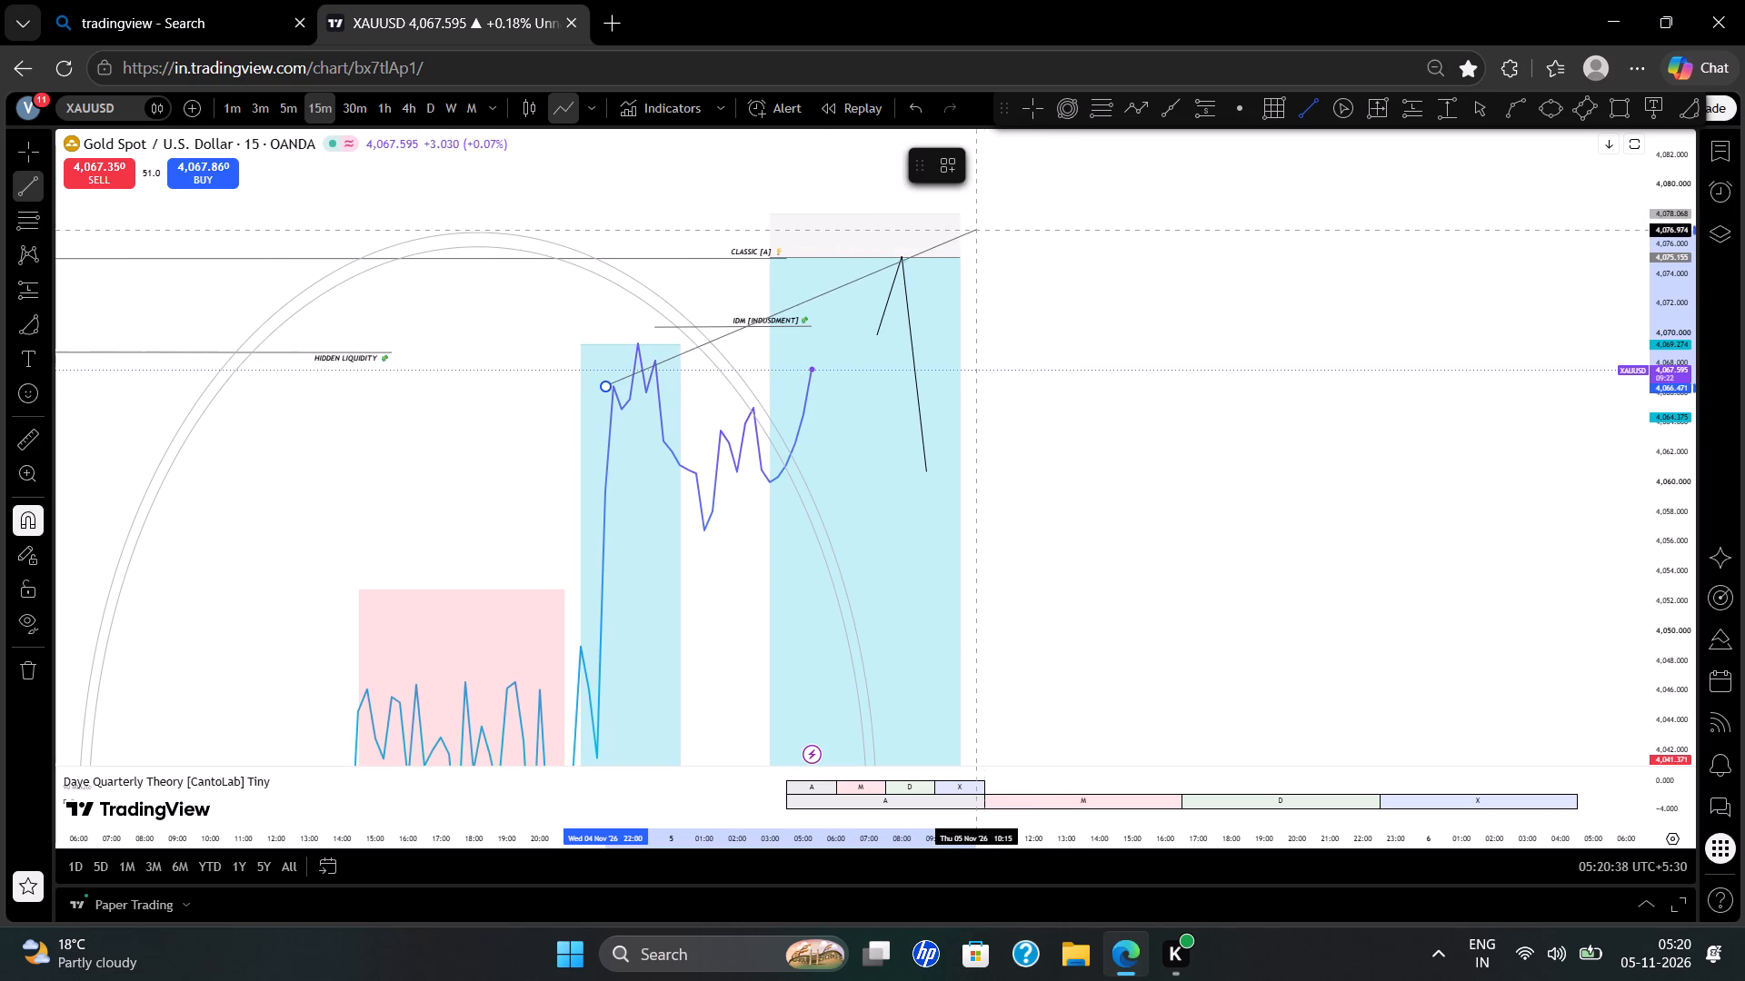
drag(981, 229, 959, 196)
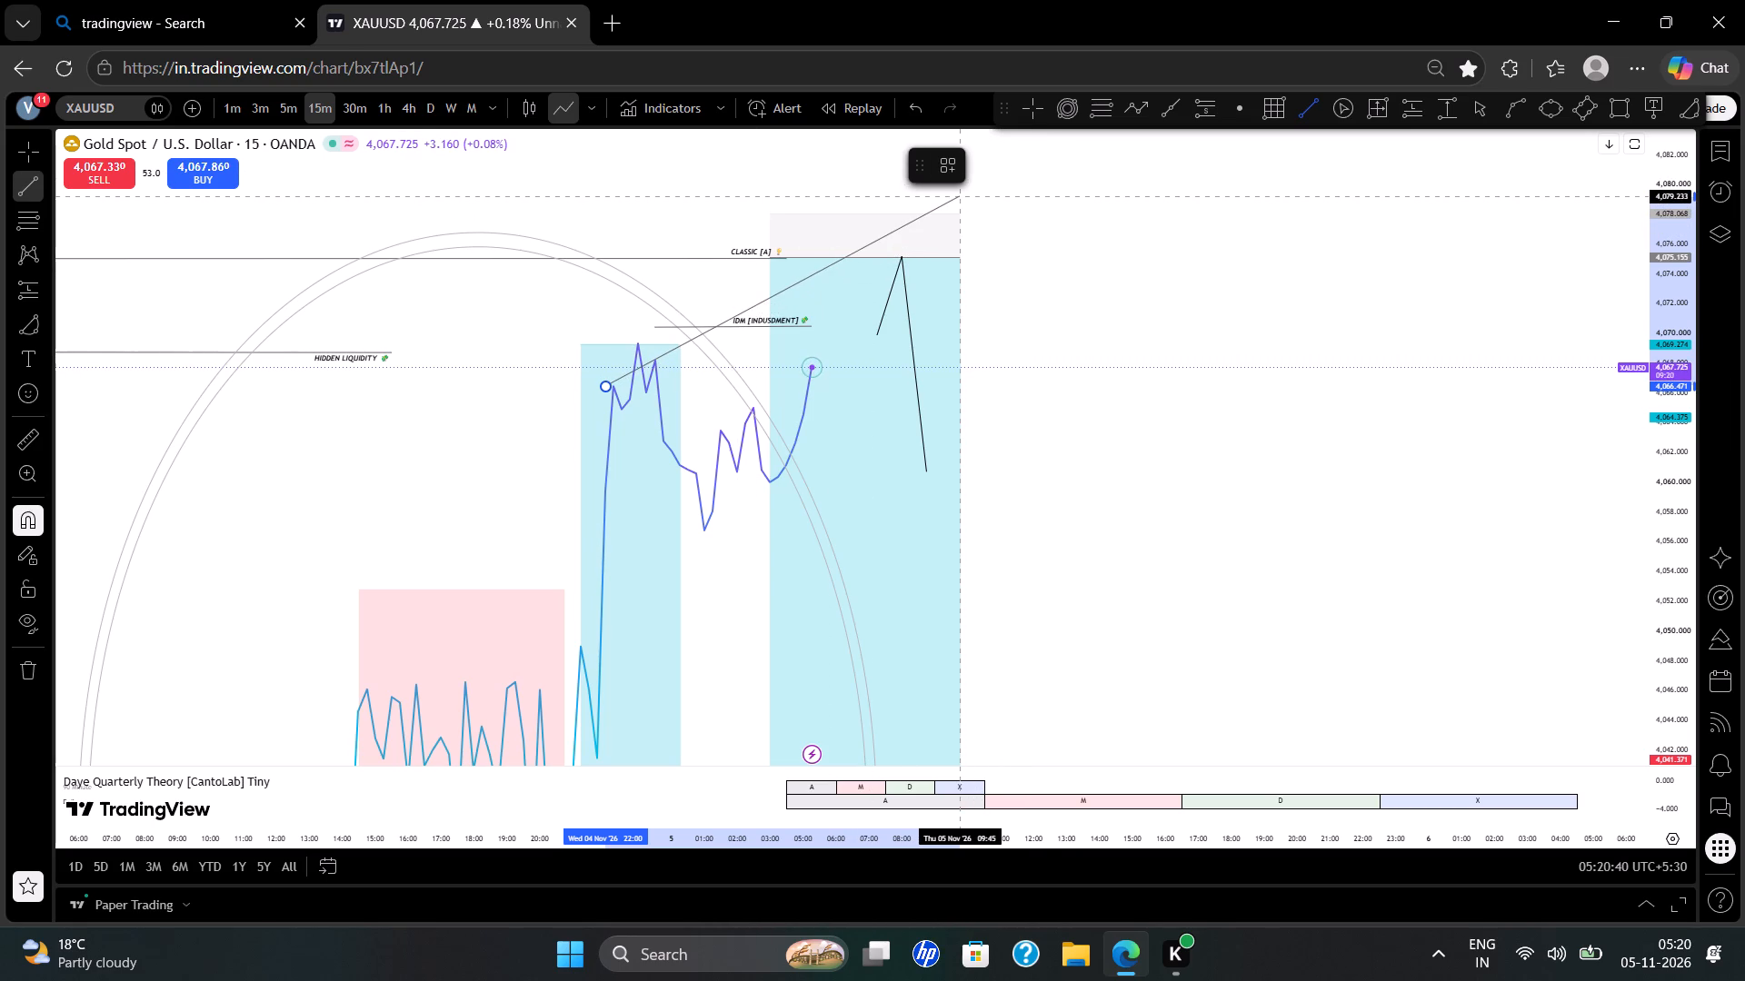
drag(959, 196, 956, 197)
click(956, 197)
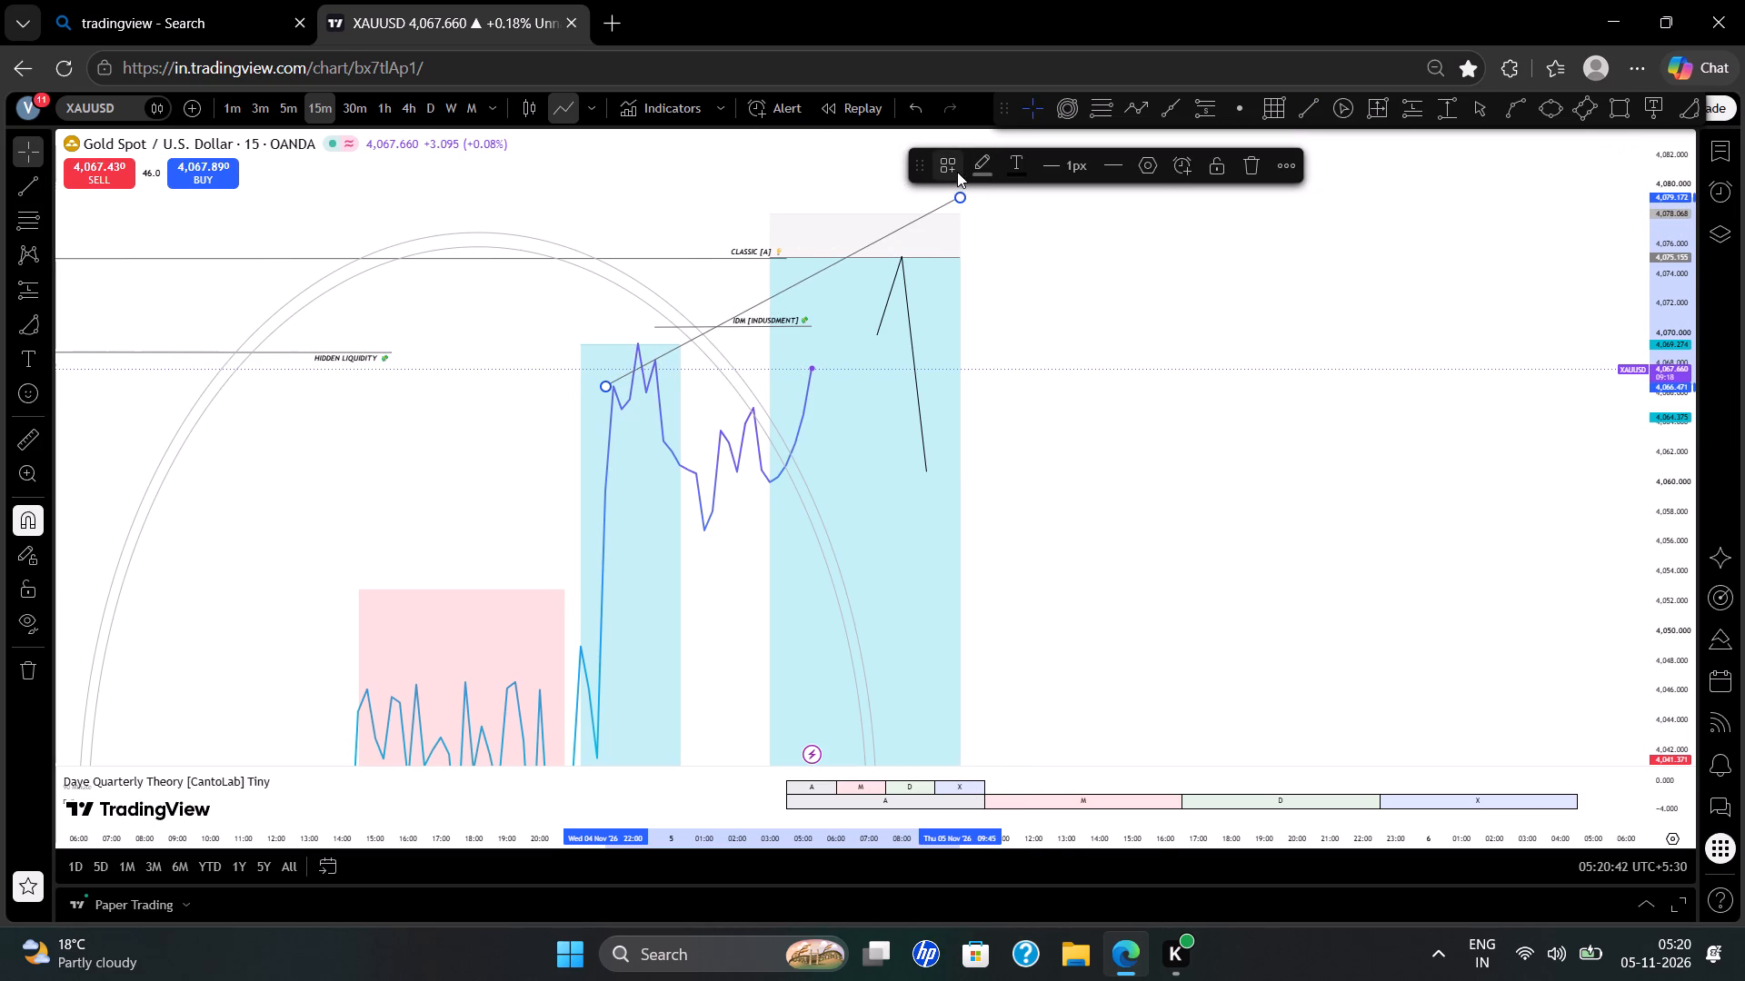
Apply the saved TREND LINE drawing template to the new trend line and deselect it.
click(957, 172)
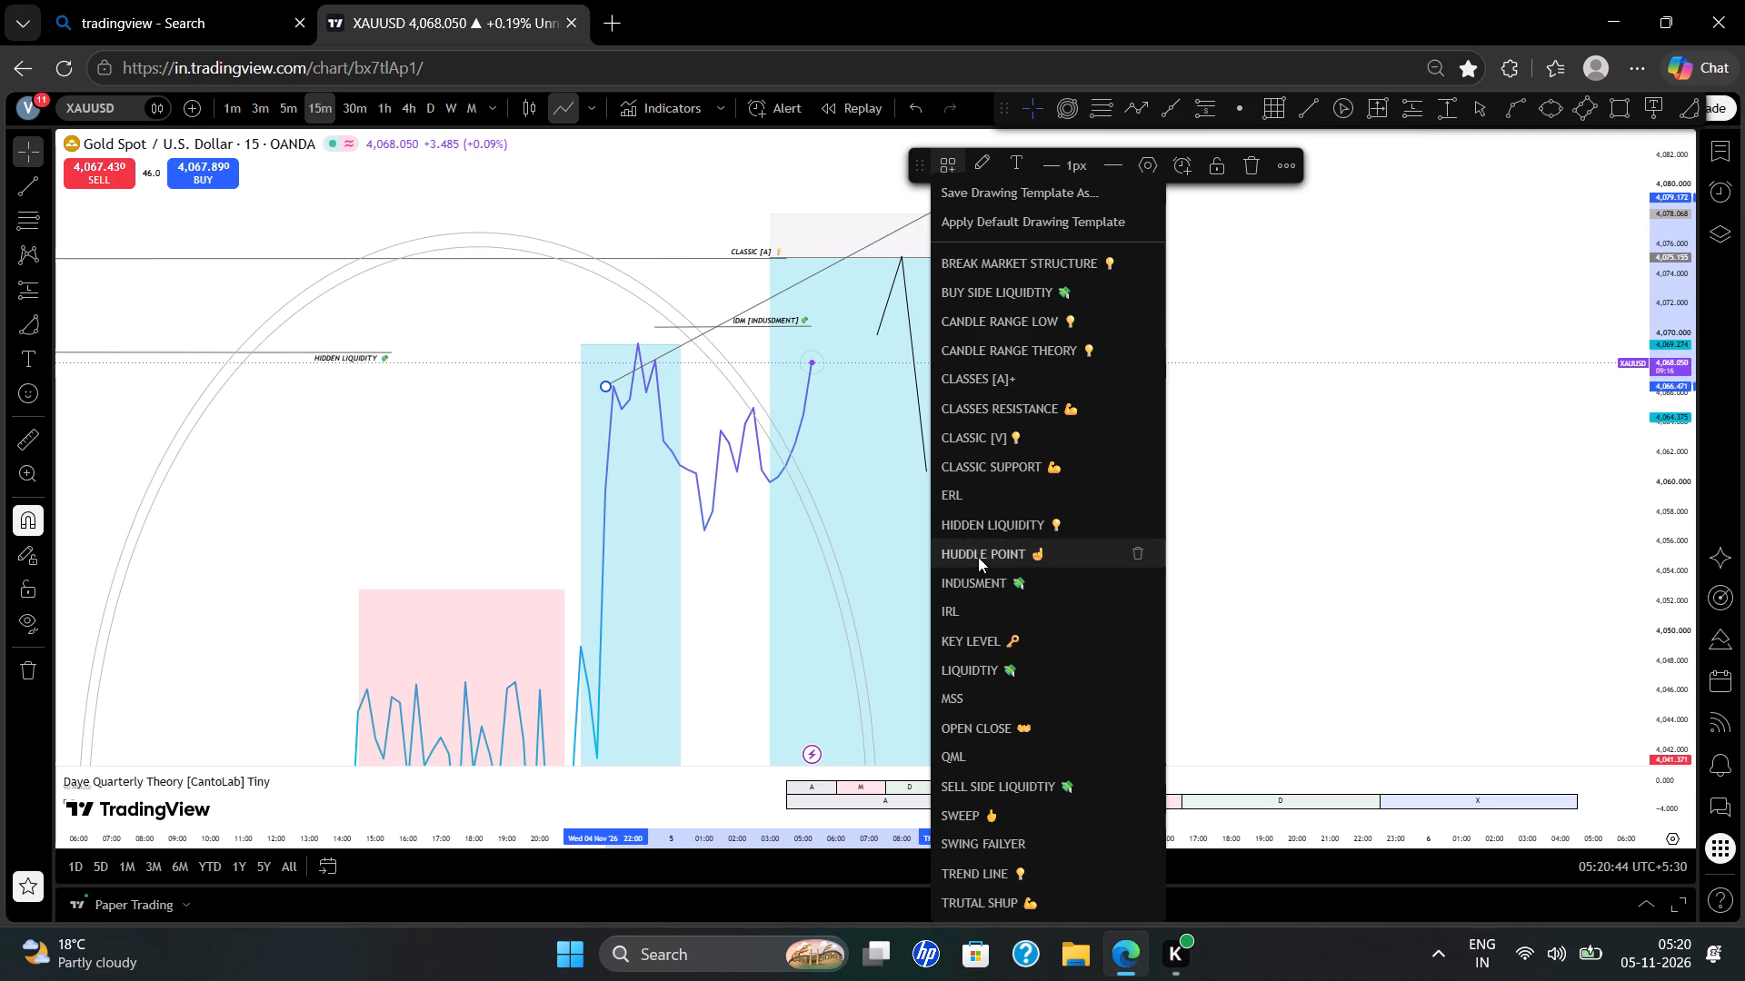
click(1002, 858)
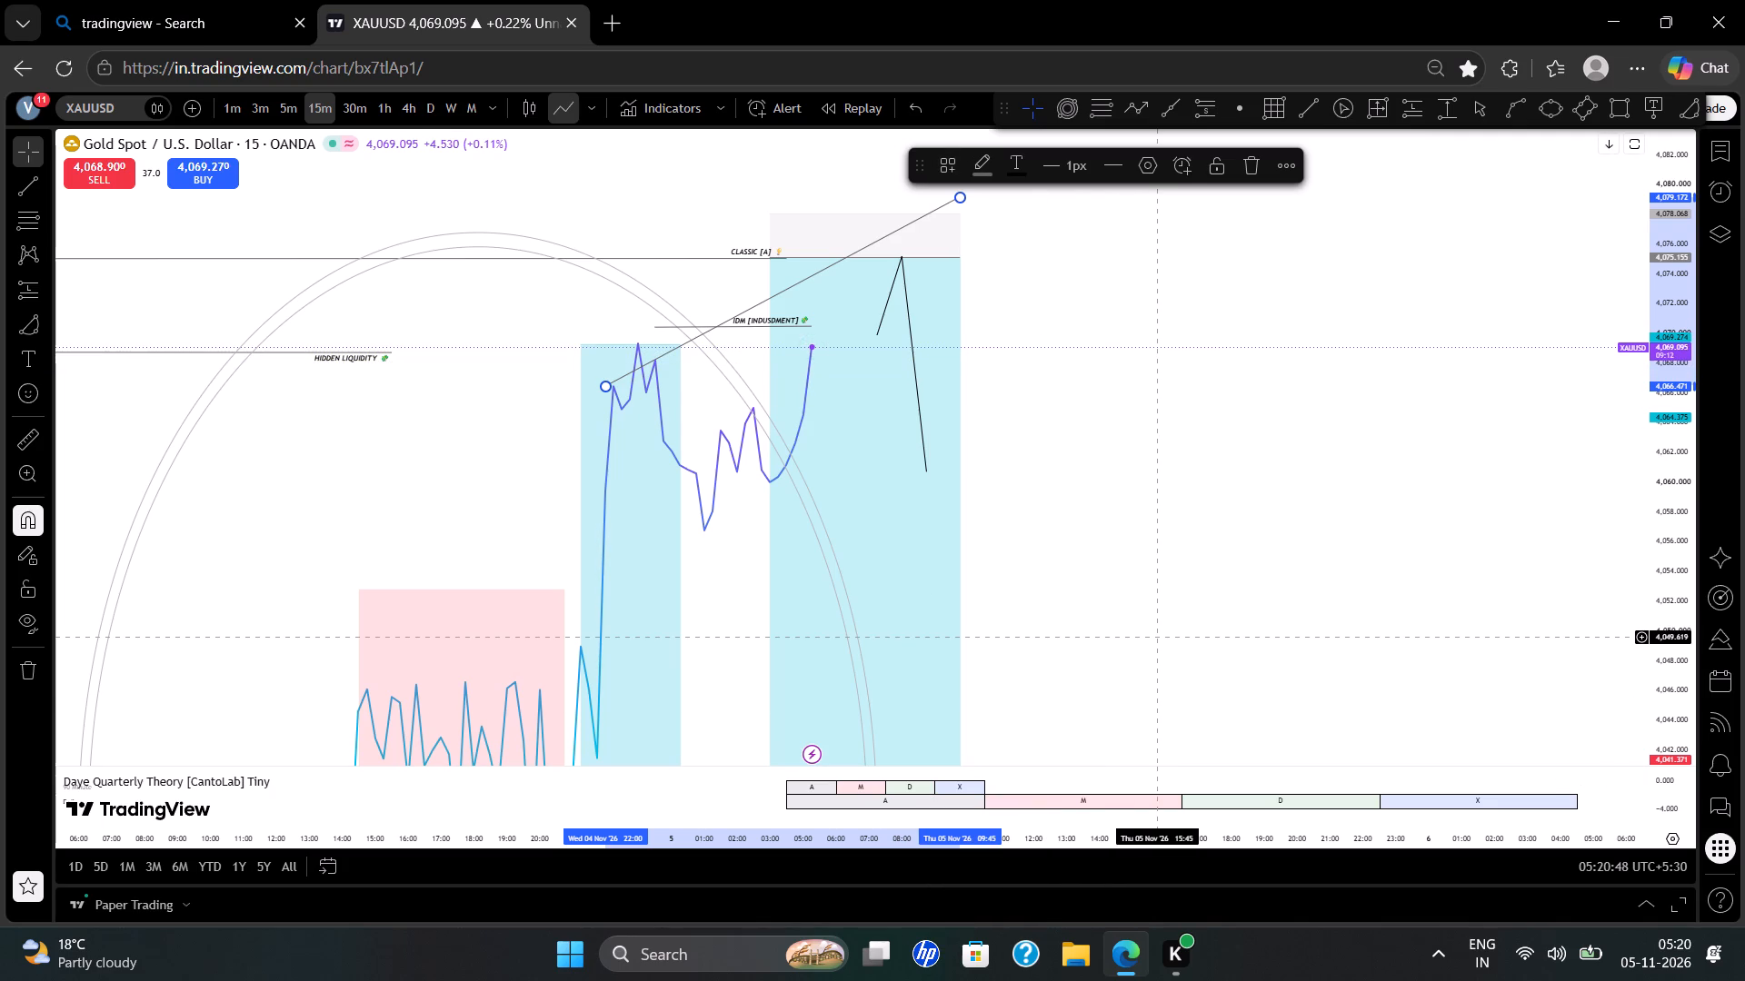
click(1156, 637)
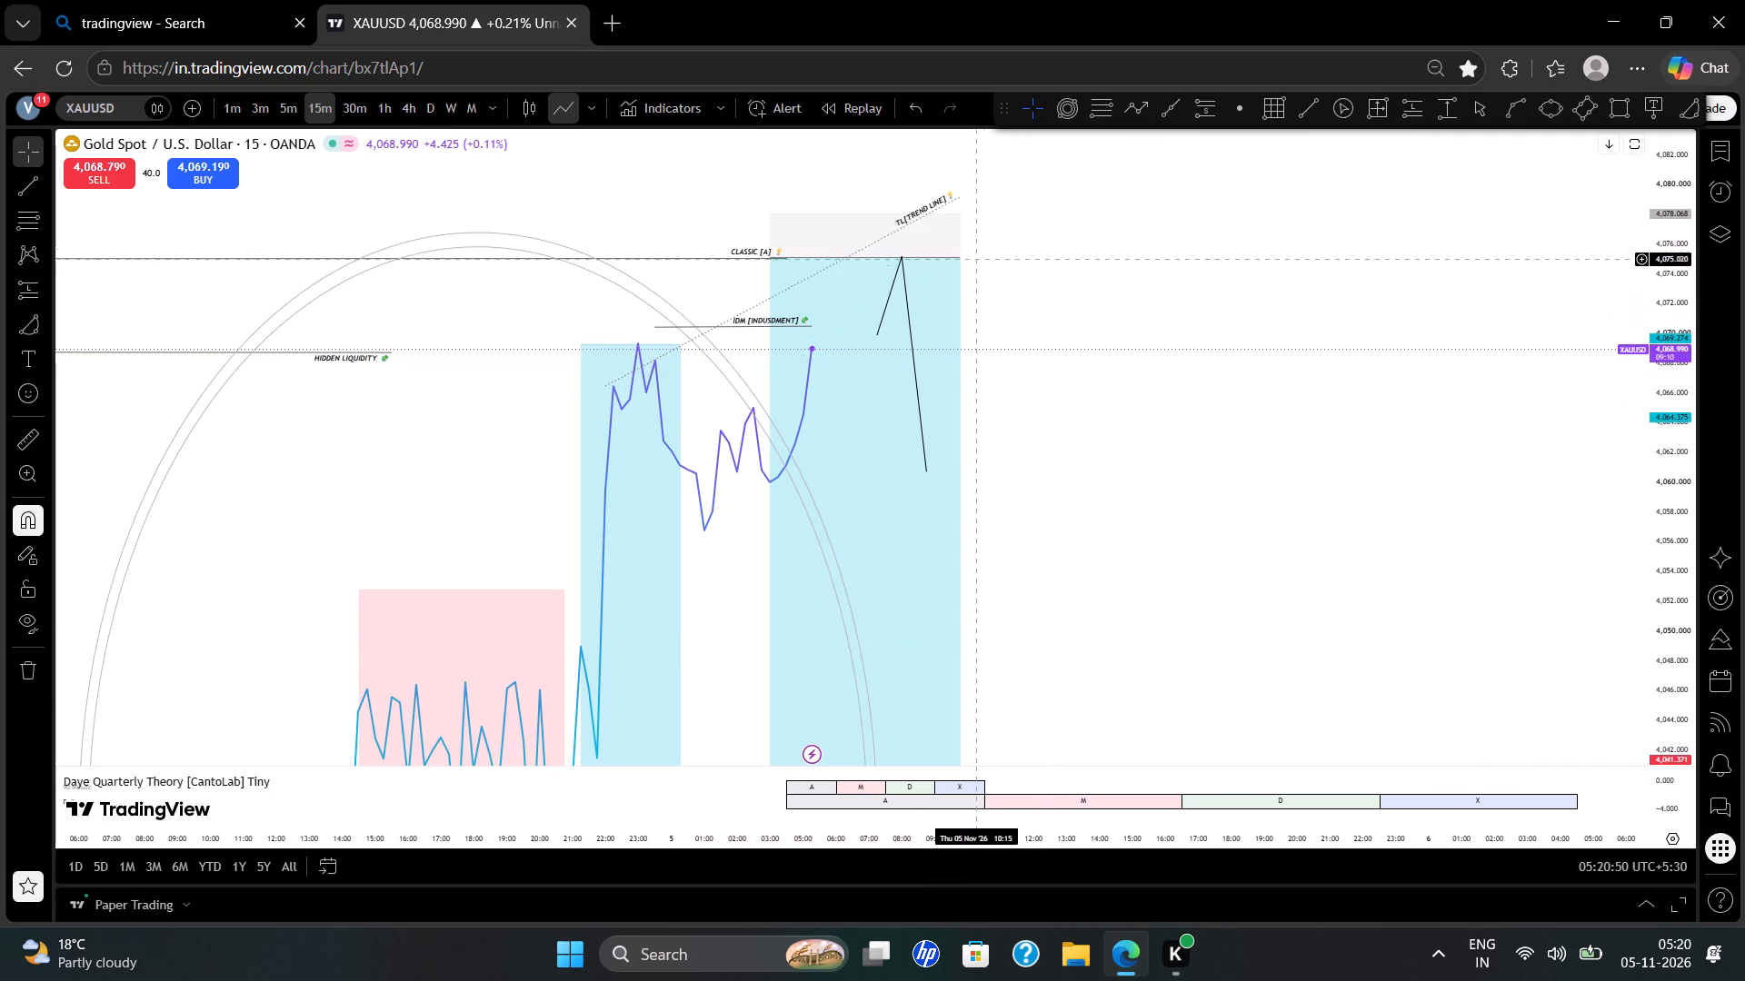
click(1073, 290)
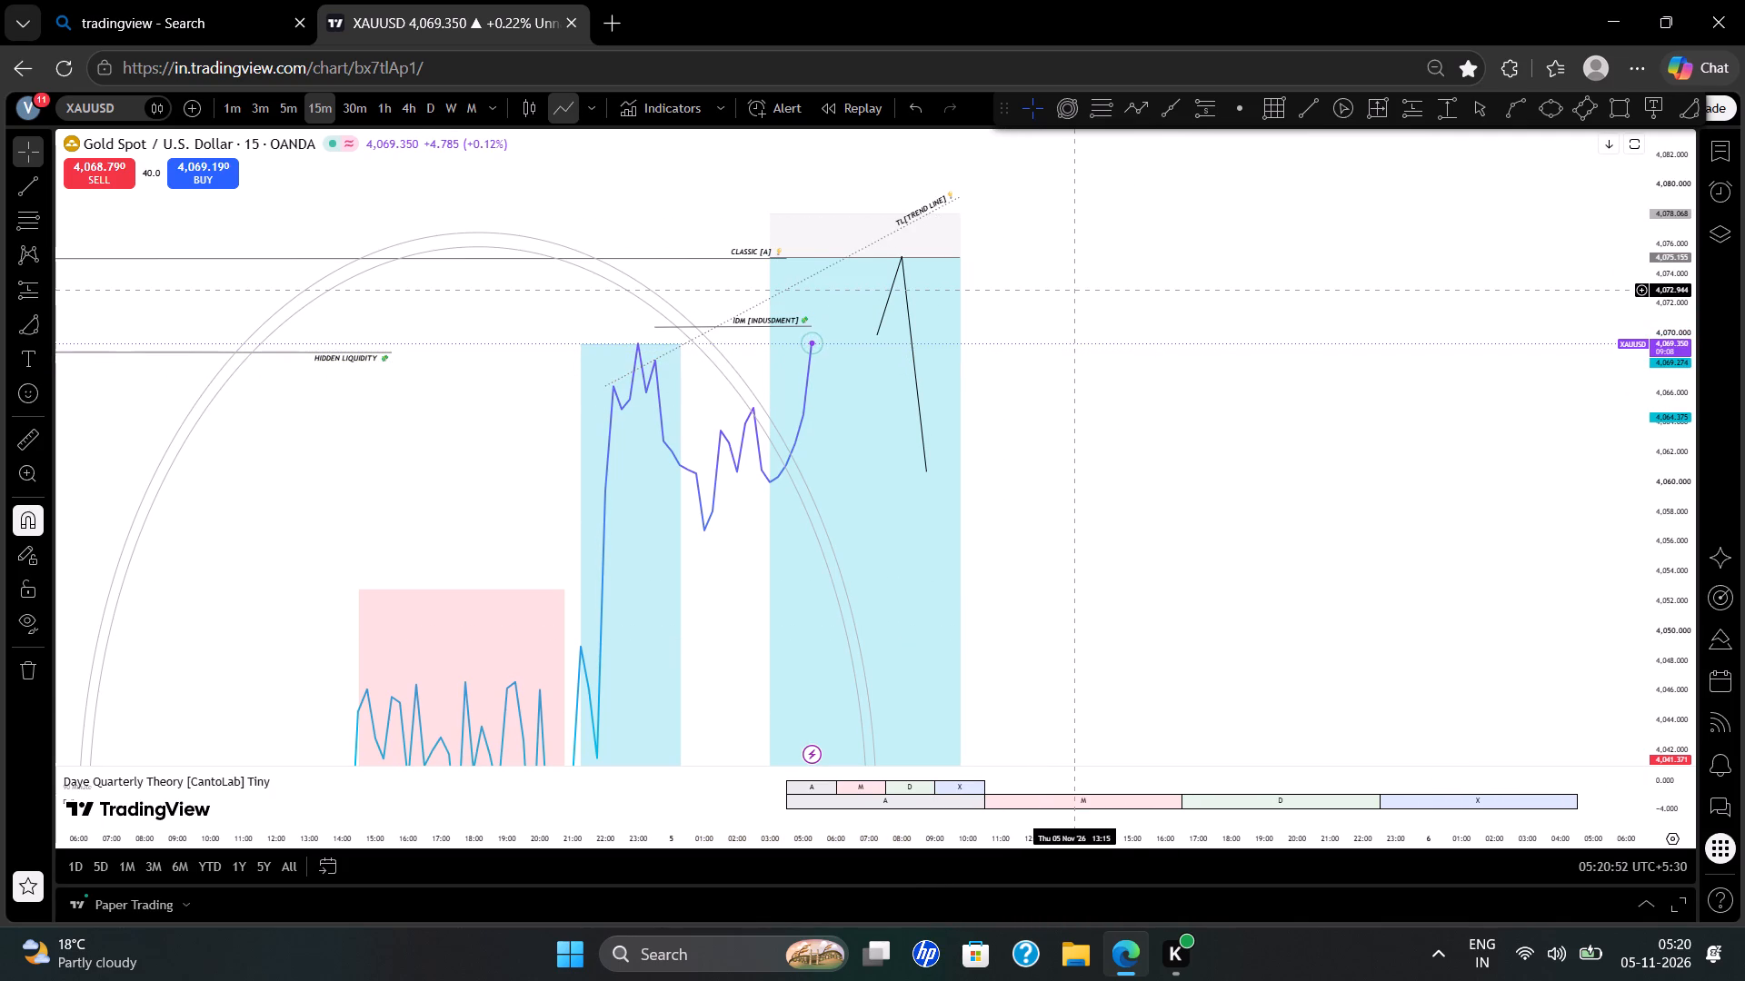
click(1092, 322)
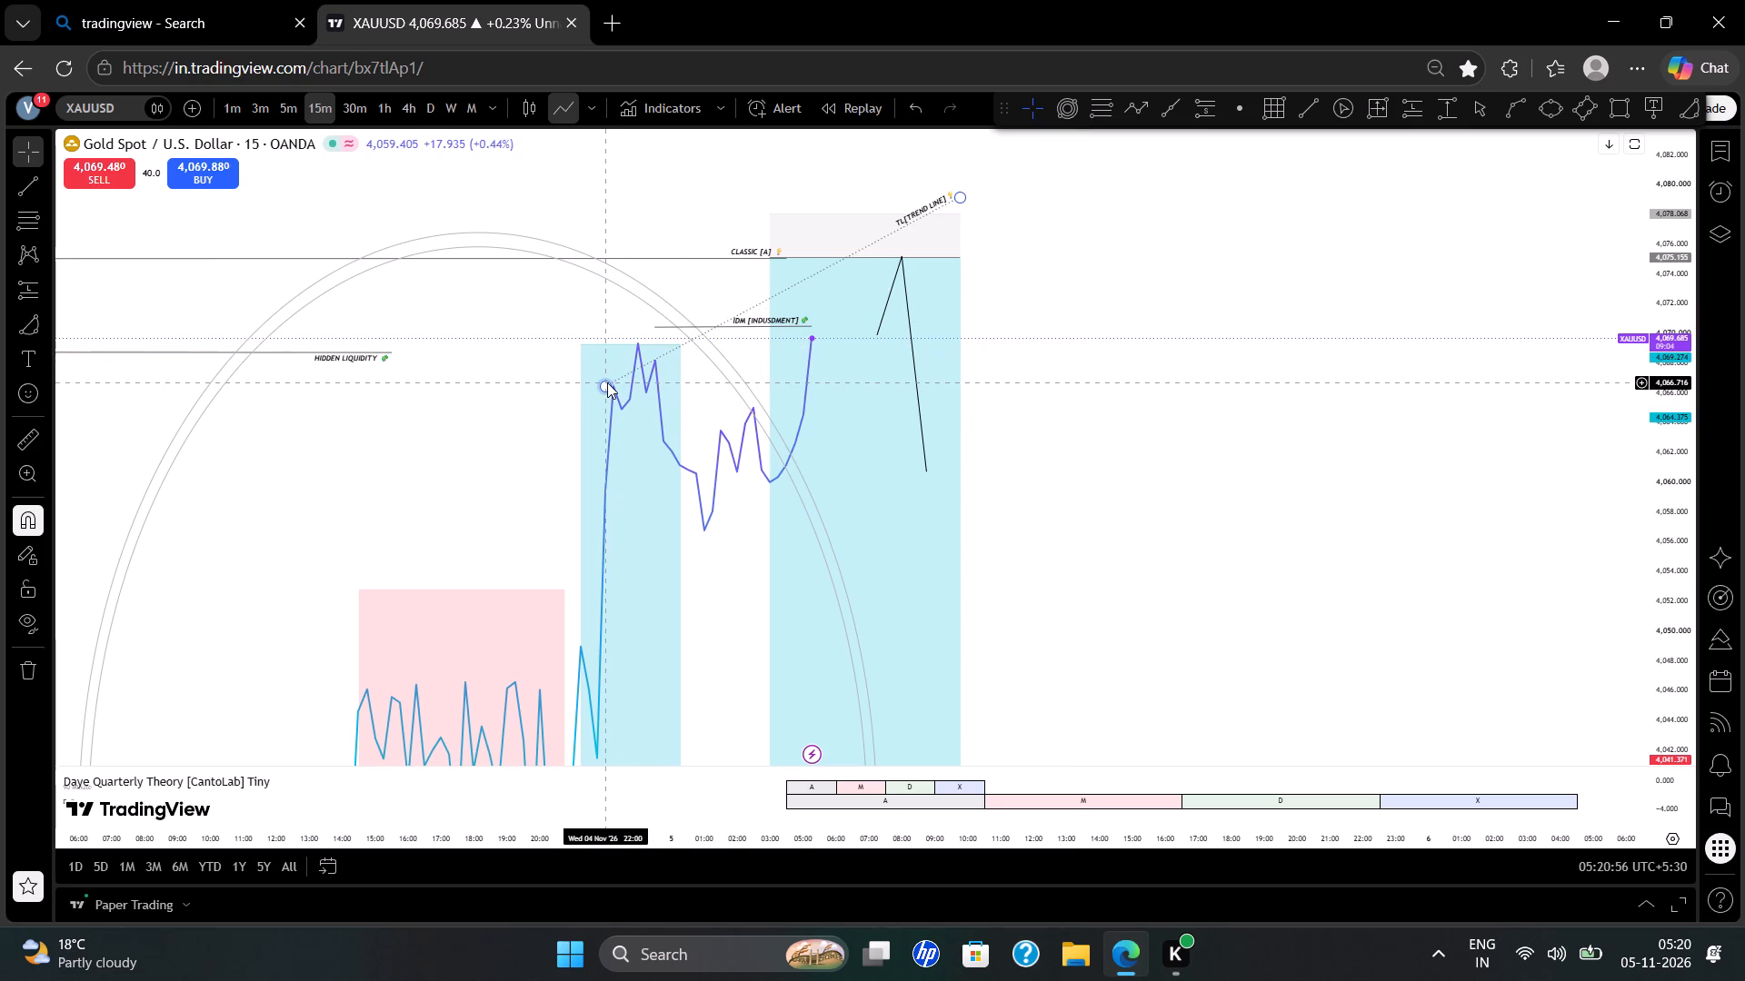
Move the new trend line's start point onto the price line at 4 Nov 22:15 and deselect it.
drag(607, 382, 617, 383)
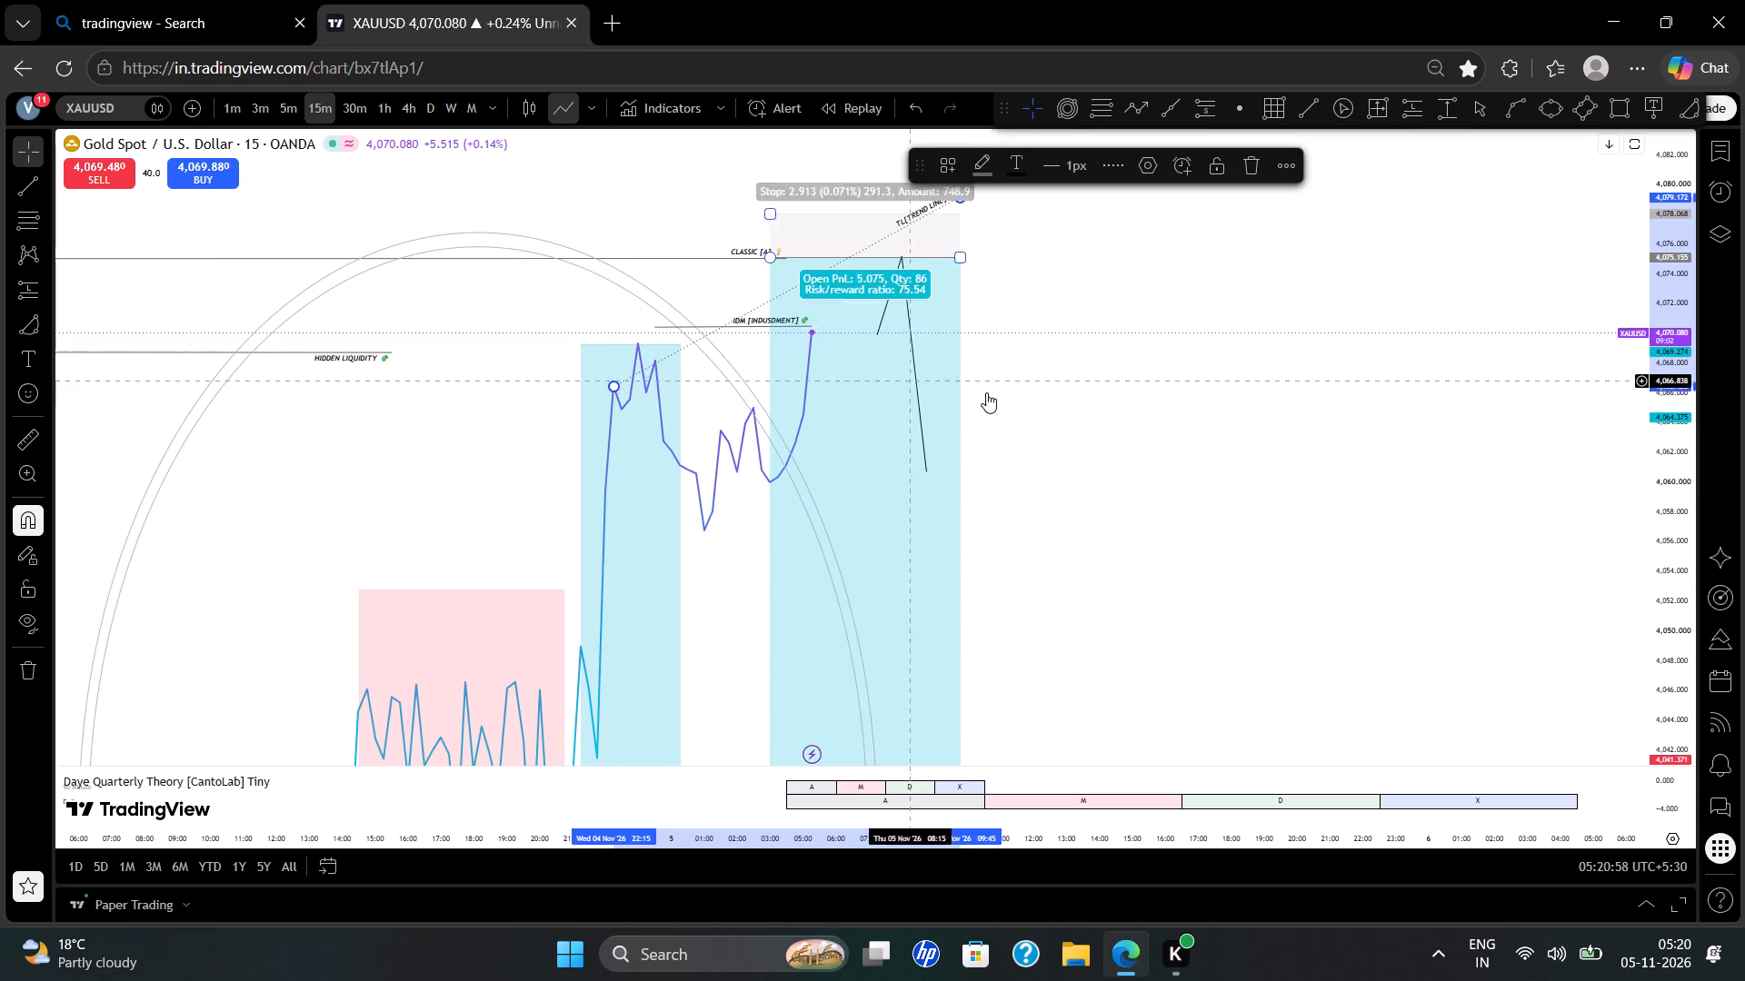
click(1002, 394)
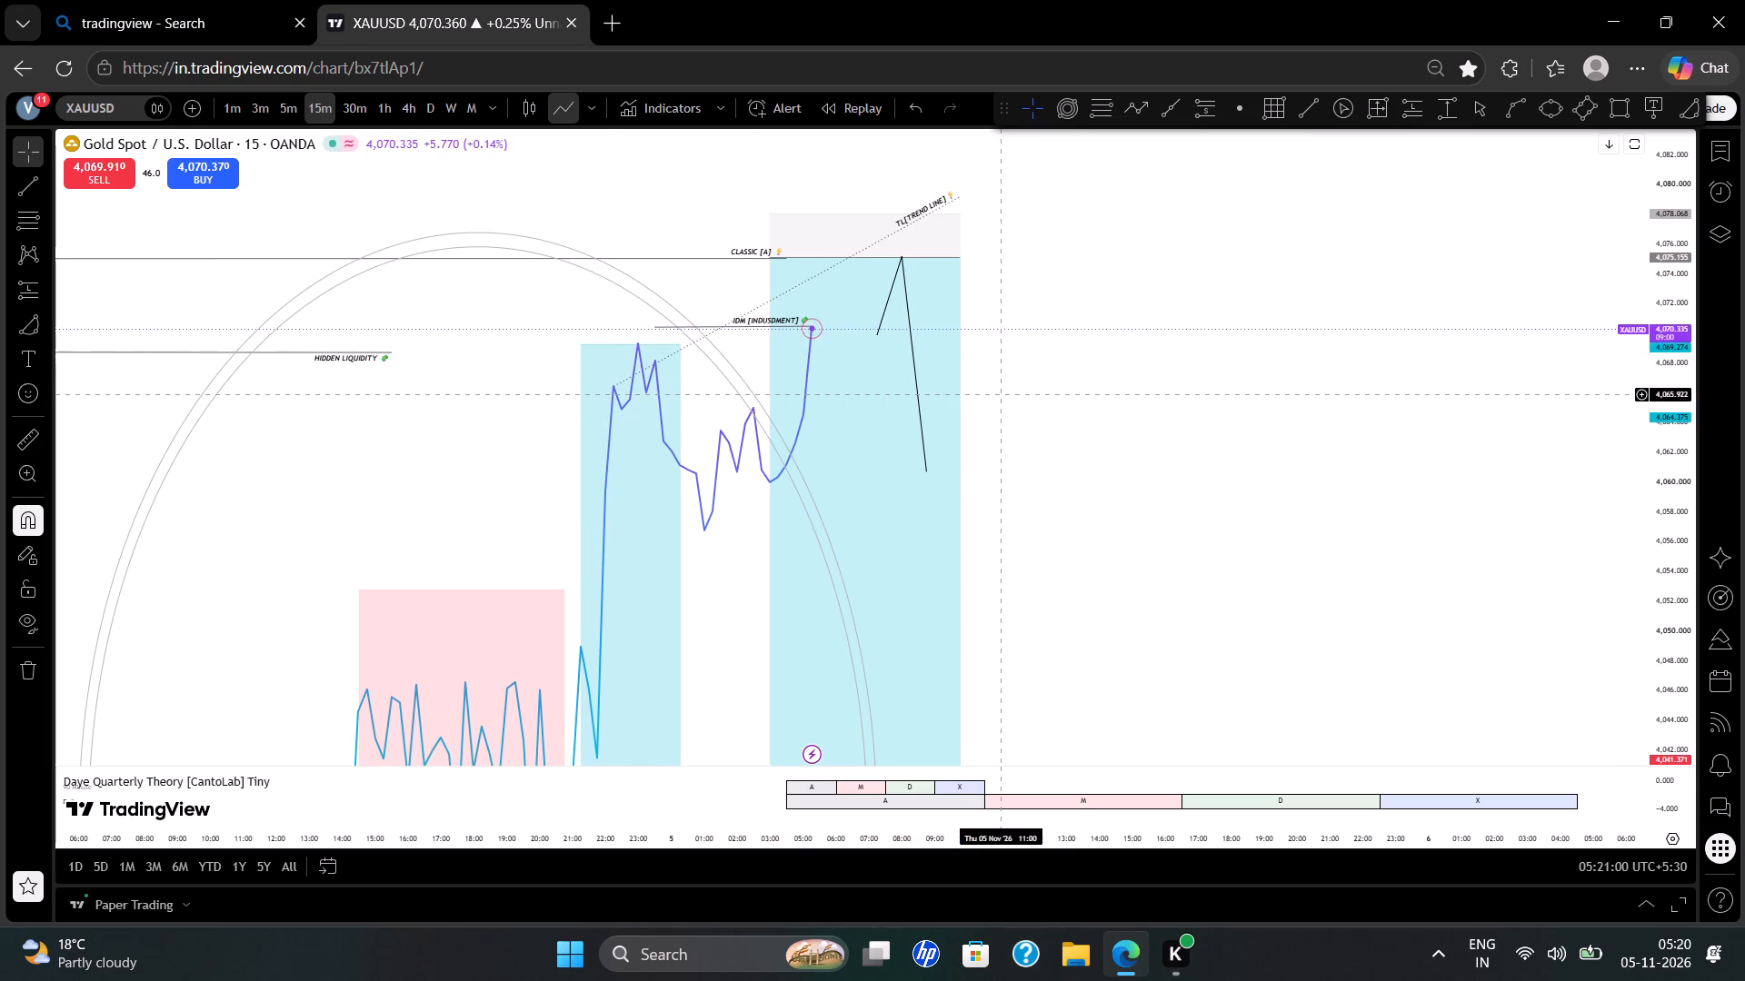
Switch the price display back to candles.
drag(1030, 436, 1042, 382)
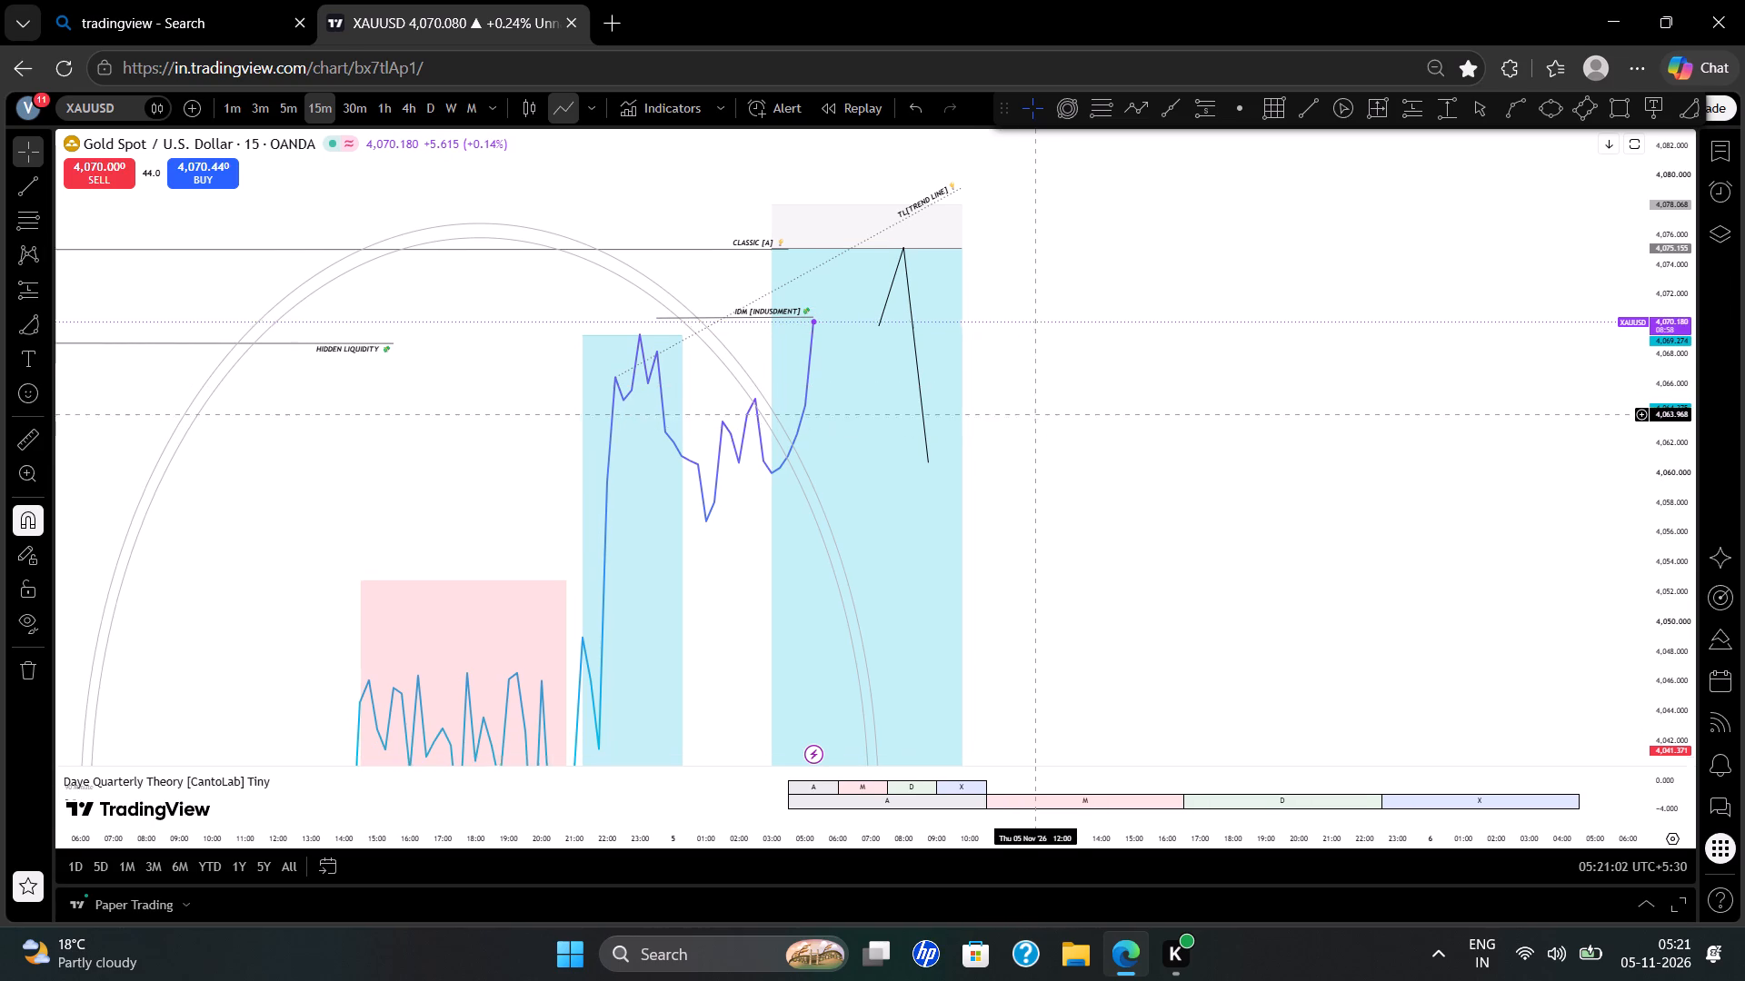
drag(1042, 382, 1058, 205)
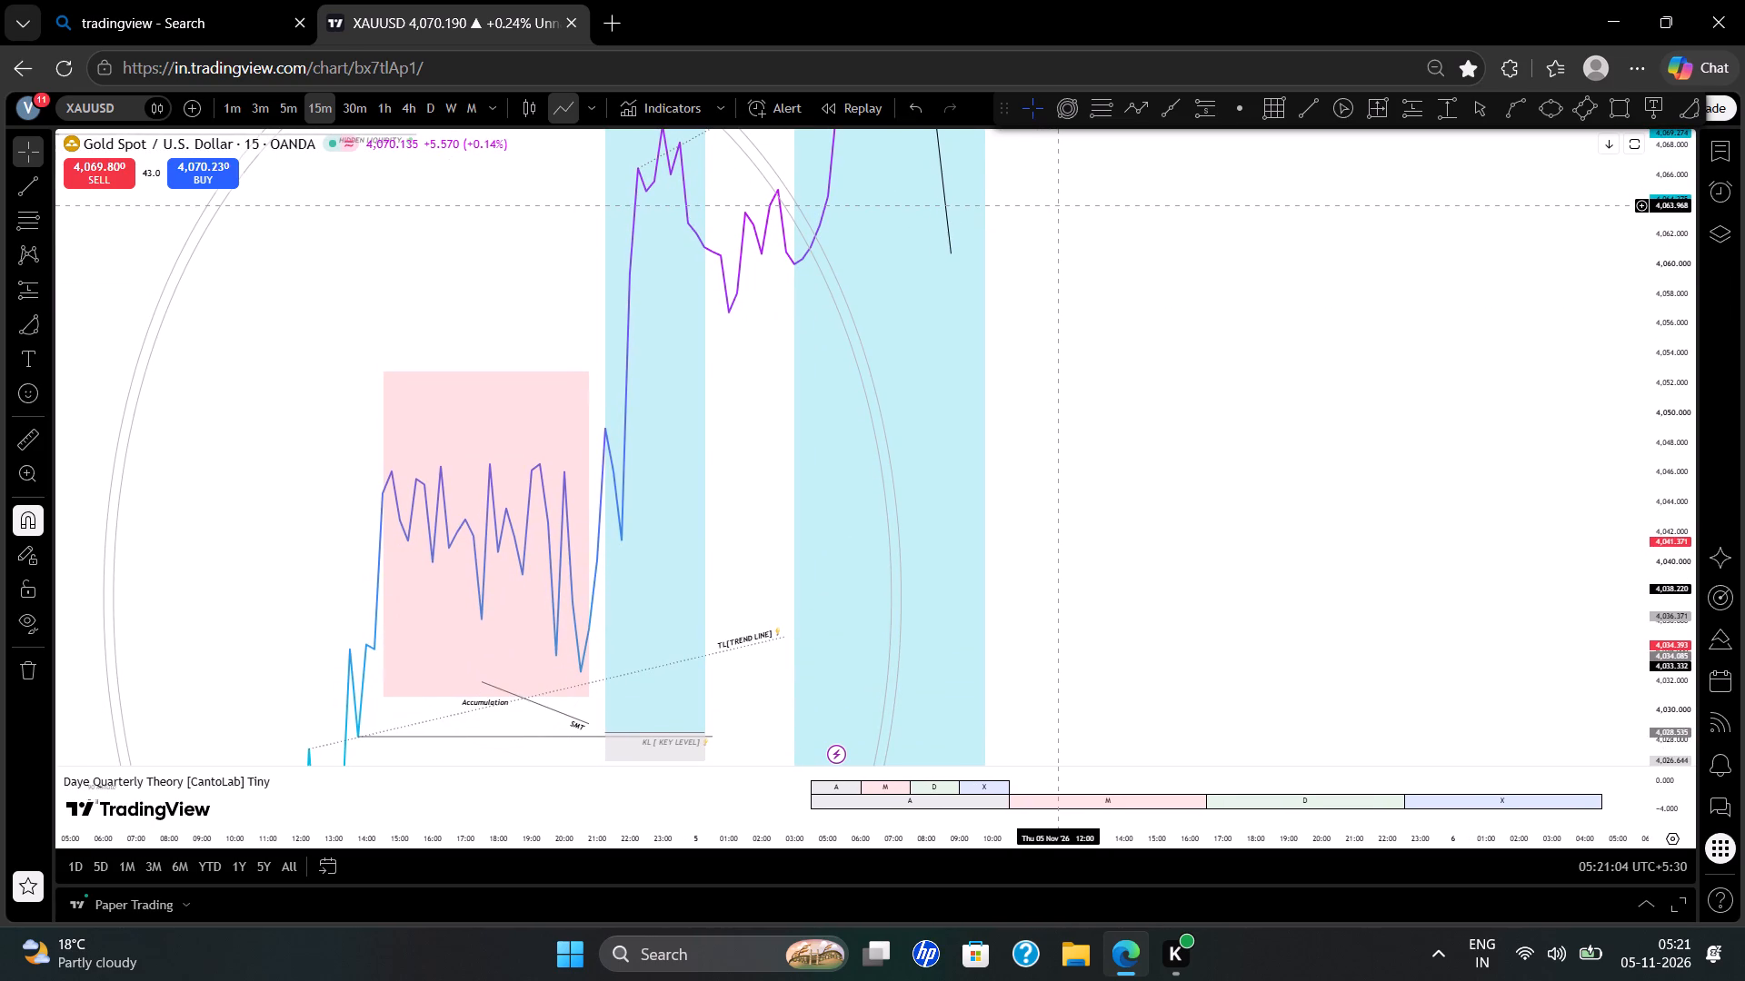
drag(1058, 205, 954, 401)
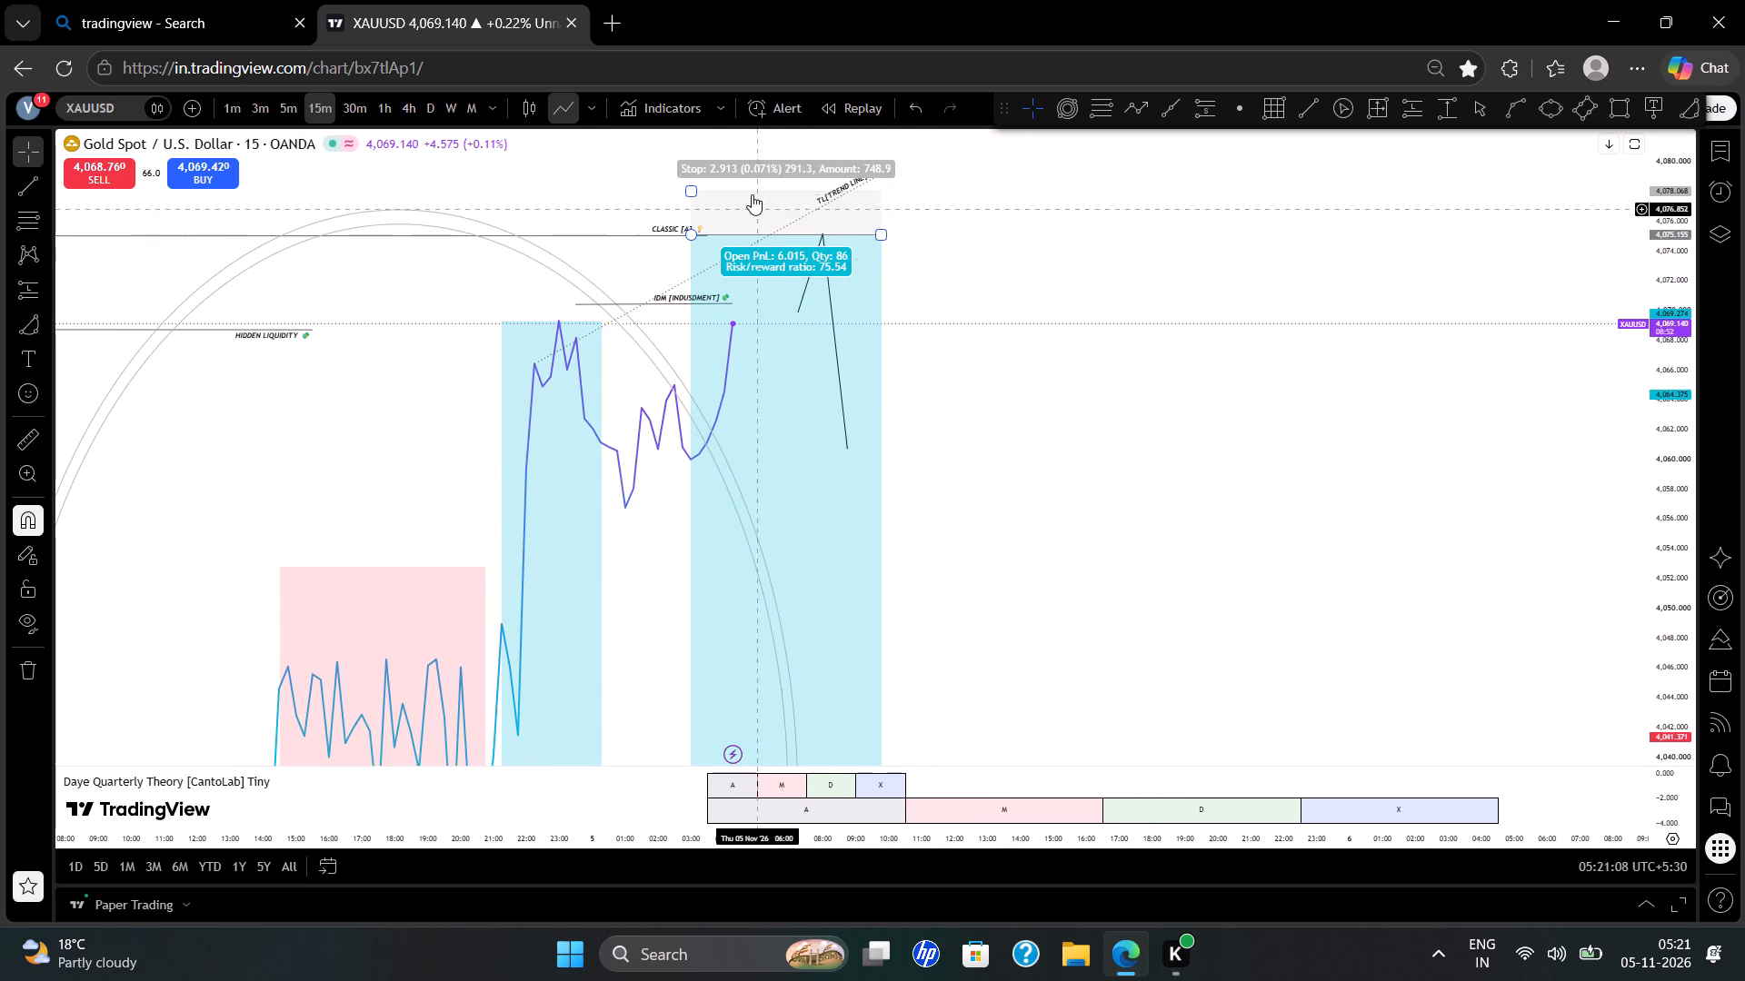
click(527, 112)
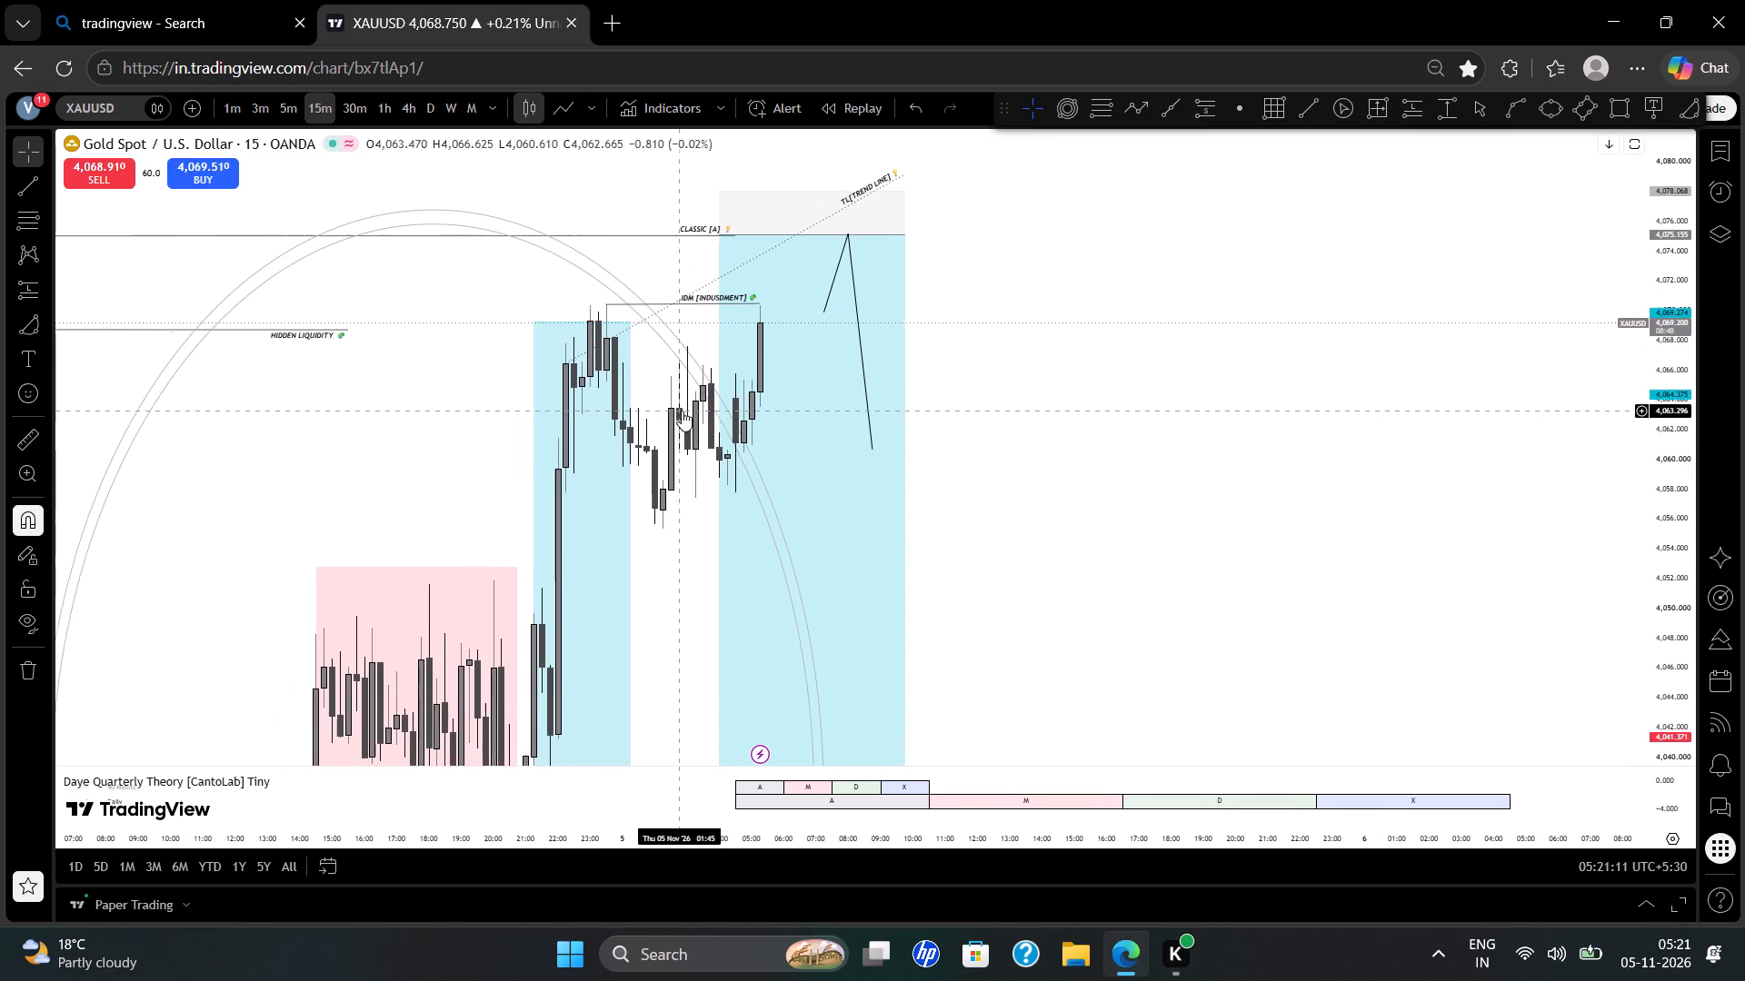
Draw a Fib retracement from 4 Nov 23:15, about 4,069.96, down to the swing low at 5 Nov 01:15, about 4,055.37.
scroll(682, 411, right, 1)
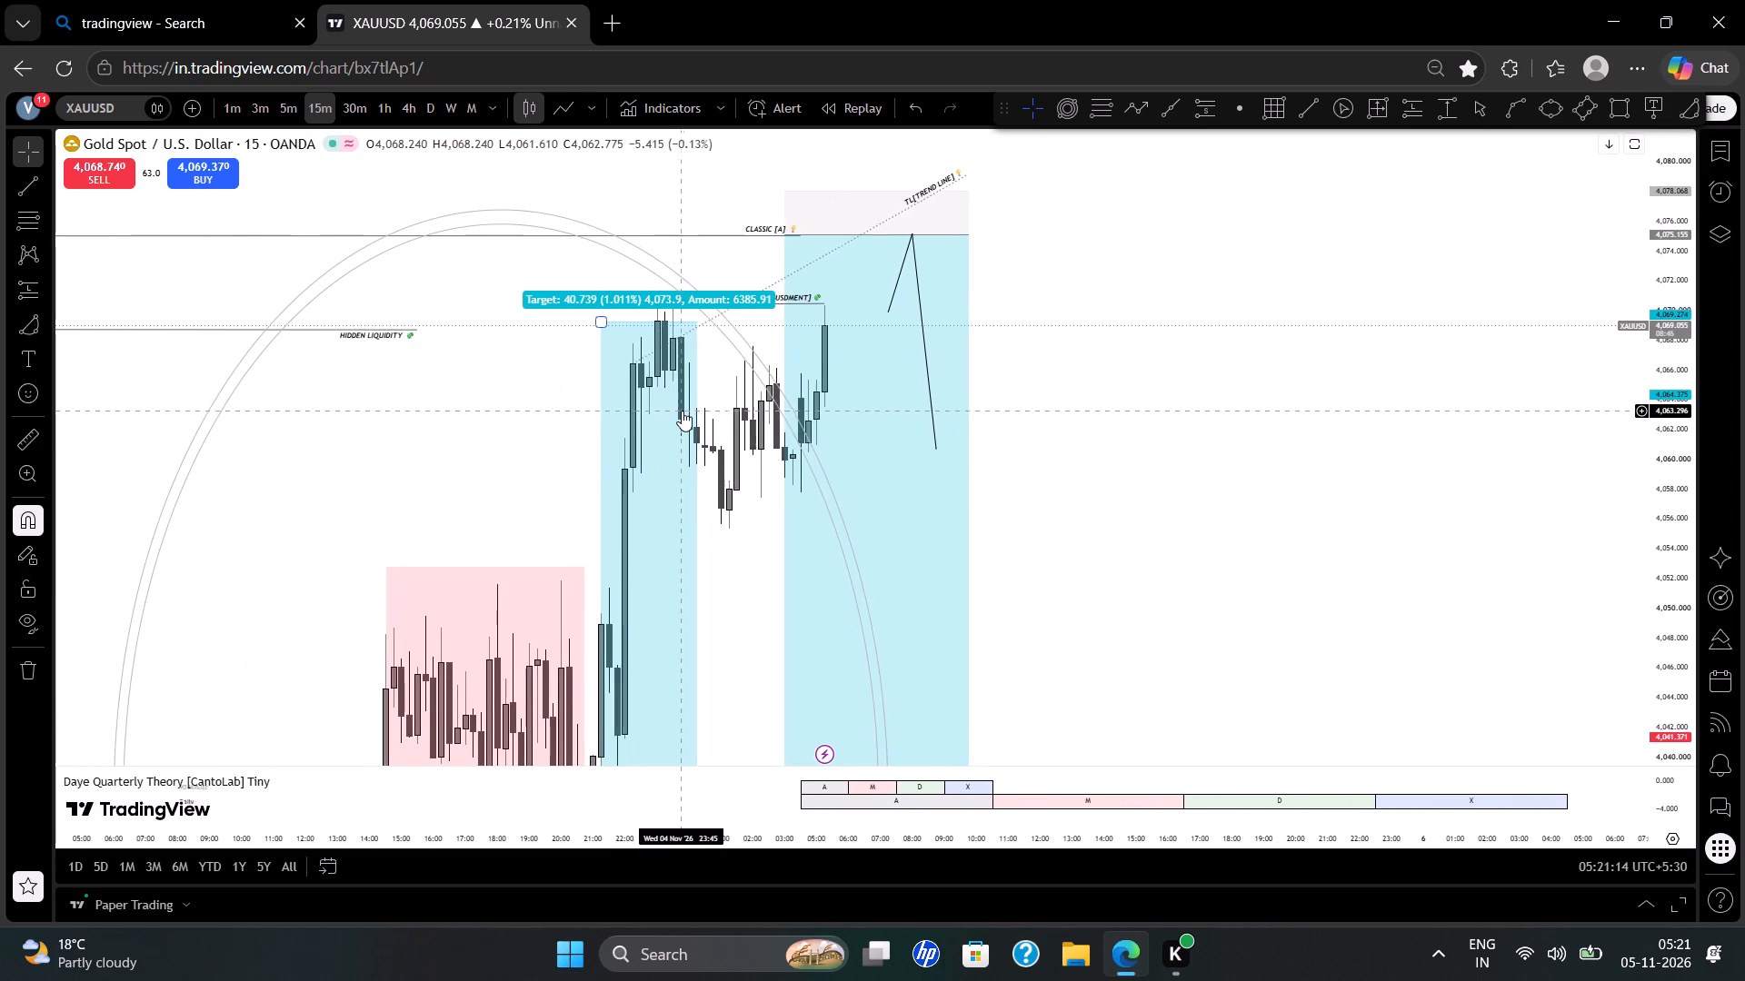
scroll(682, 411, right, 1)
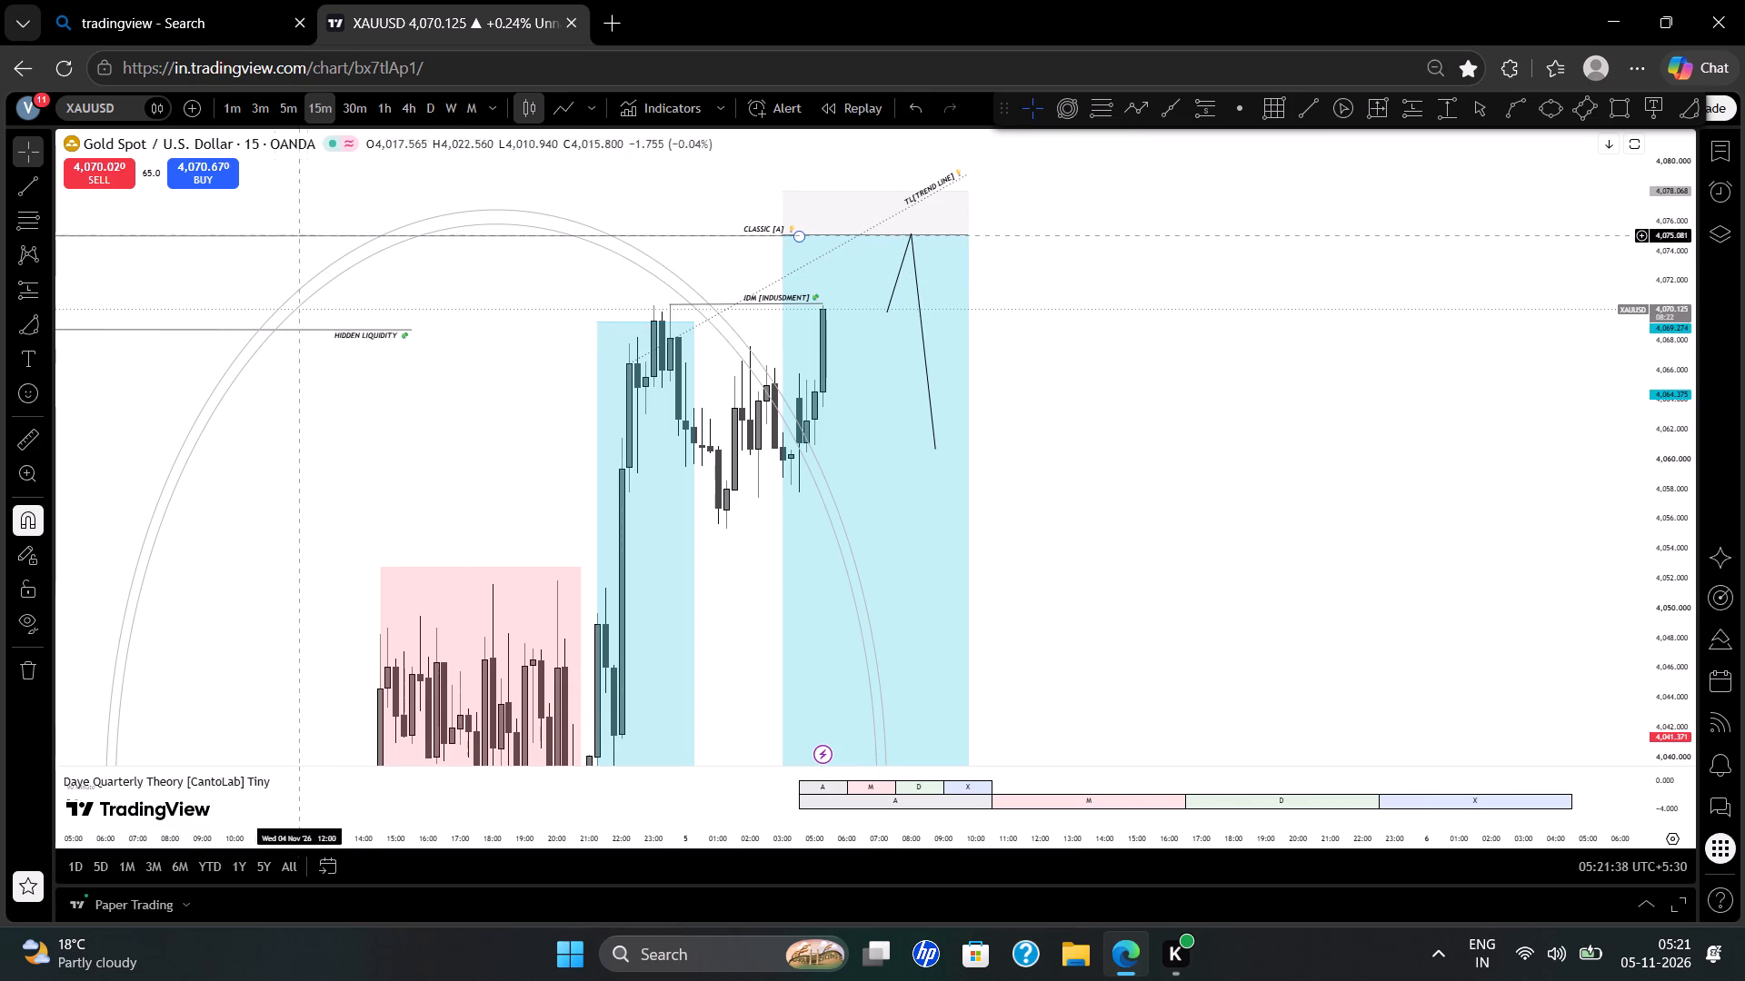
click(45, 217)
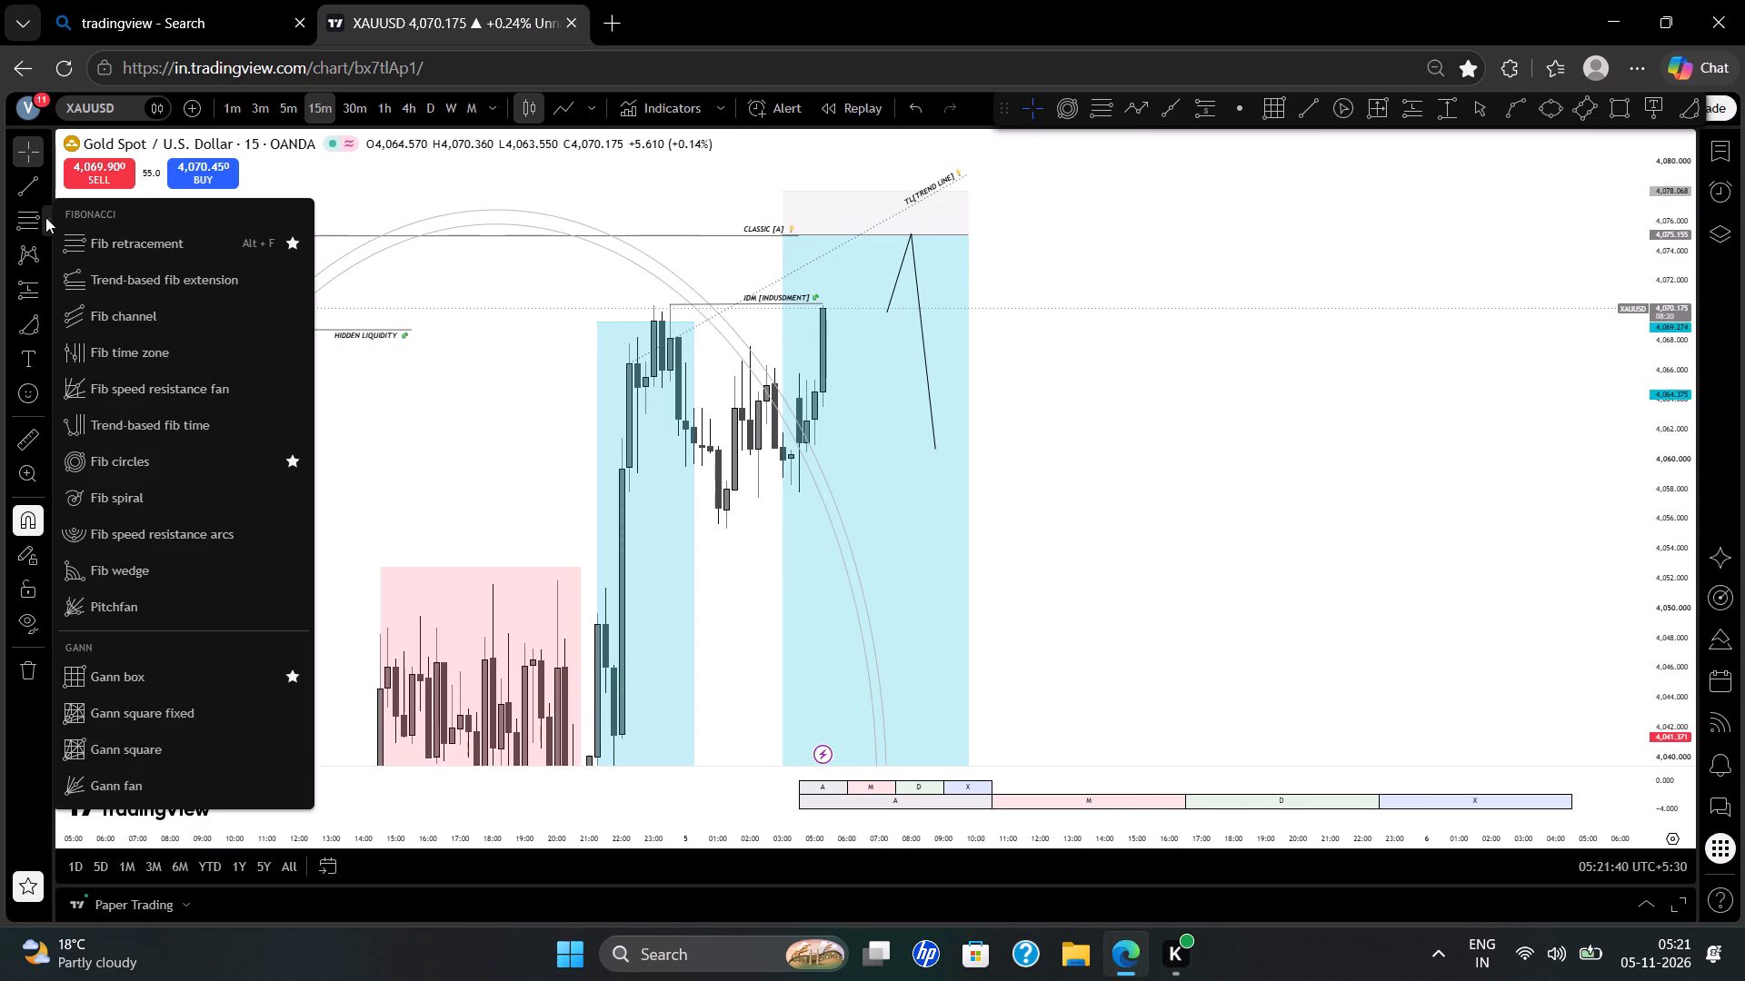
click(99, 250)
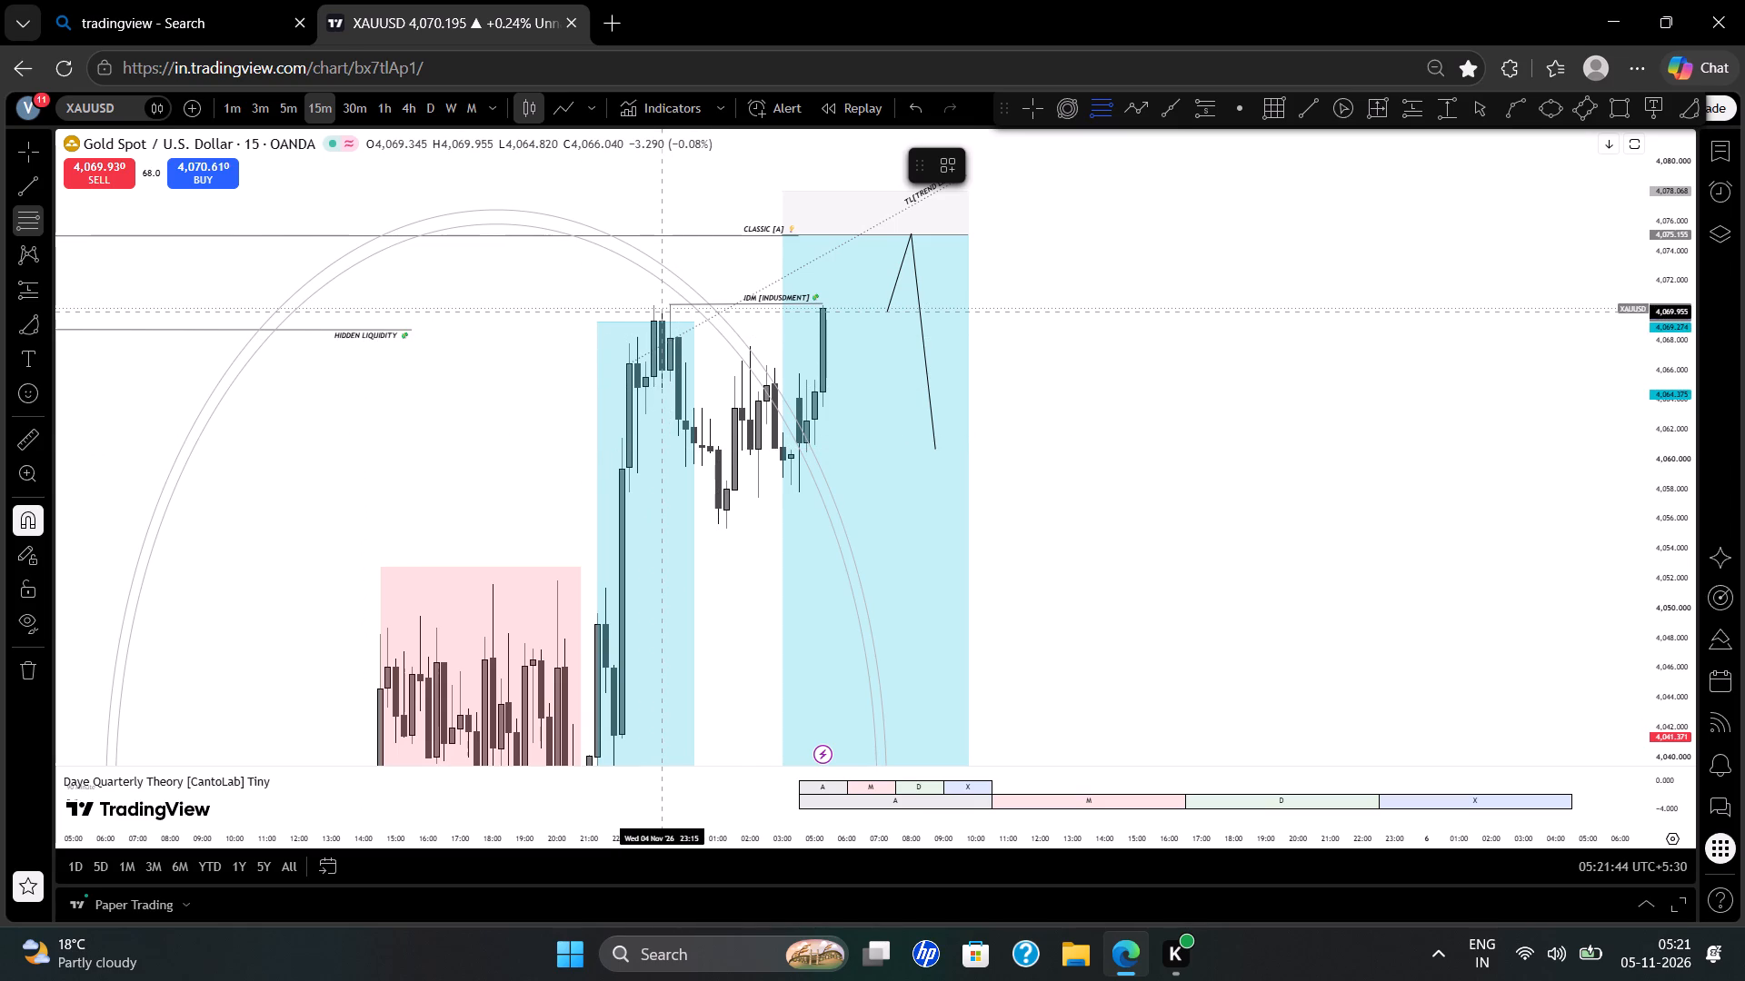
drag(661, 312, 683, 424)
click(683, 424)
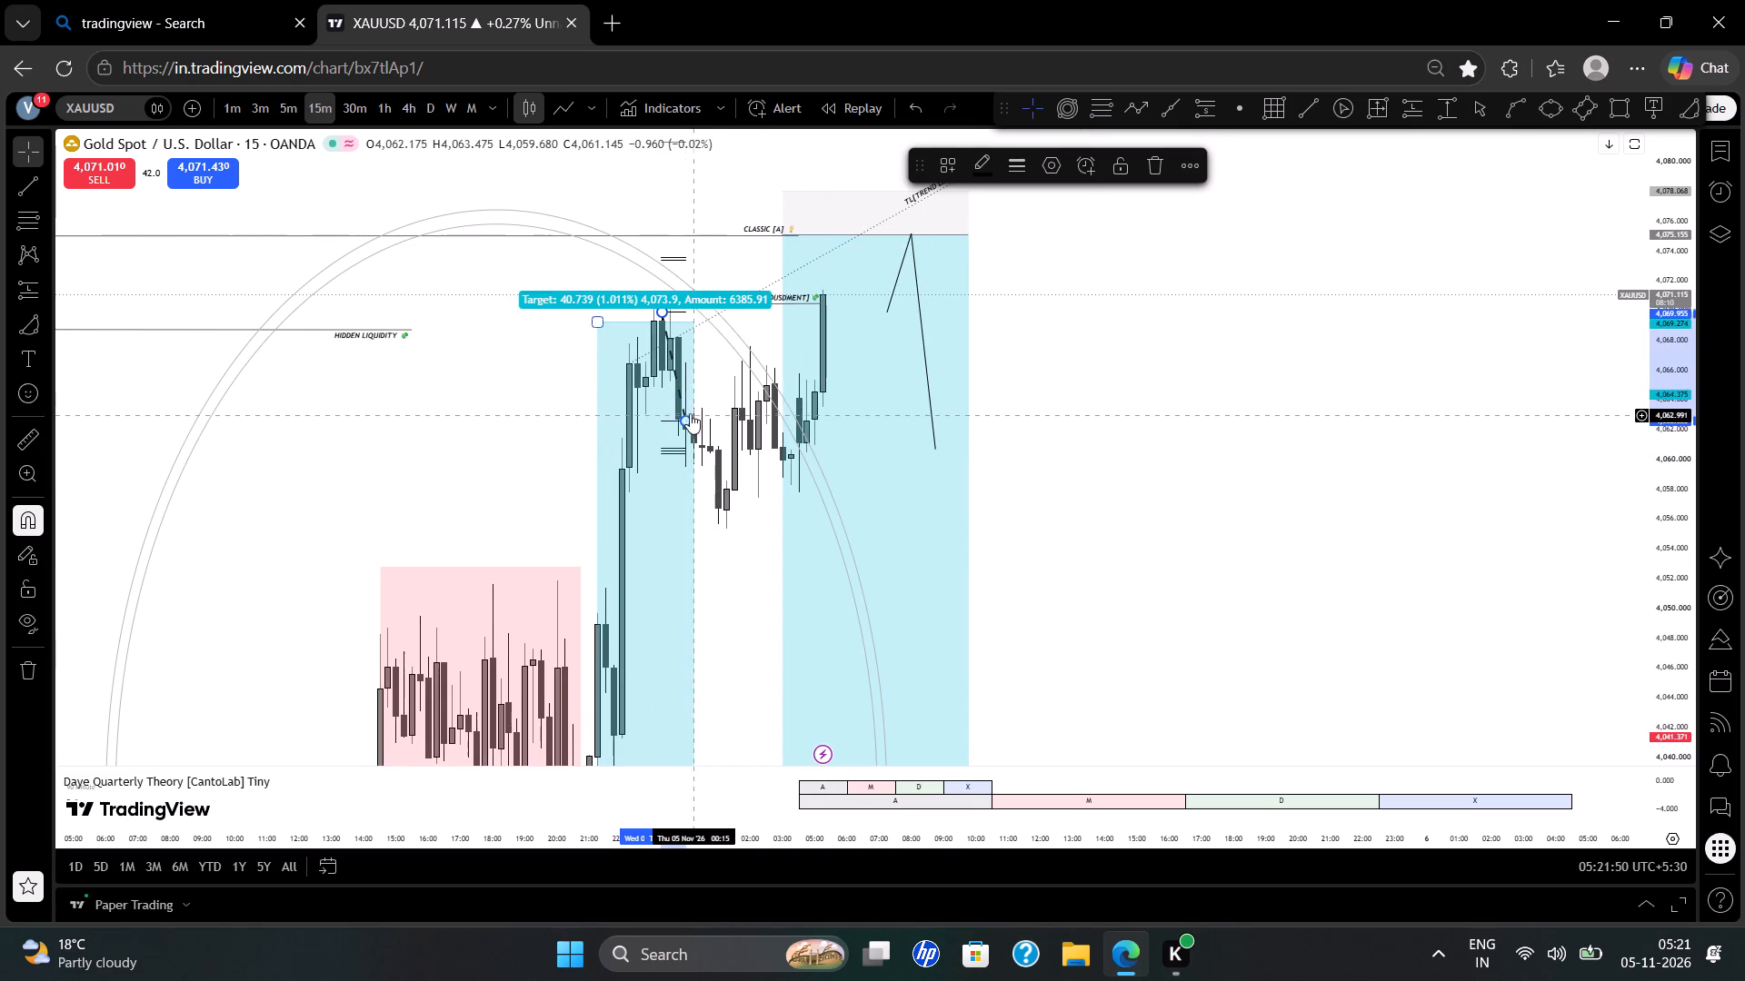
drag(687, 420, 690, 425)
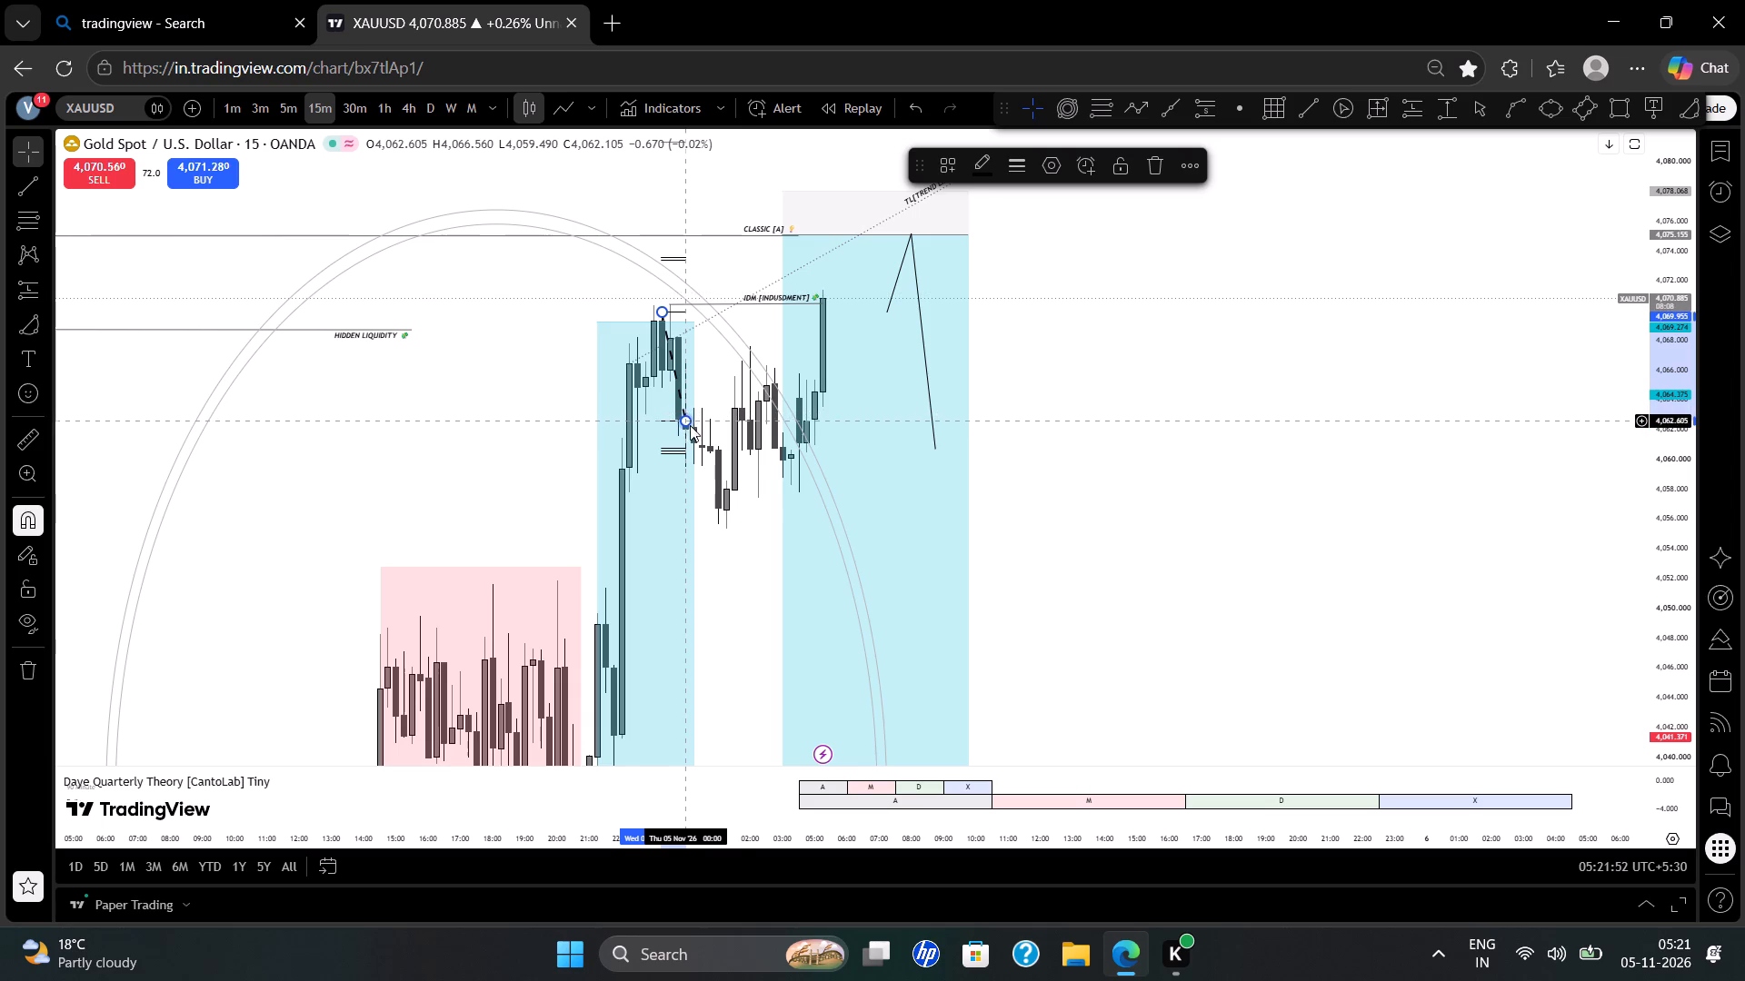
drag(690, 425, 731, 505)
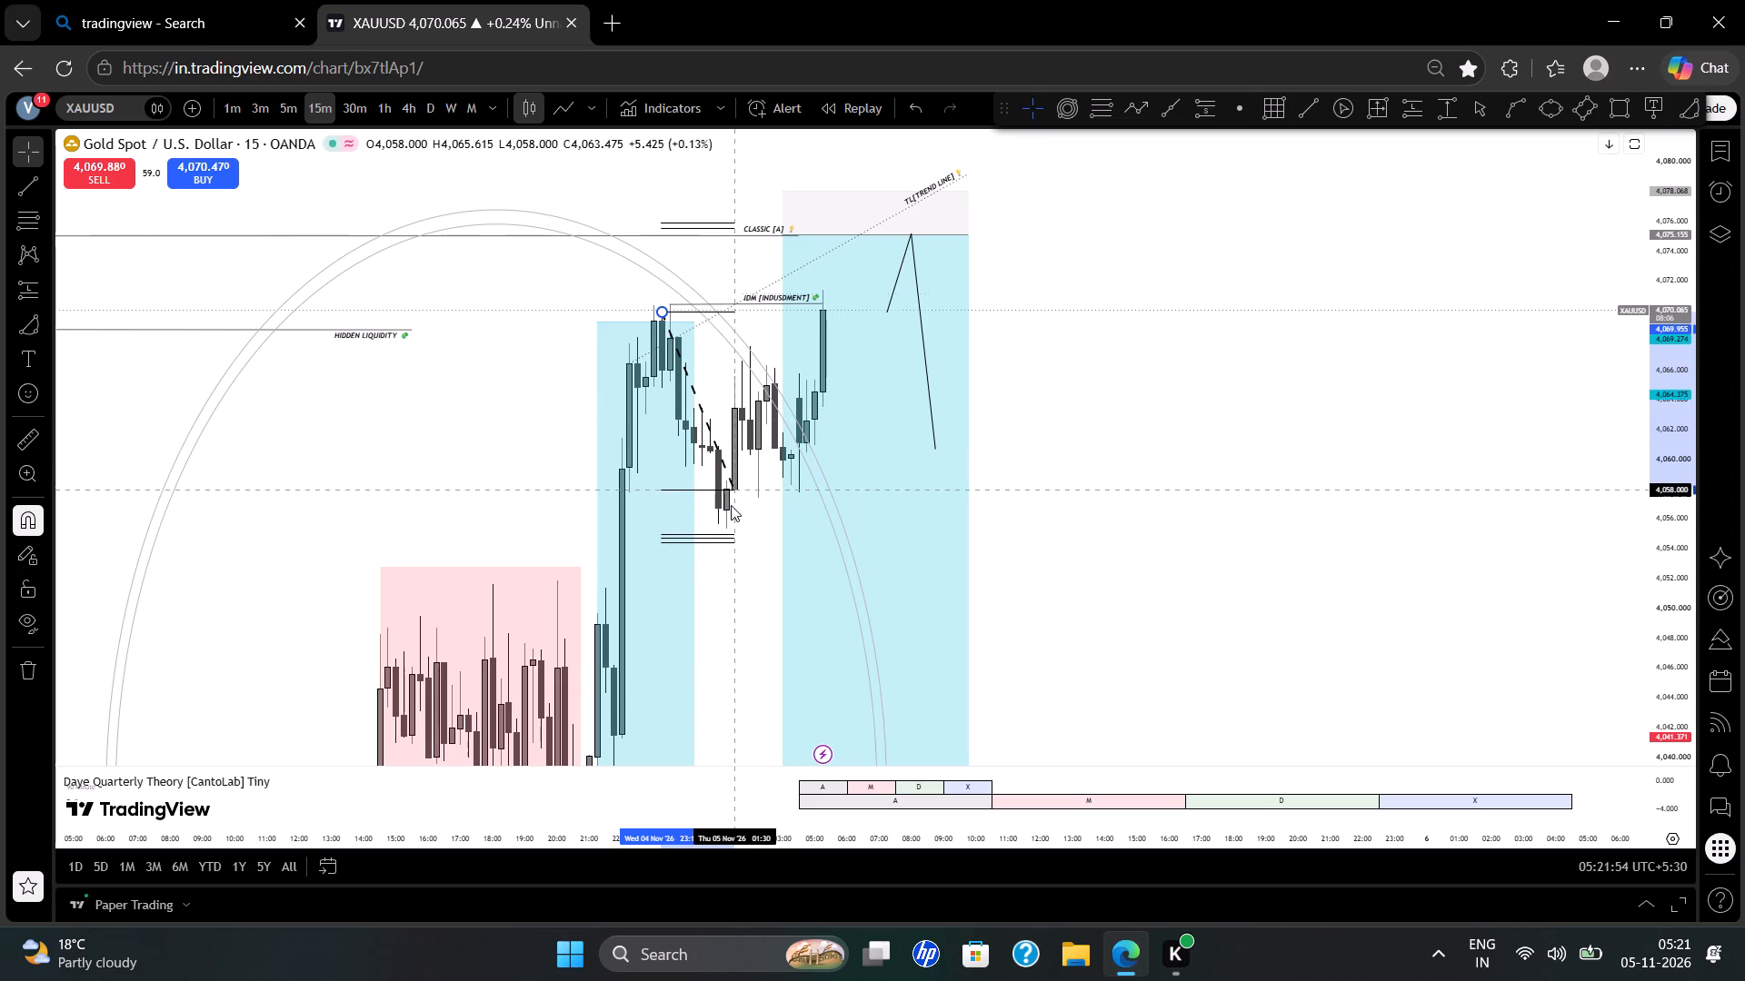
drag(731, 505, 724, 519)
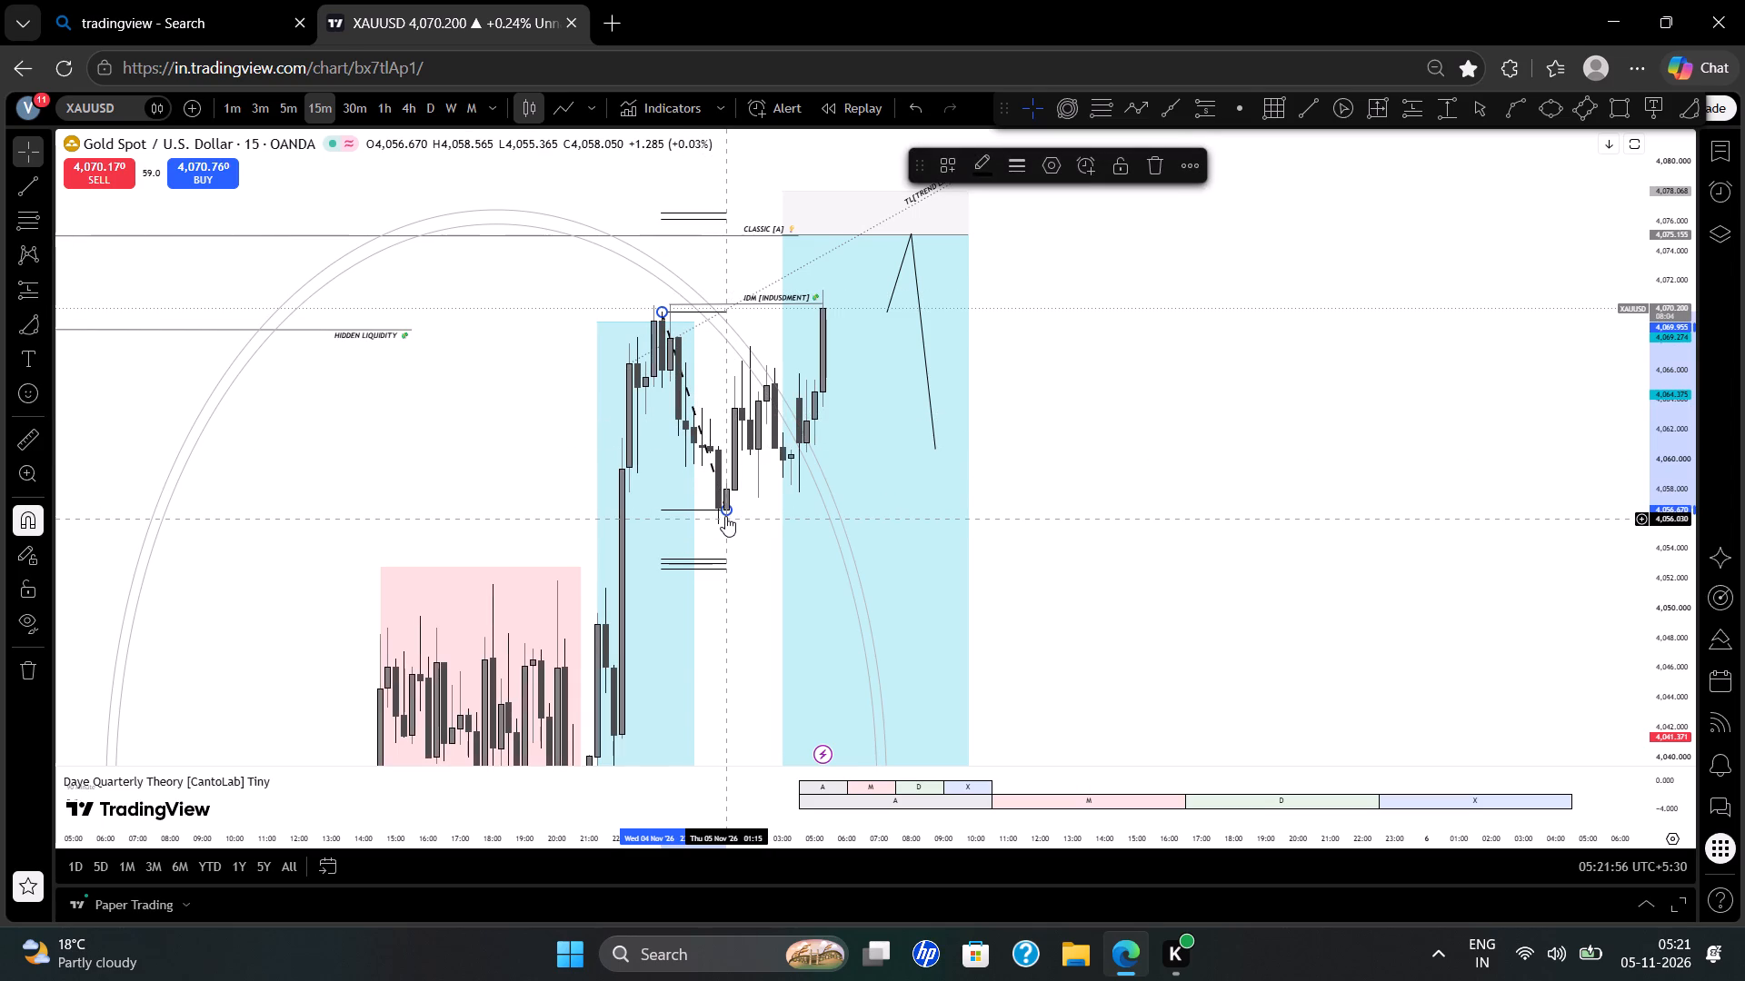
drag(727, 510, 727, 525)
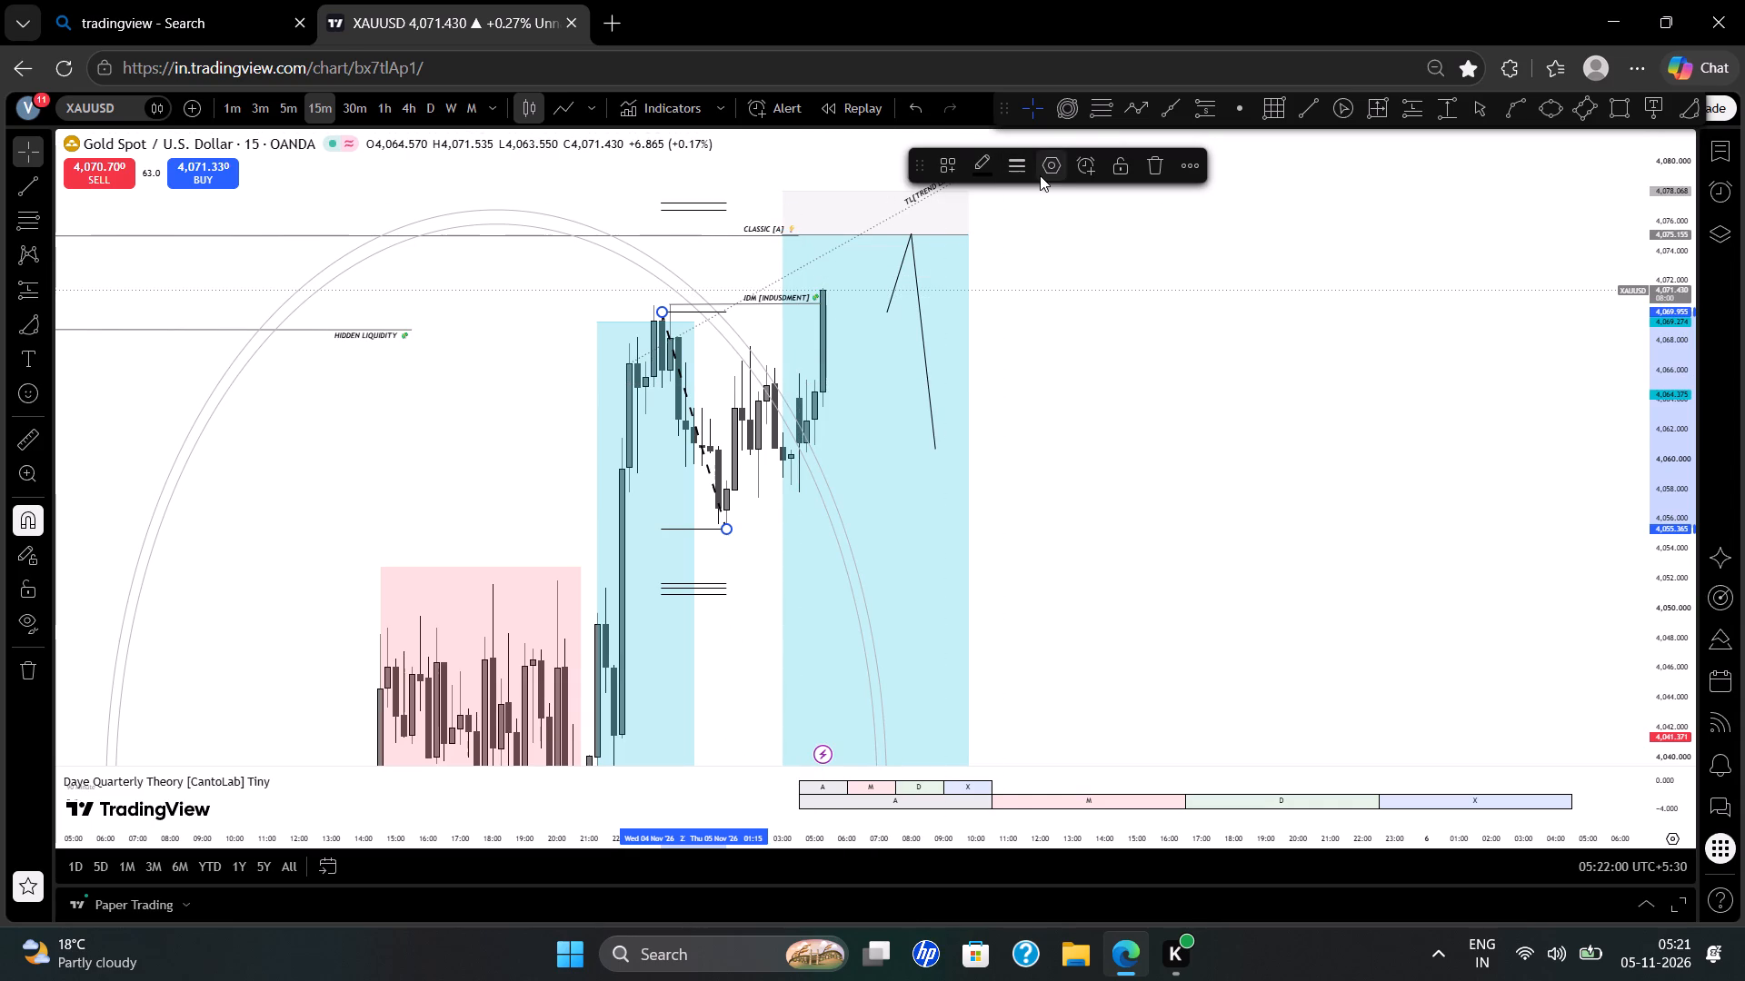
Turn on Reverse for the Fib retracement and deselect it.
click(1047, 176)
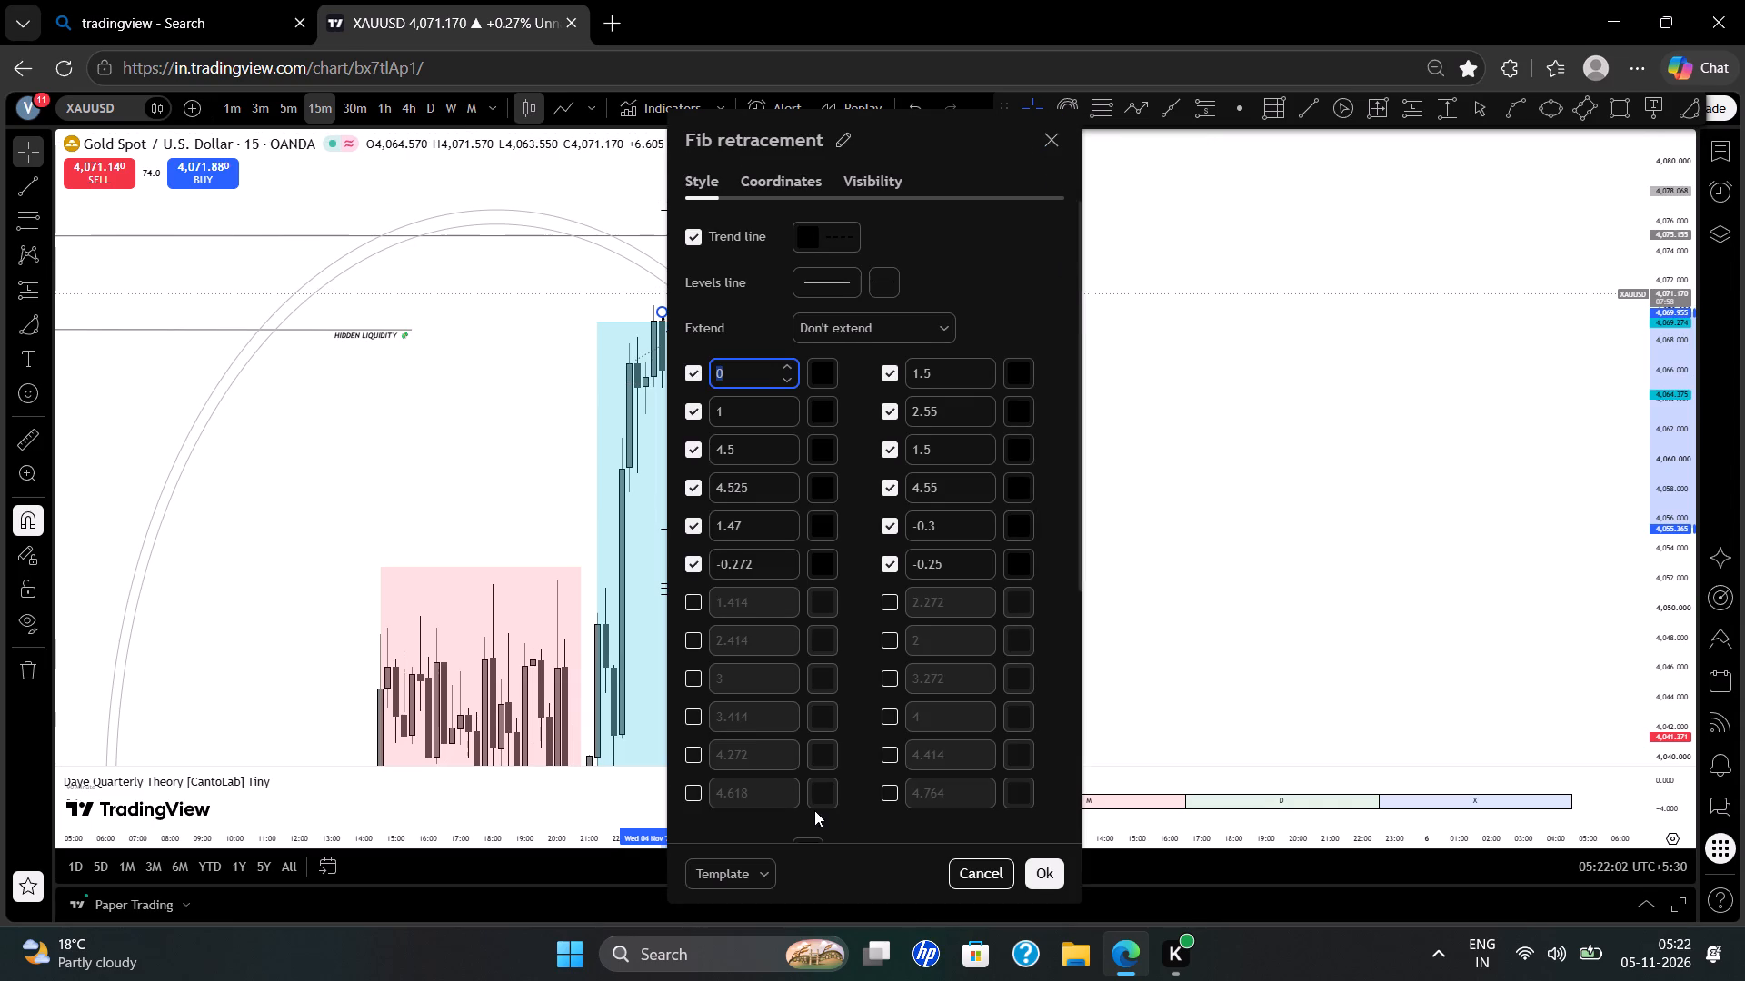
scroll(819, 793, down, 5)
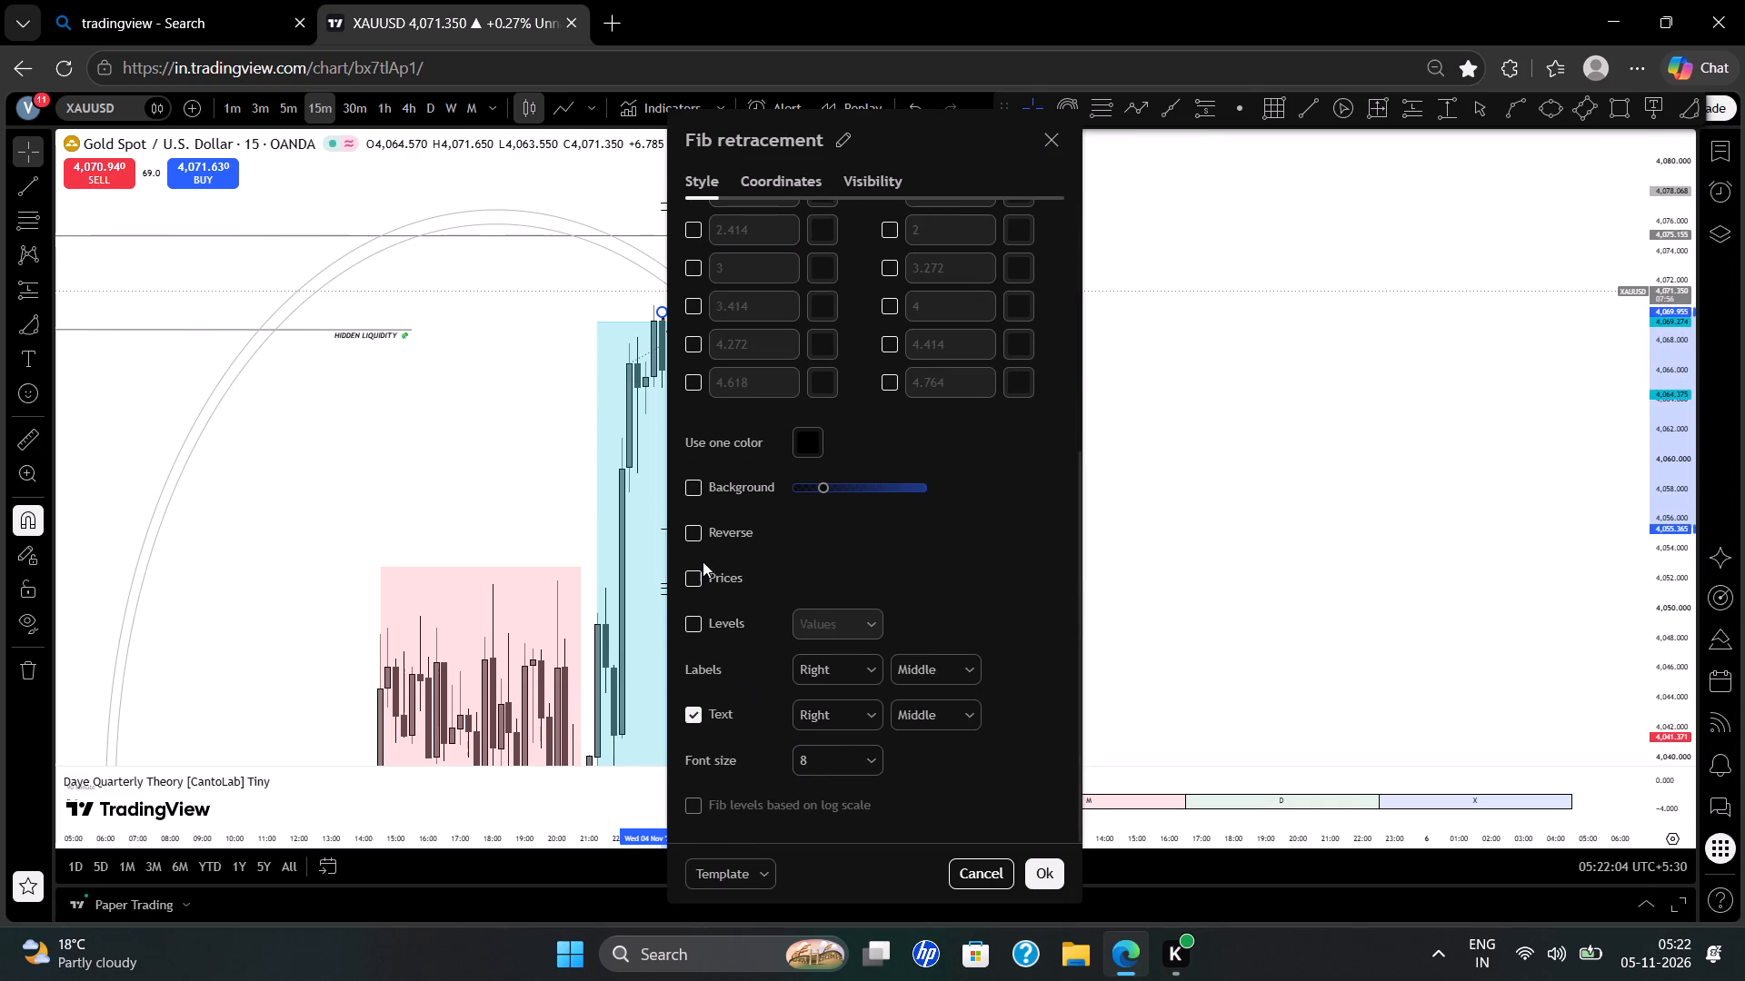
click(699, 540)
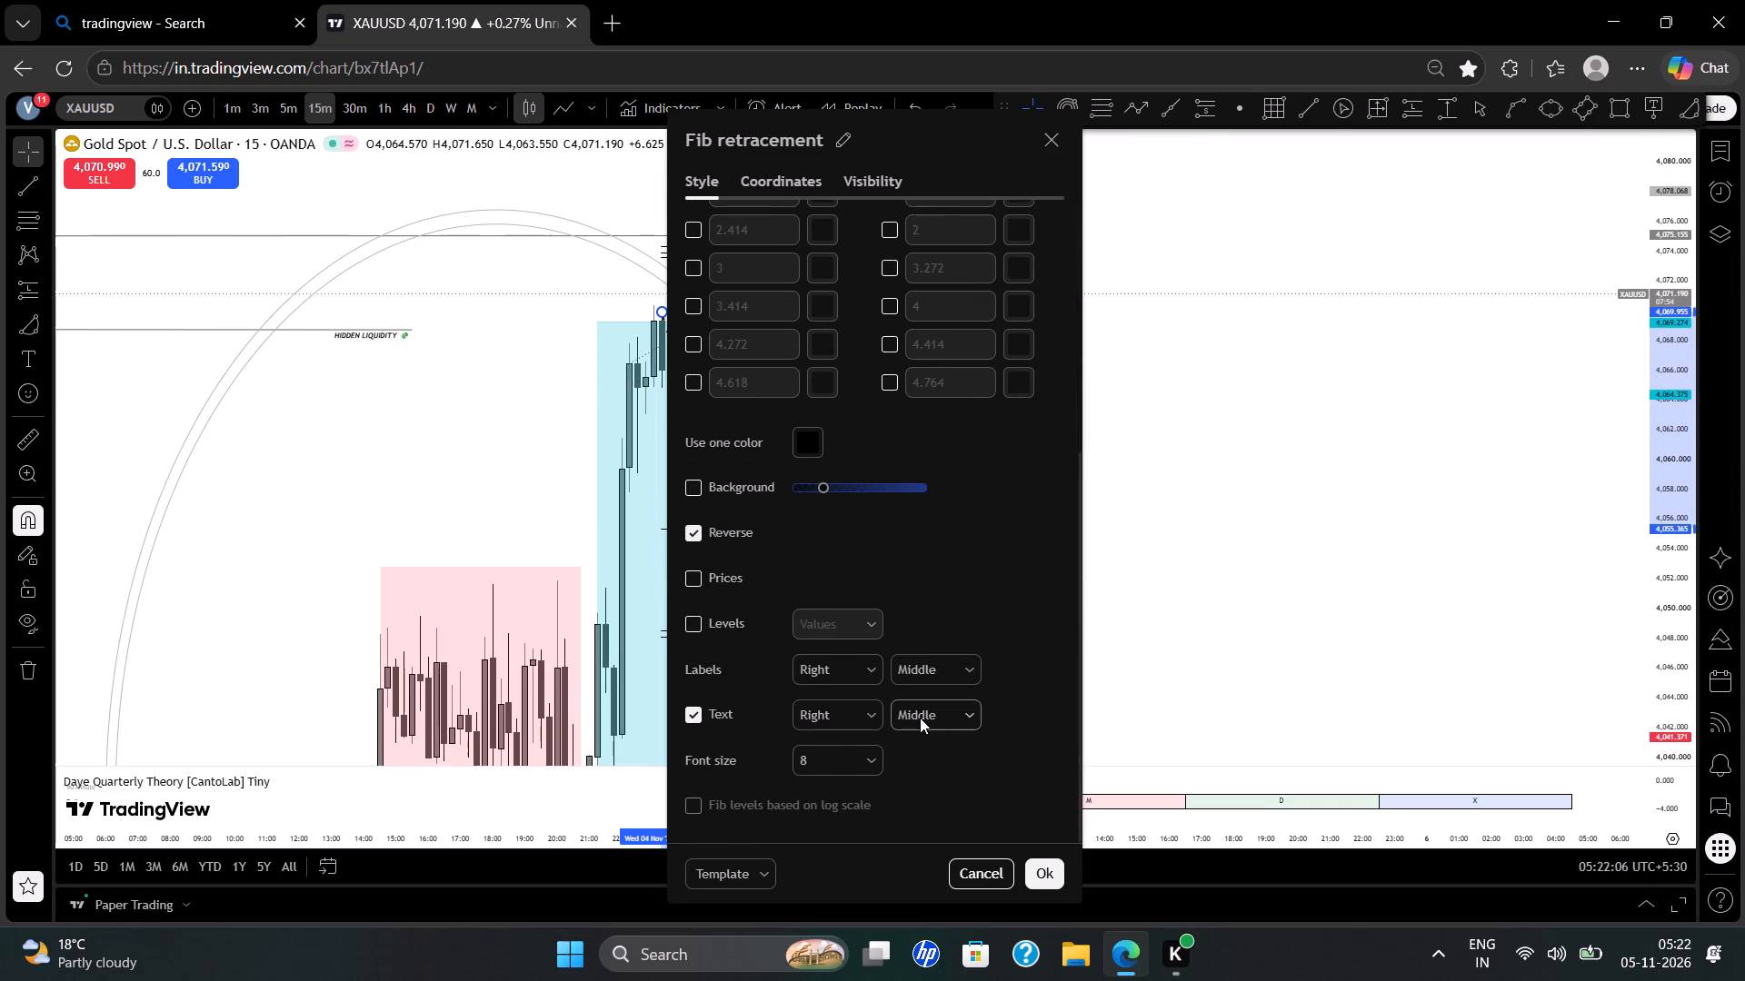
click(1032, 880)
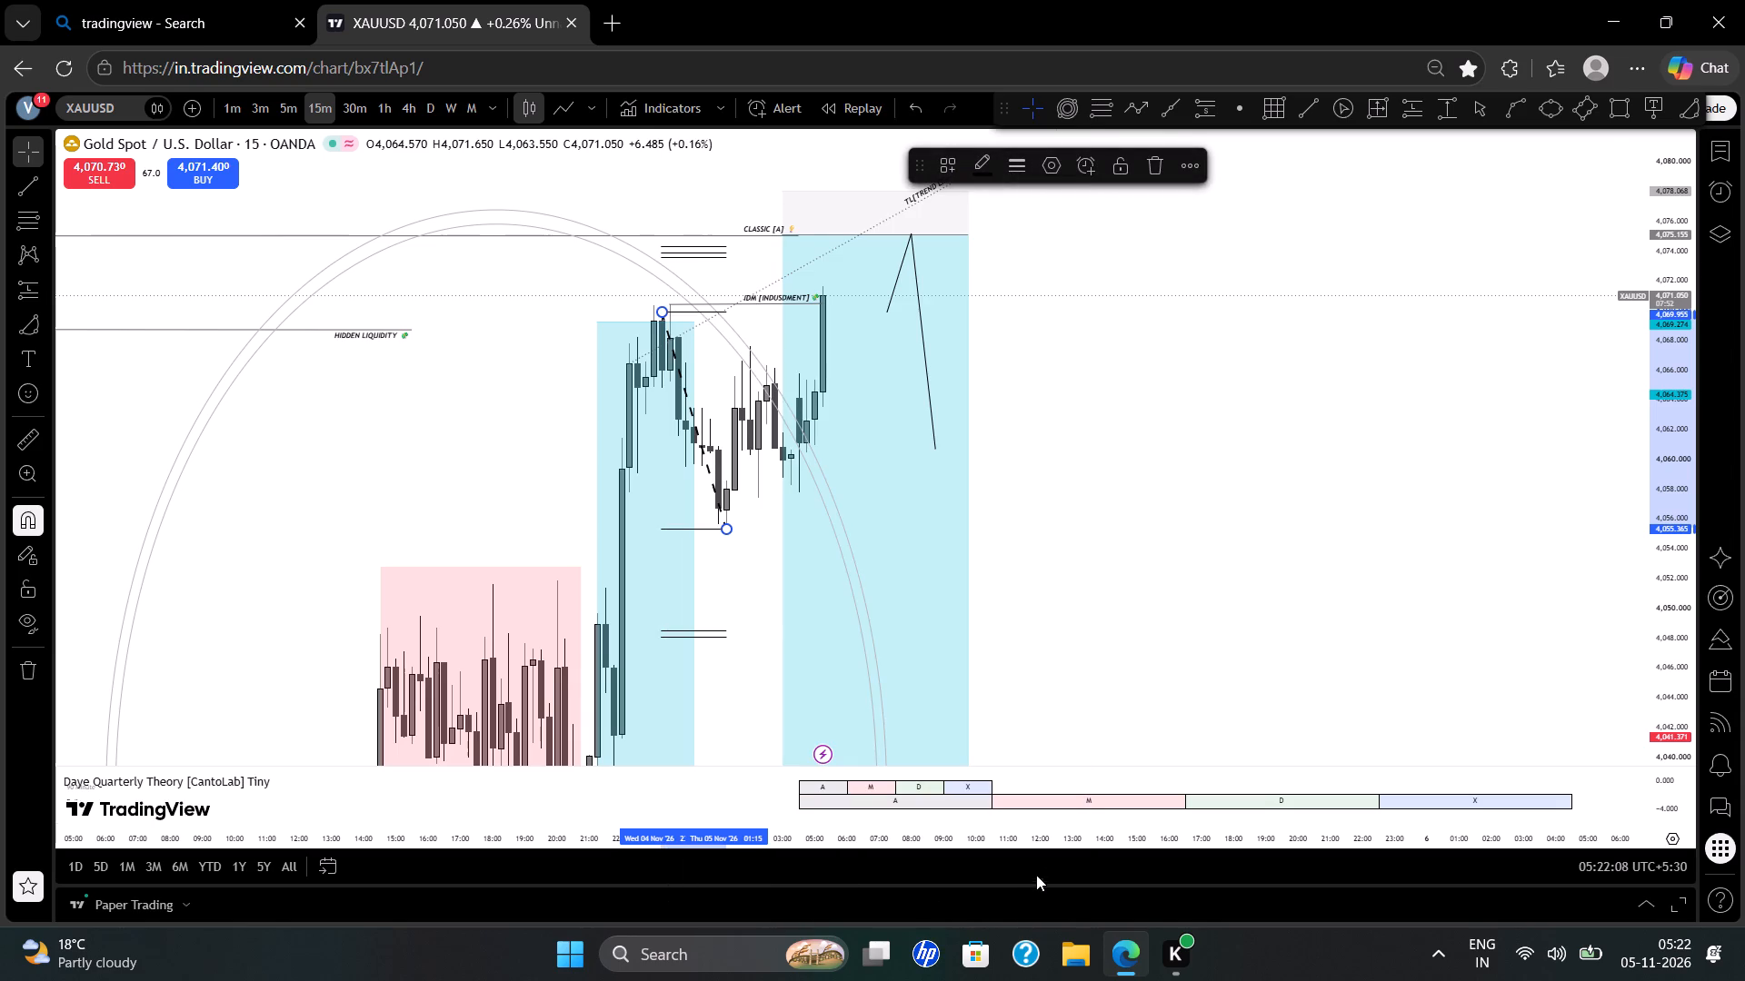
click(1181, 641)
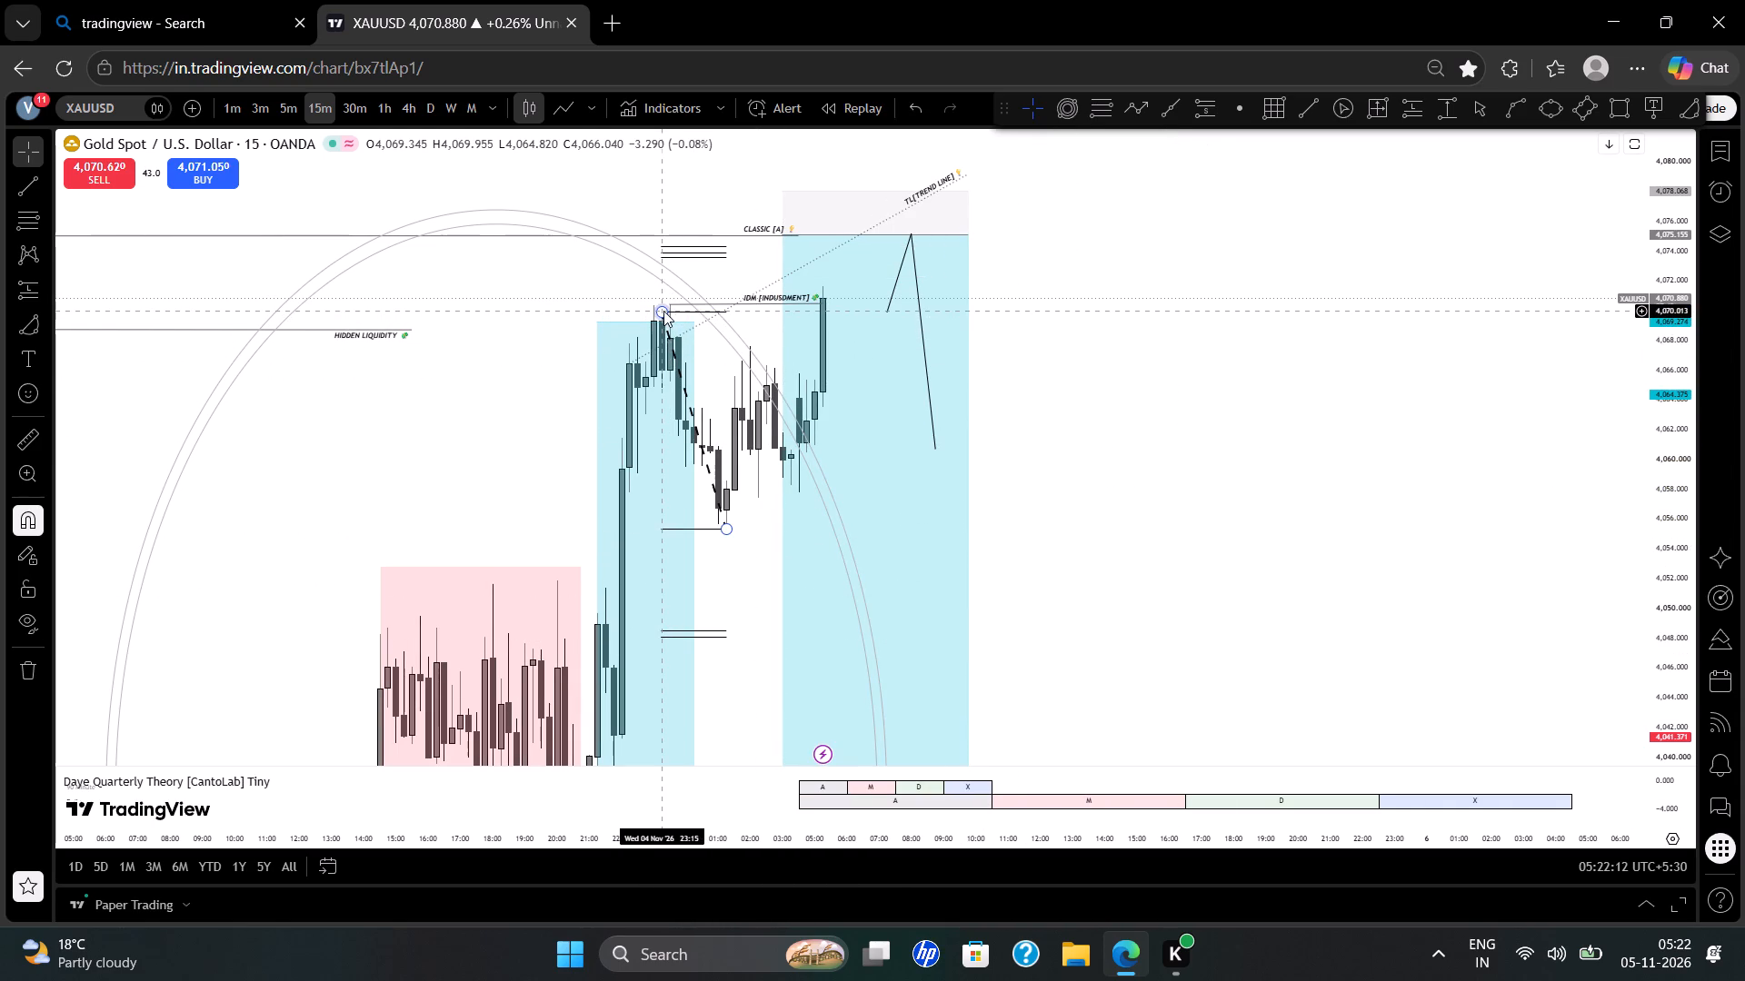
Move the Fib retracement's start point onto the swing high at 4 Nov 23:00 and deselect it.
drag(663, 311, 679, 300)
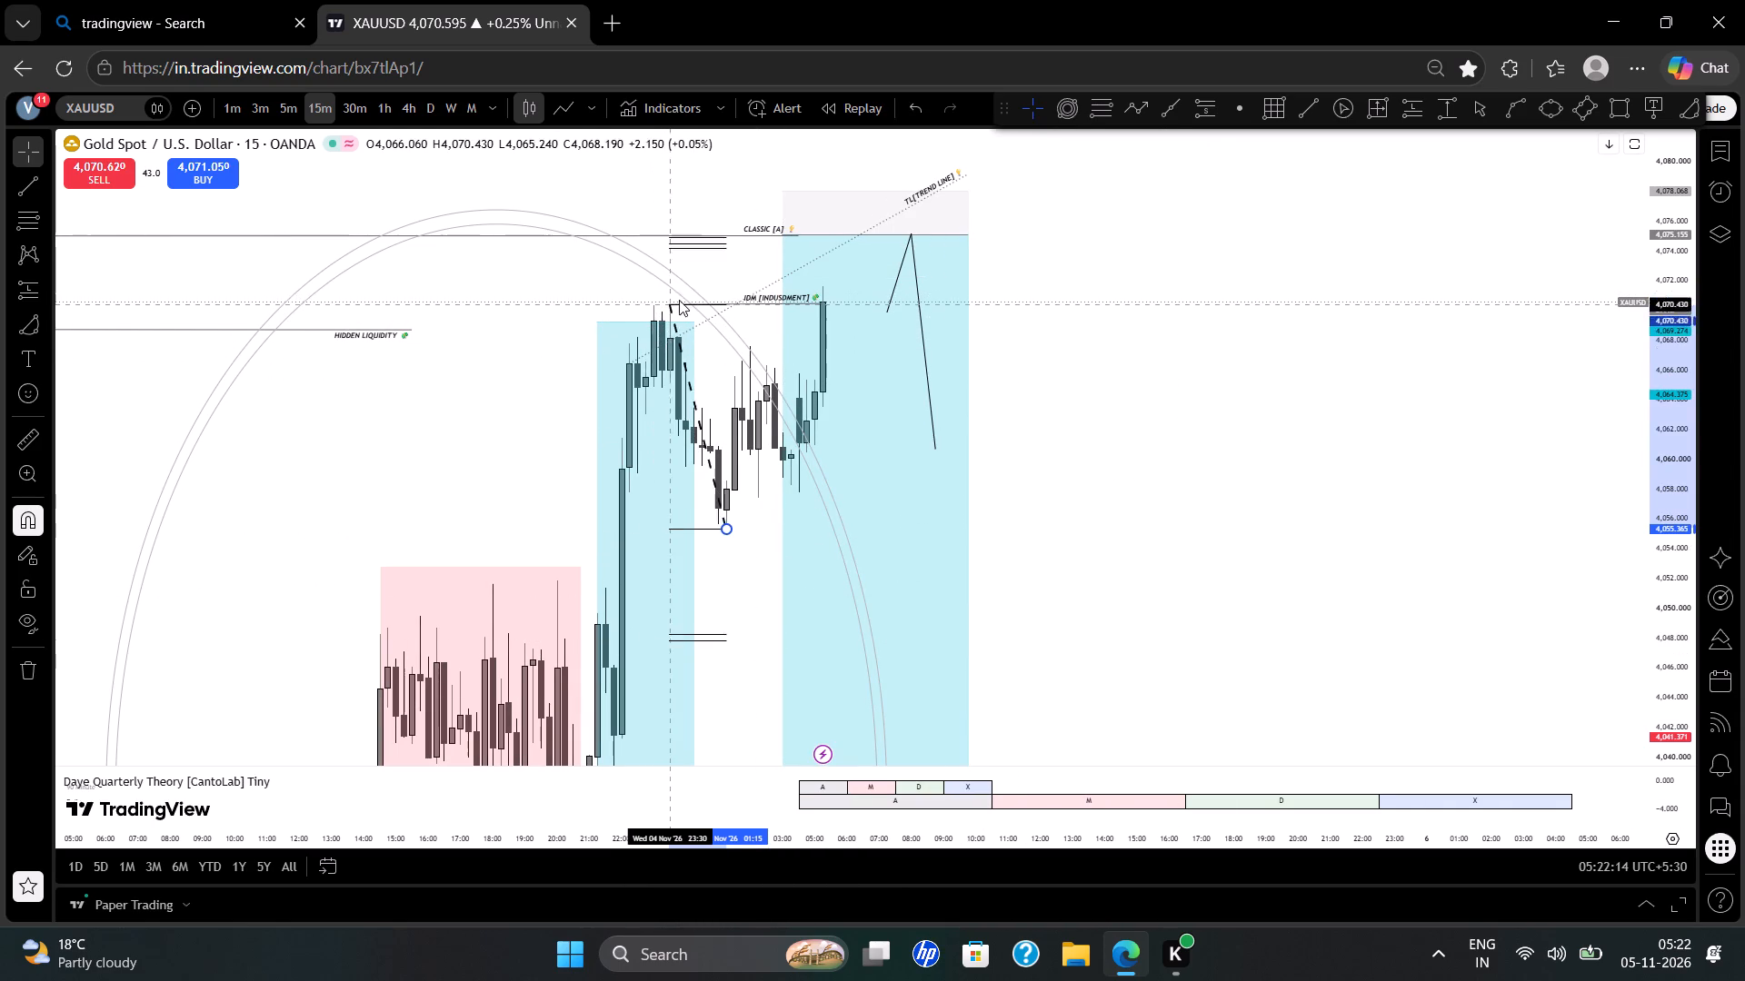
drag(679, 300, 655, 301)
click(1299, 448)
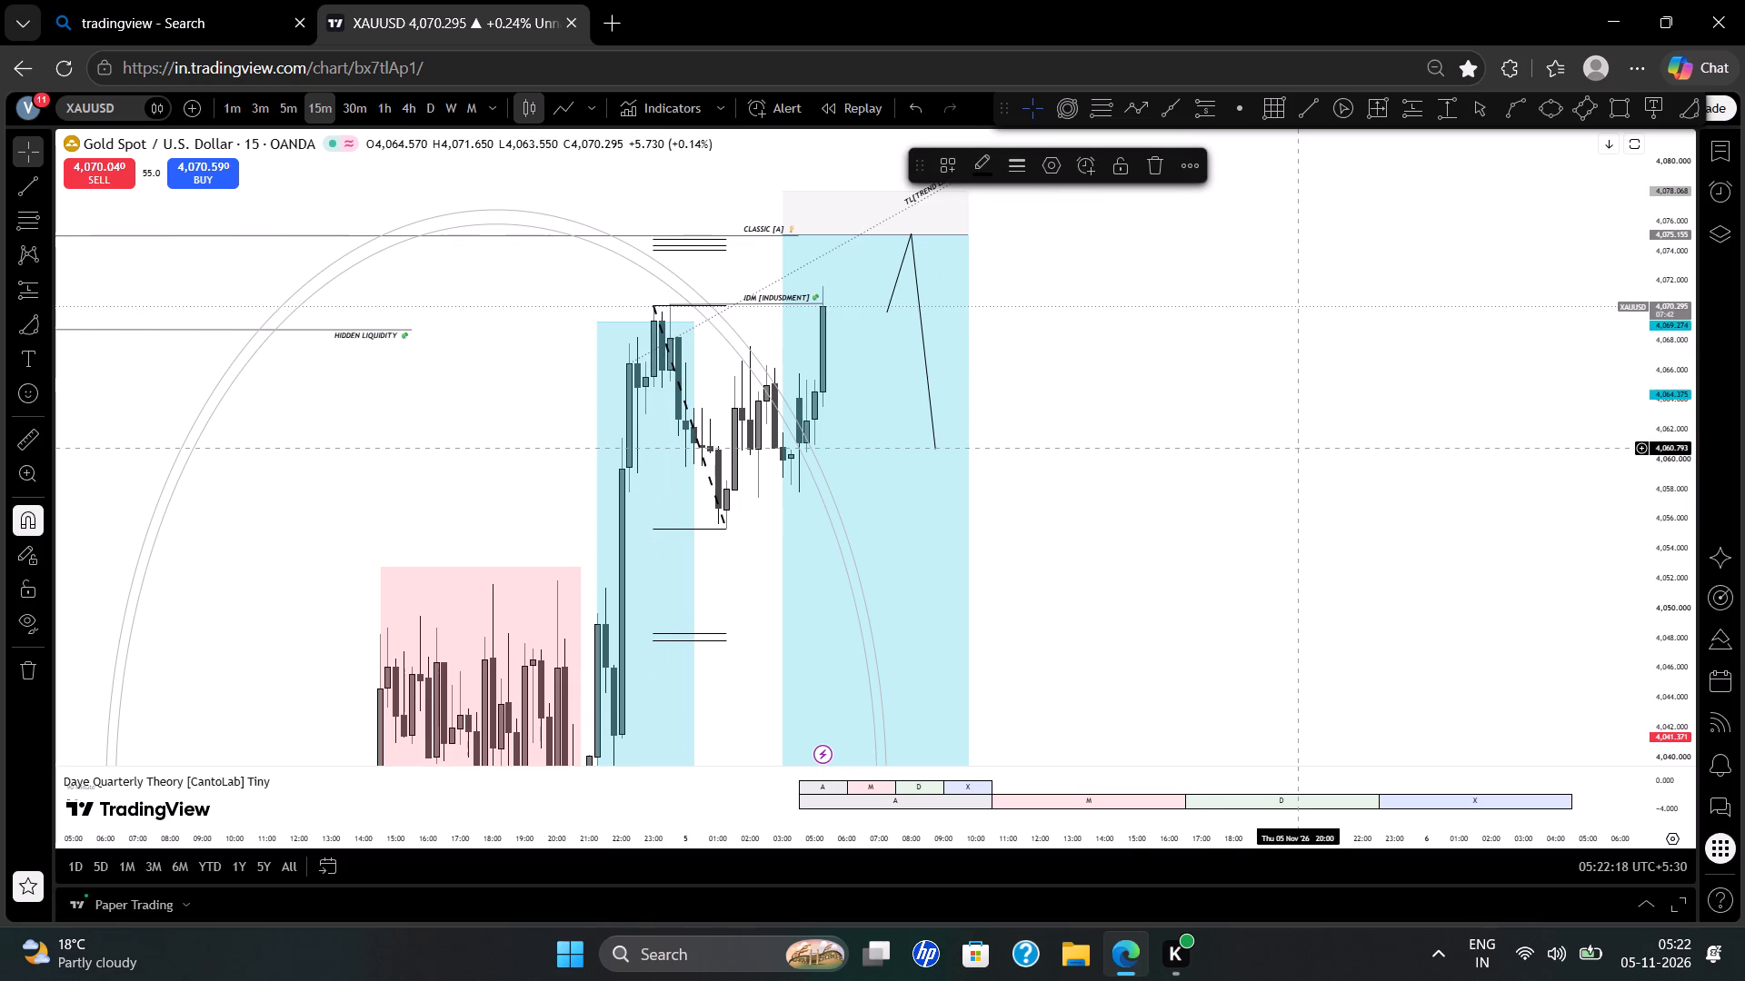
Examine the retracement levels against CLASSIC [A], the IDM level and the lower accumulation and key level area.
scroll(1299, 448, down, 1)
scroll(1299, 448, up, 1)
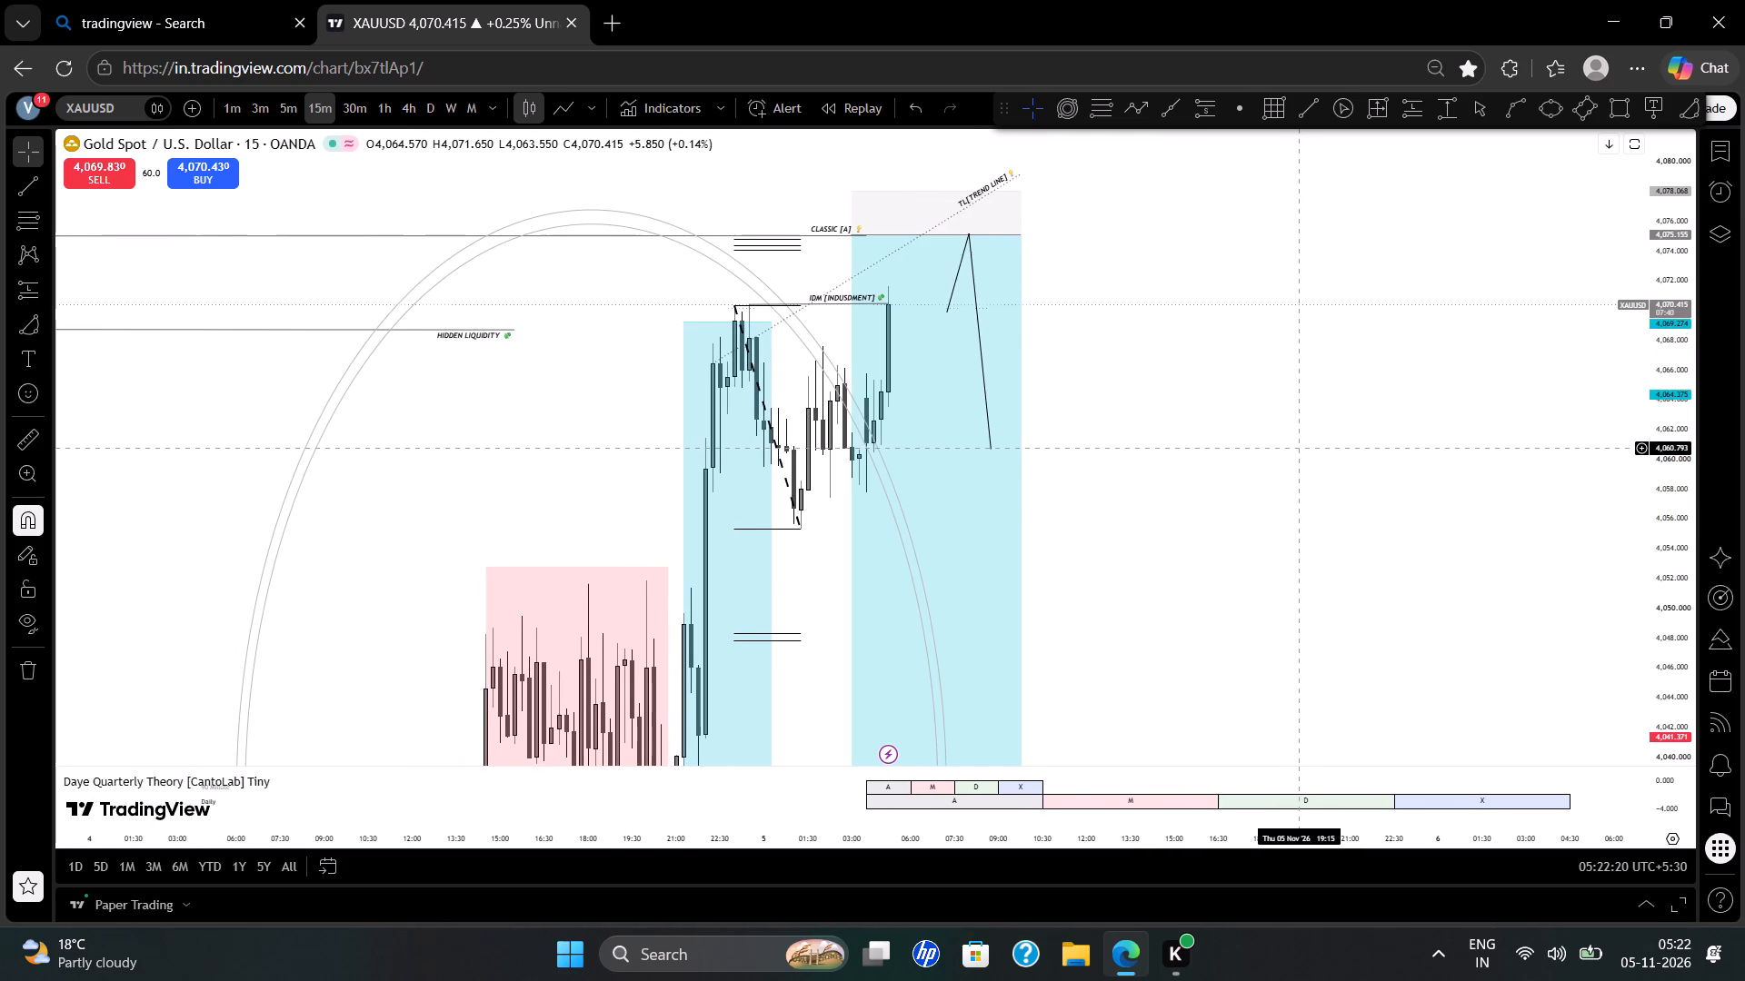
scroll(1299, 448, up, 1)
drag(1330, 438, 1261, 520)
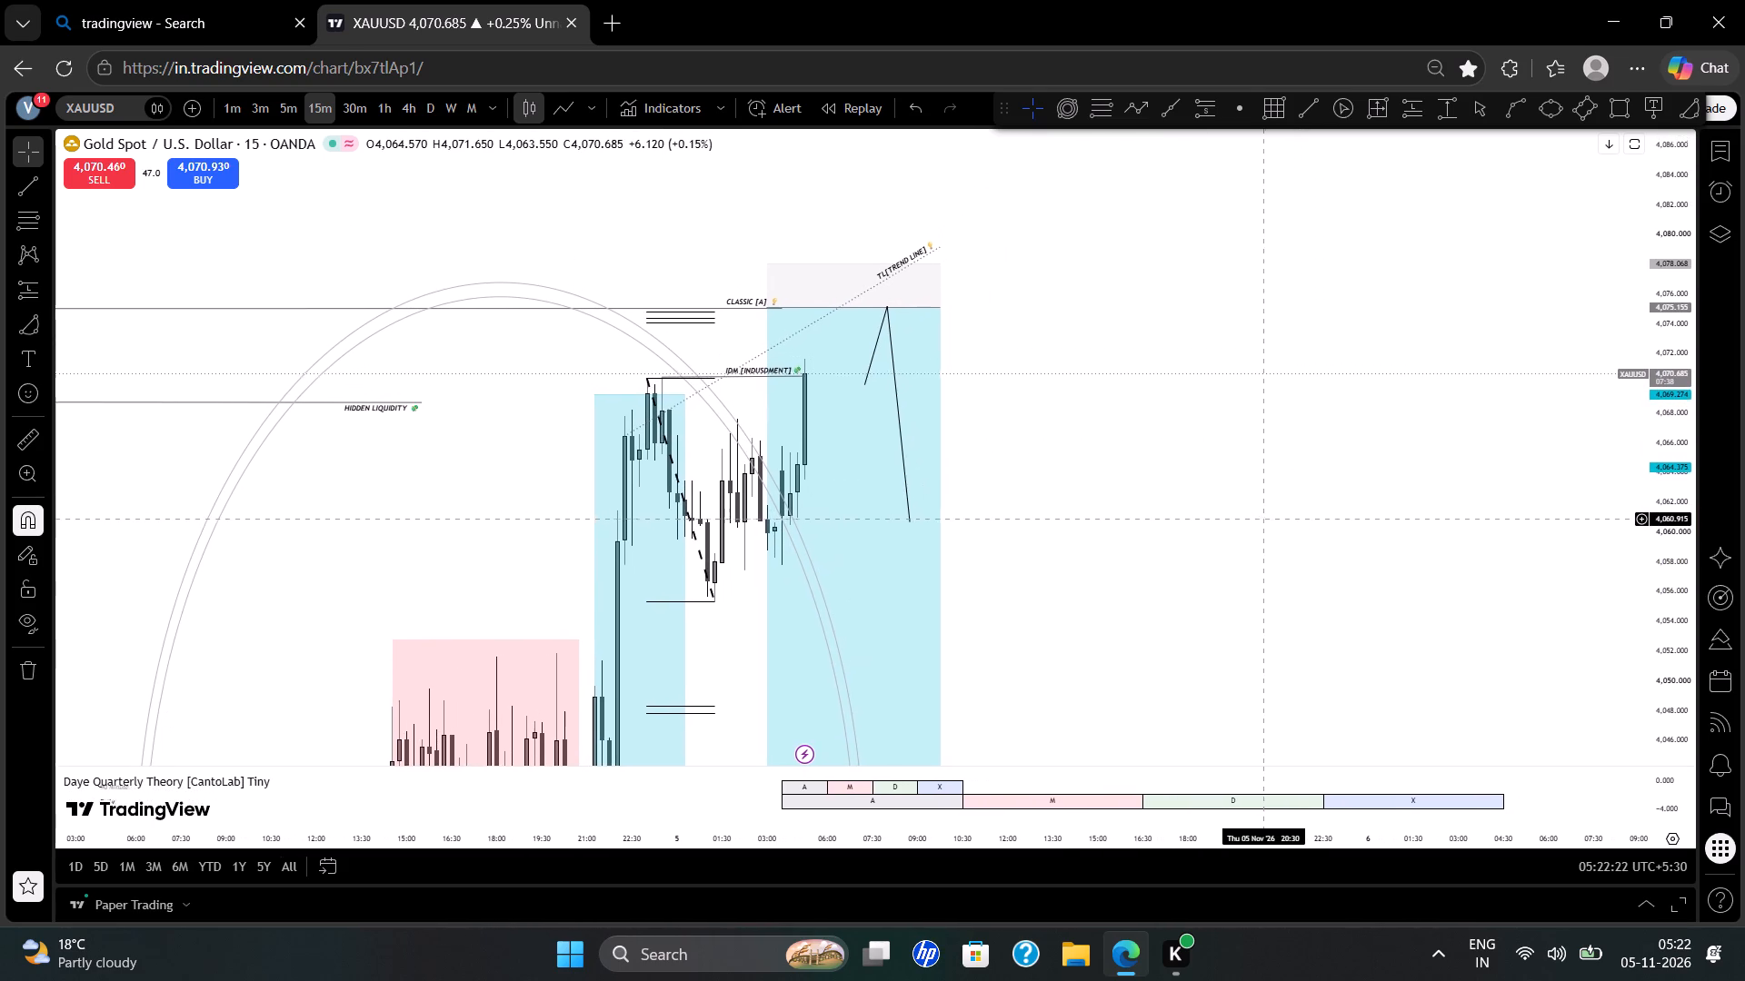
drag(1261, 520, 1252, 525)
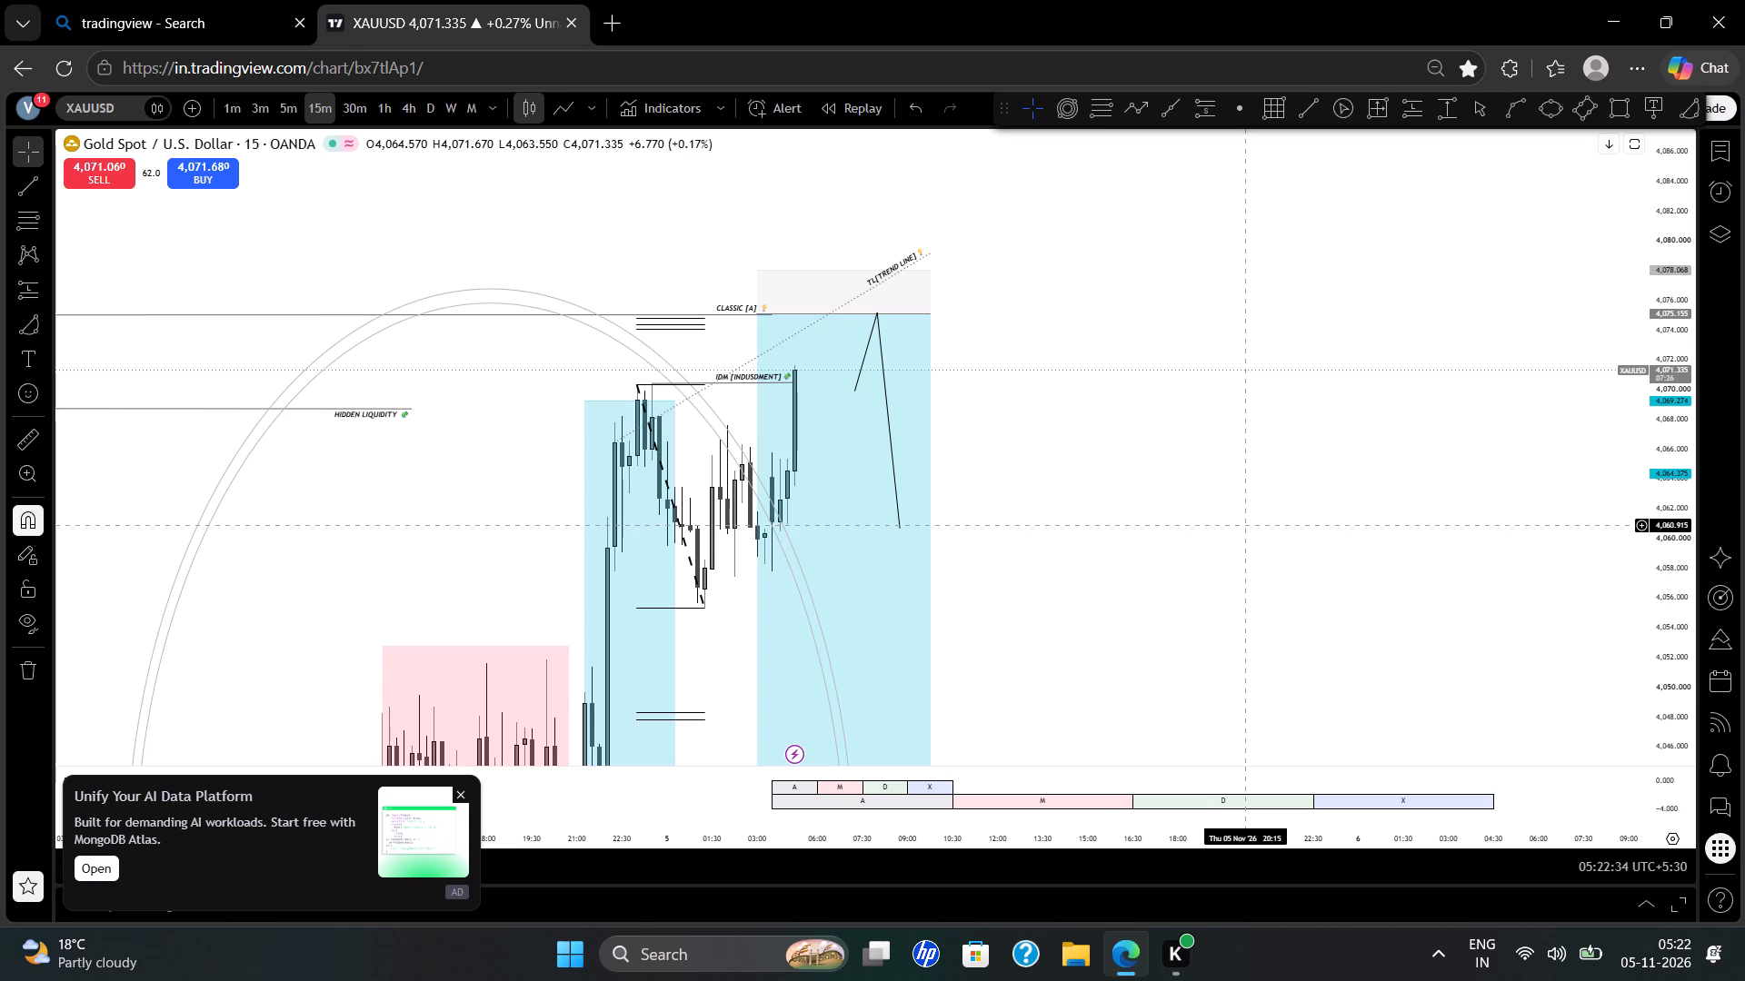
scroll(1246, 525, down, 1)
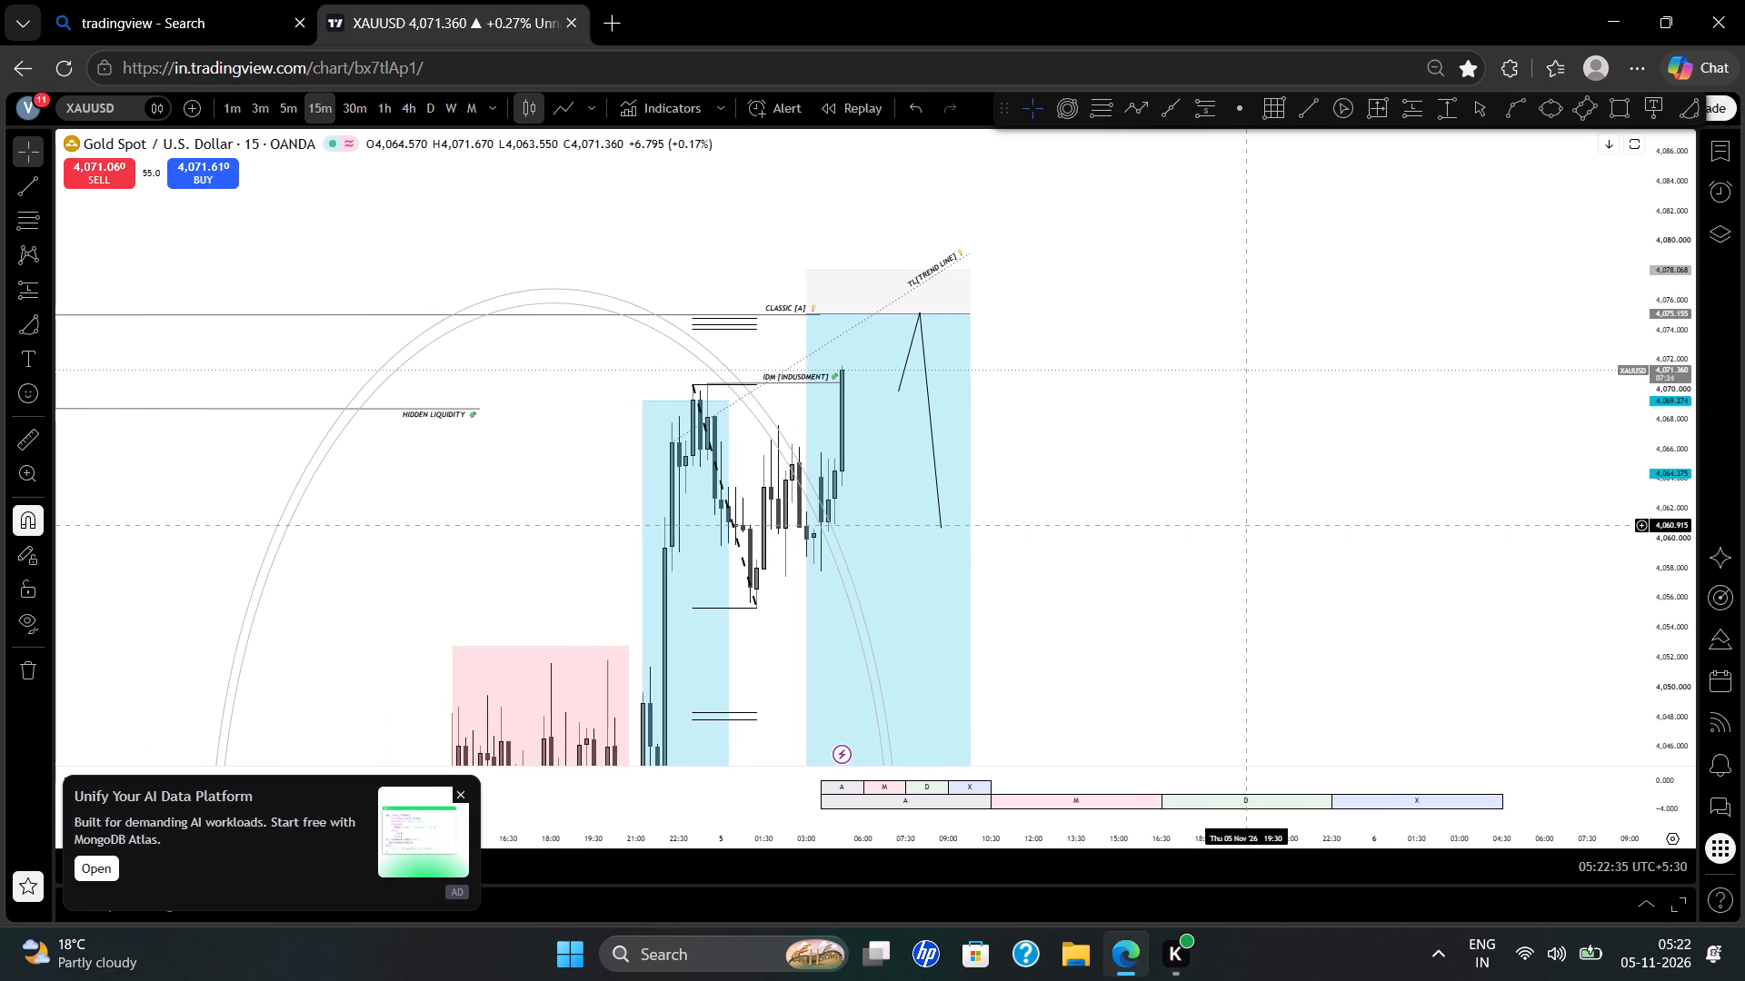
scroll(1246, 525, down, 1)
drag(1212, 563, 1154, 232)
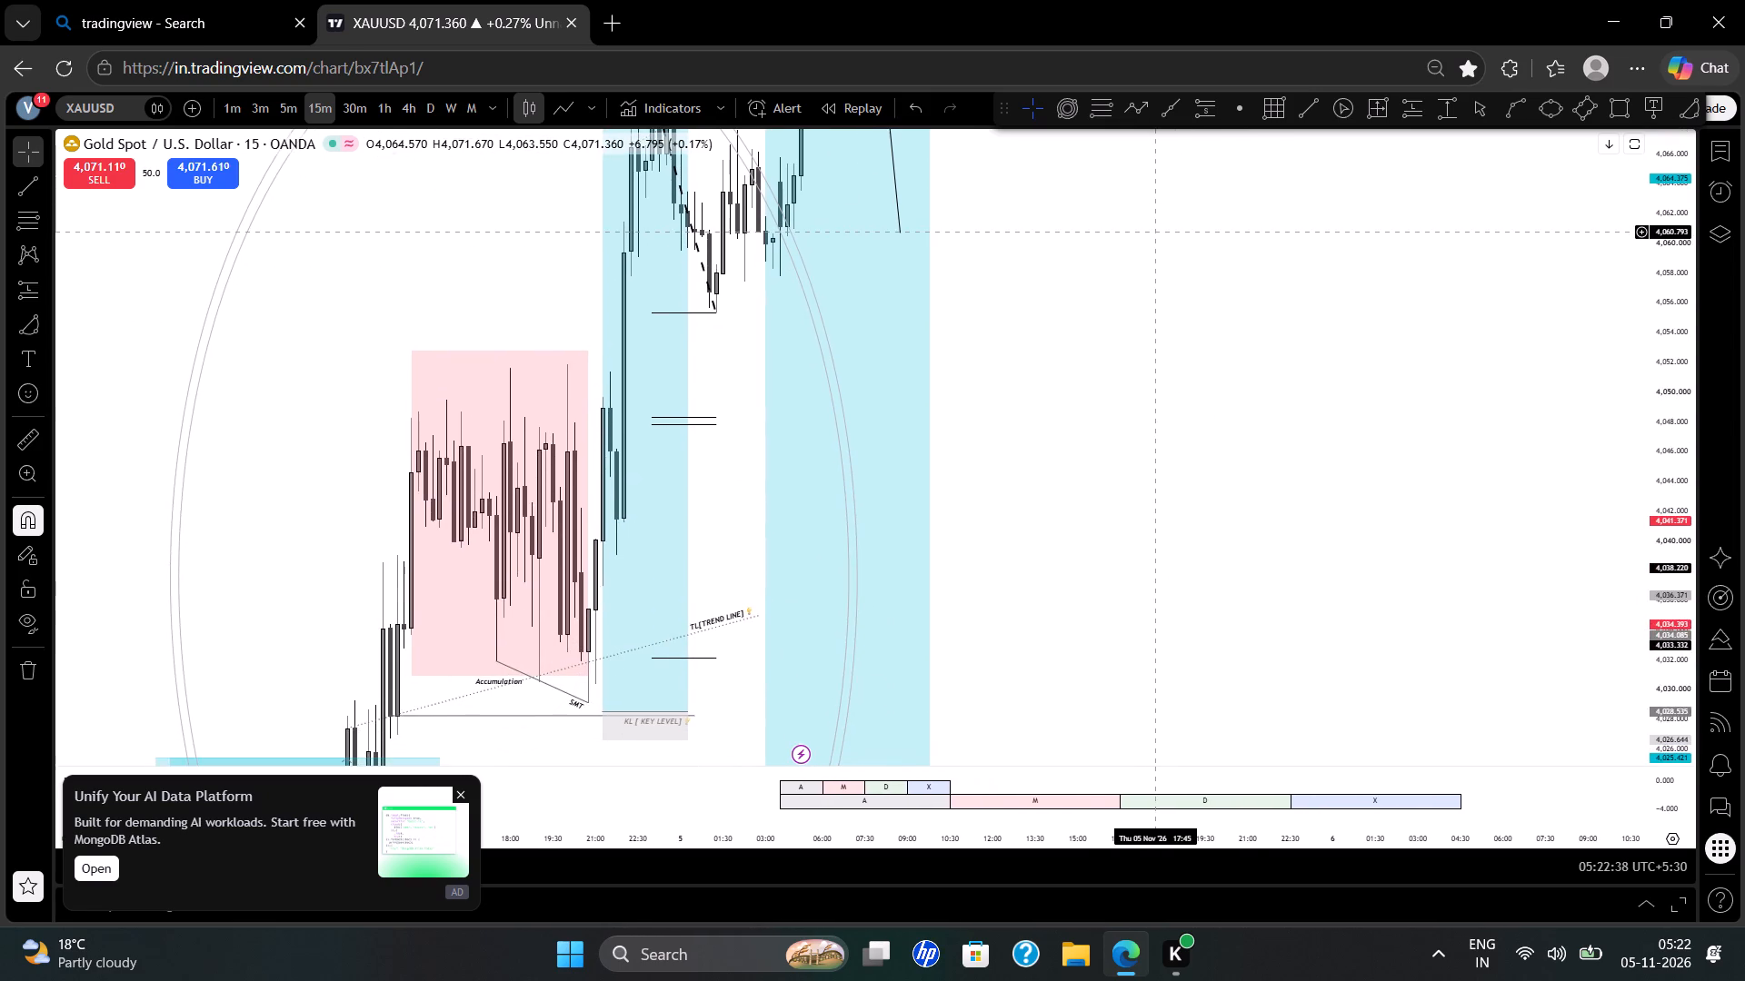
drag(1154, 232, 1163, 142)
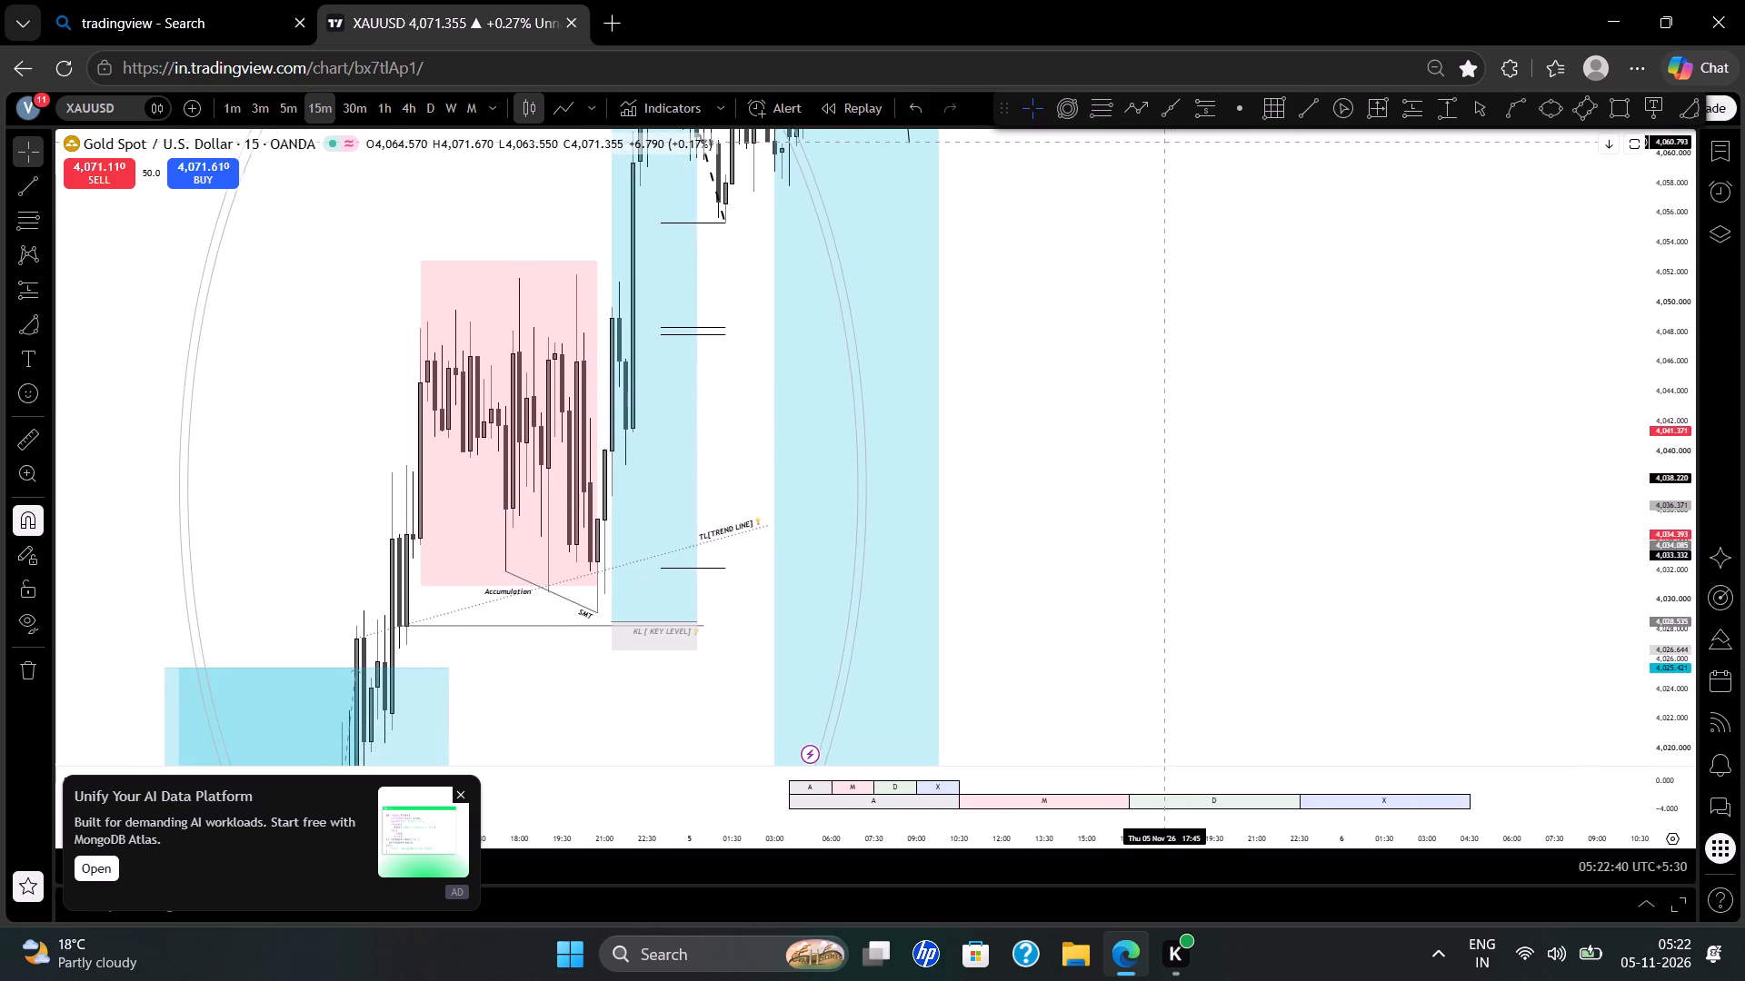
drag(1163, 142, 1166, 542)
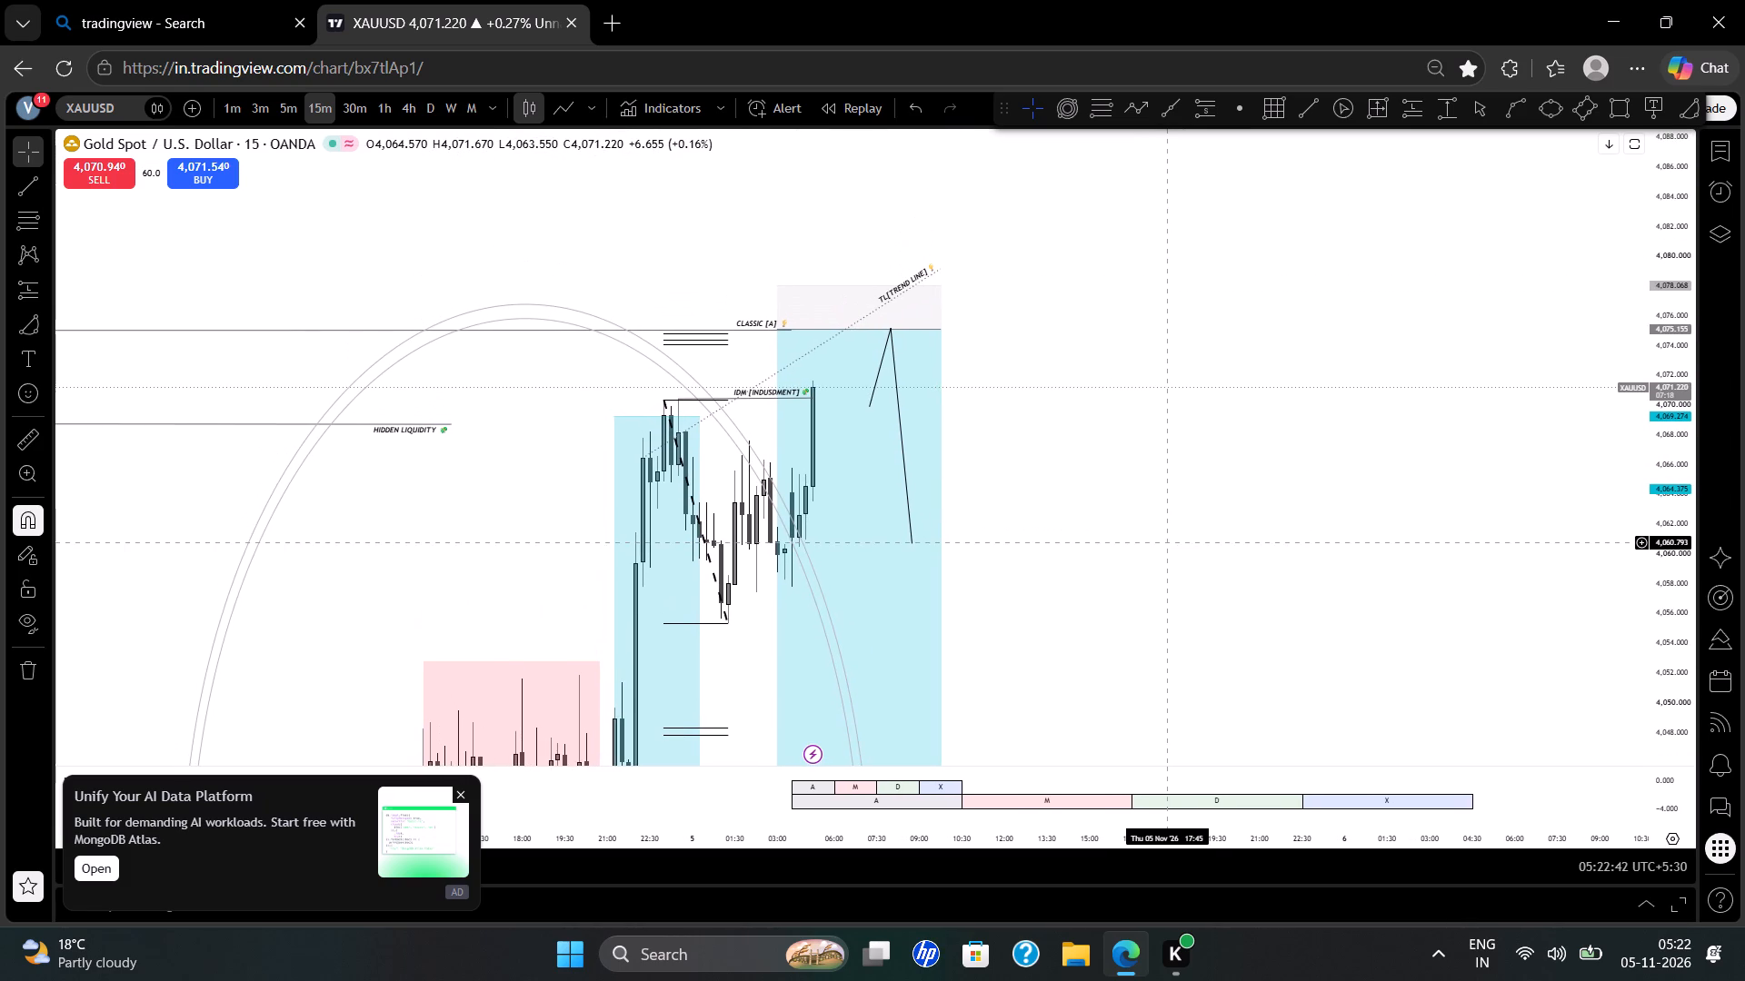
scroll(1168, 551, up, 1)
drag(1236, 474, 1225, 487)
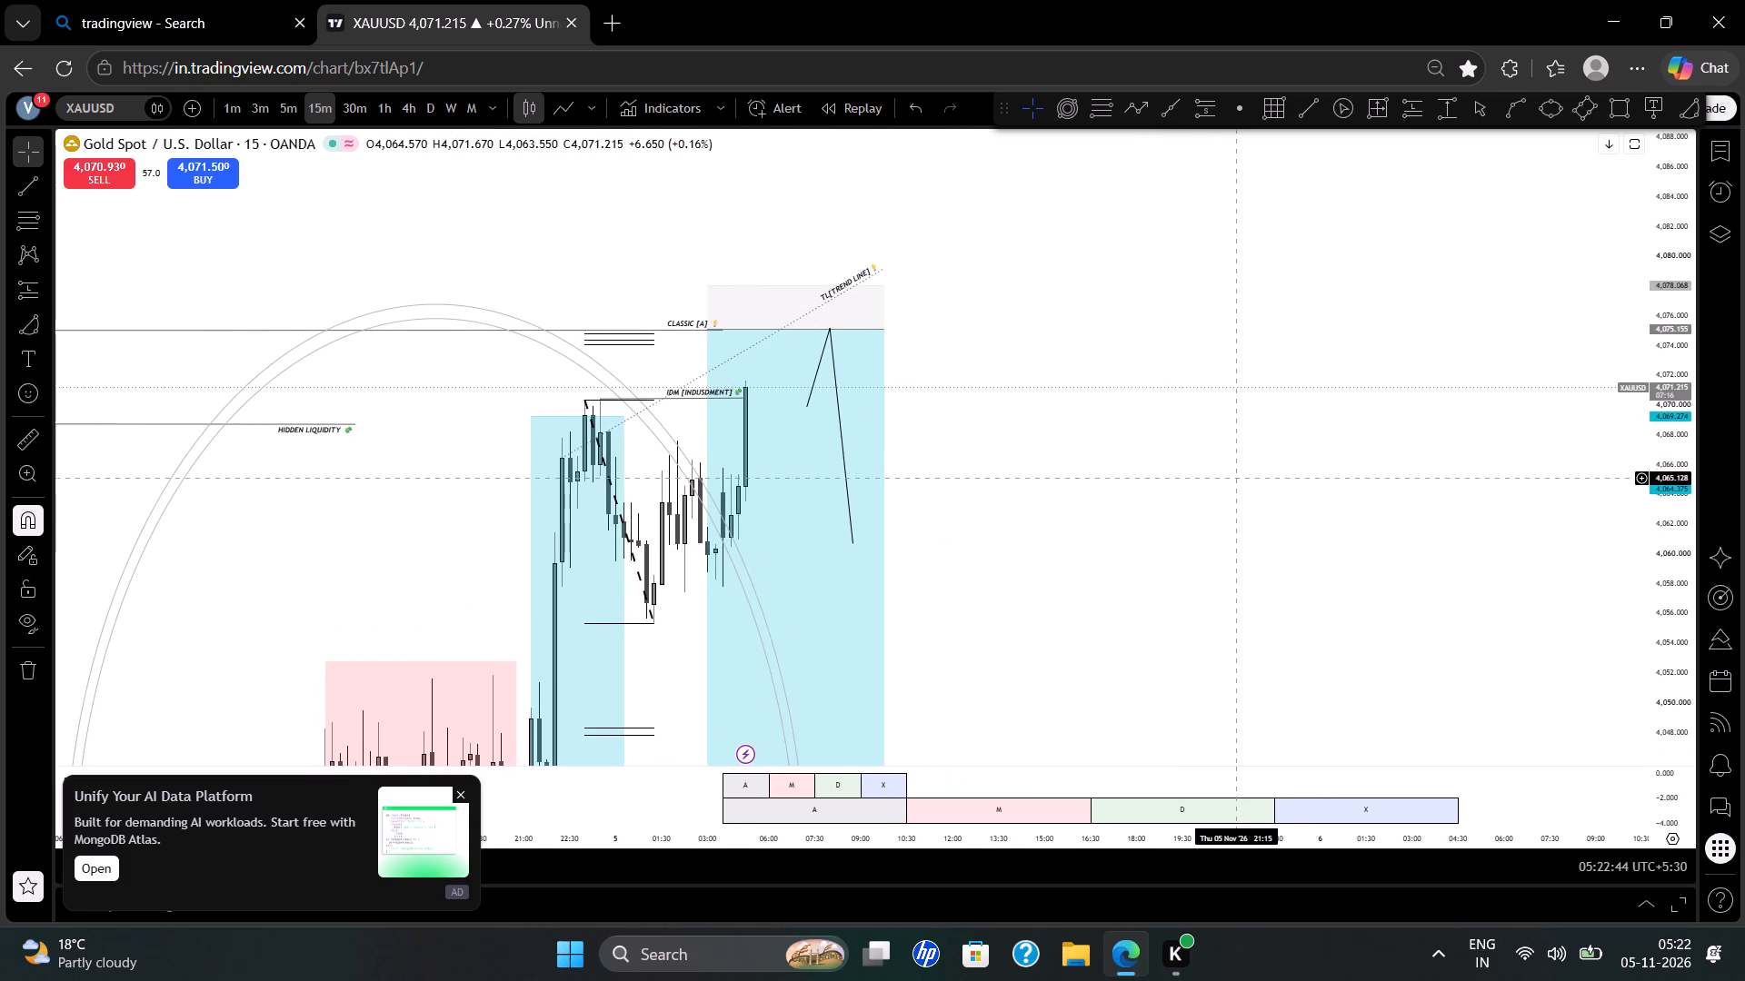
drag(1225, 487, 1217, 494)
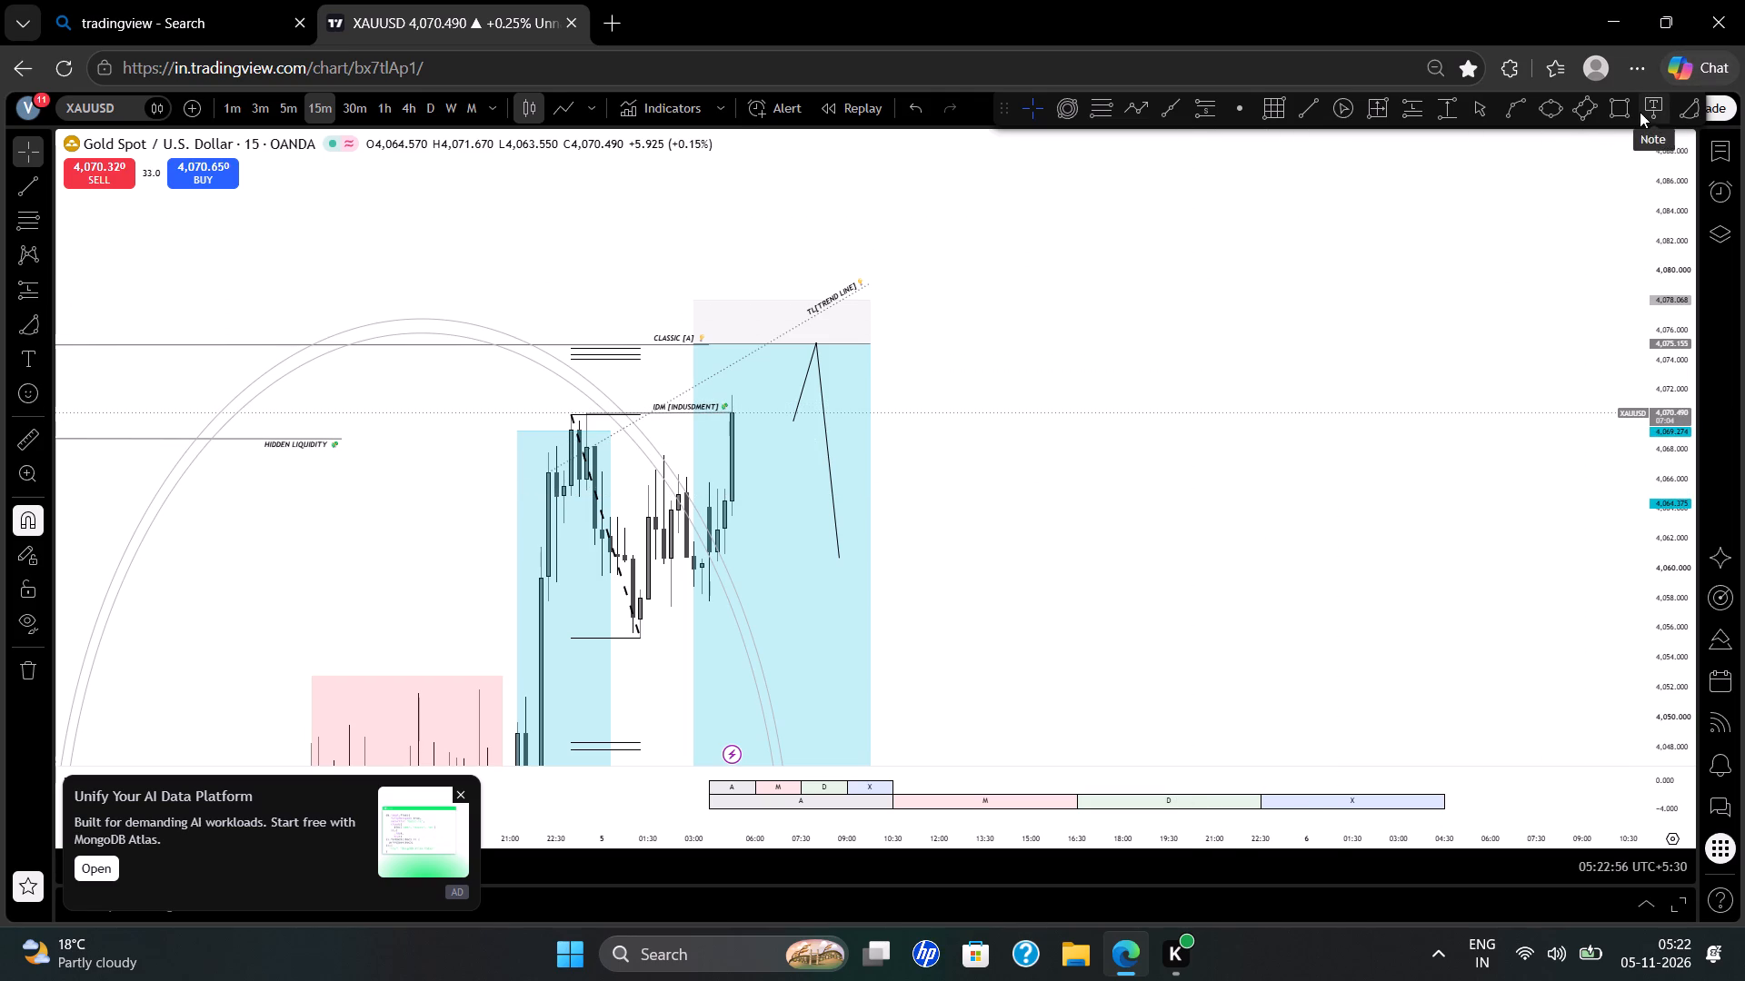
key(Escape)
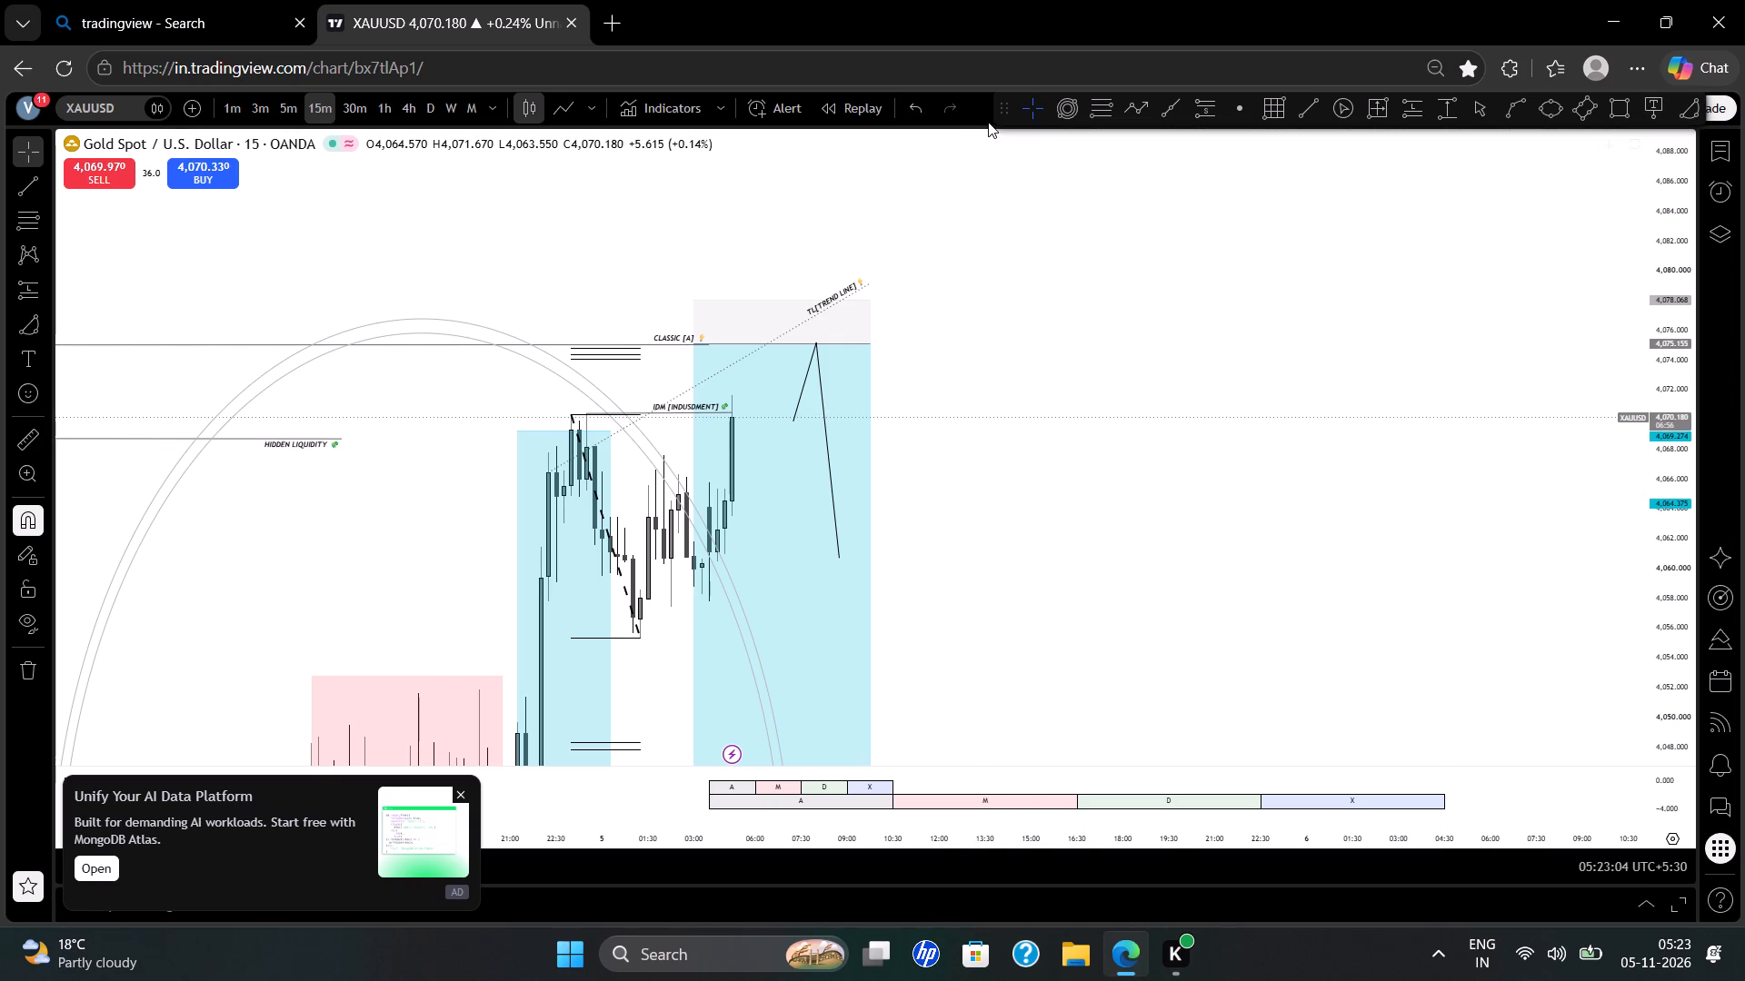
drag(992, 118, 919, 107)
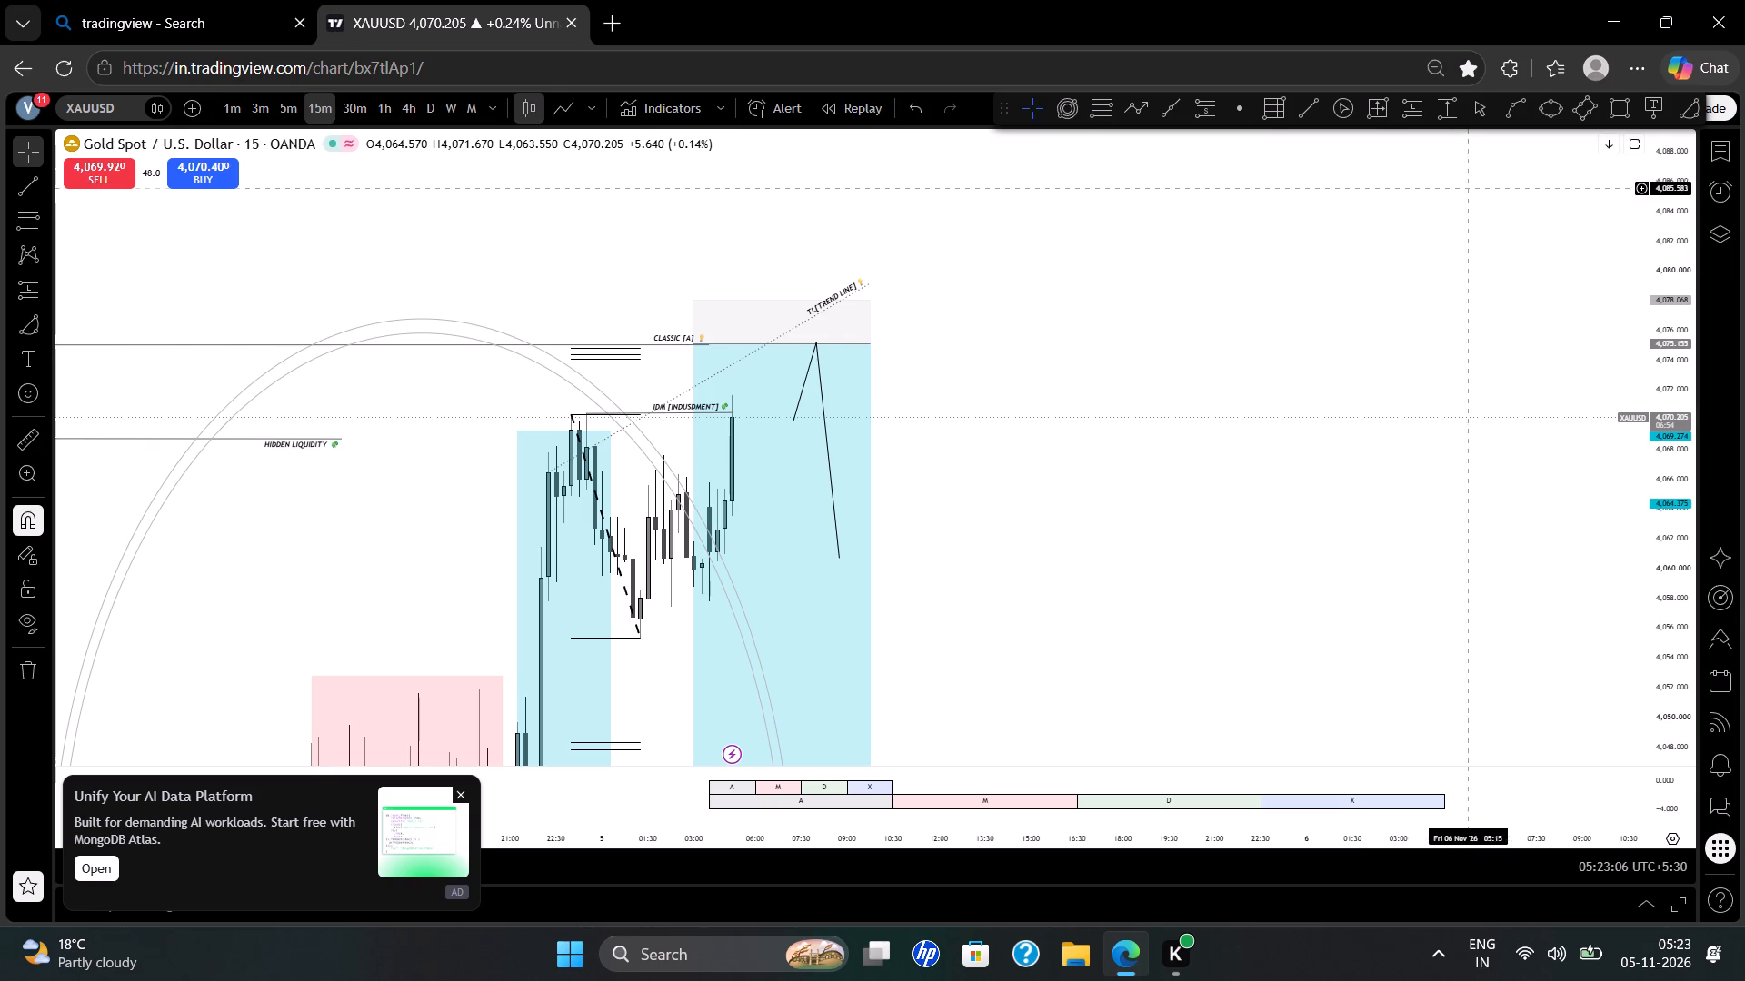
Open the watchlist and switch the chart to BTCUSD.
click(1719, 152)
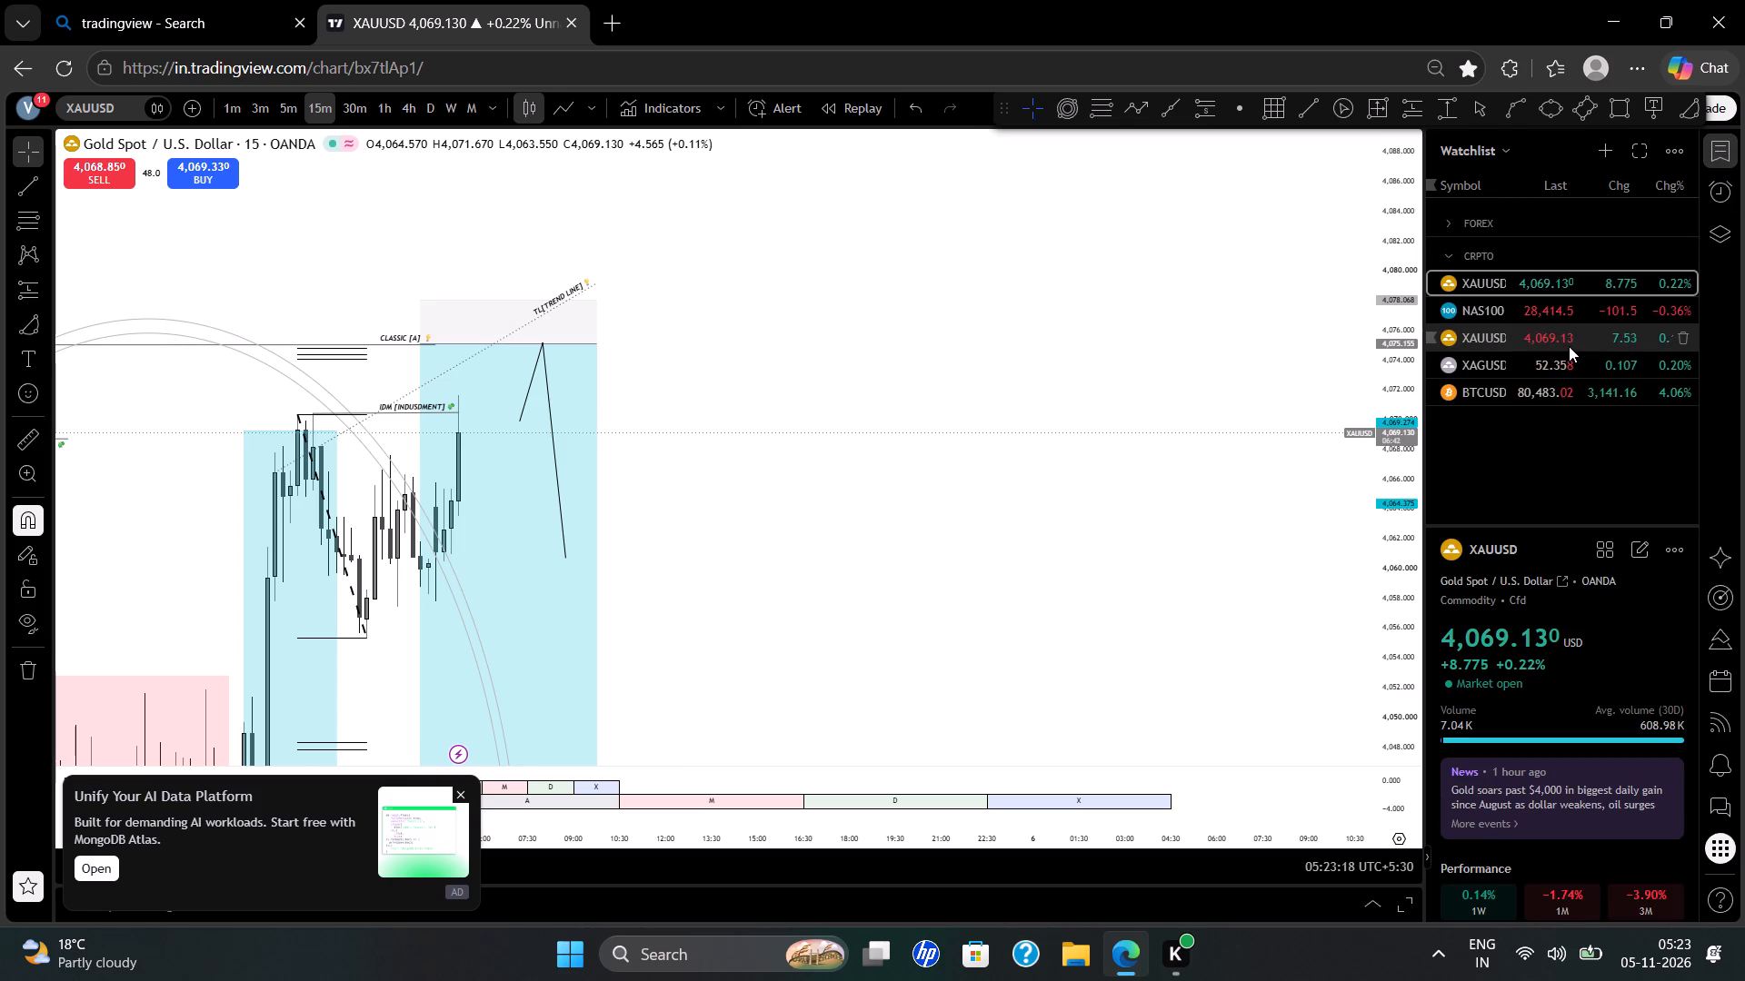
click(1525, 398)
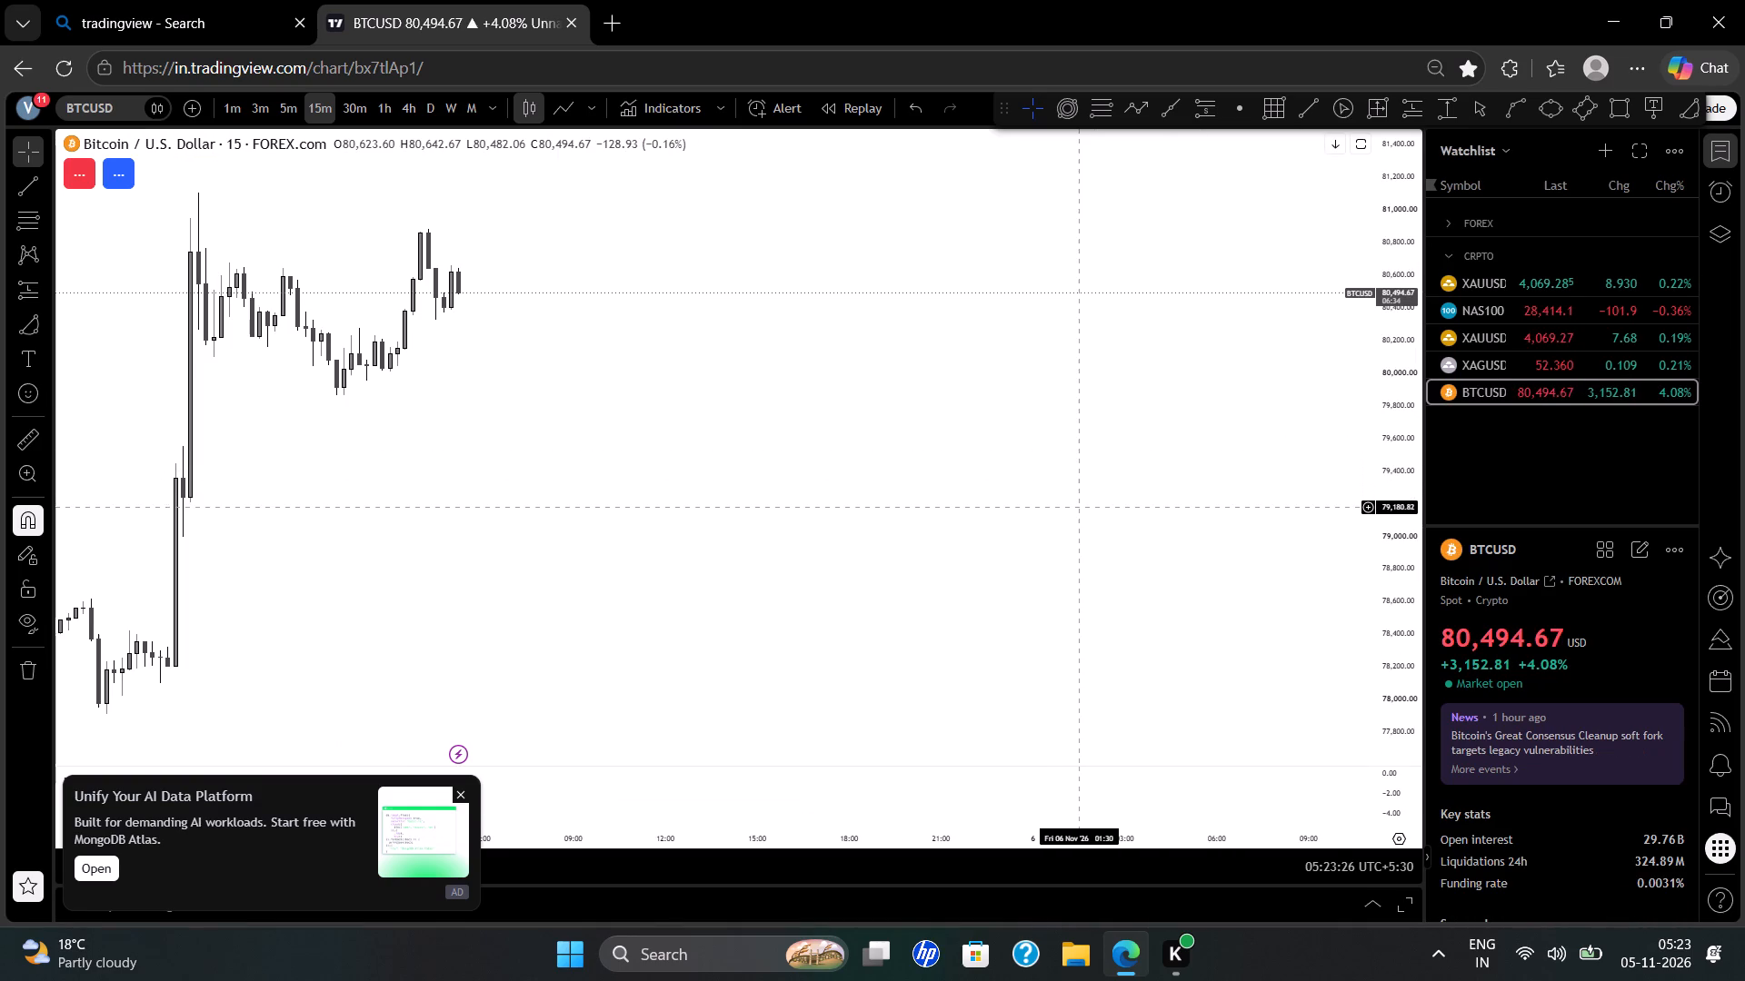
Examine the recent and earlier price swings on the BTCUSD 15-minute chart.
scroll(1082, 507, down, 3)
scroll(1085, 501, right, 1)
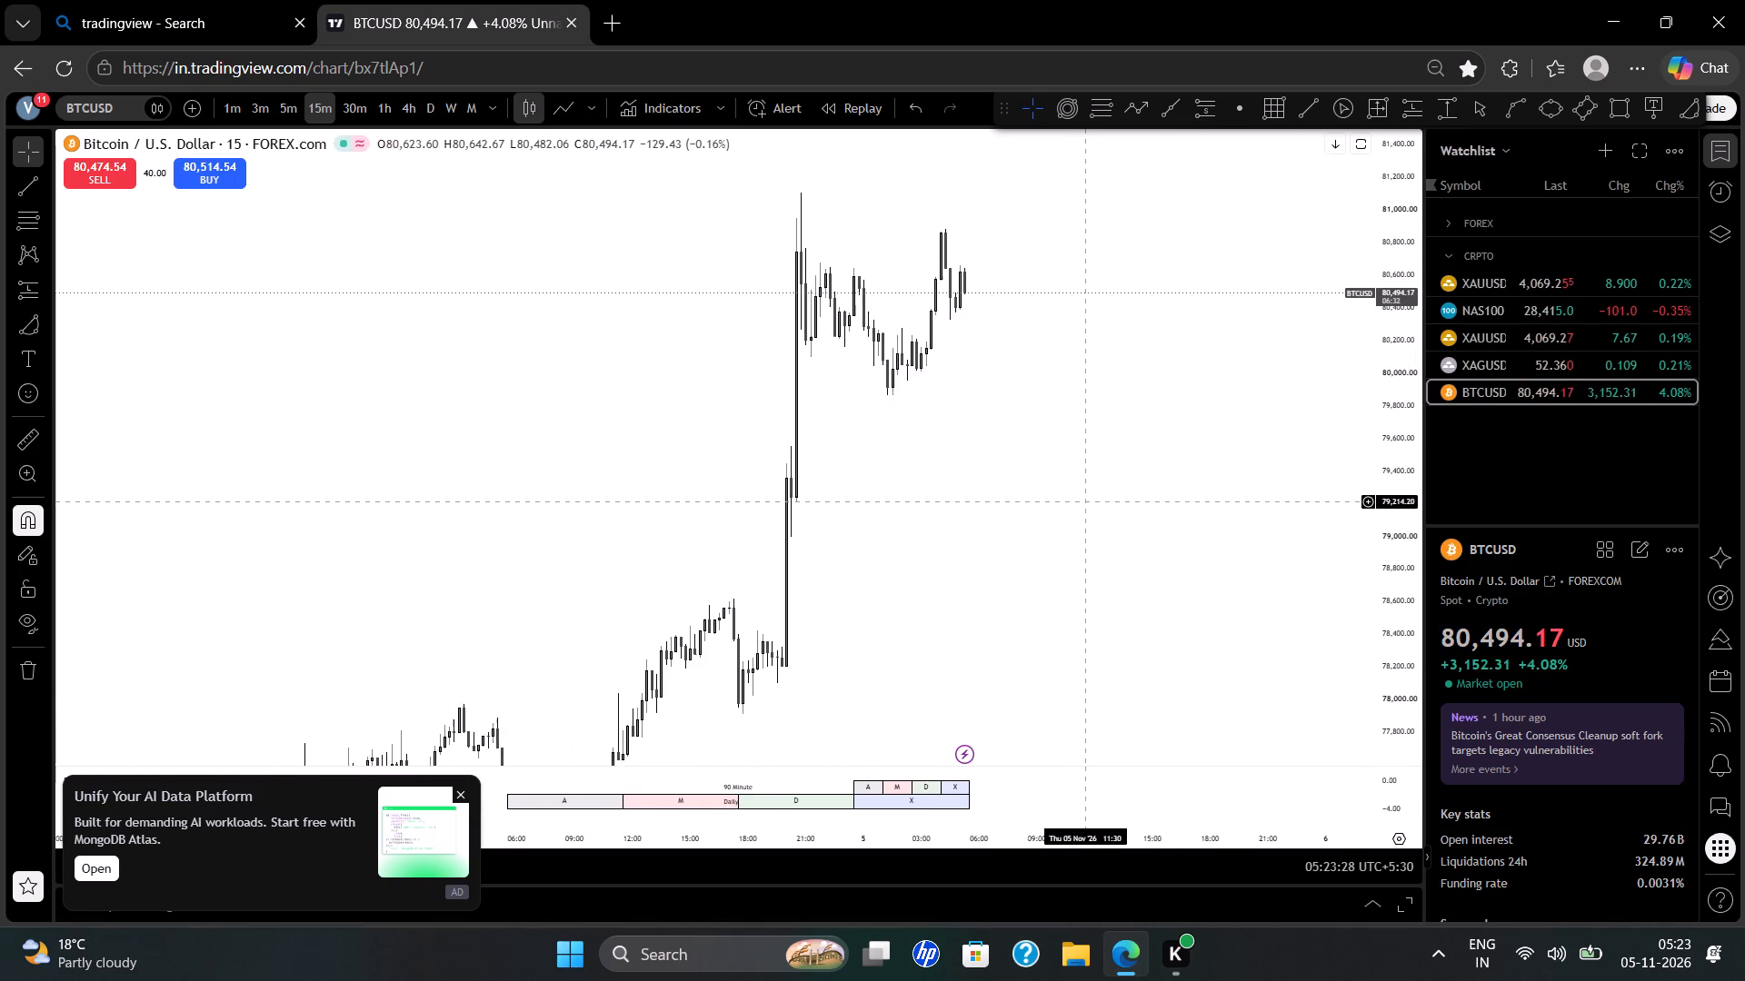
scroll(1085, 501, right, 2)
scroll(1085, 501, up, 2)
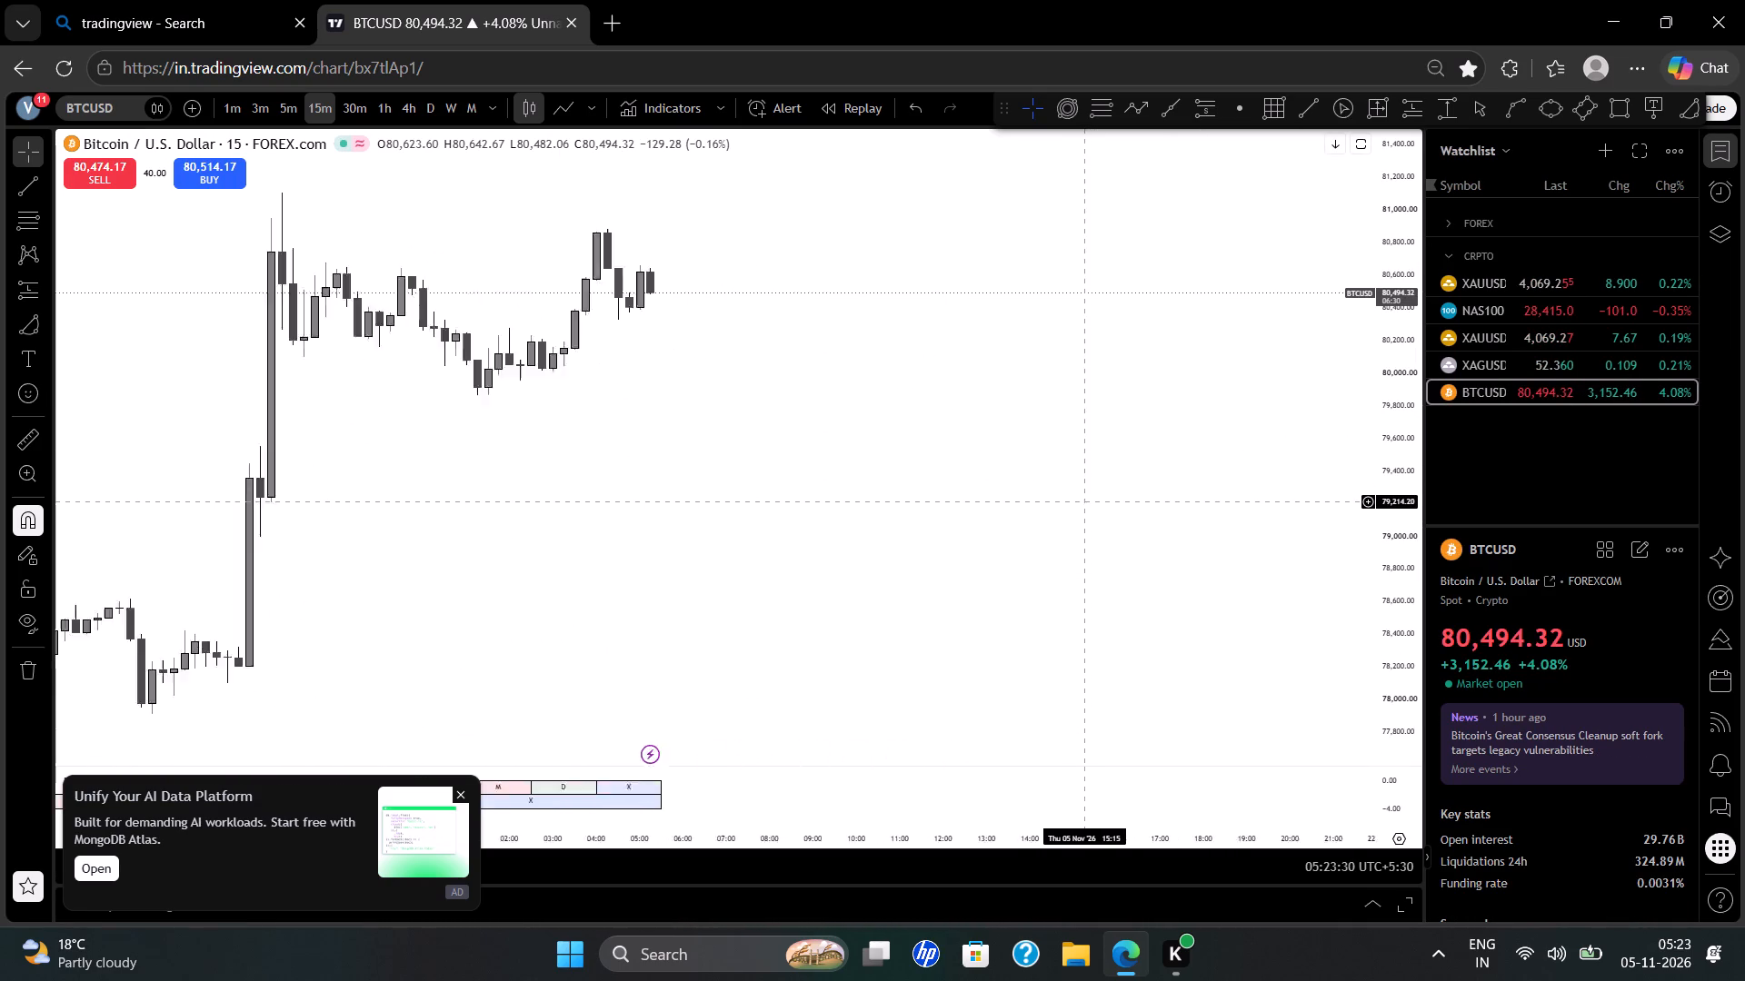
scroll(1085, 501, up, 1)
scroll(1085, 501, right, 1)
scroll(1085, 501, down, 6)
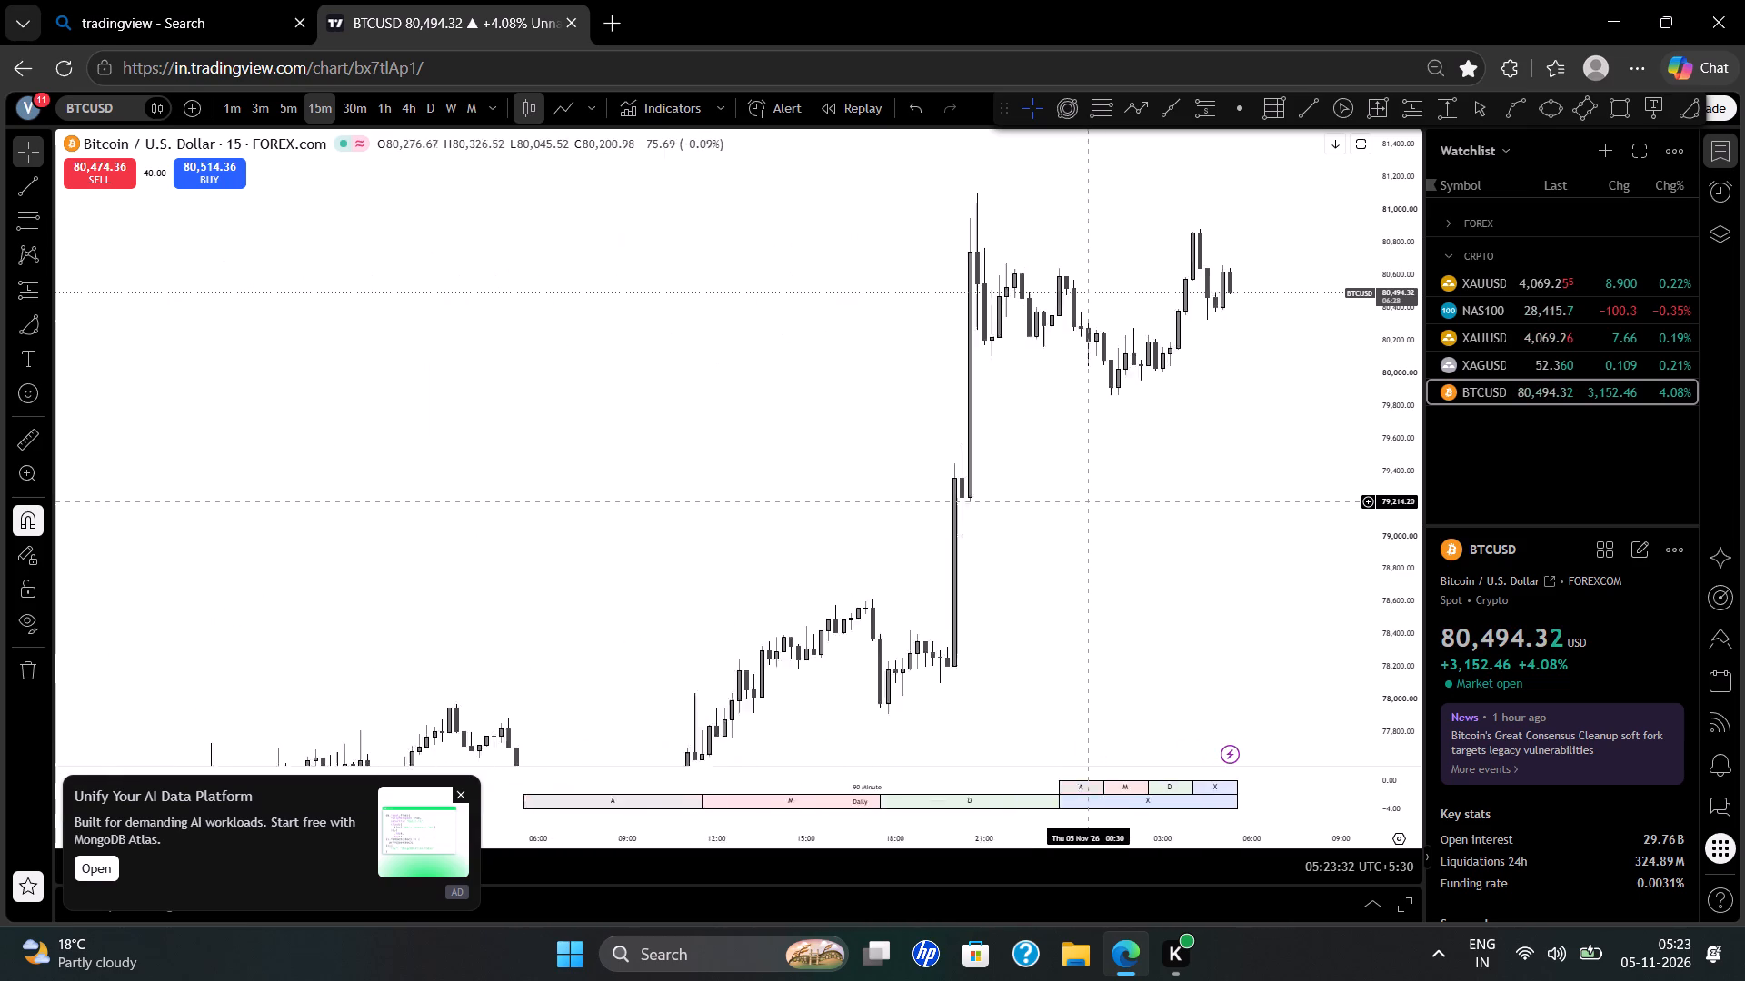
scroll(1085, 501, down, 3)
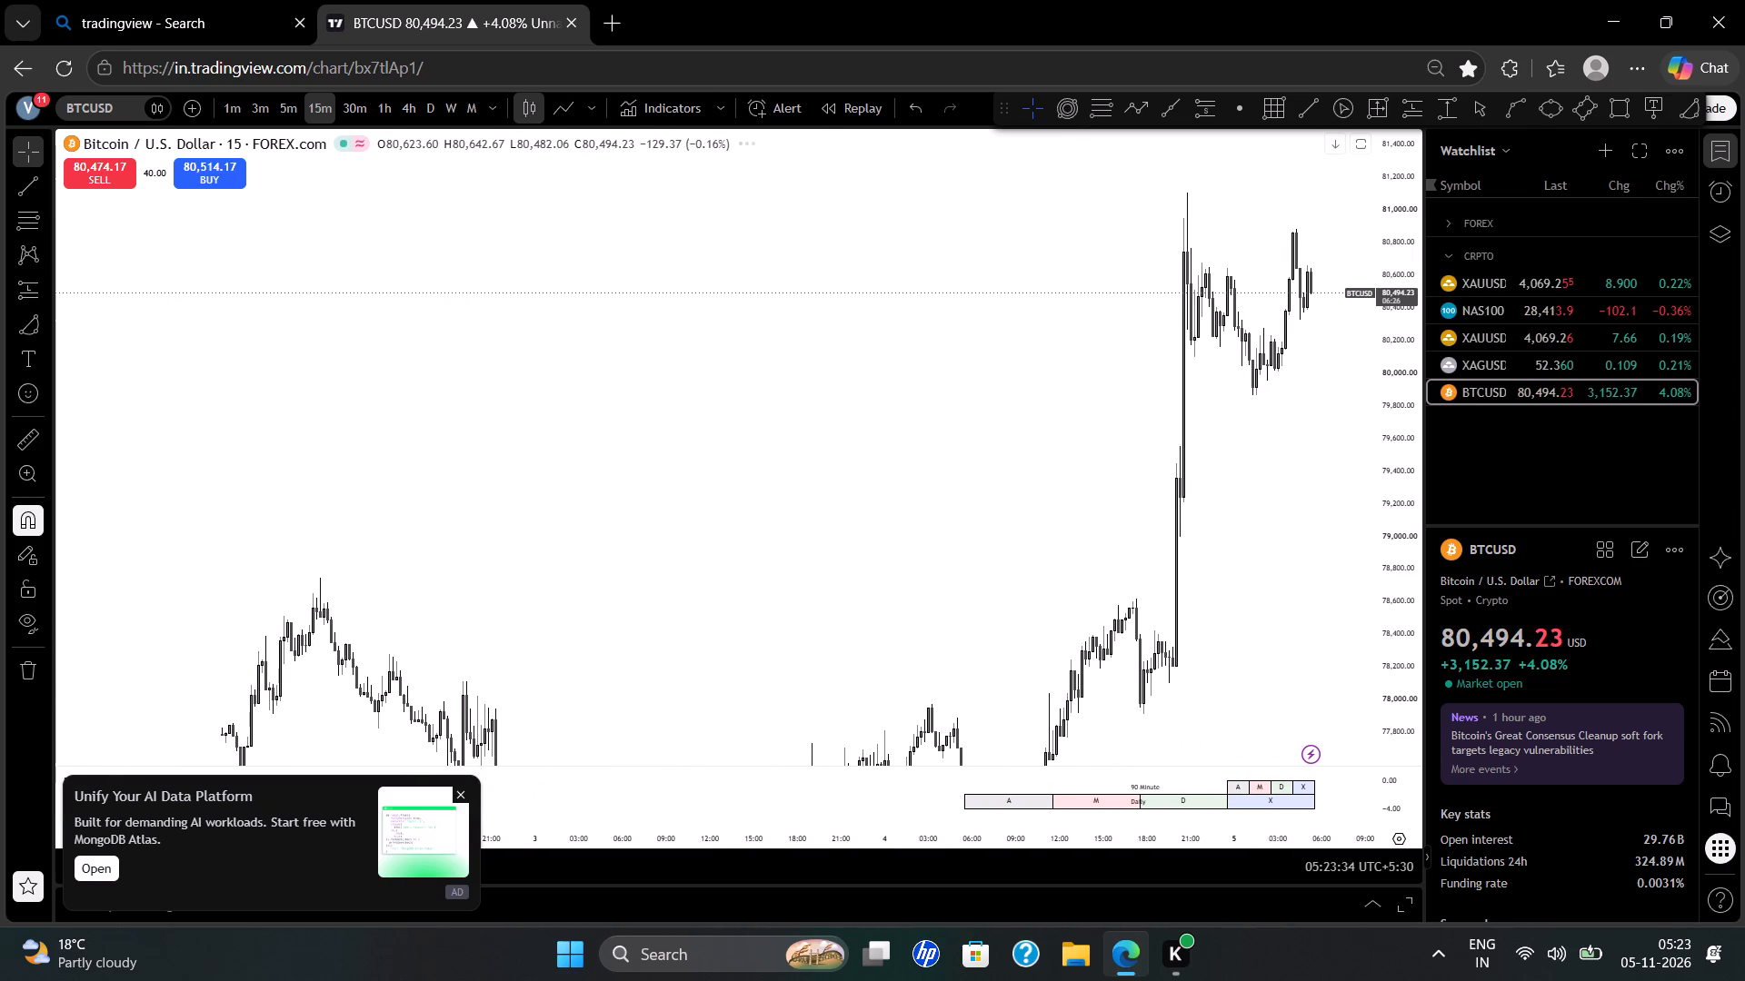
Switch the BTCUSD chart to the 1-hour timeframe.
click(391, 103)
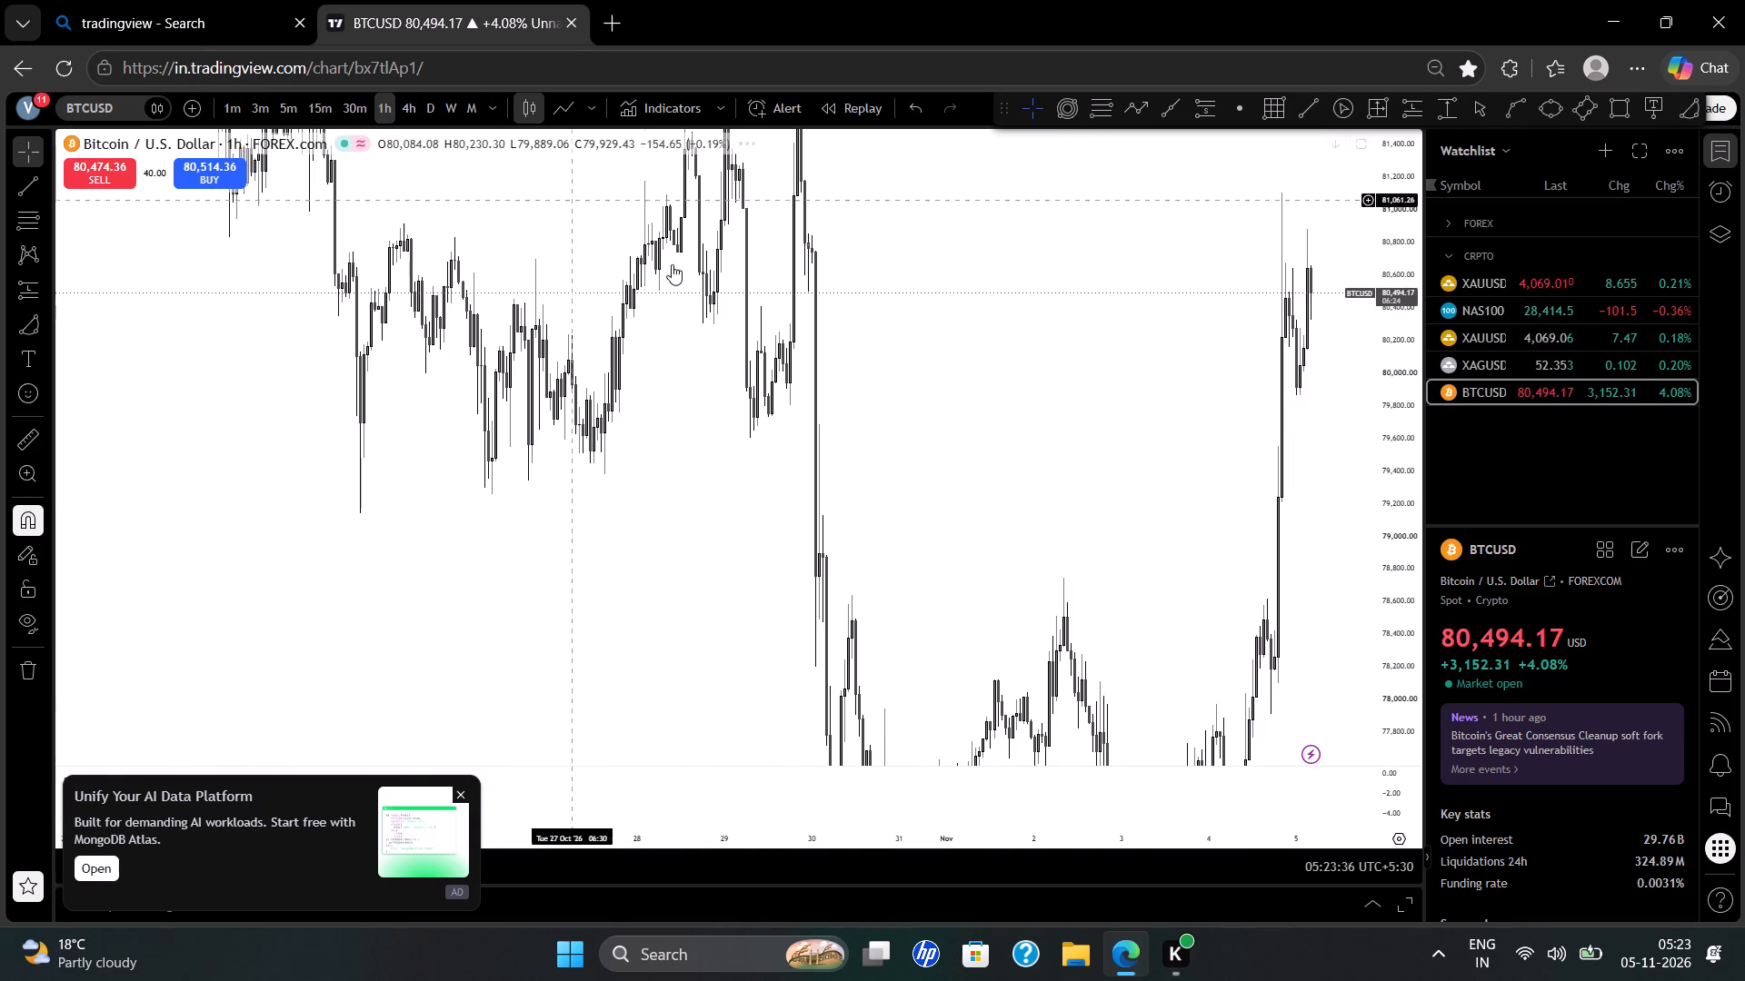
scroll(684, 280, up, 3)
scroll(684, 280, left, 1)
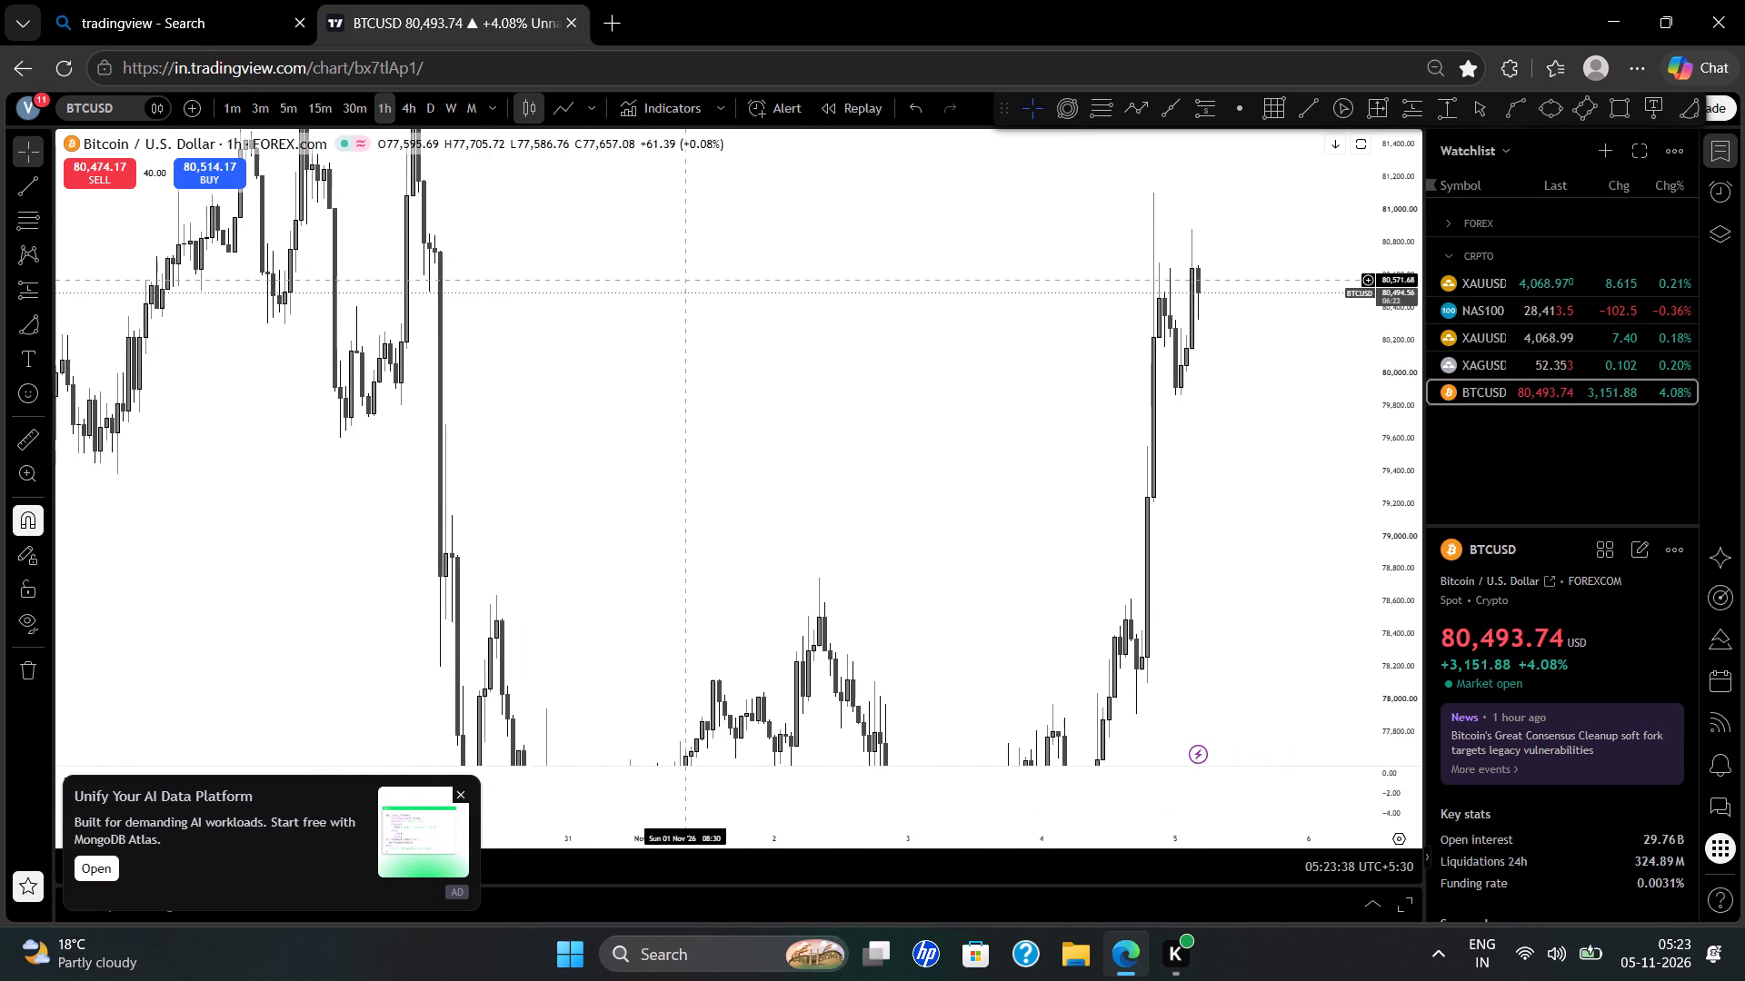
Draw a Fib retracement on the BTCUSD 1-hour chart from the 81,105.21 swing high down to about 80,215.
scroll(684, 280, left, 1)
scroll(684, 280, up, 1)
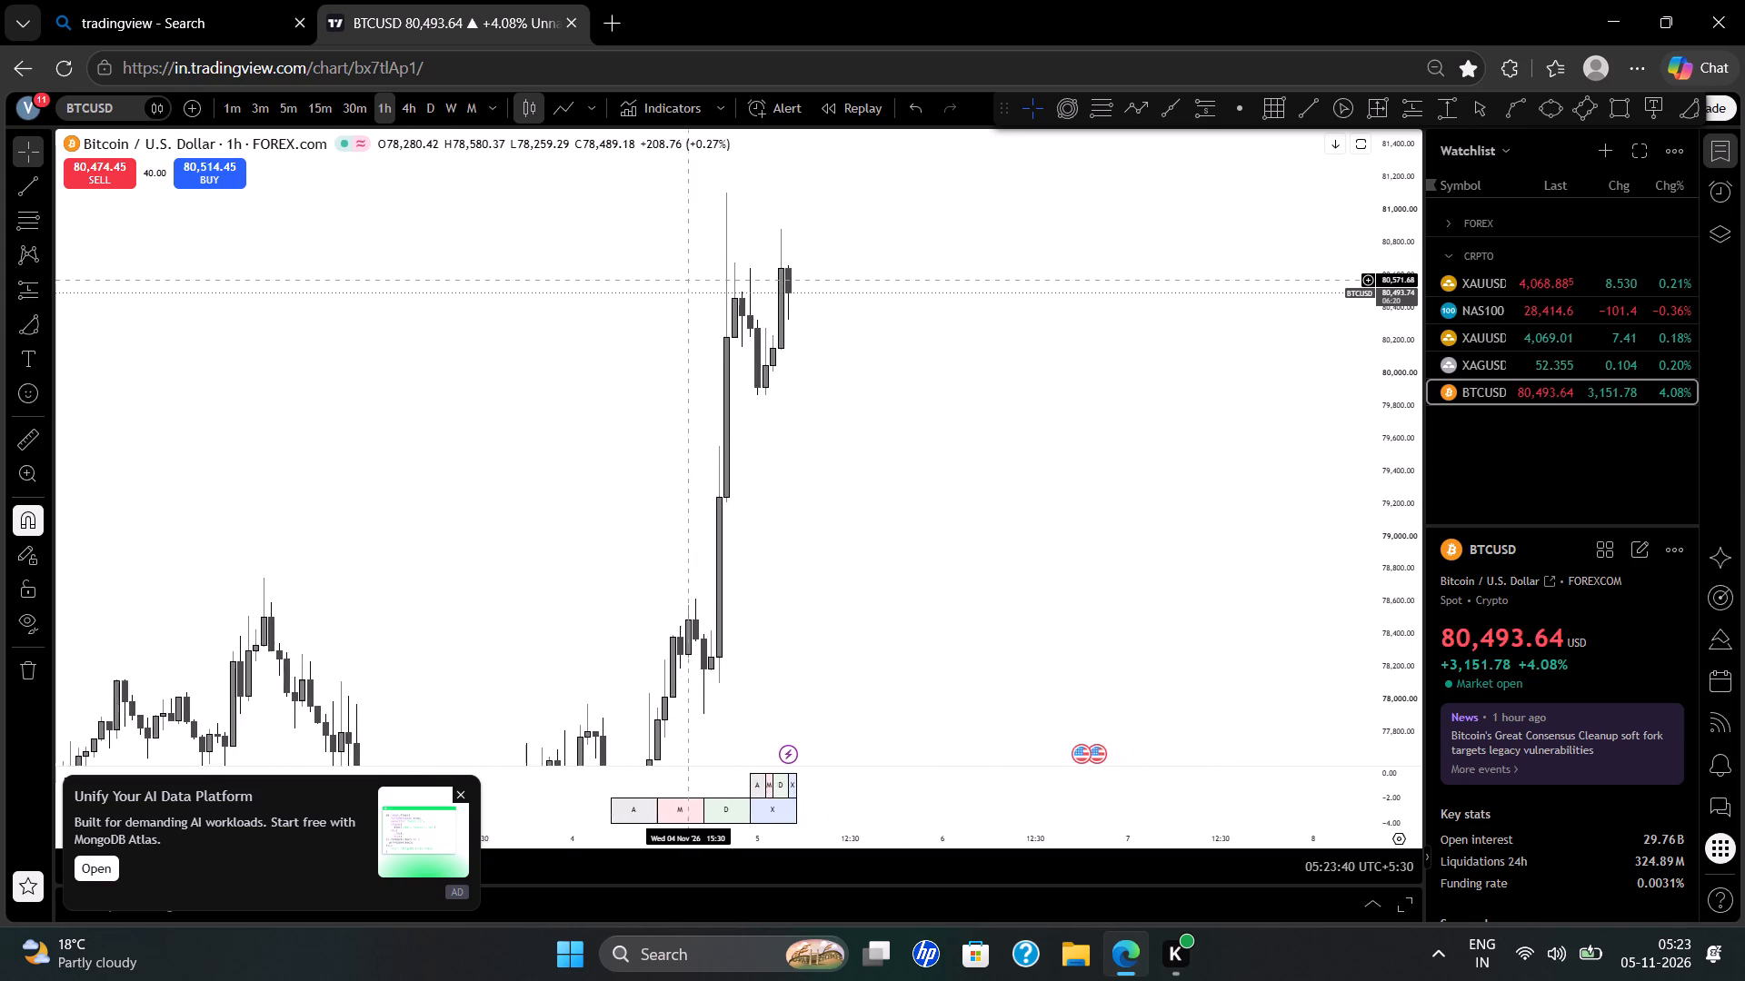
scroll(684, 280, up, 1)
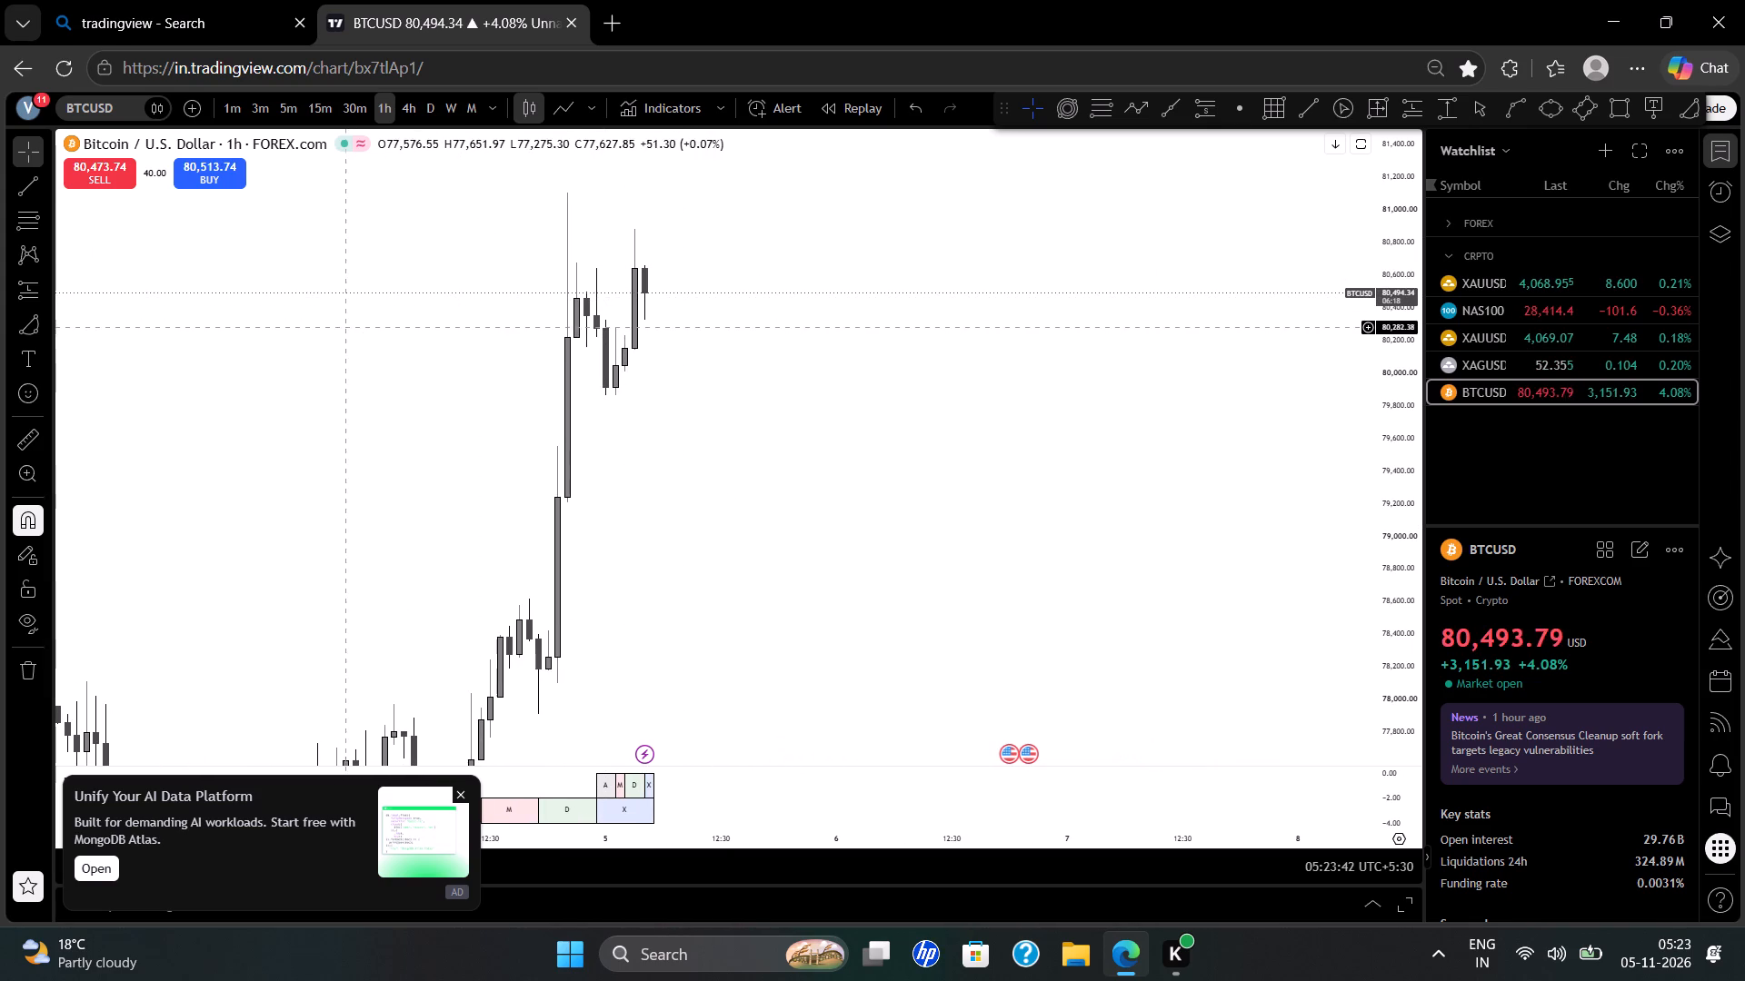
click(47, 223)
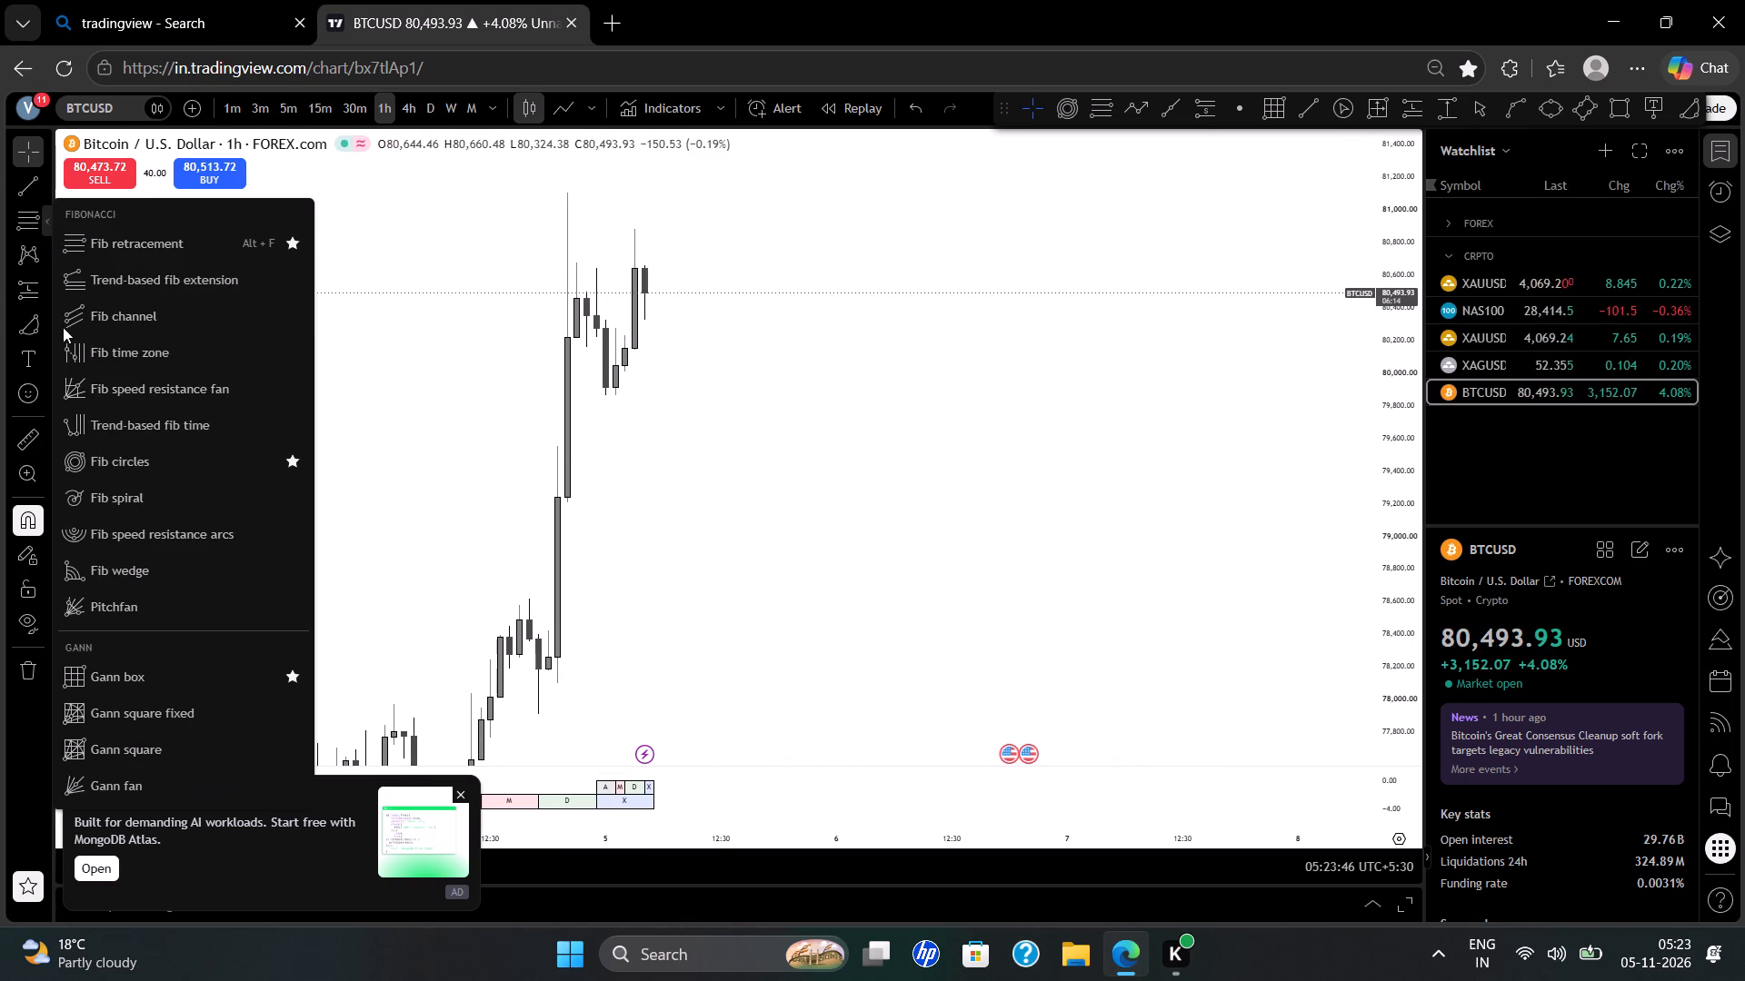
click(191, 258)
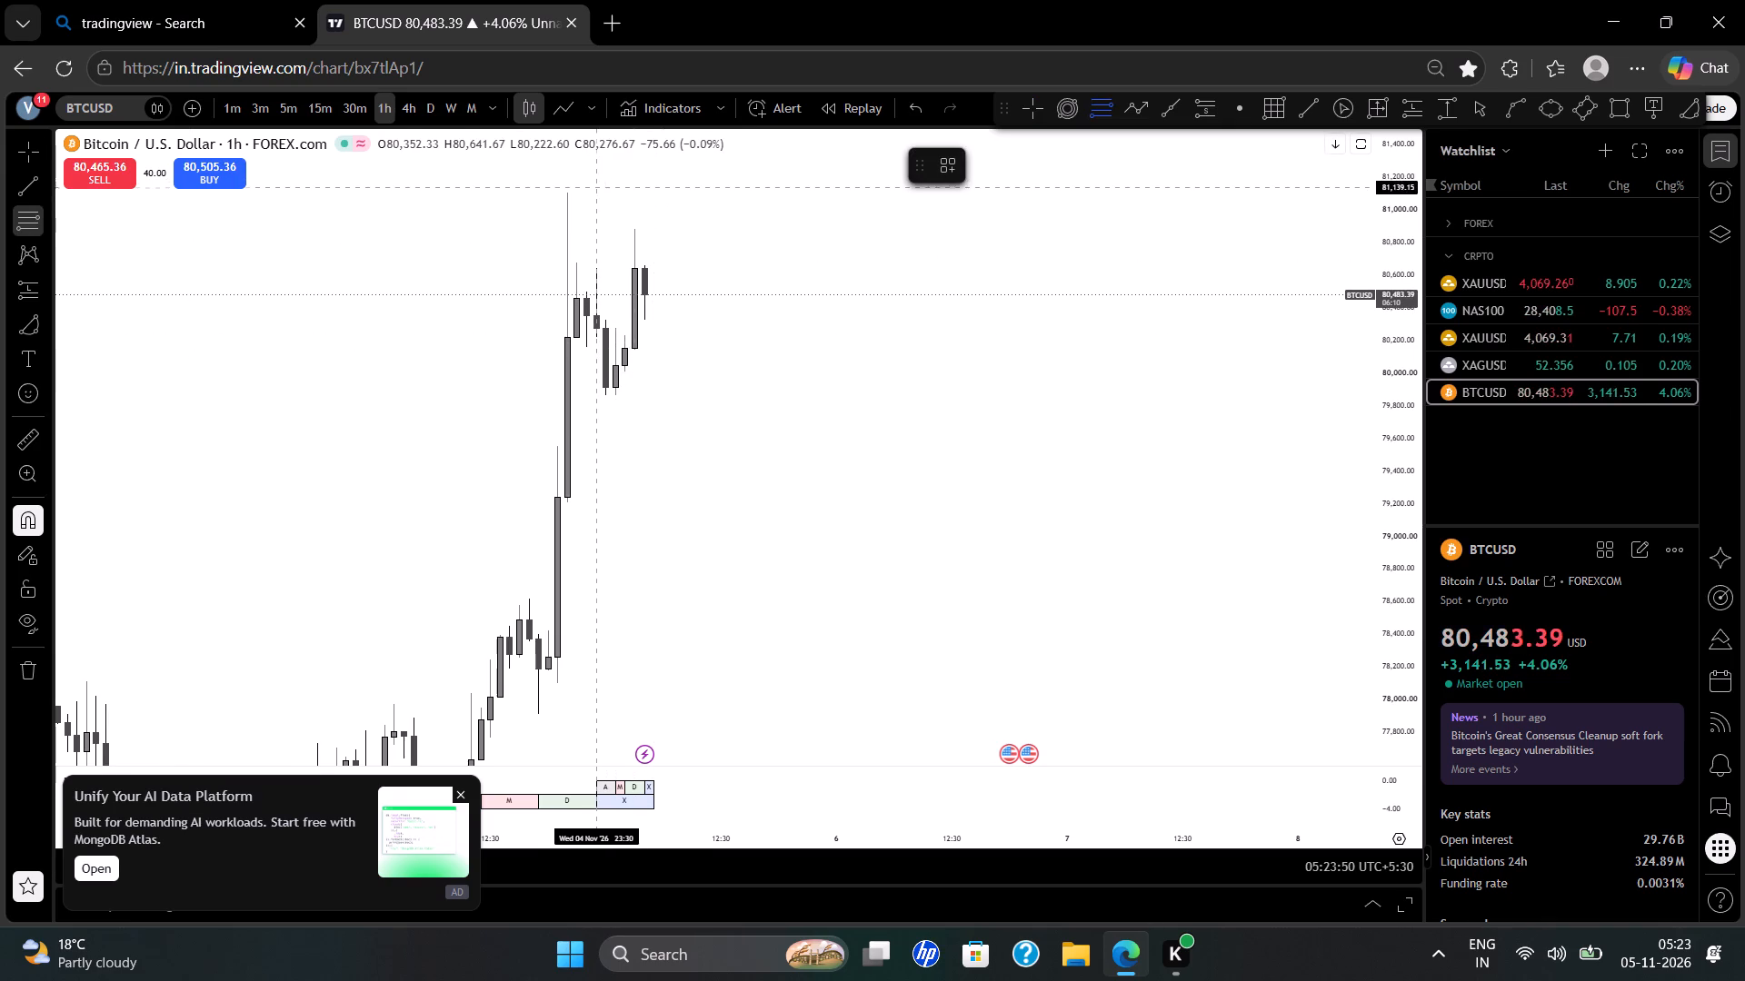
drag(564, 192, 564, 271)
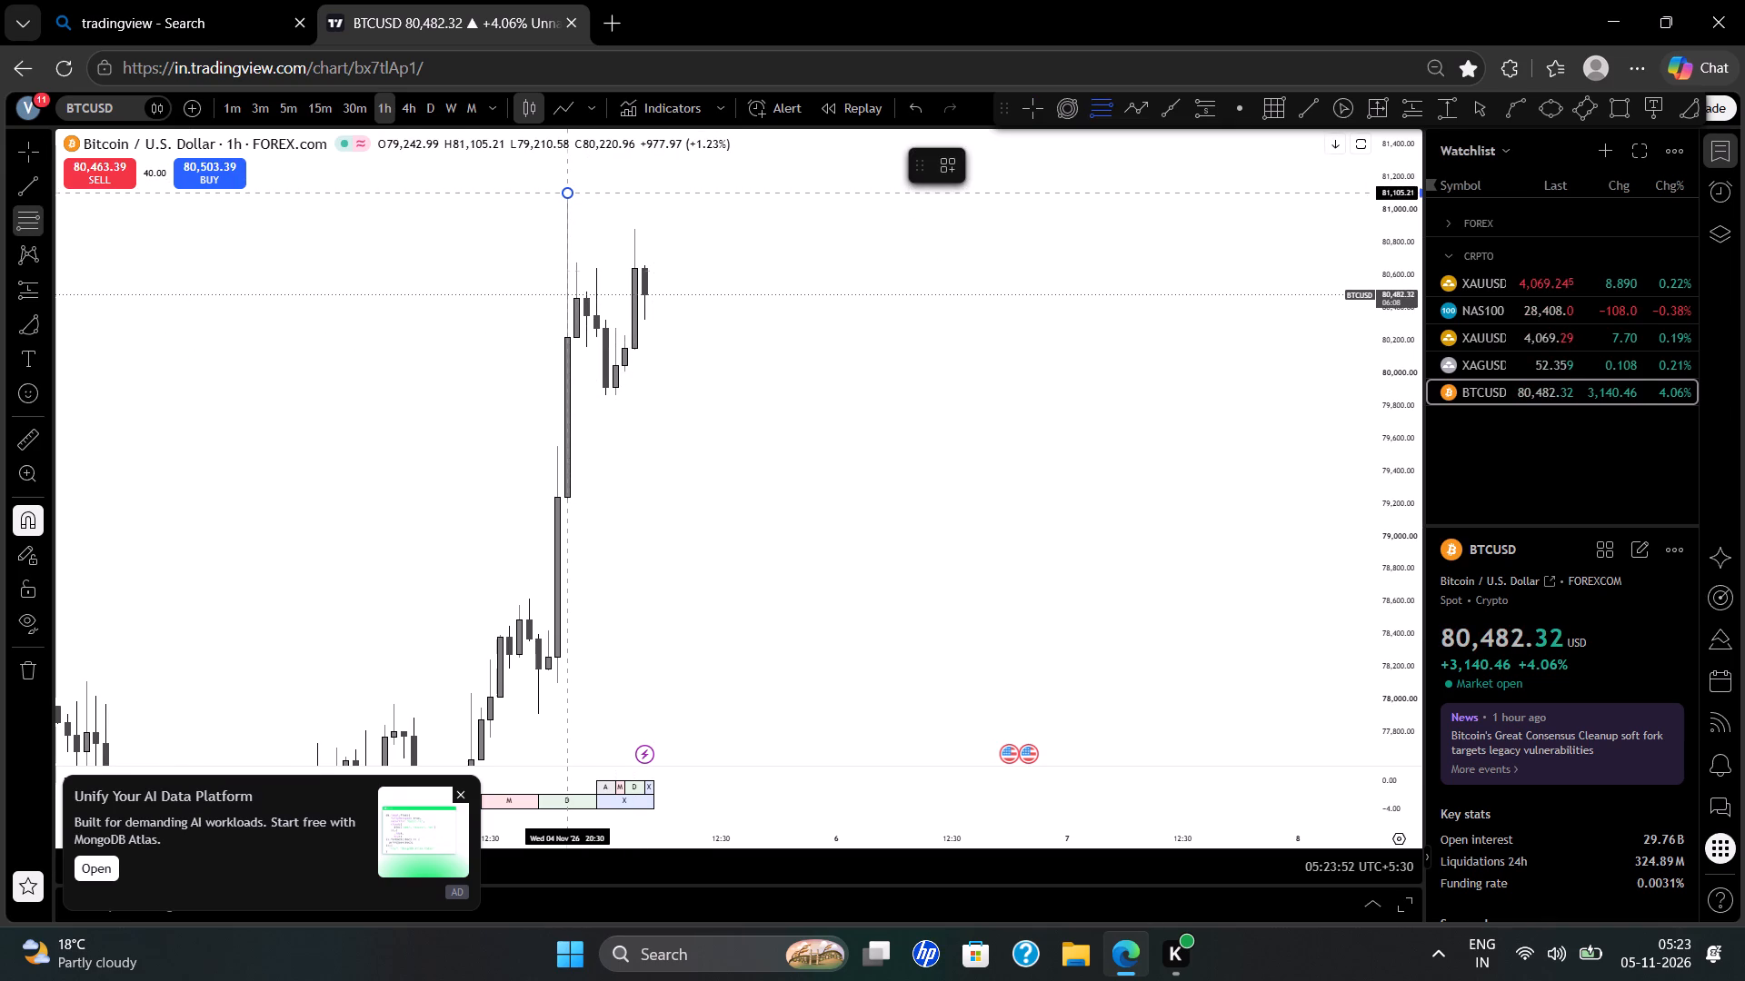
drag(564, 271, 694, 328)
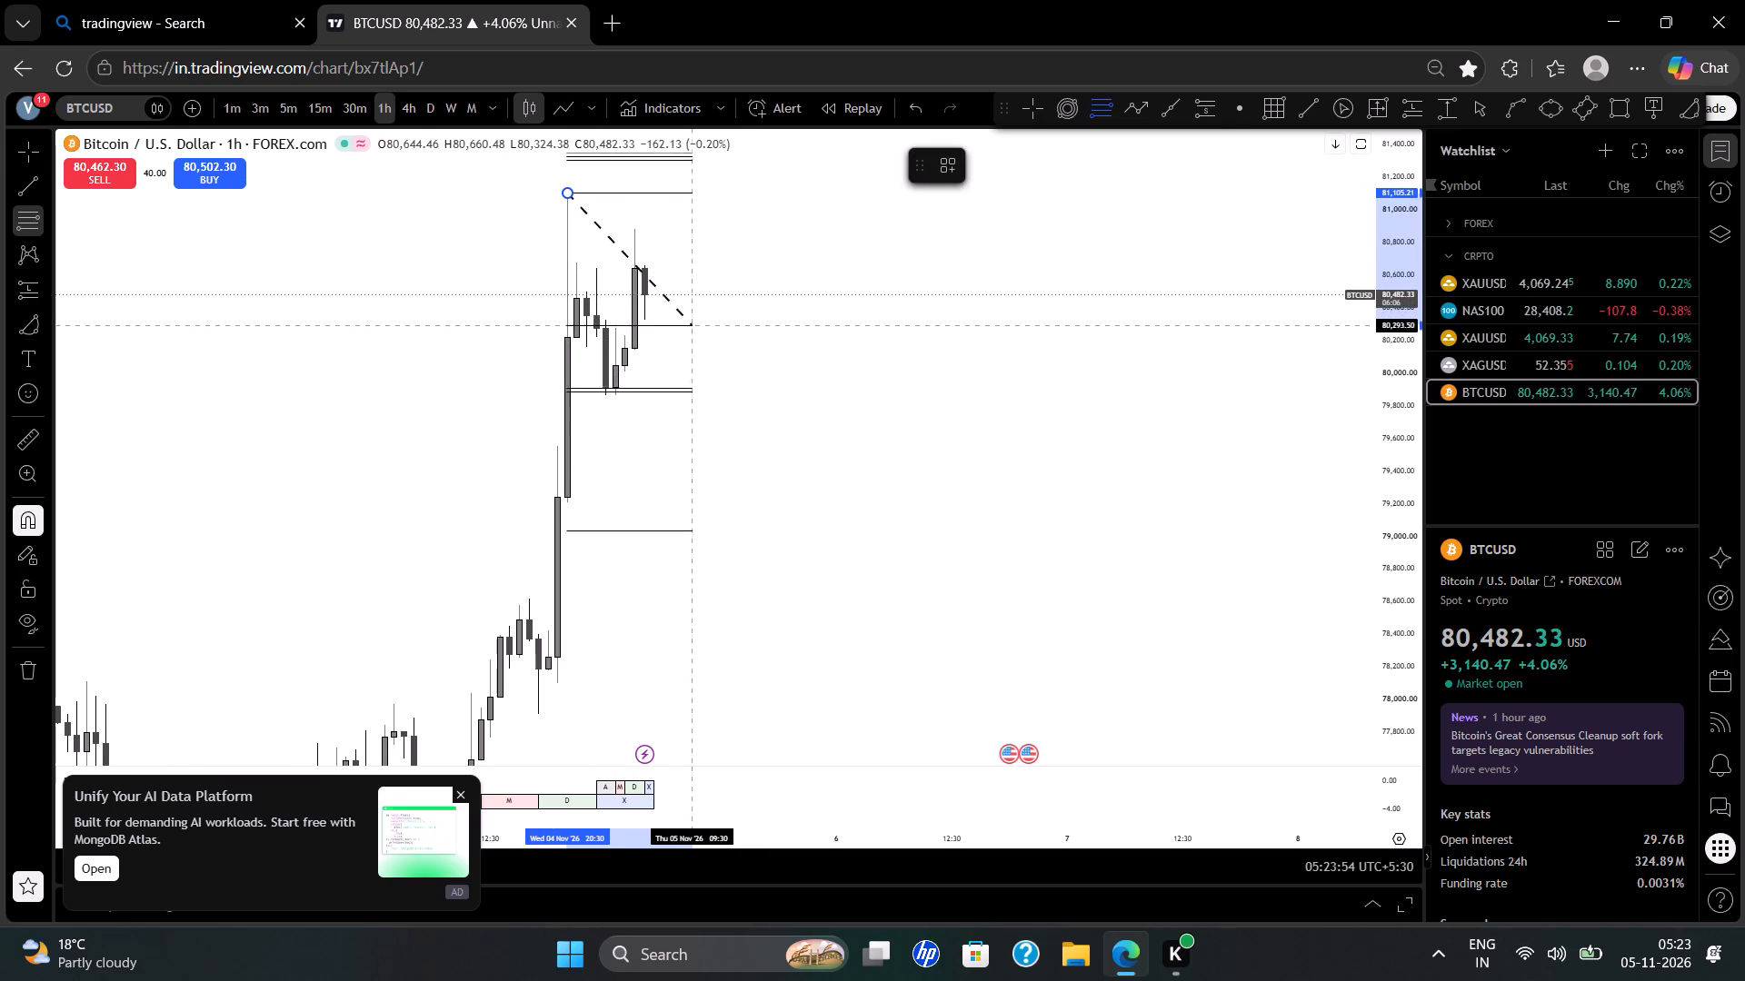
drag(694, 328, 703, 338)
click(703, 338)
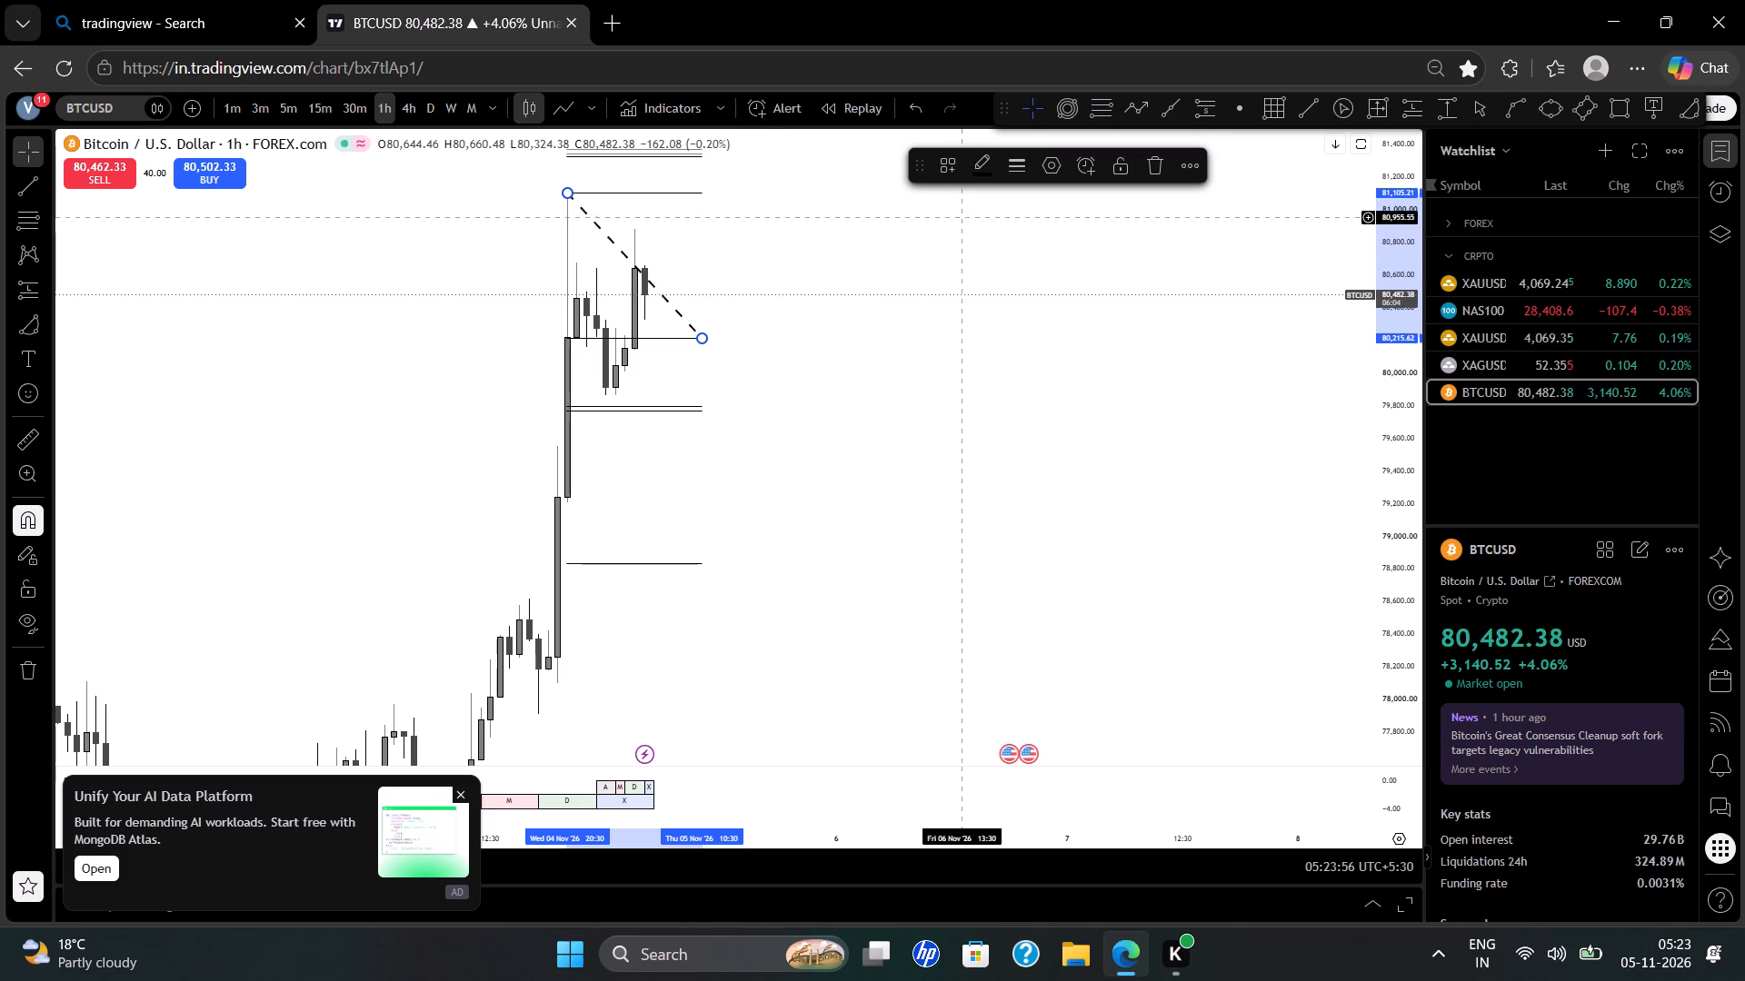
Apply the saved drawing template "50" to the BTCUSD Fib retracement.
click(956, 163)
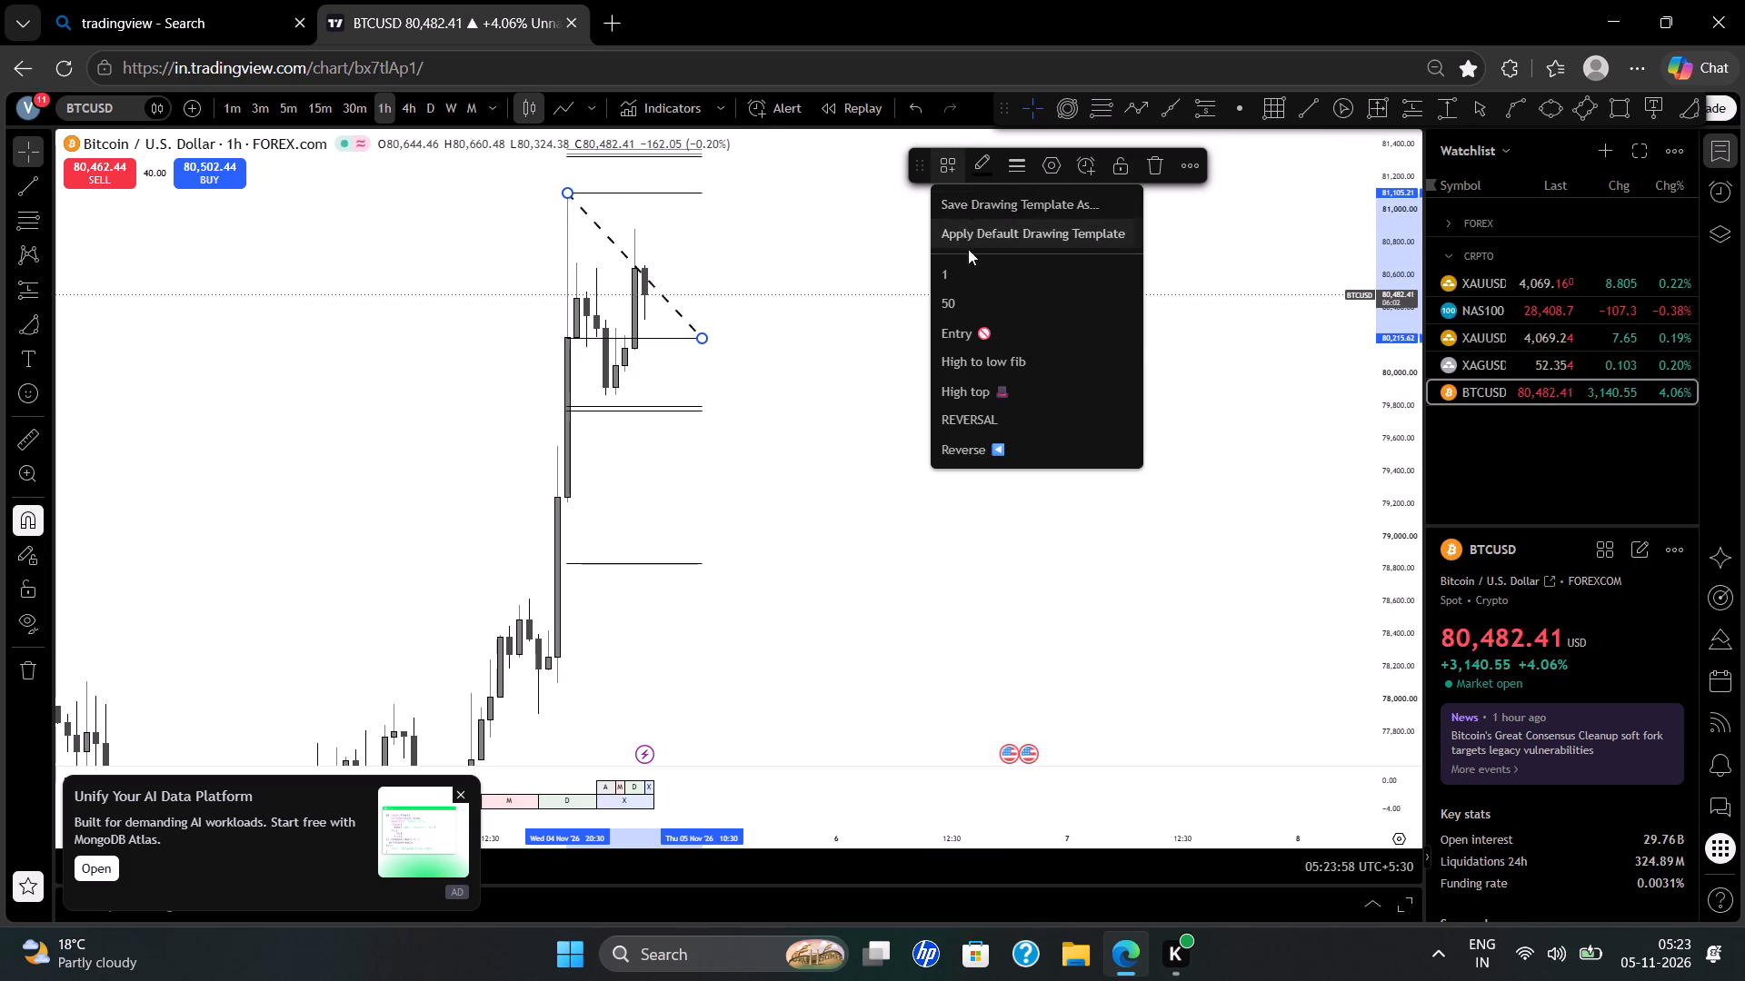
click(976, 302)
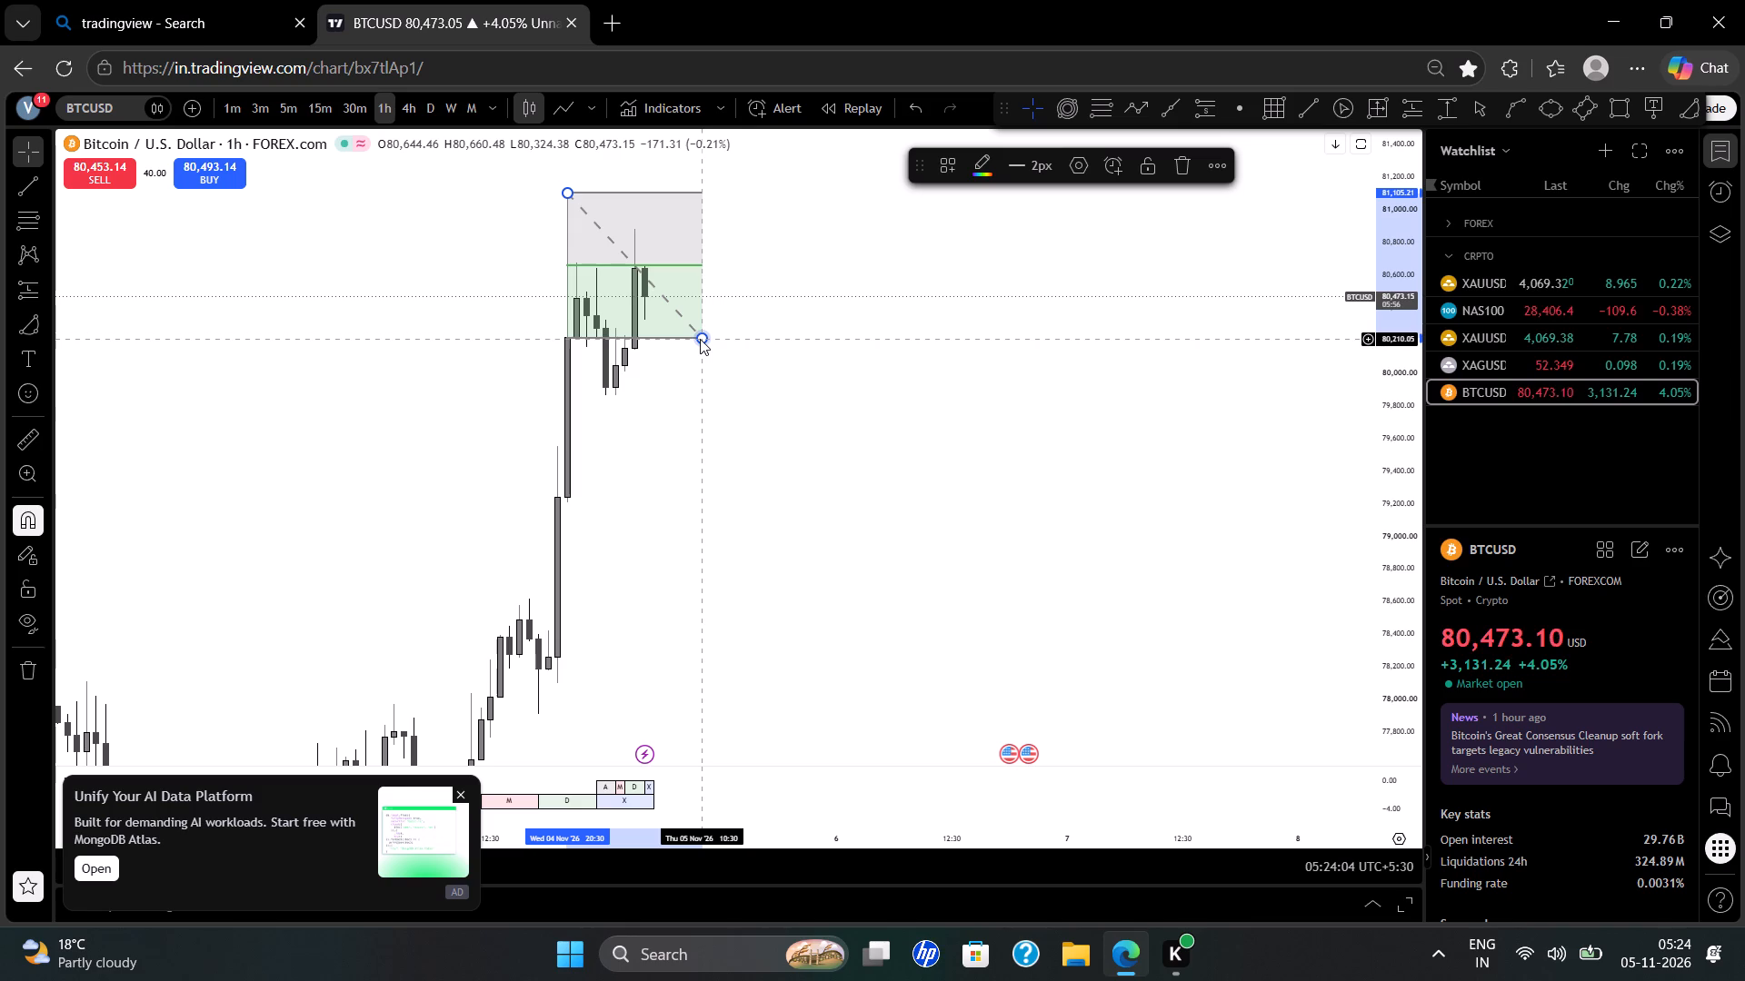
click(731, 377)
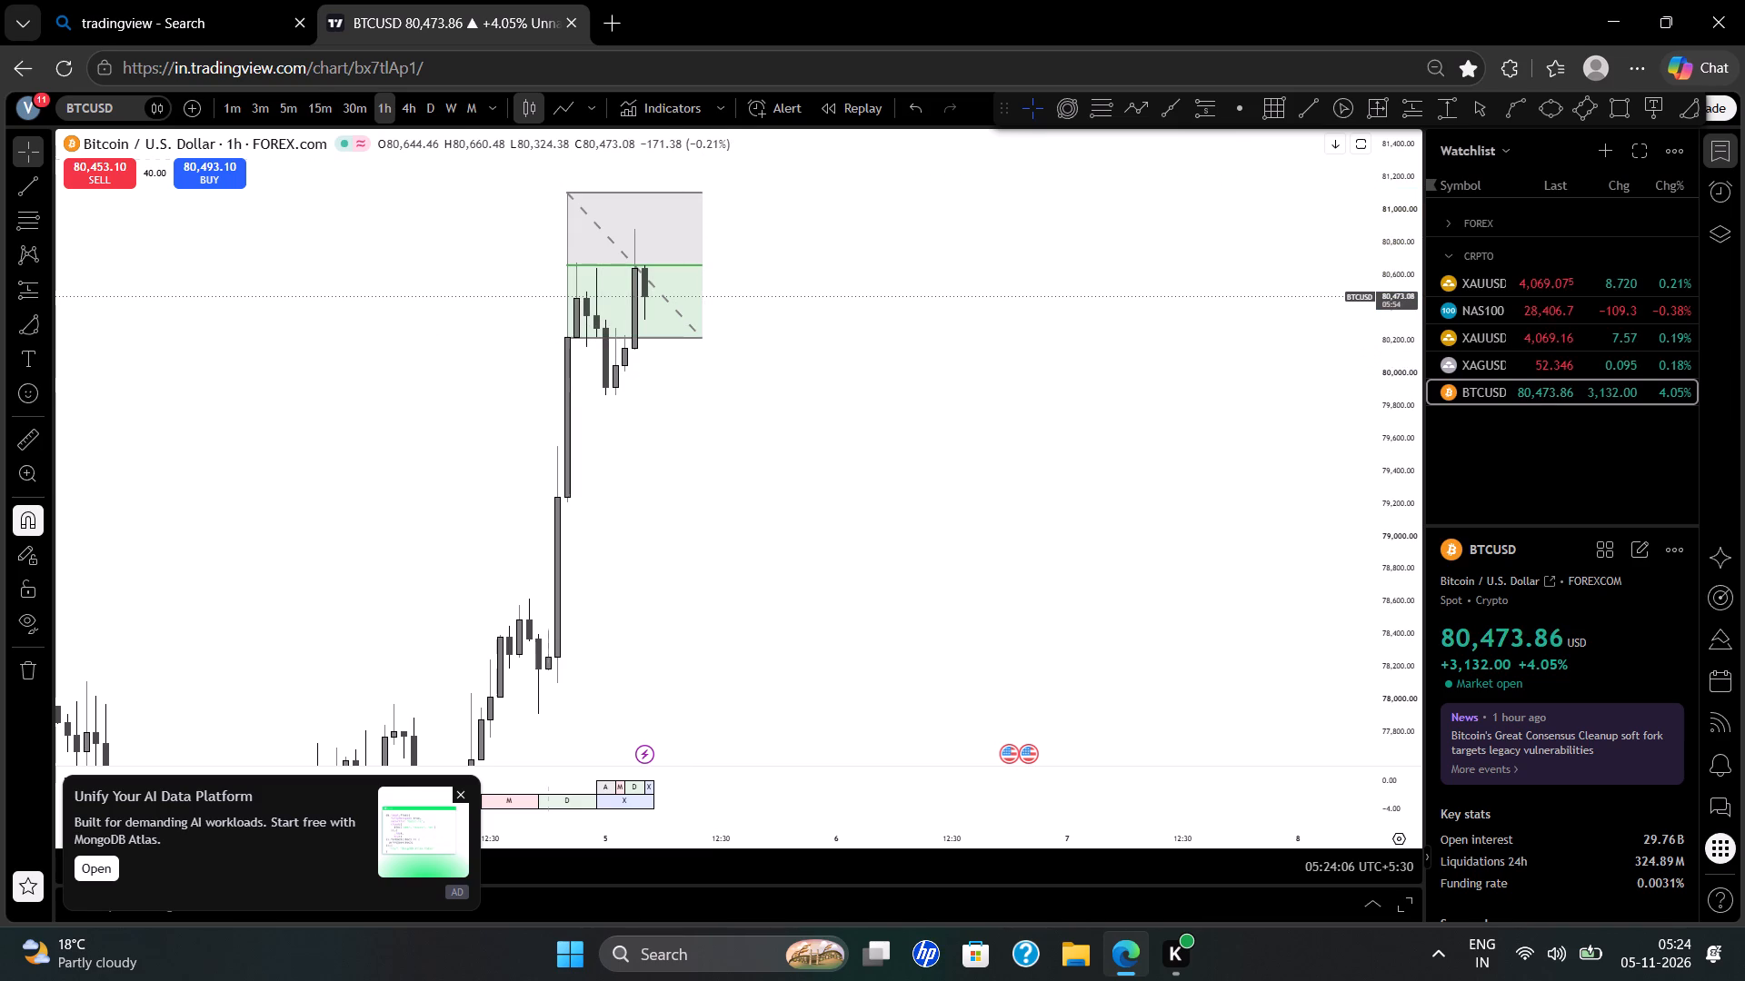
View the retracement on the BTCUSD 15-minute chart and on the 5-minute chart.
click(306, 104)
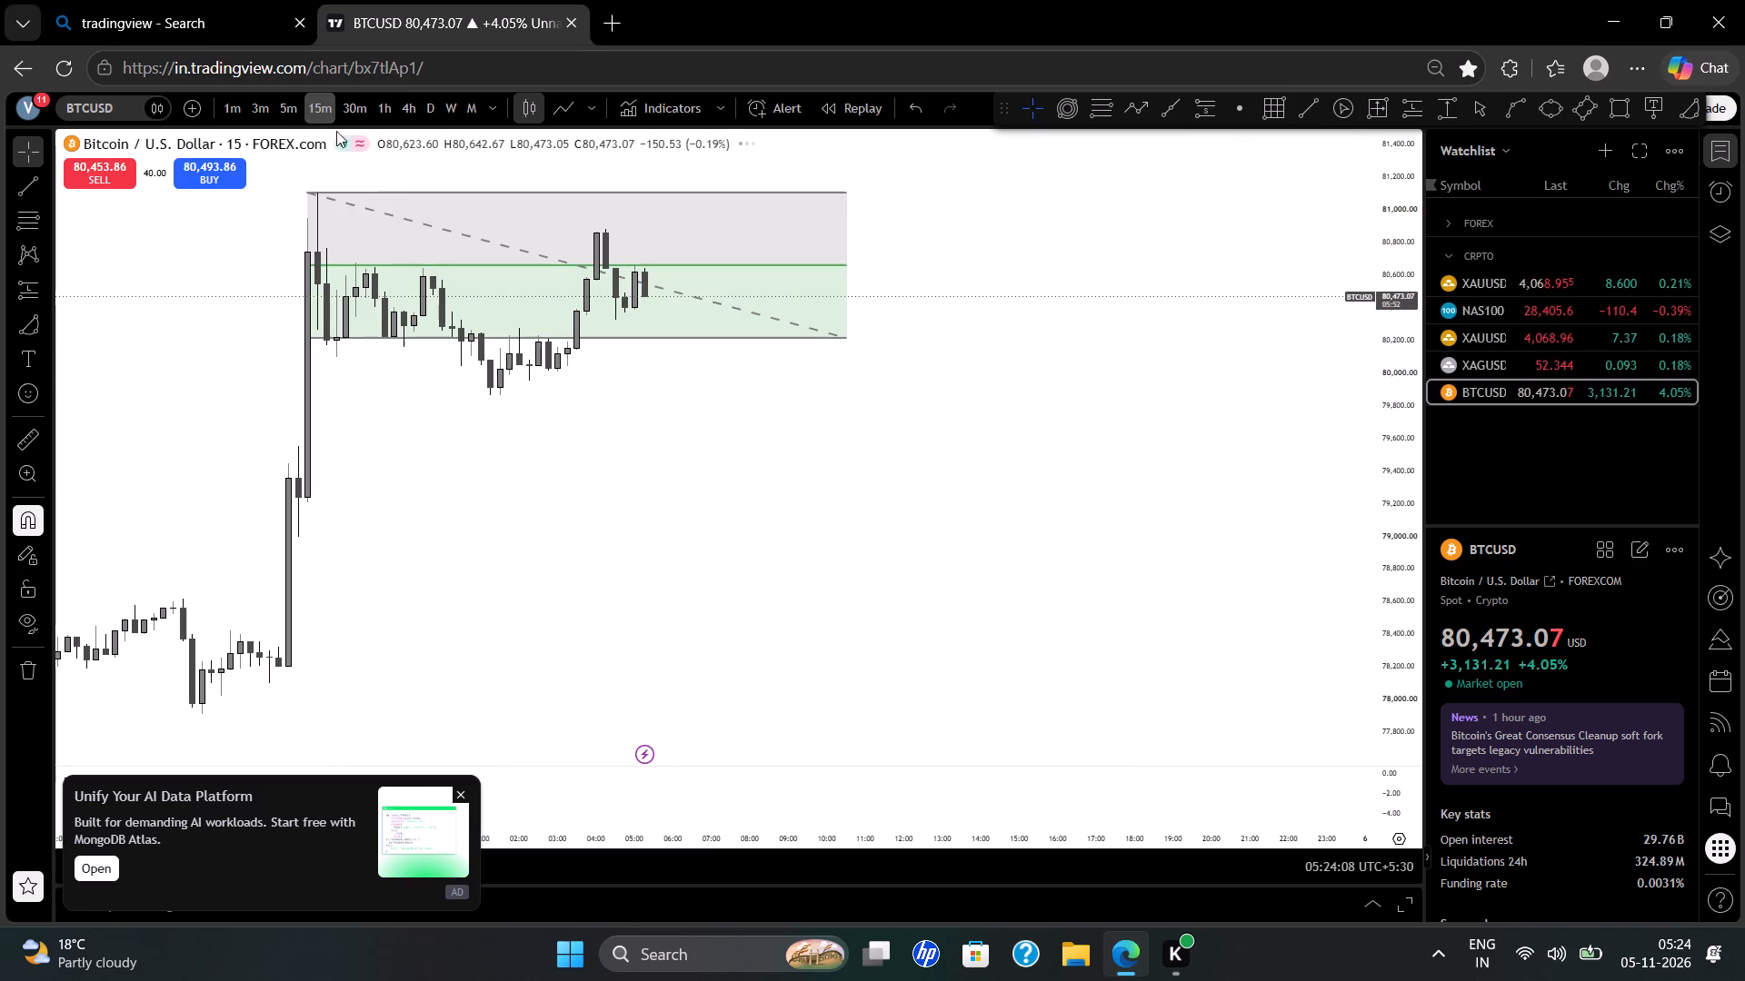
click(292, 103)
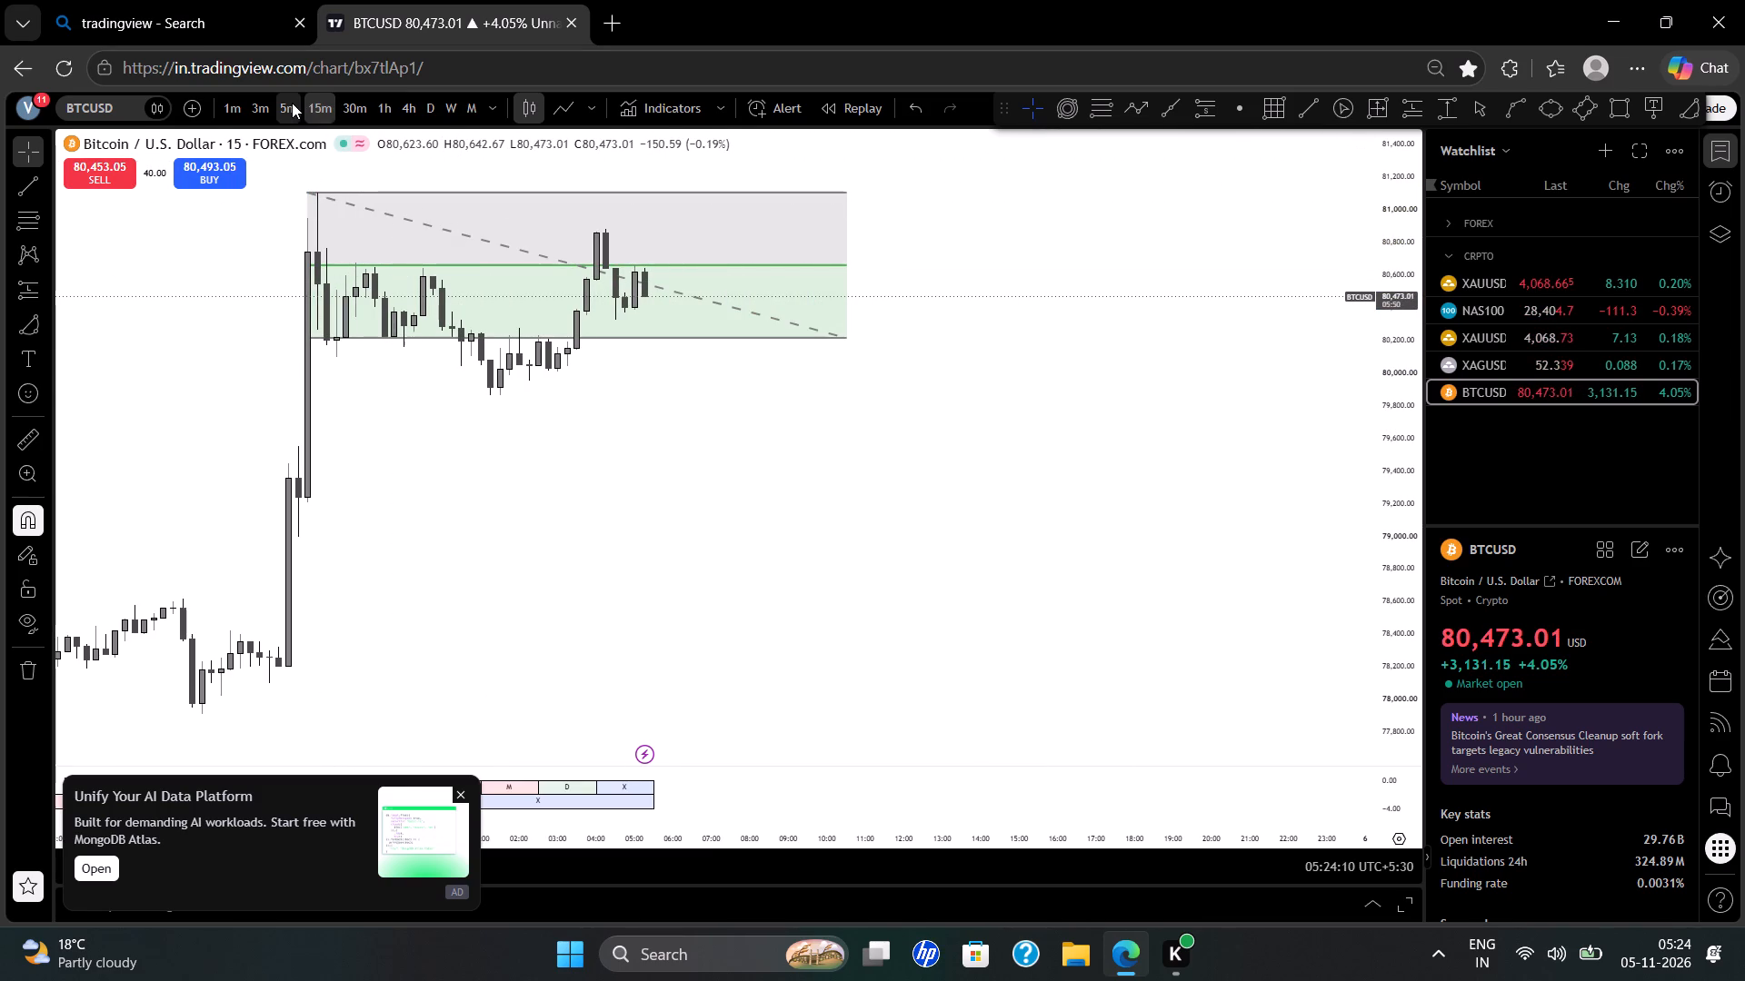
scroll(401, 553, down, 4)
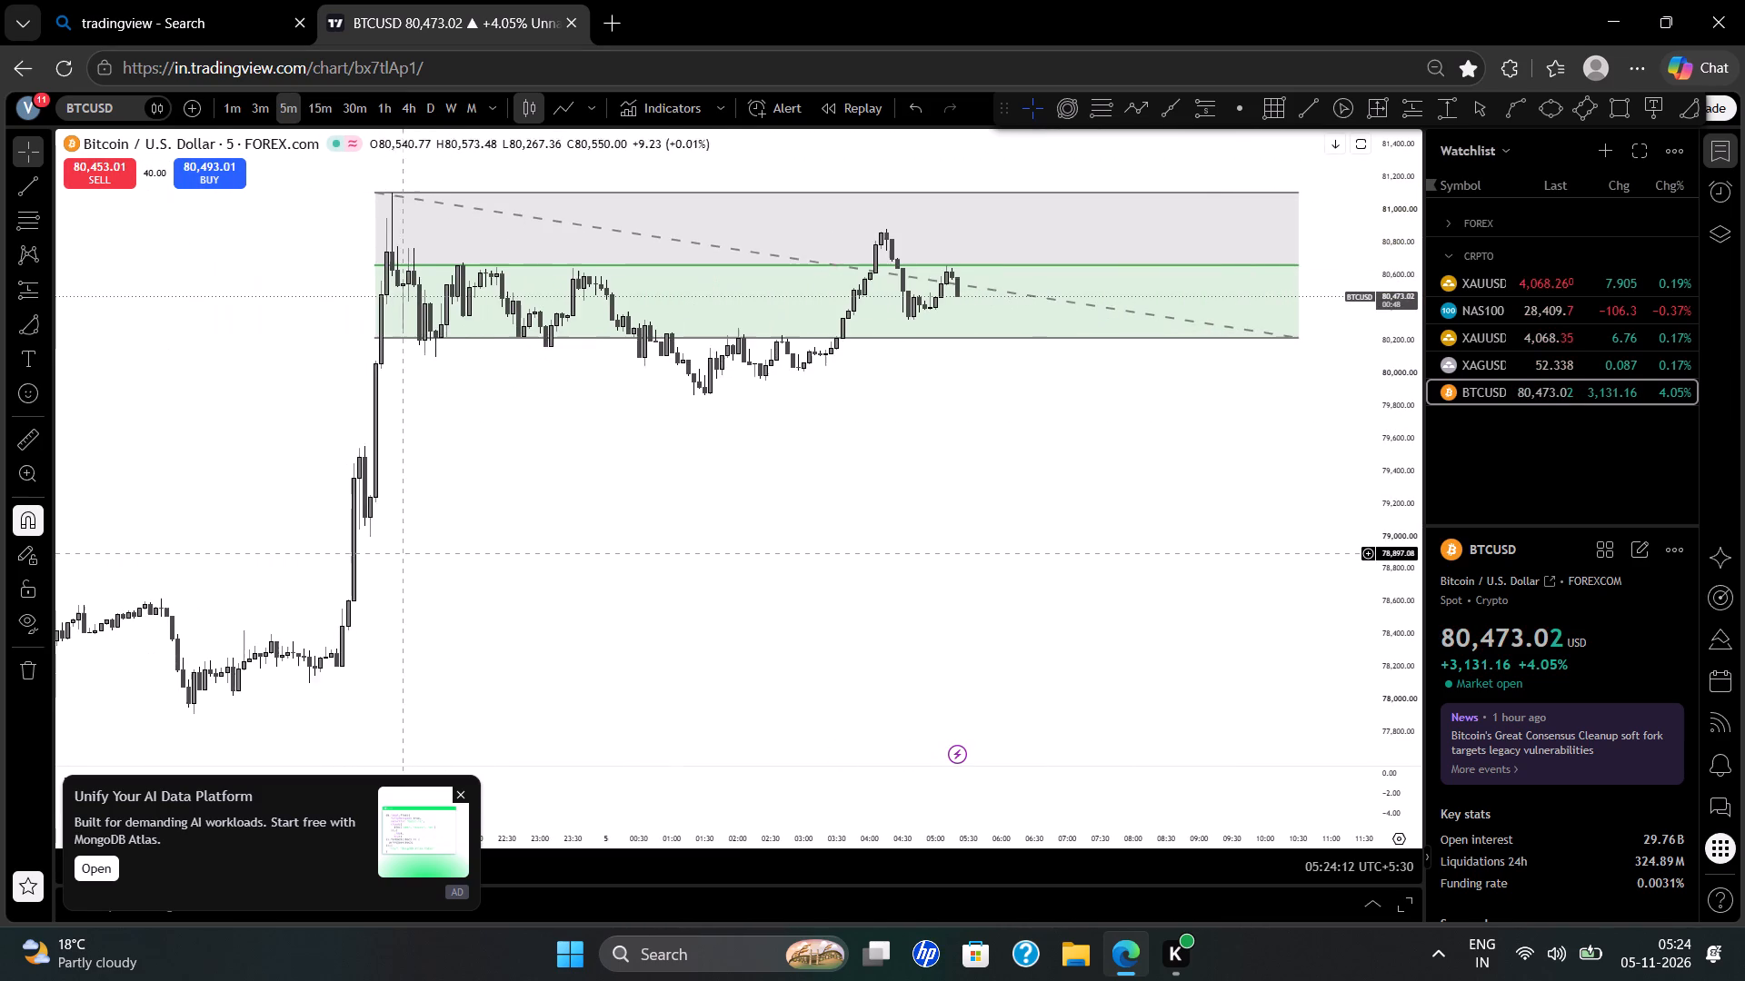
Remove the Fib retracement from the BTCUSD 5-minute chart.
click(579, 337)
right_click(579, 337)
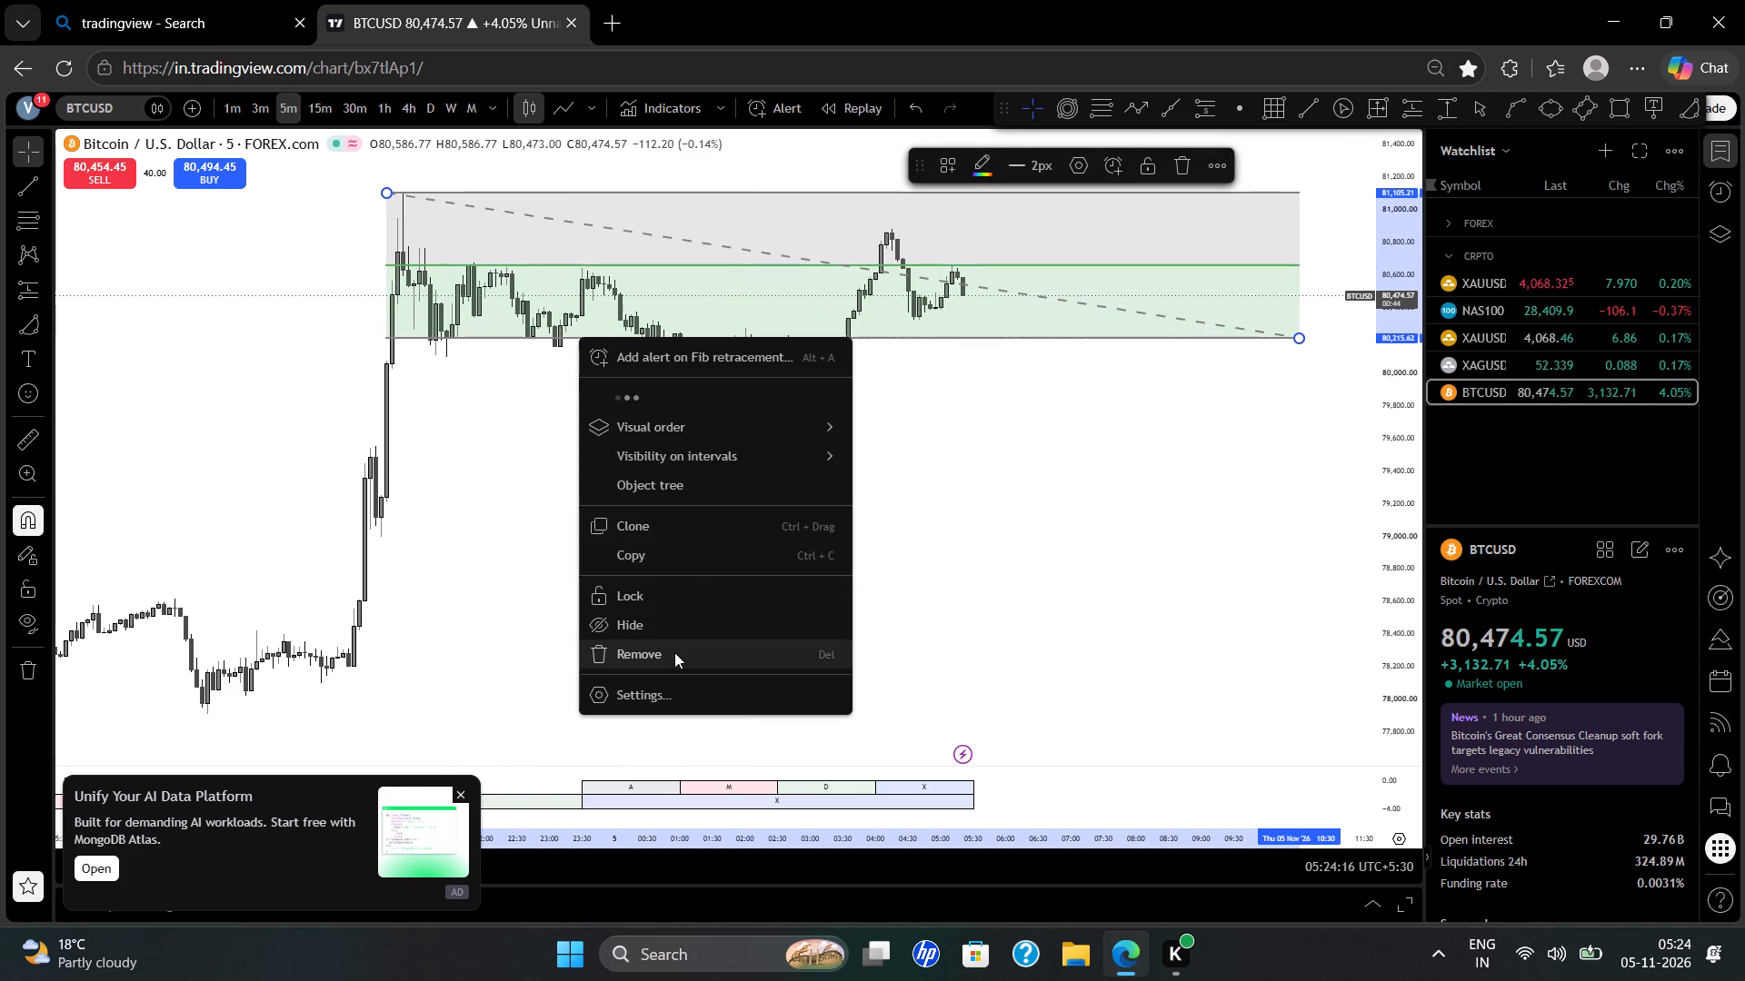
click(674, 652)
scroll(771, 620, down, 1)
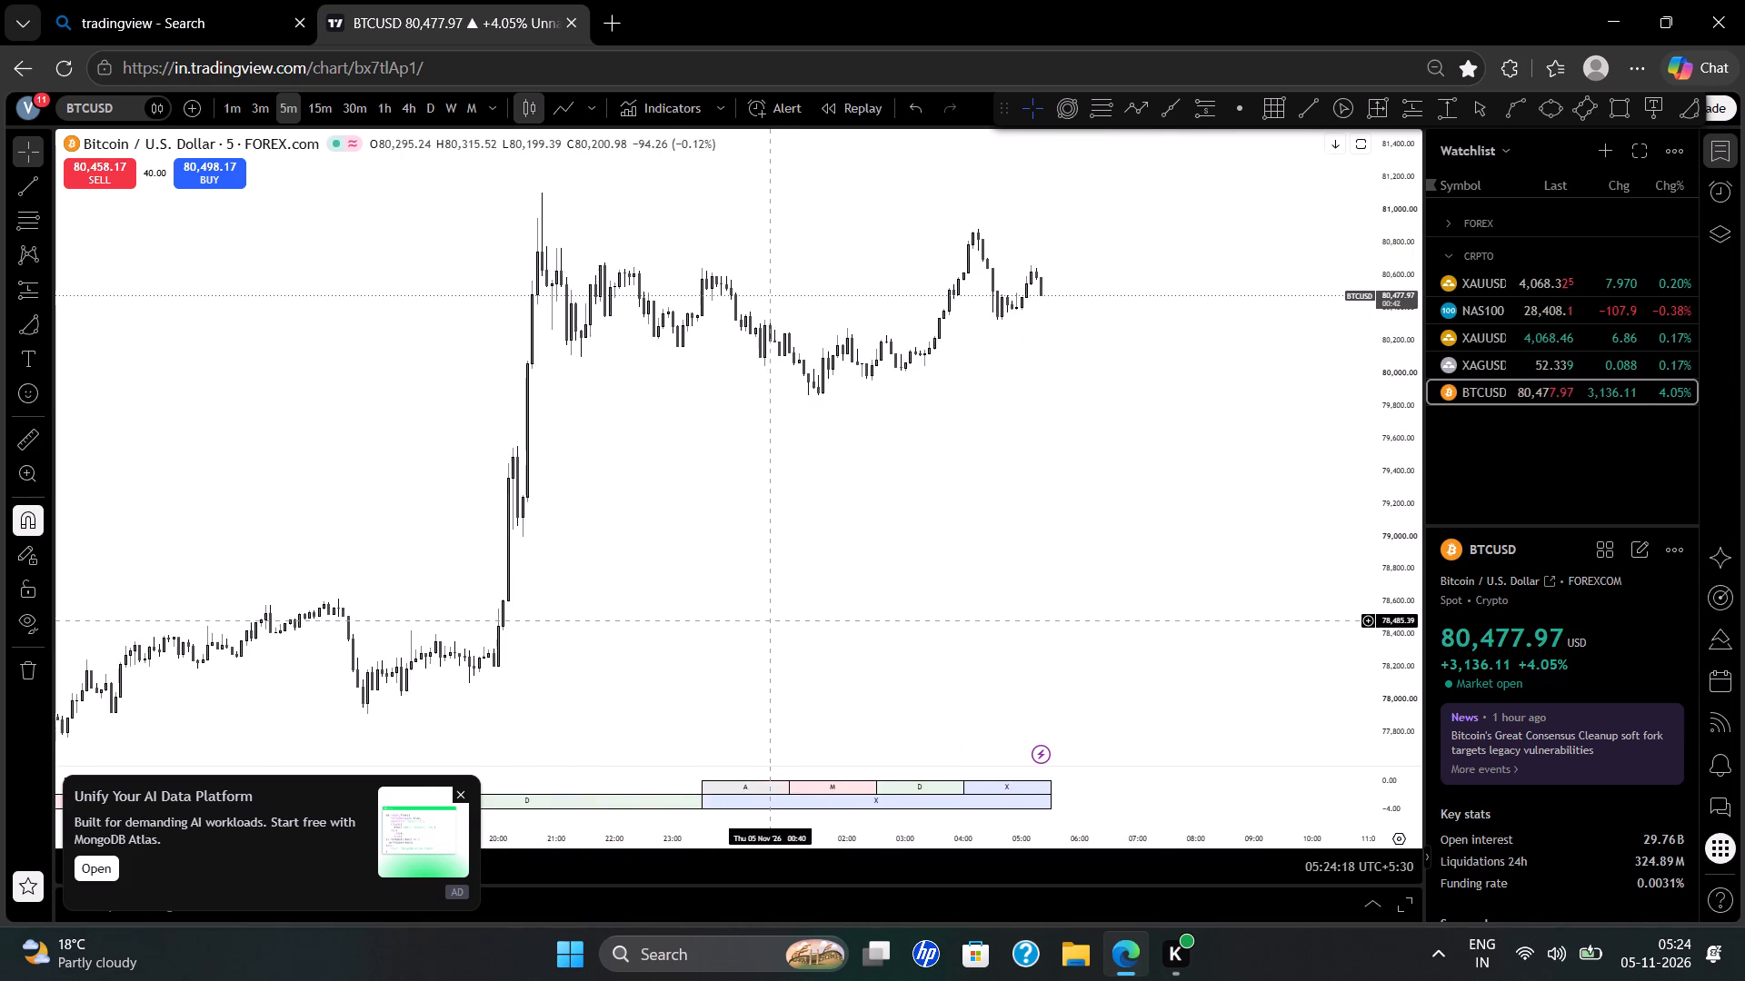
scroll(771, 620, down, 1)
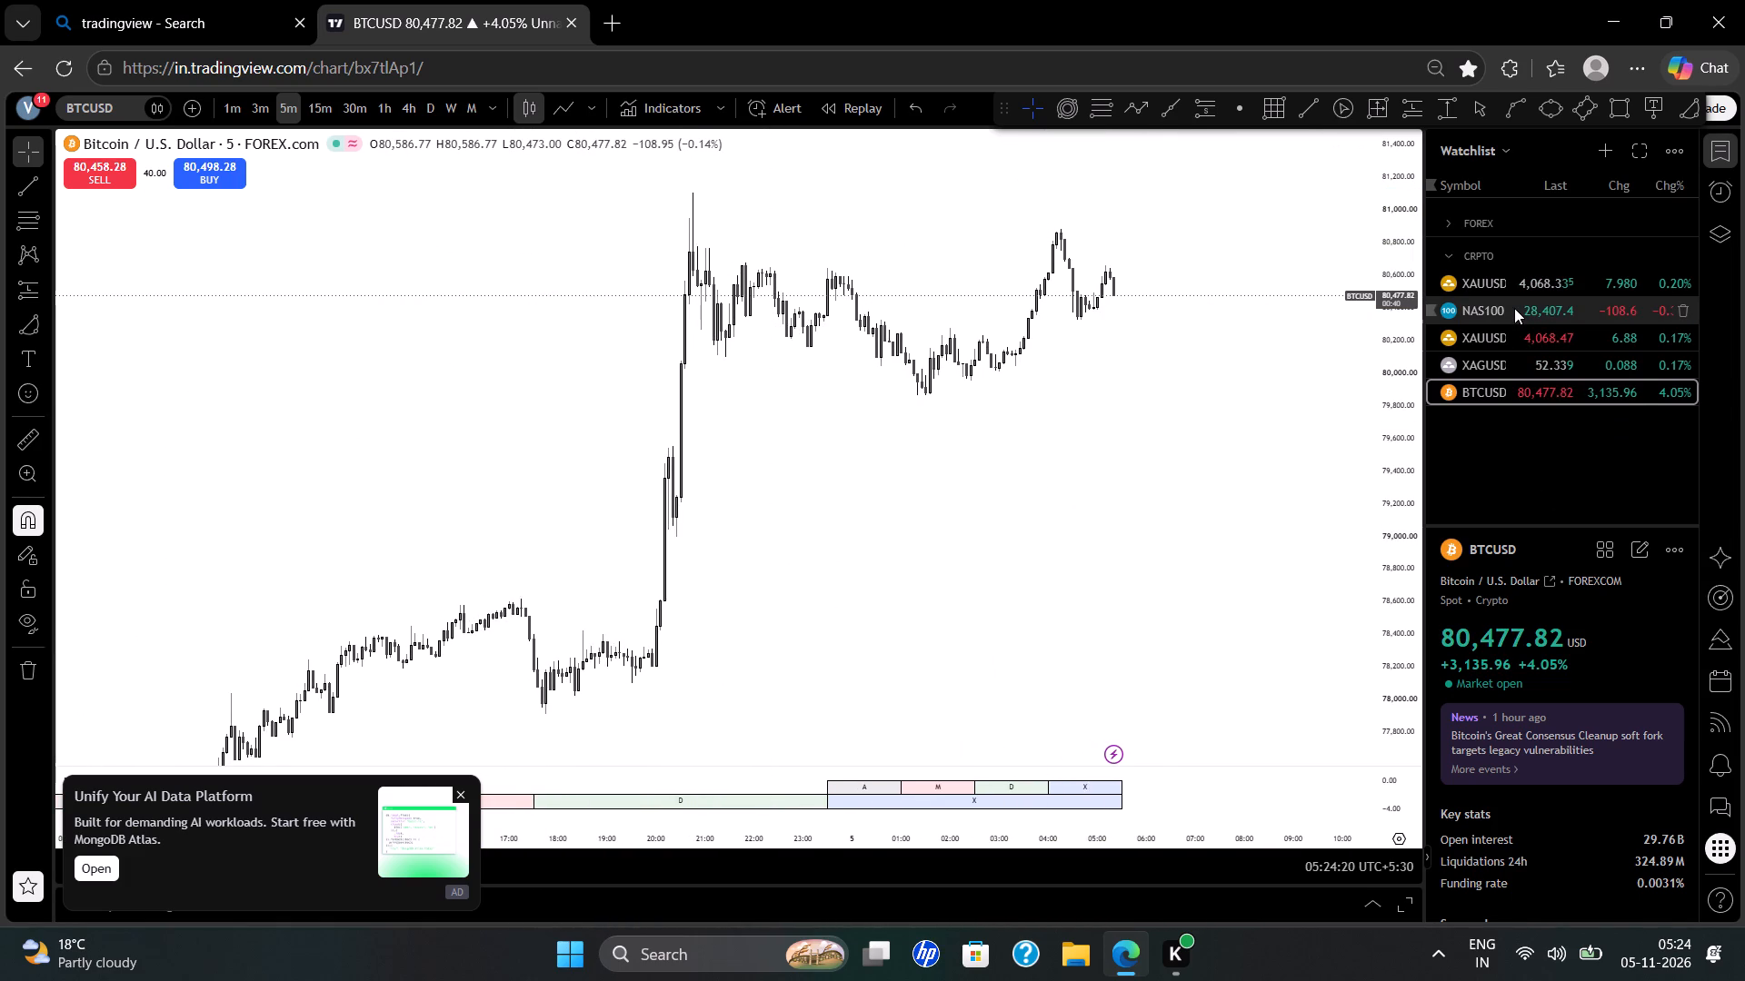
Switch the chart to NAS100 on the 4-hour timeframe.
click(1514, 308)
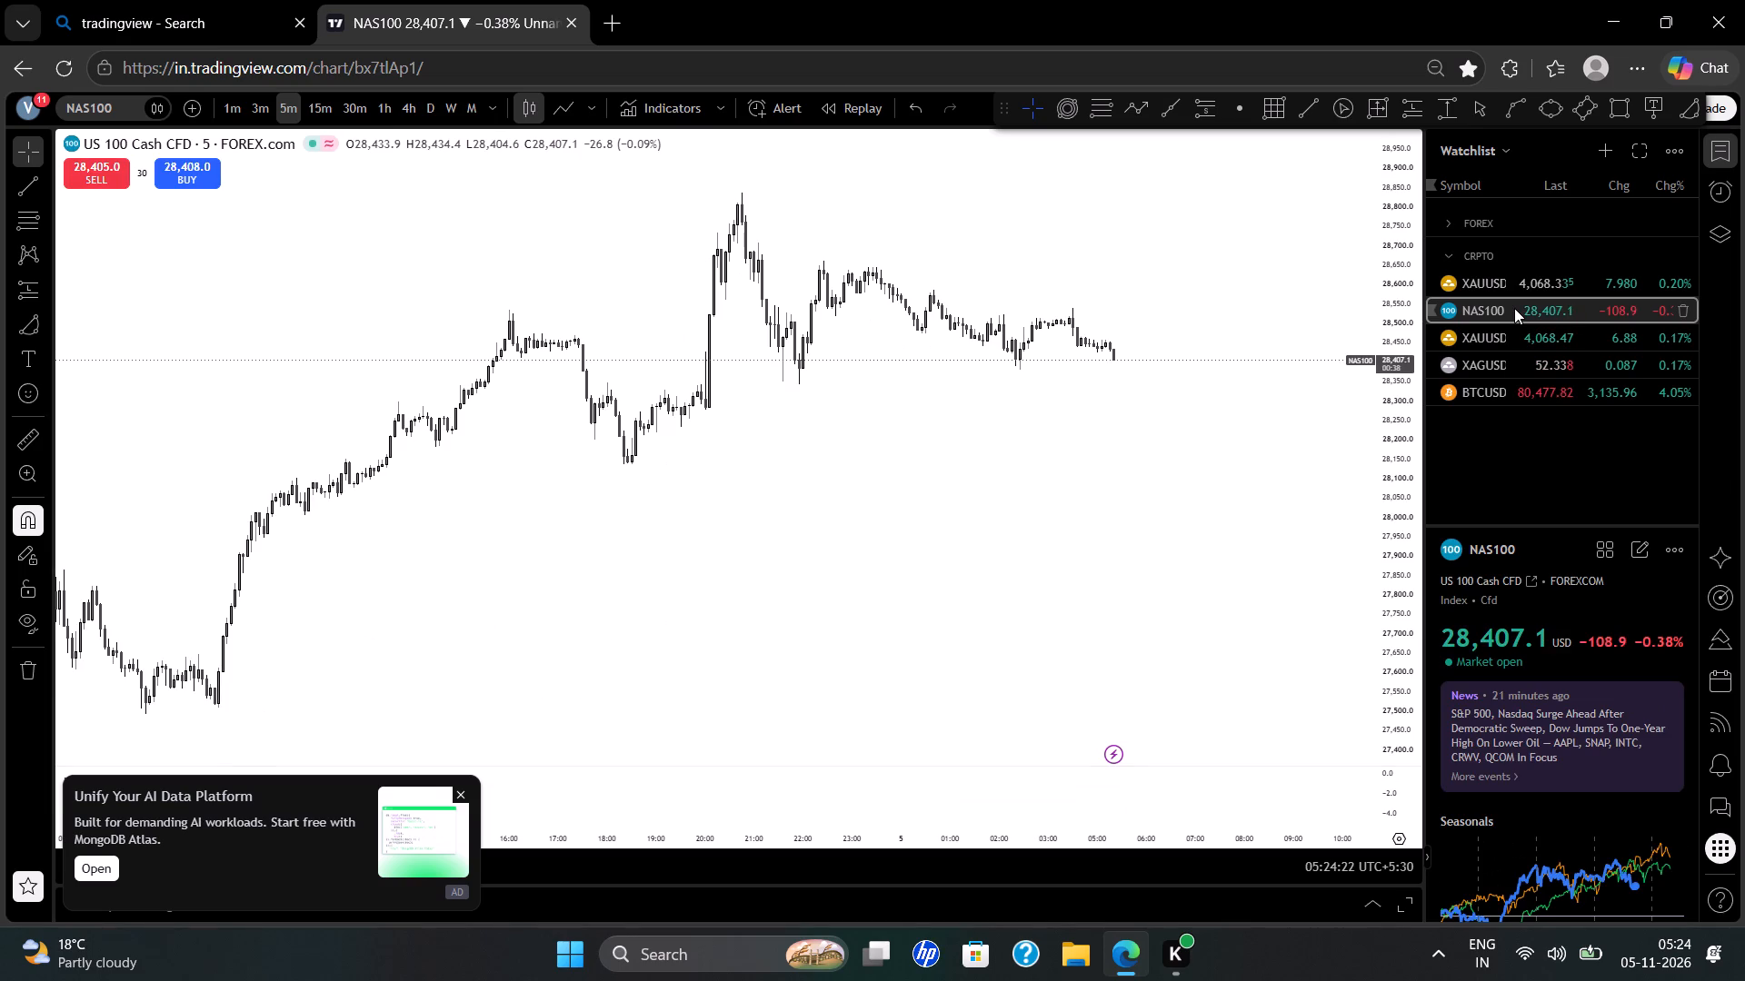
scroll(1514, 308, left, 1)
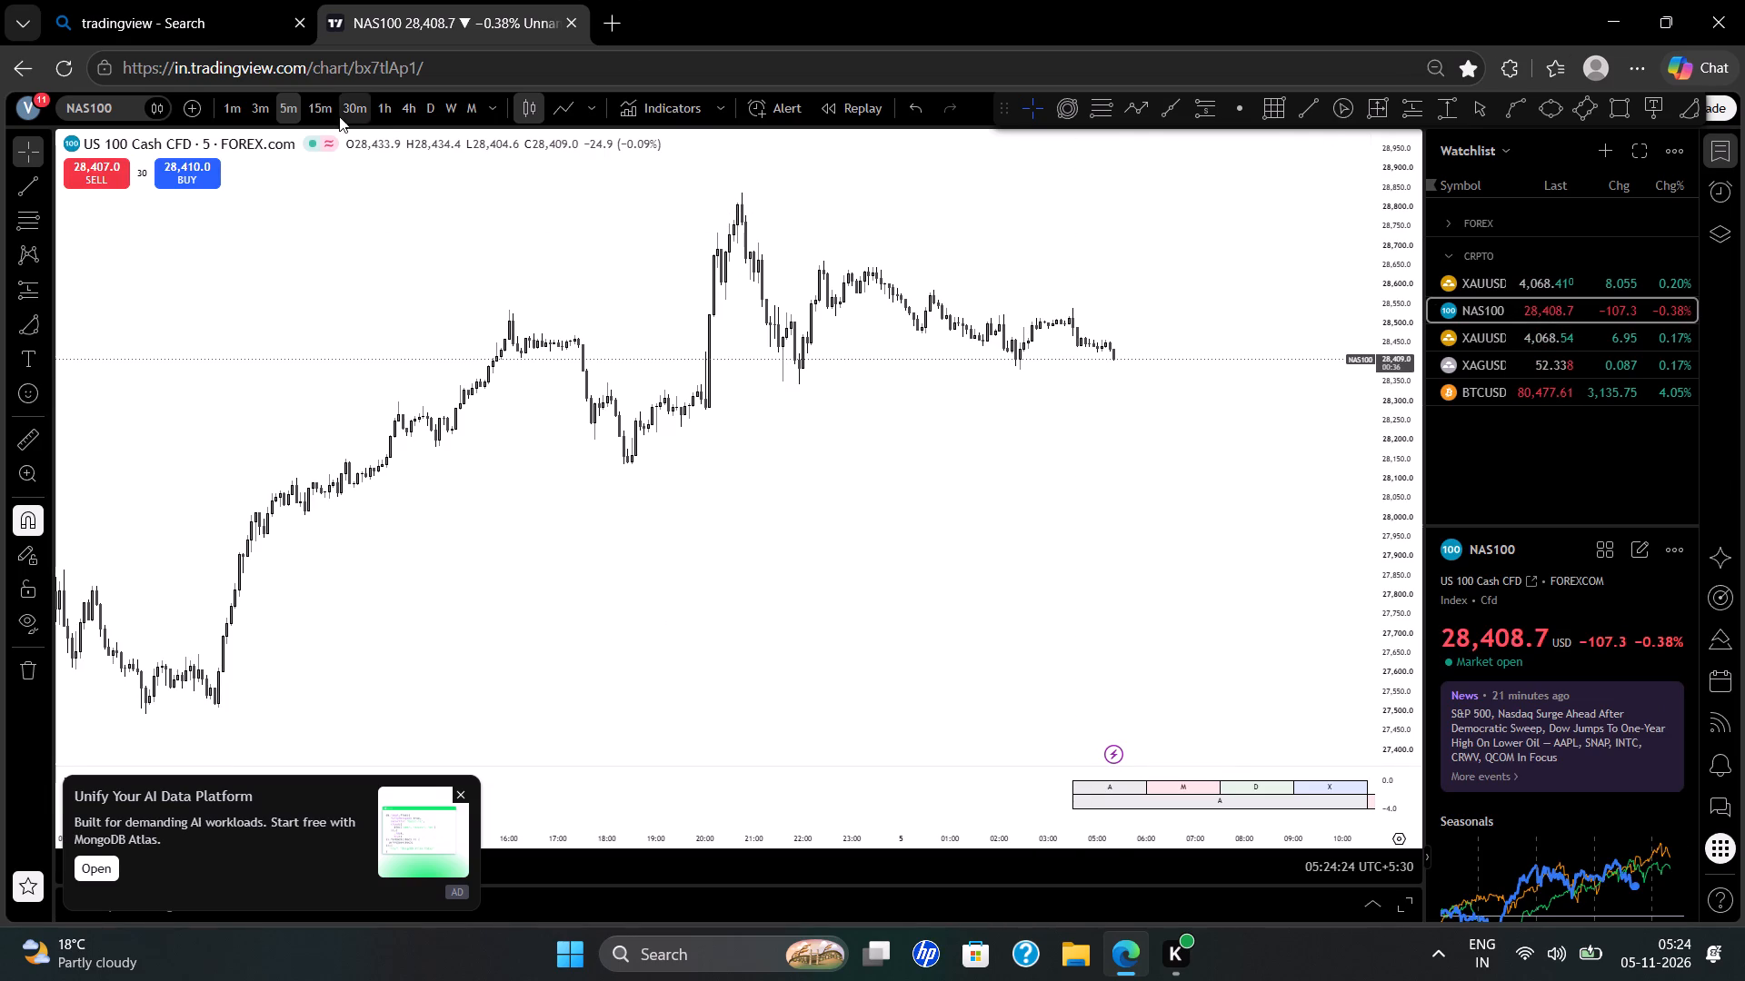
click(414, 117)
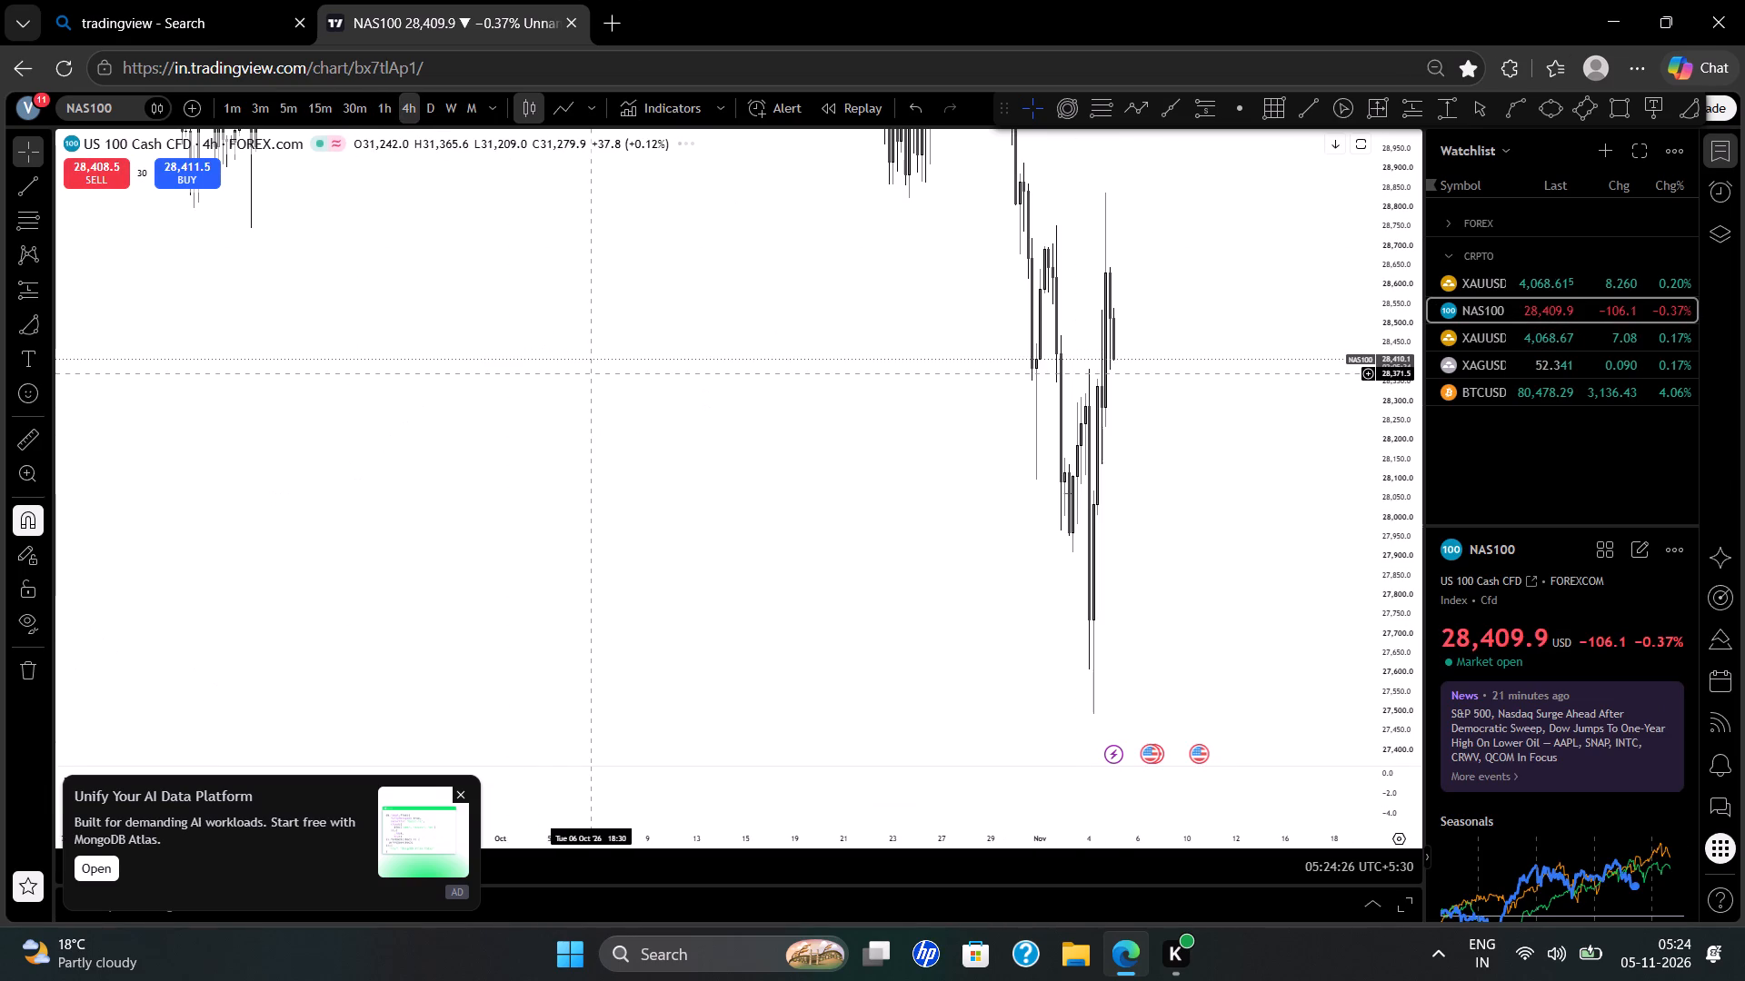
Examine the NAS100 4-hour price swings from September to November with the price scale compressed.
scroll(590, 373, up, 4)
scroll(590, 373, down, 5)
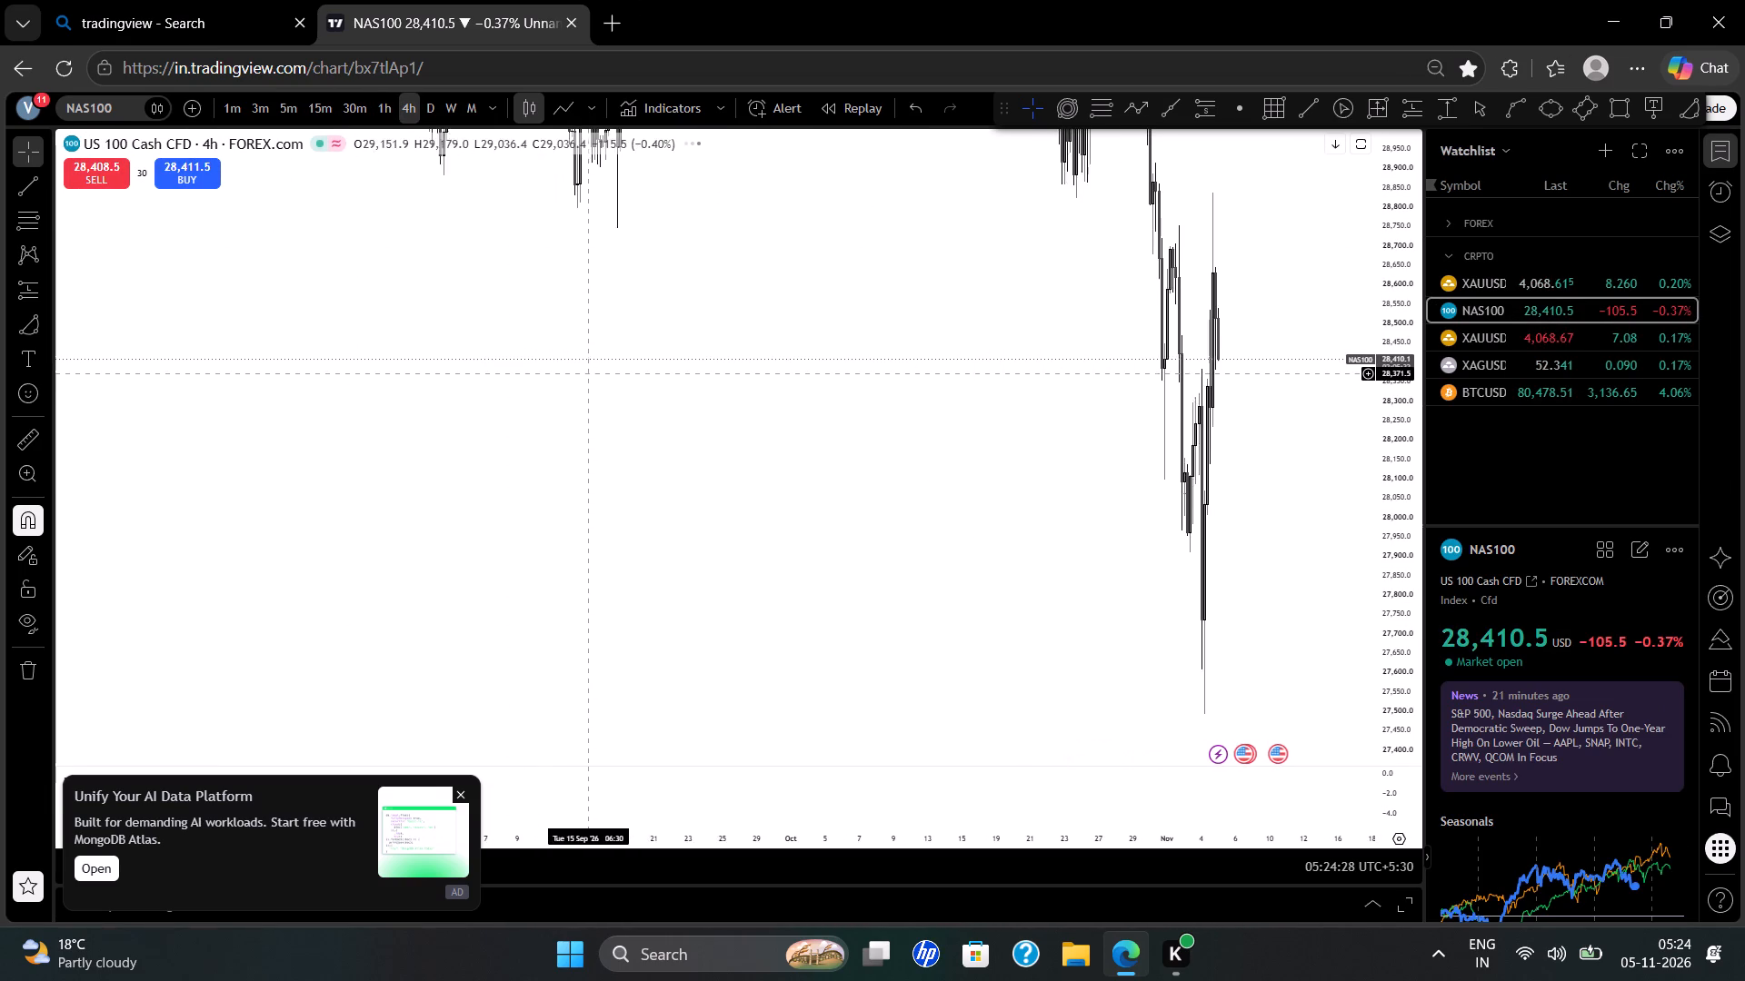
scroll(928, 370, up, 2)
scroll(928, 370, down, 3)
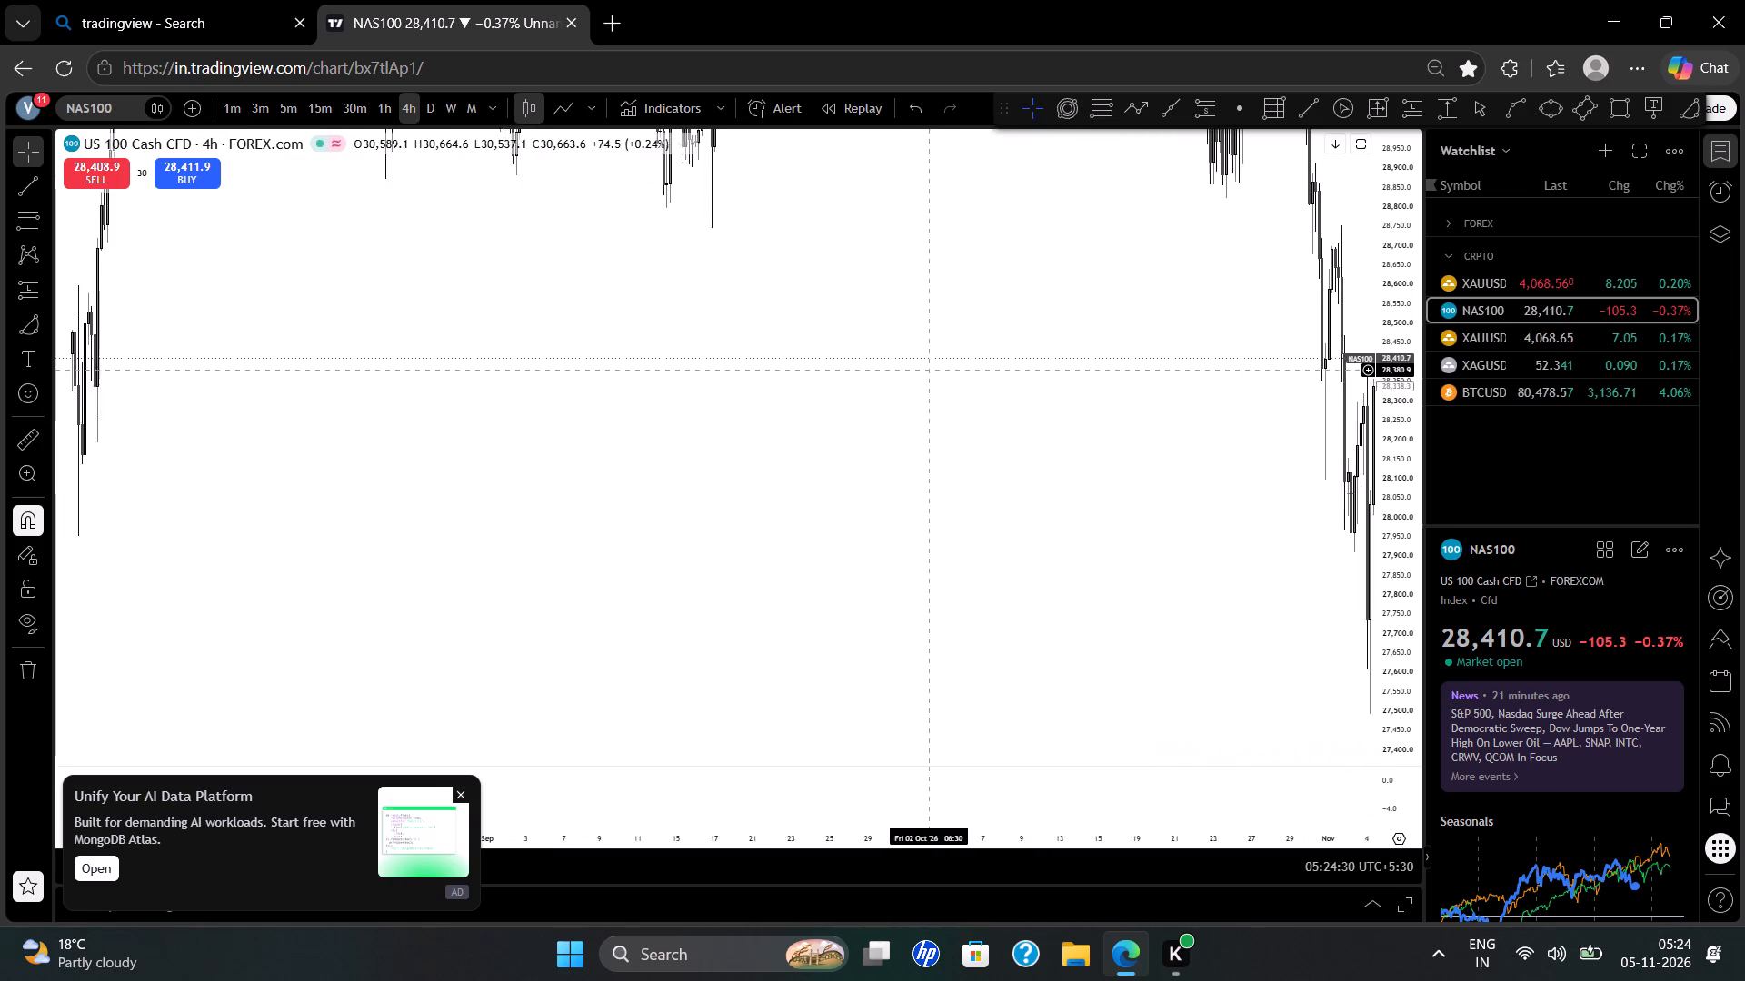
scroll(928, 370, down, 1)
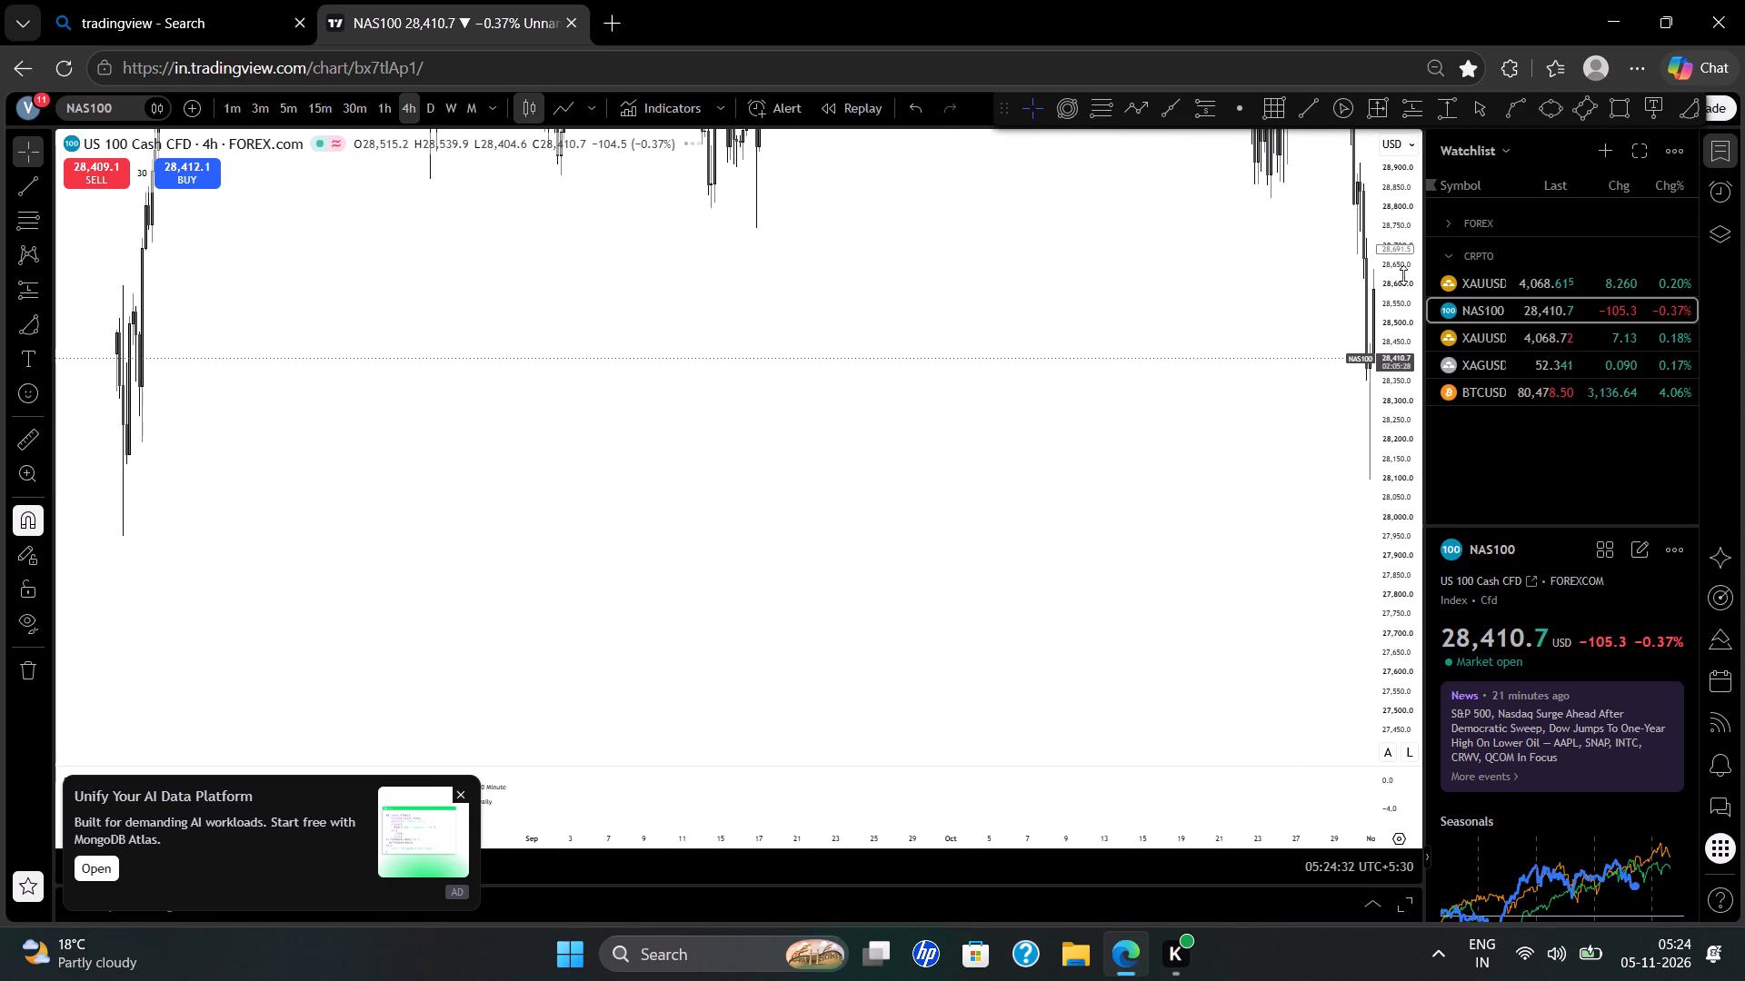
drag(1411, 265, 1440, 570)
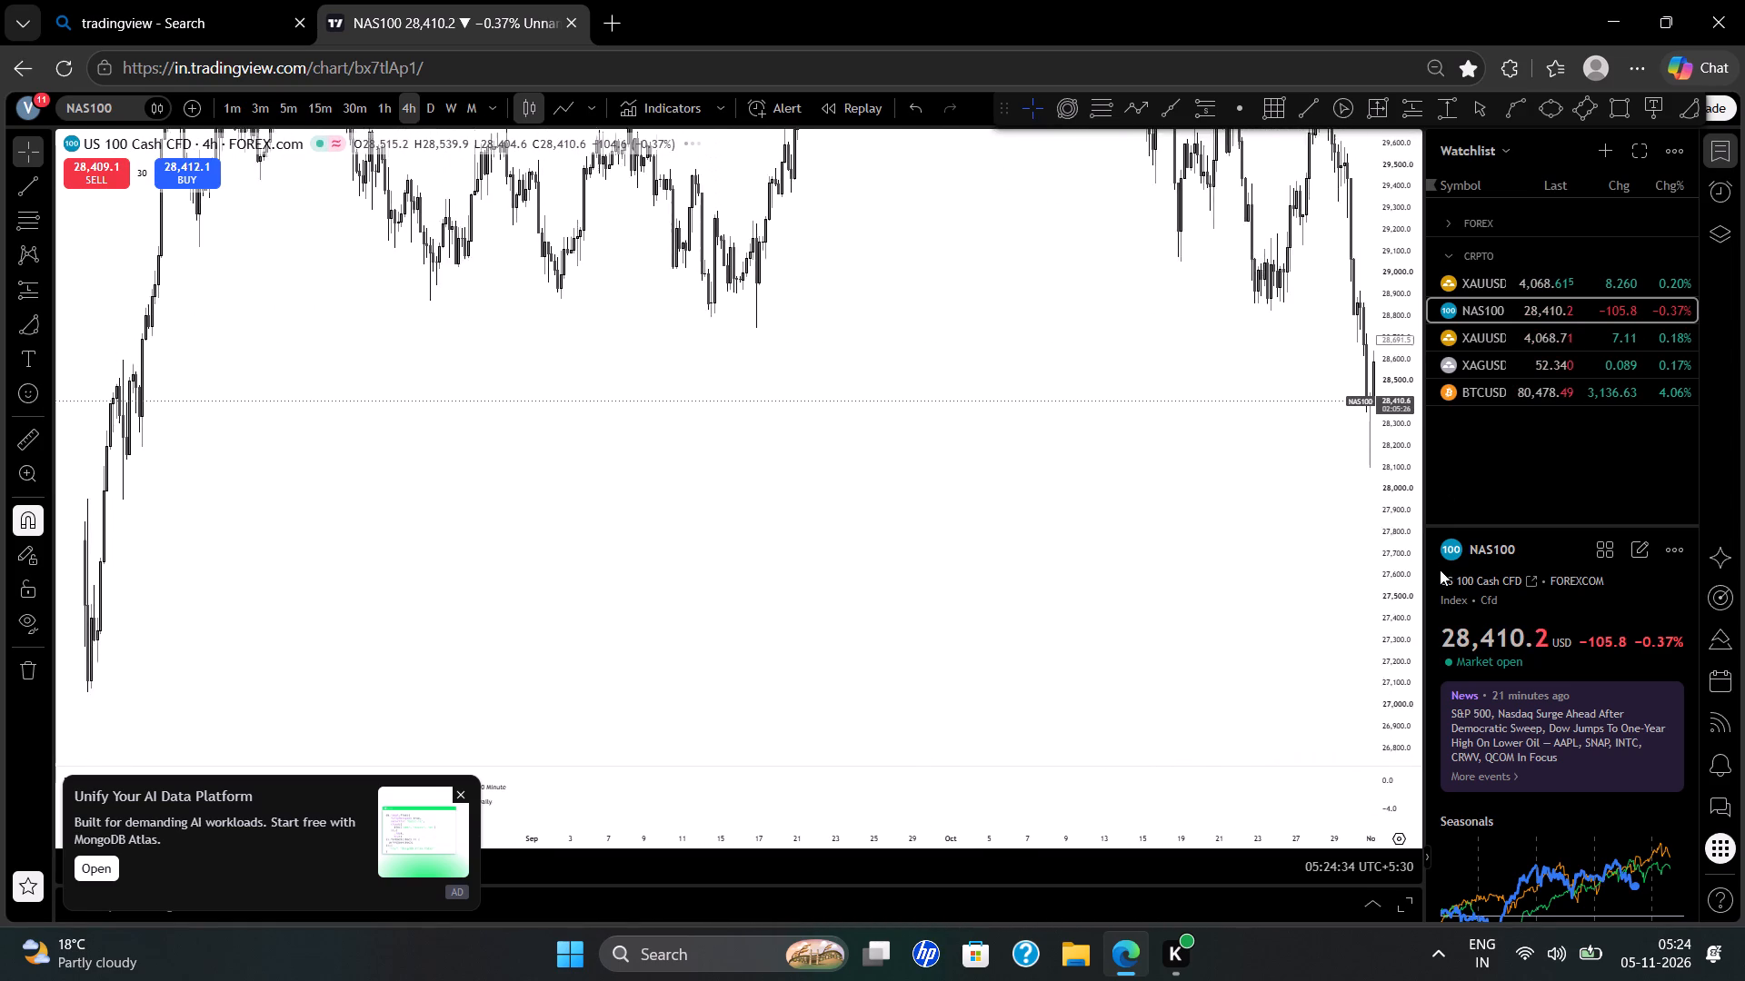
drag(1440, 570, 1412, 759)
scroll(1142, 648, left, 5)
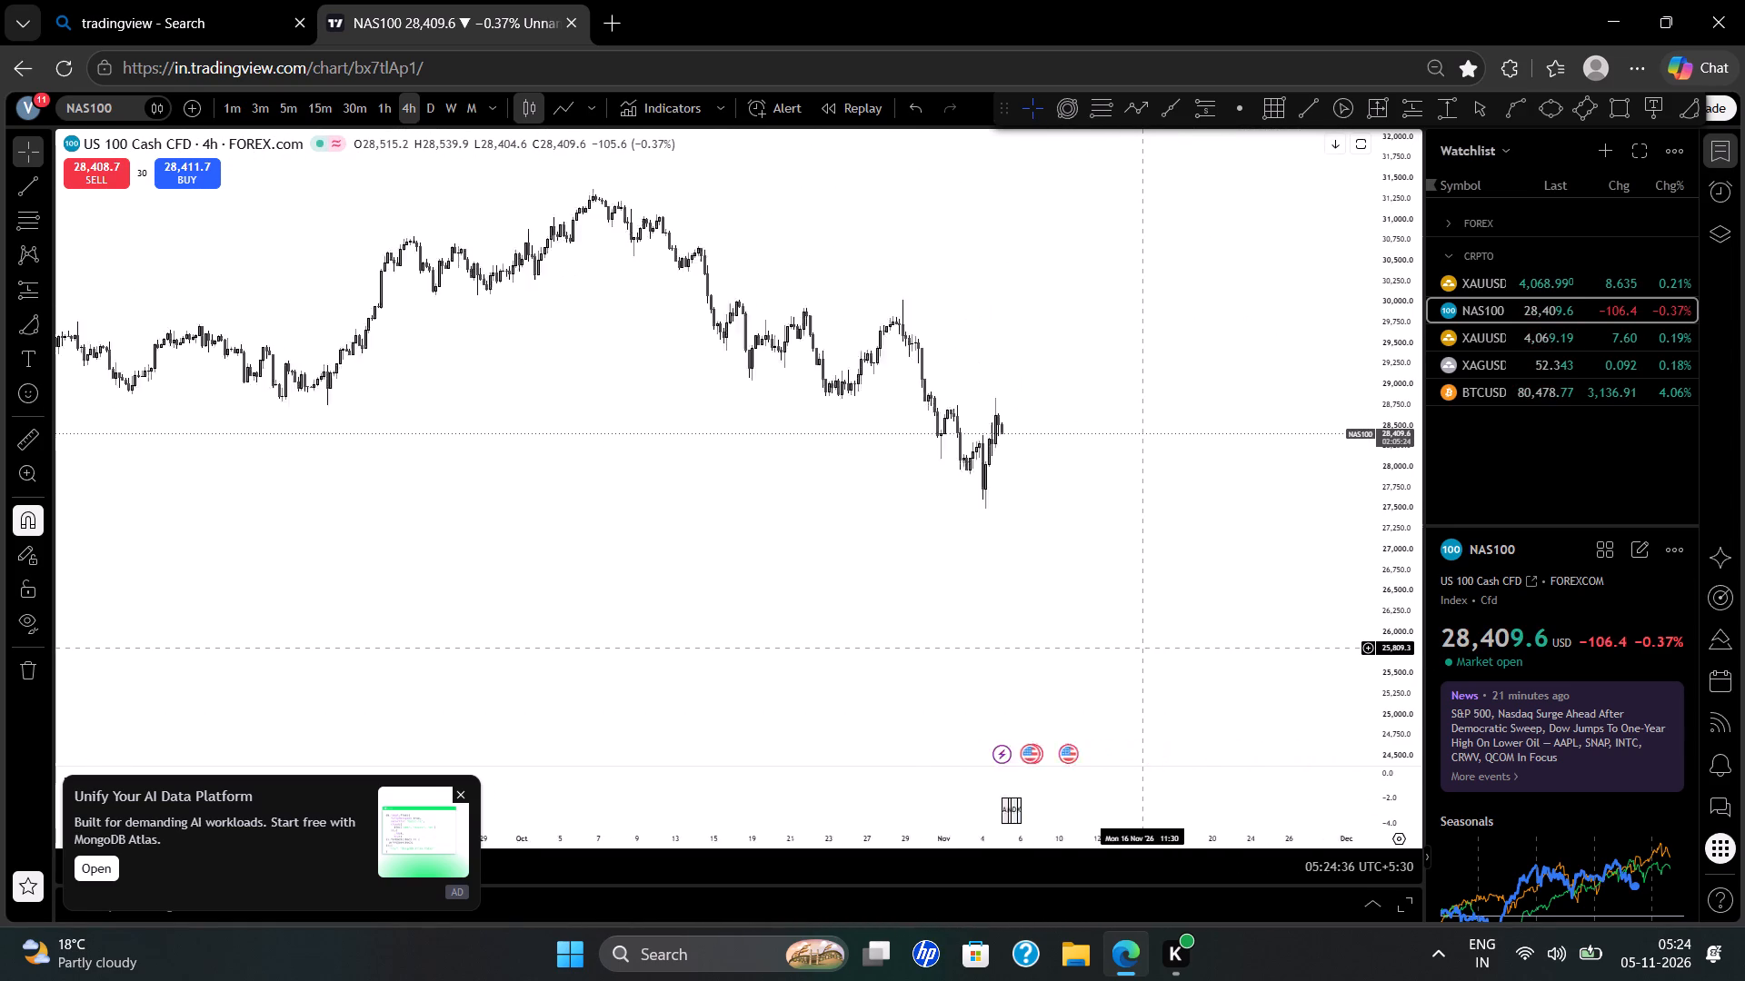
Switch the NAS100 chart to the weekly timeframe.
click(461, 105)
scroll(563, 273, up, 2)
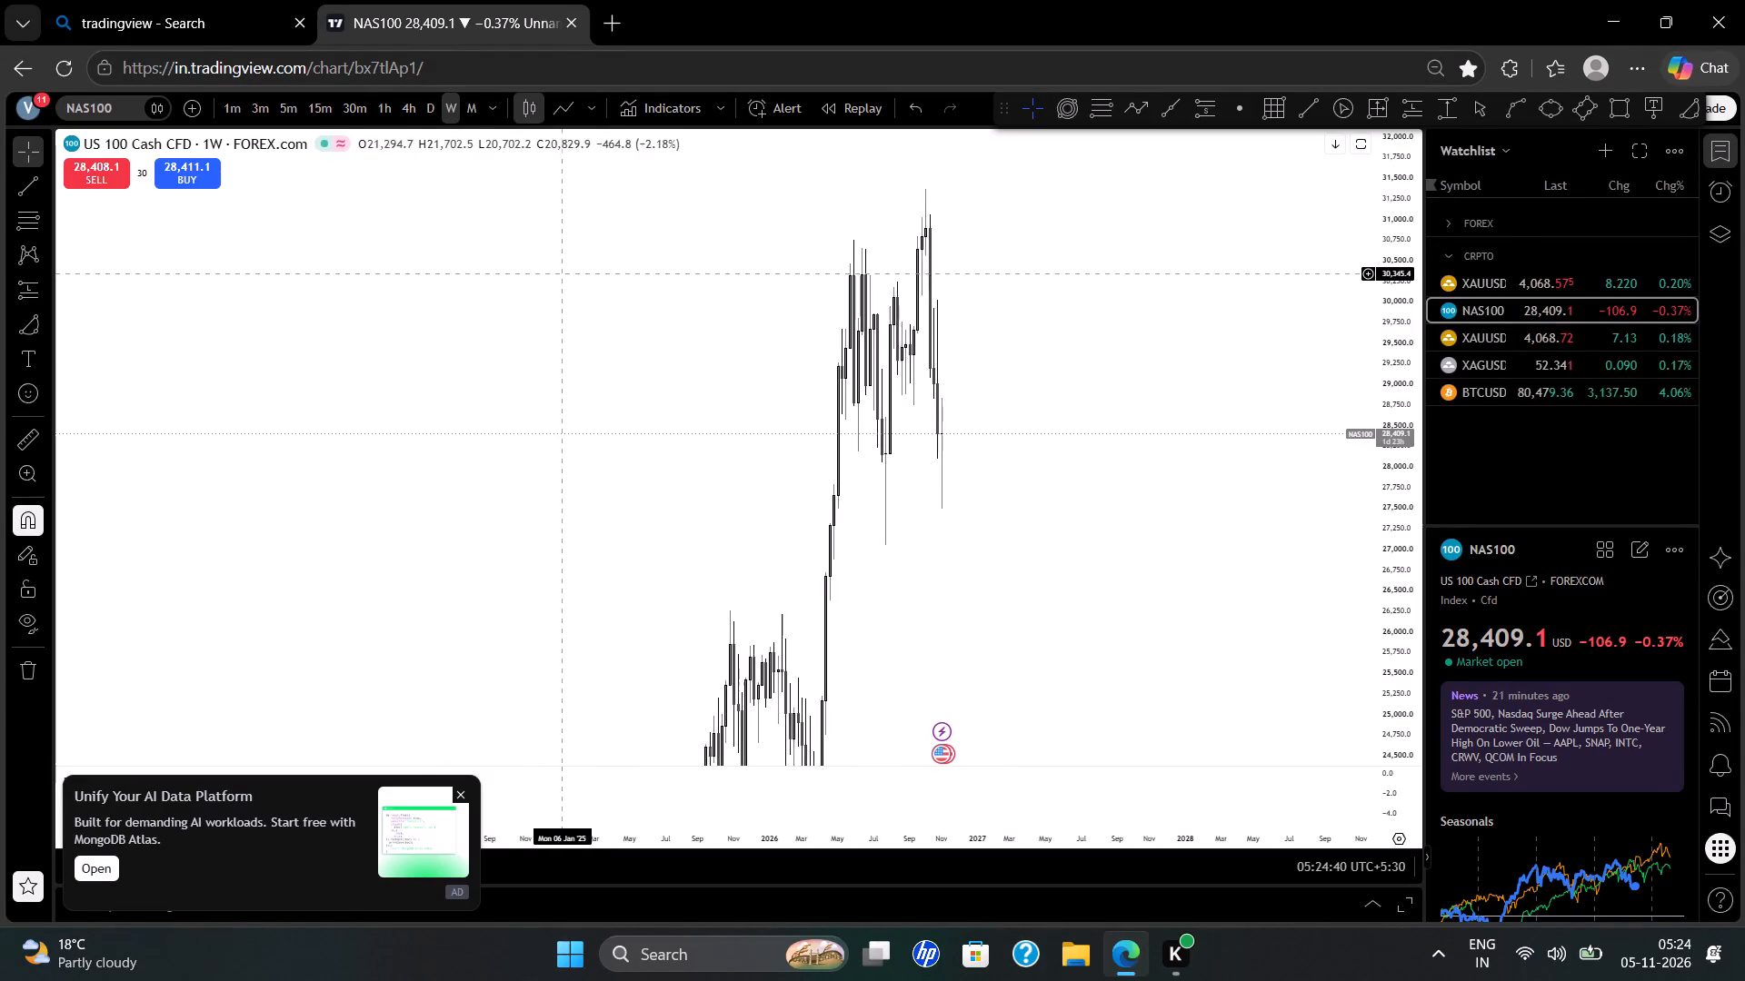
scroll(563, 273, up, 7)
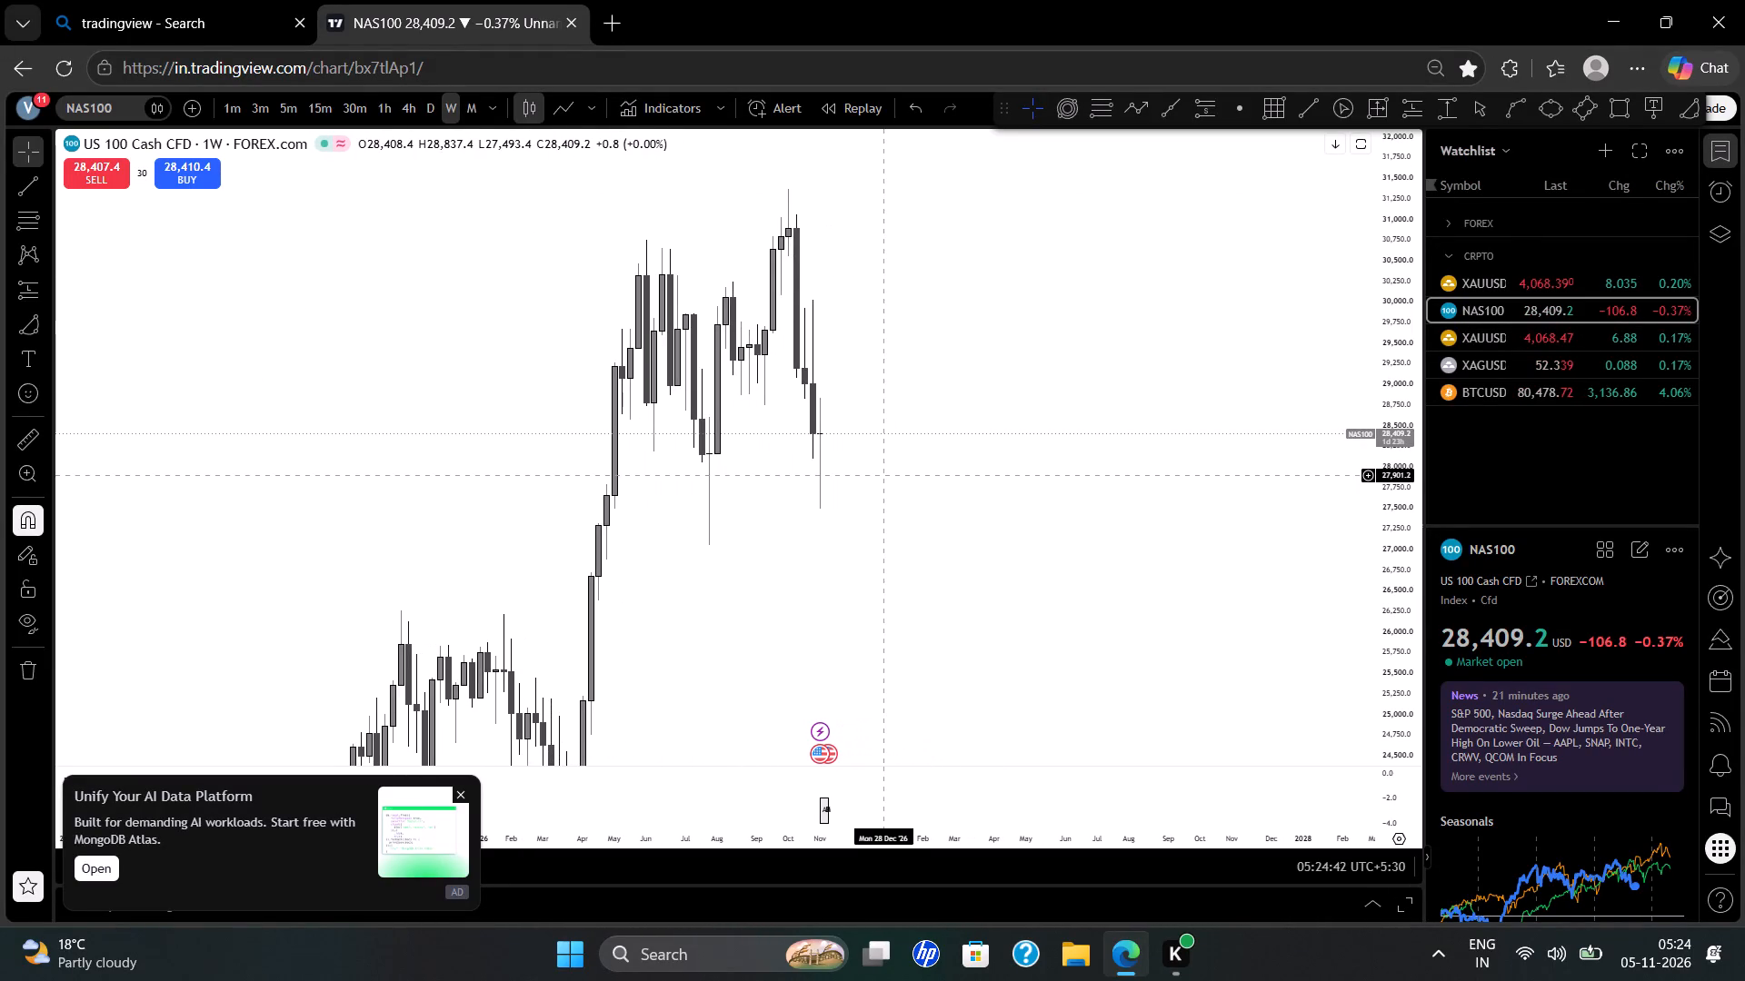
Draw a solid, near-horizontal trend line from the late-July 2026 weekly candle at about 28,152 across to mid-May 2027.
click(15, 196)
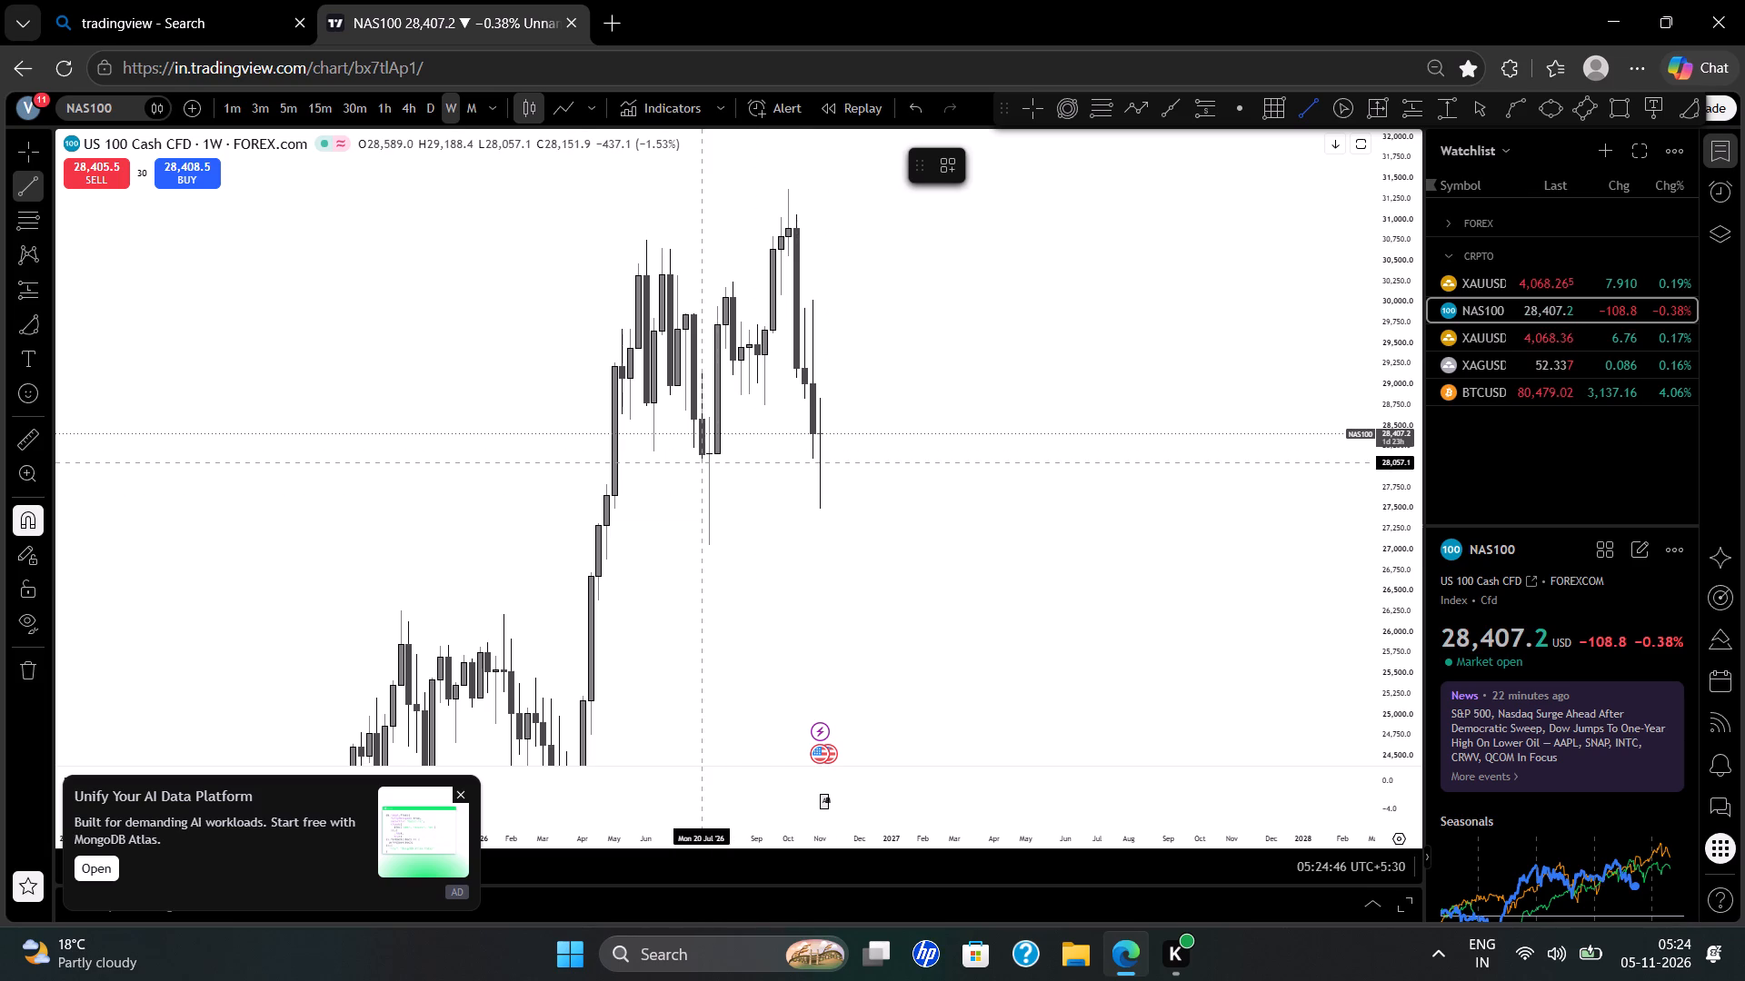
drag(708, 457, 981, 454)
click(1042, 451)
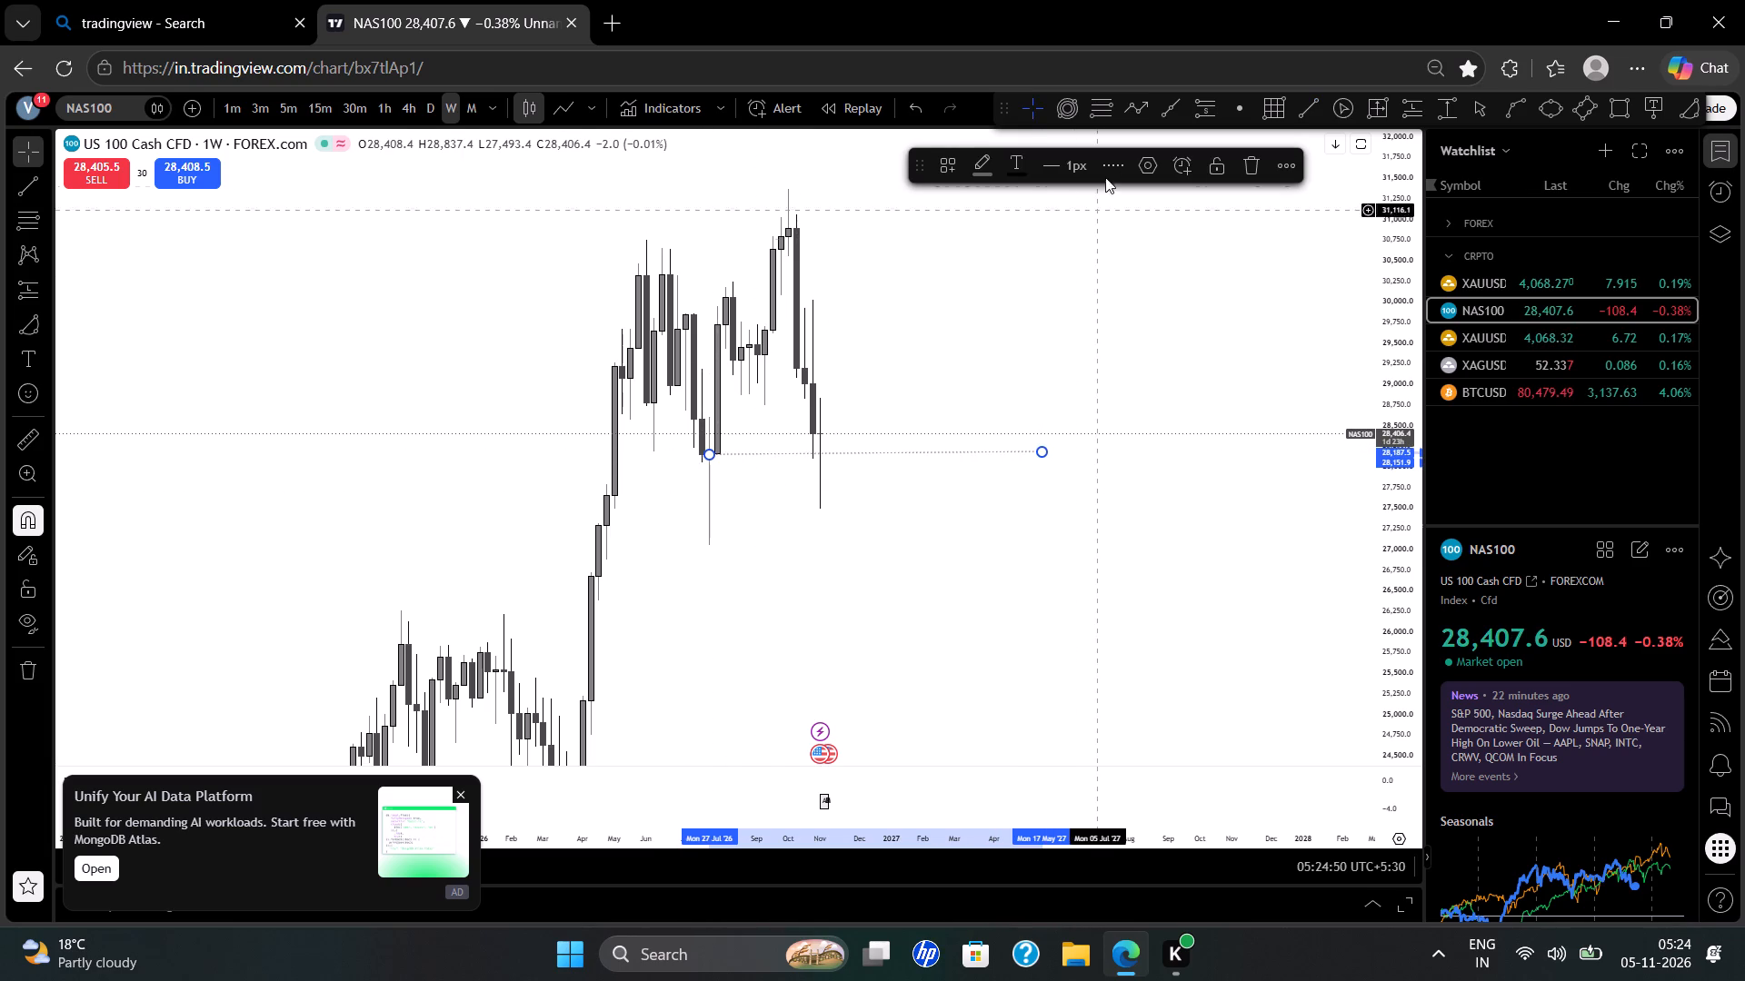
click(1122, 161)
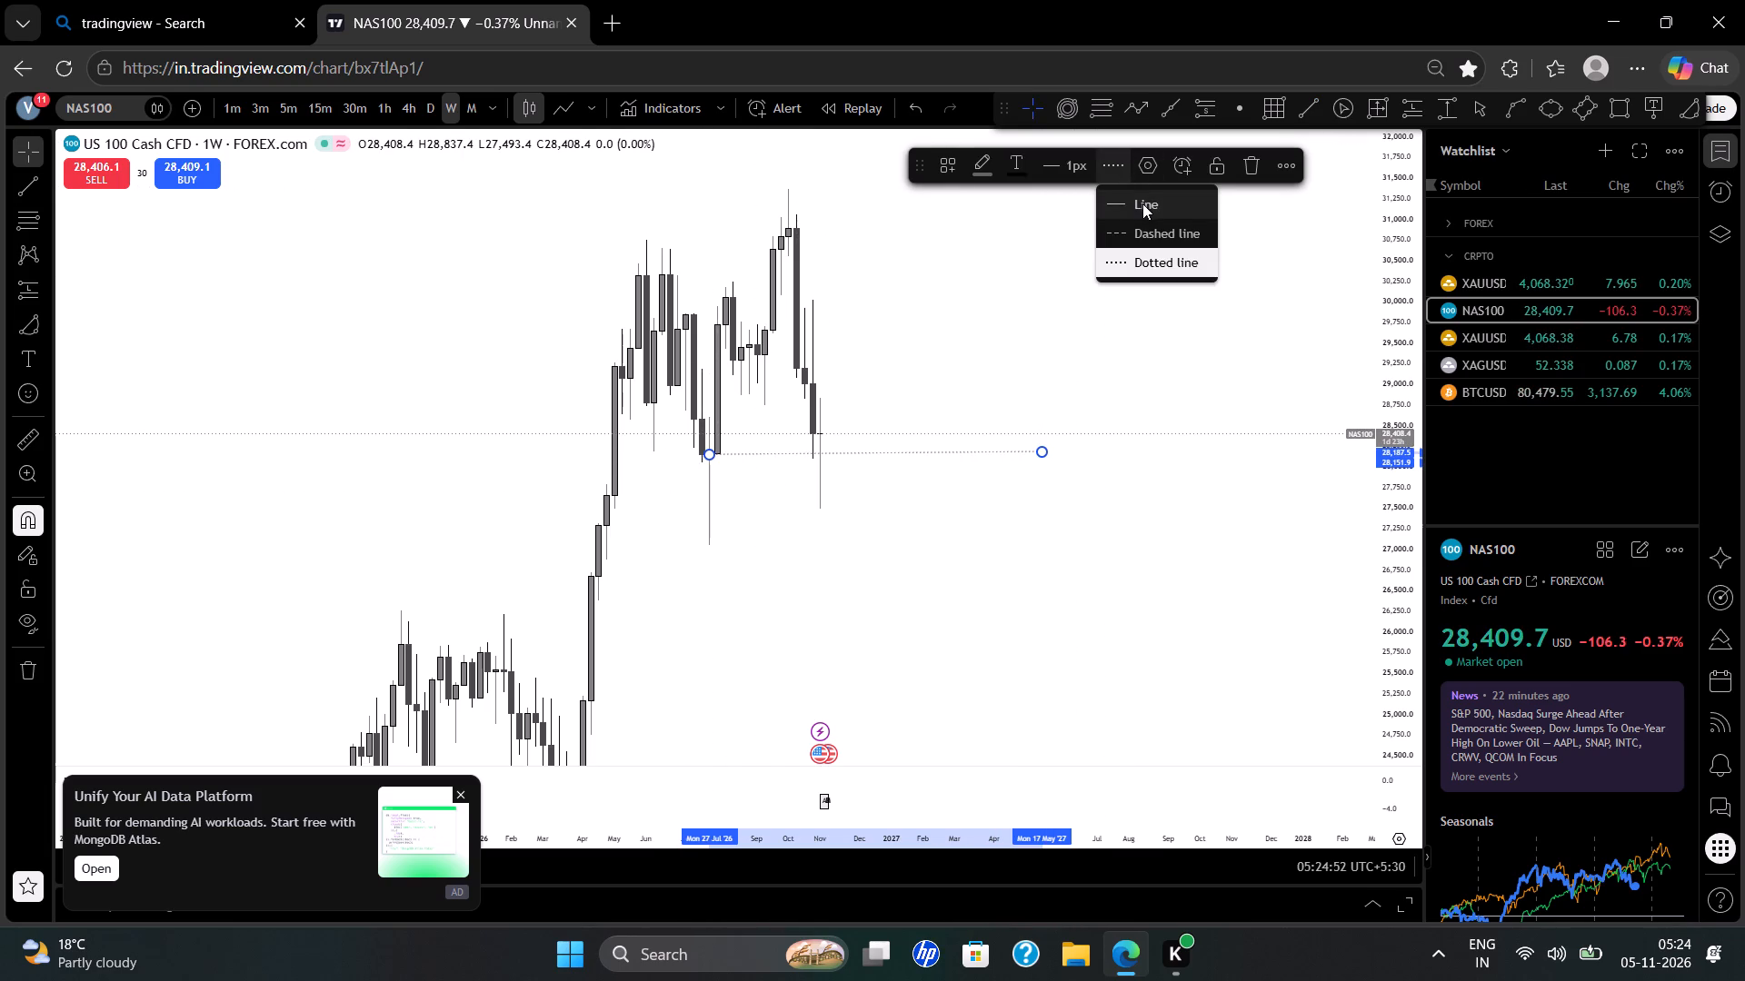
click(1142, 203)
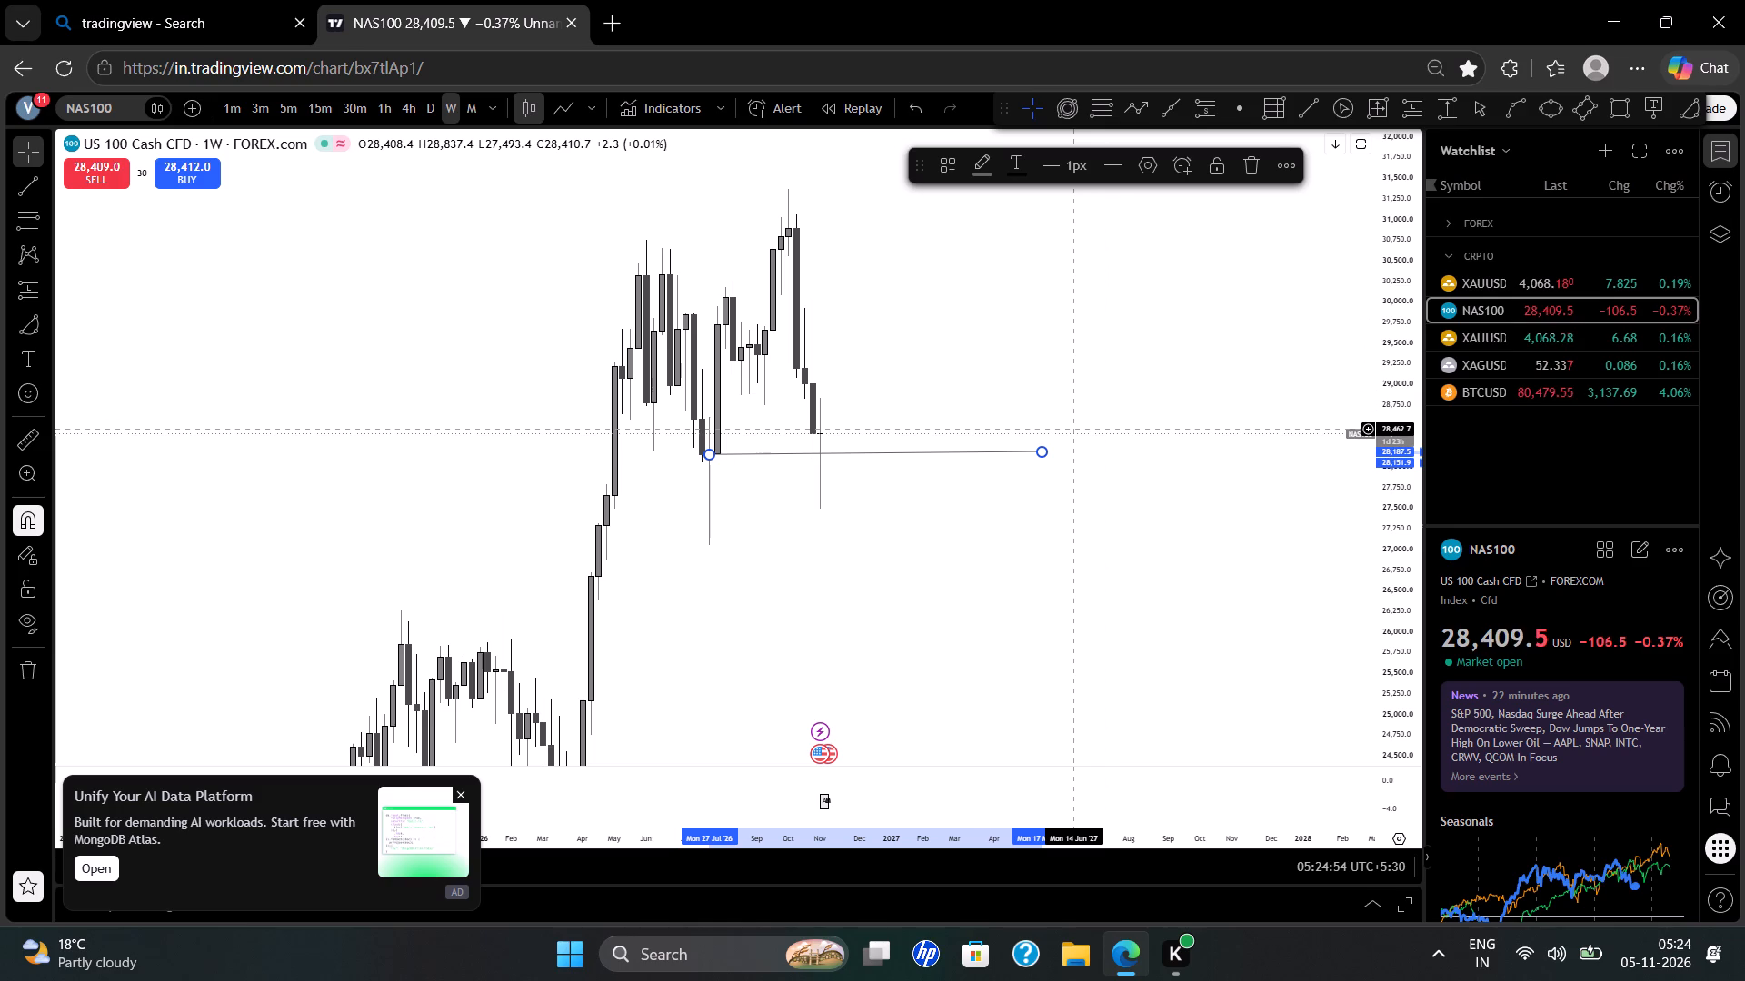
Adjust the far end of the NAS100 trend line slightly to level it at about 28,176.
click(1042, 450)
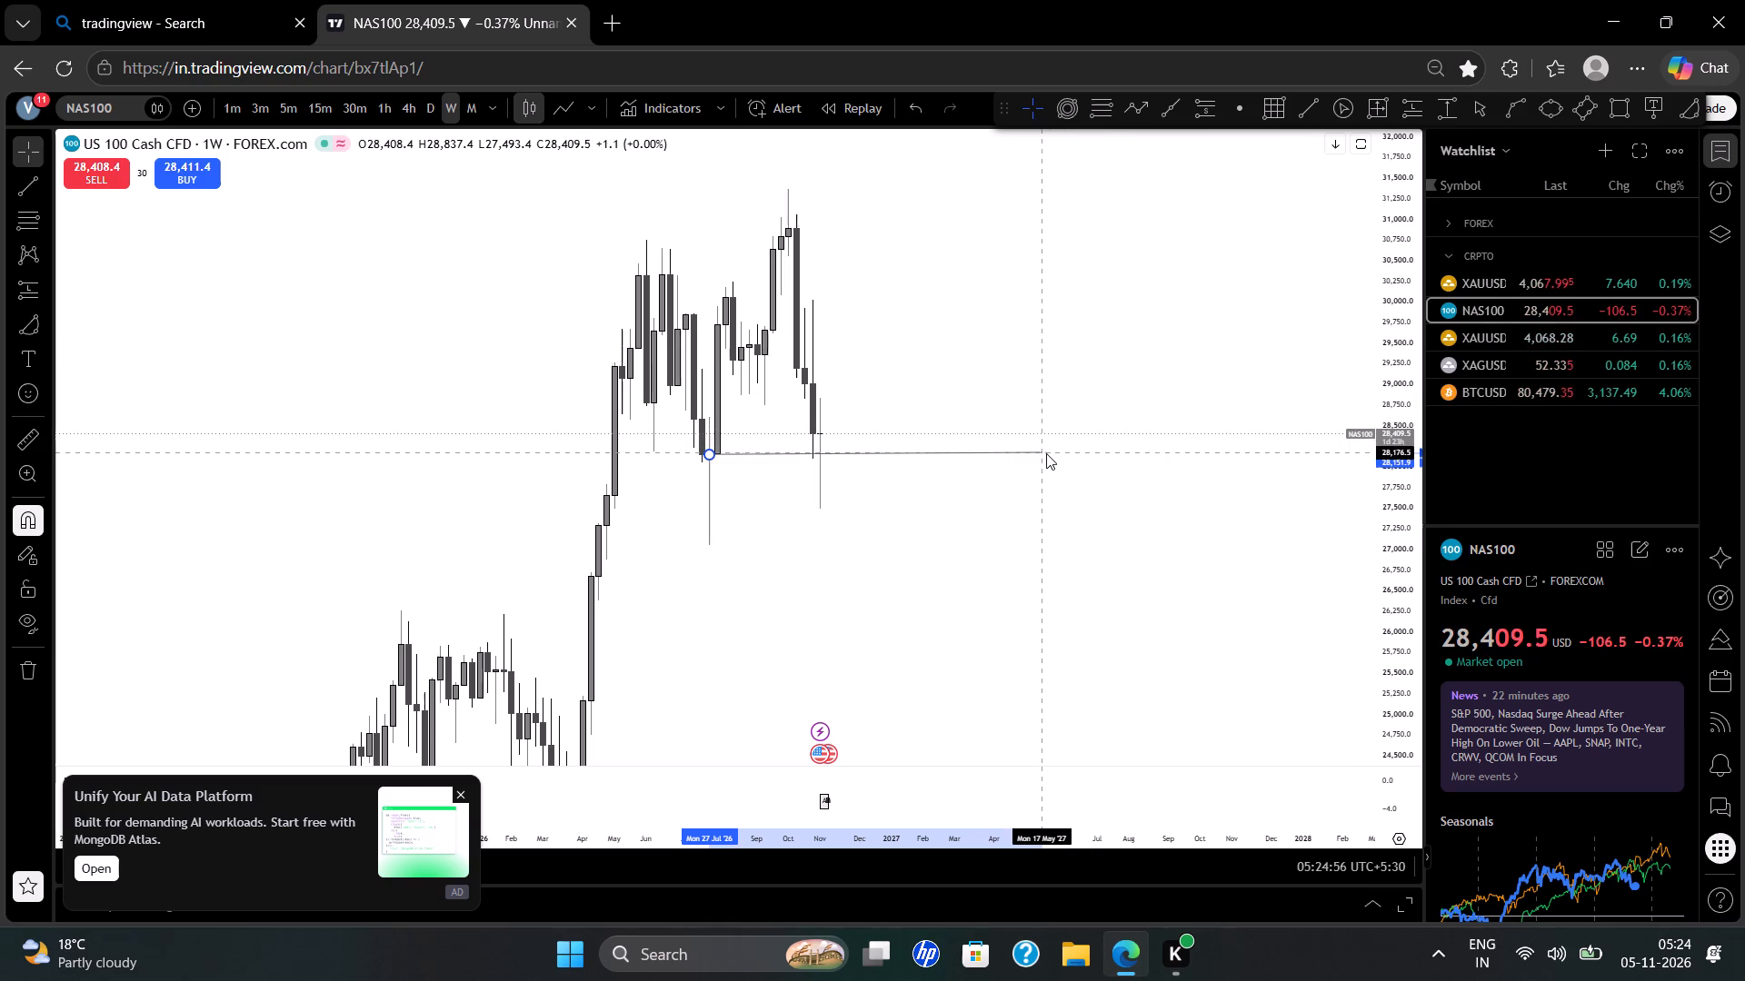
click(1083, 502)
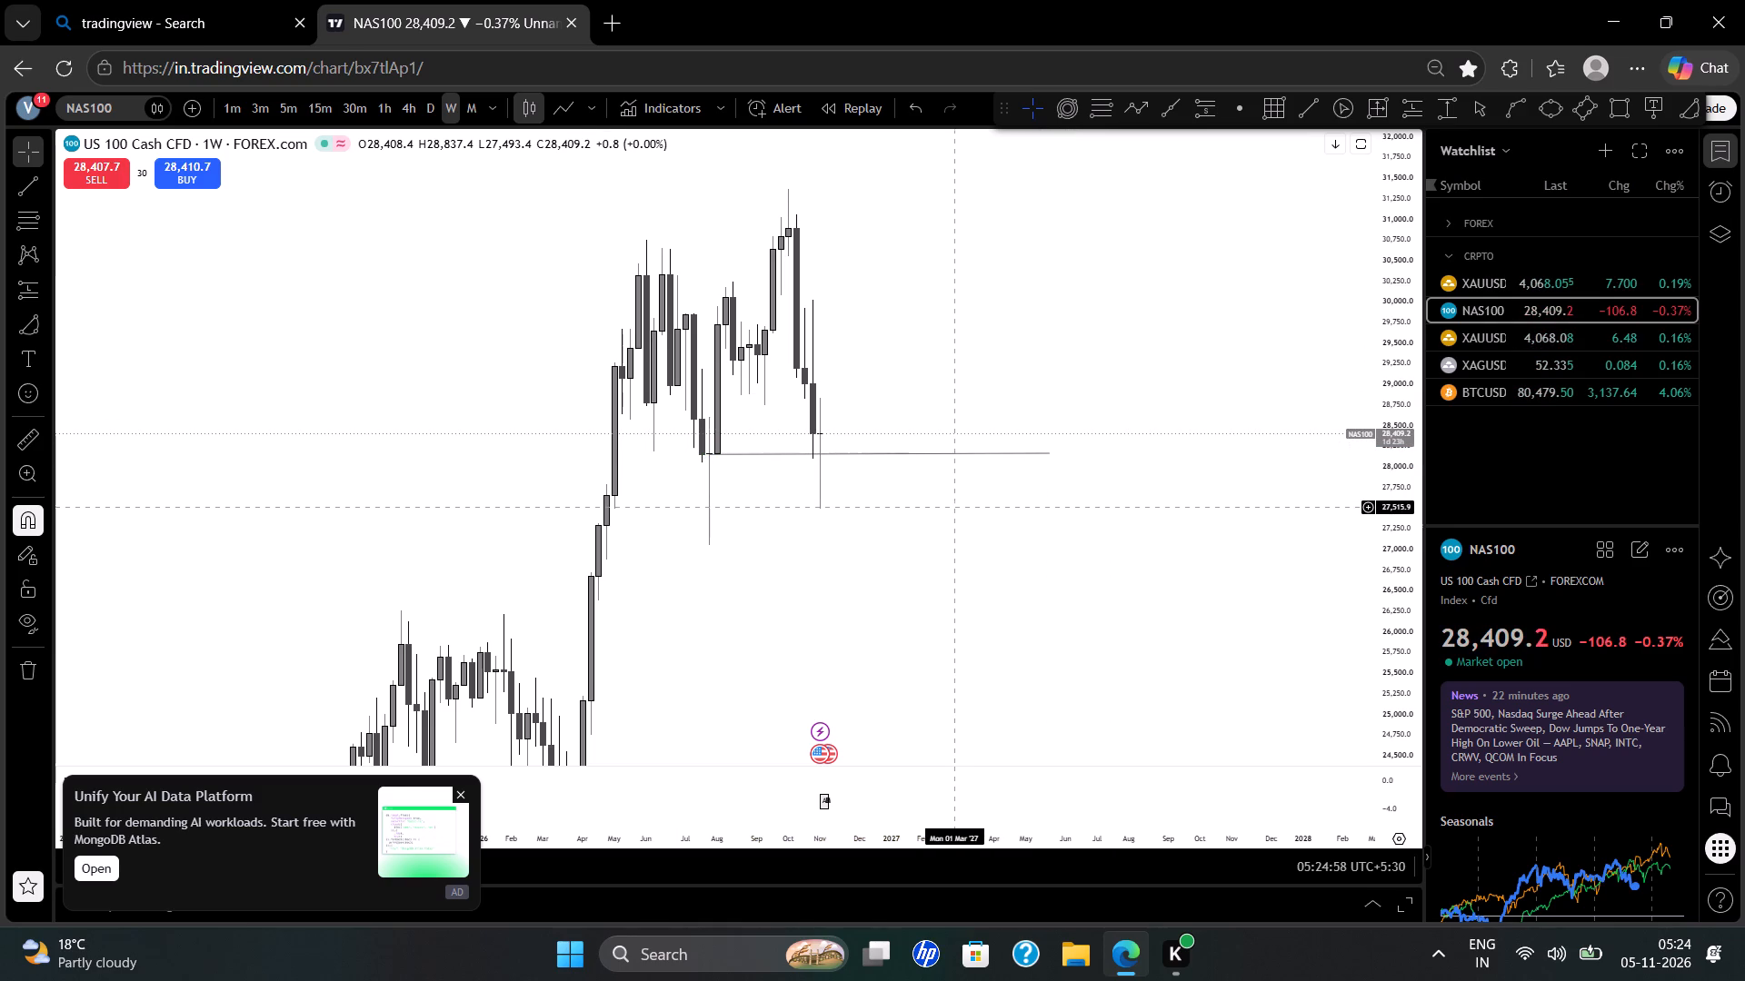
Switch NAS100 to the daily timeframe with the price swings around the drawn level in view.
click(427, 124)
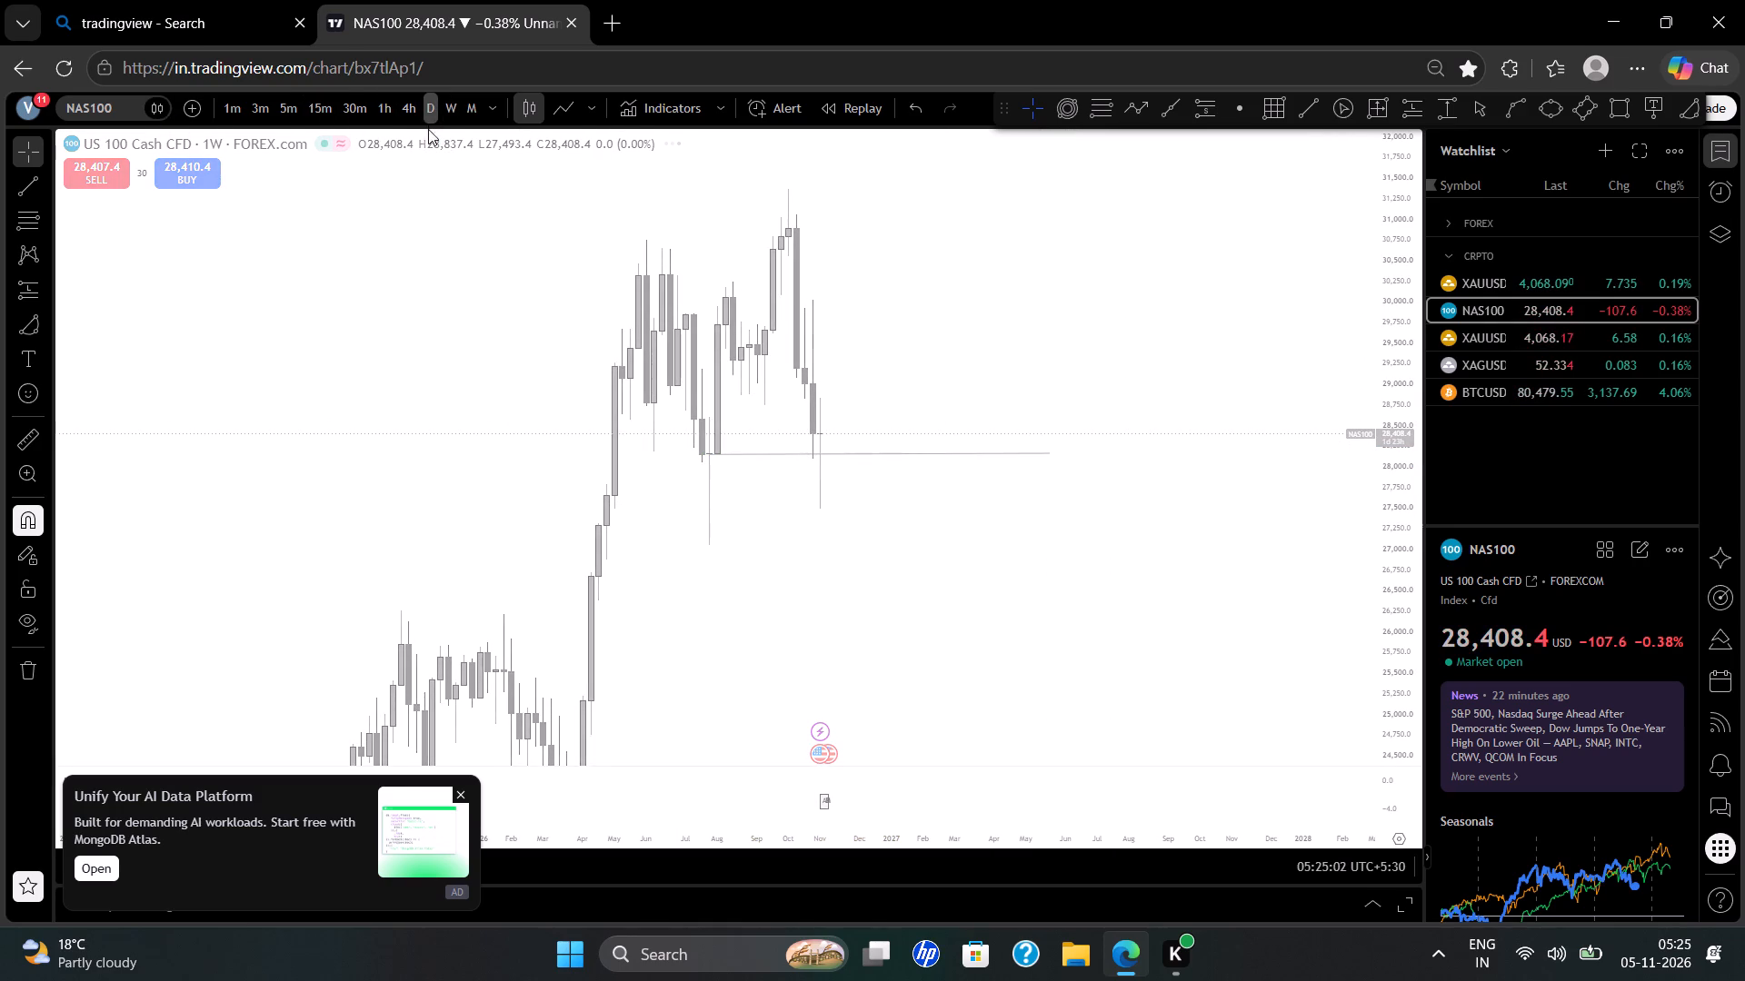
scroll(454, 252, down, 1)
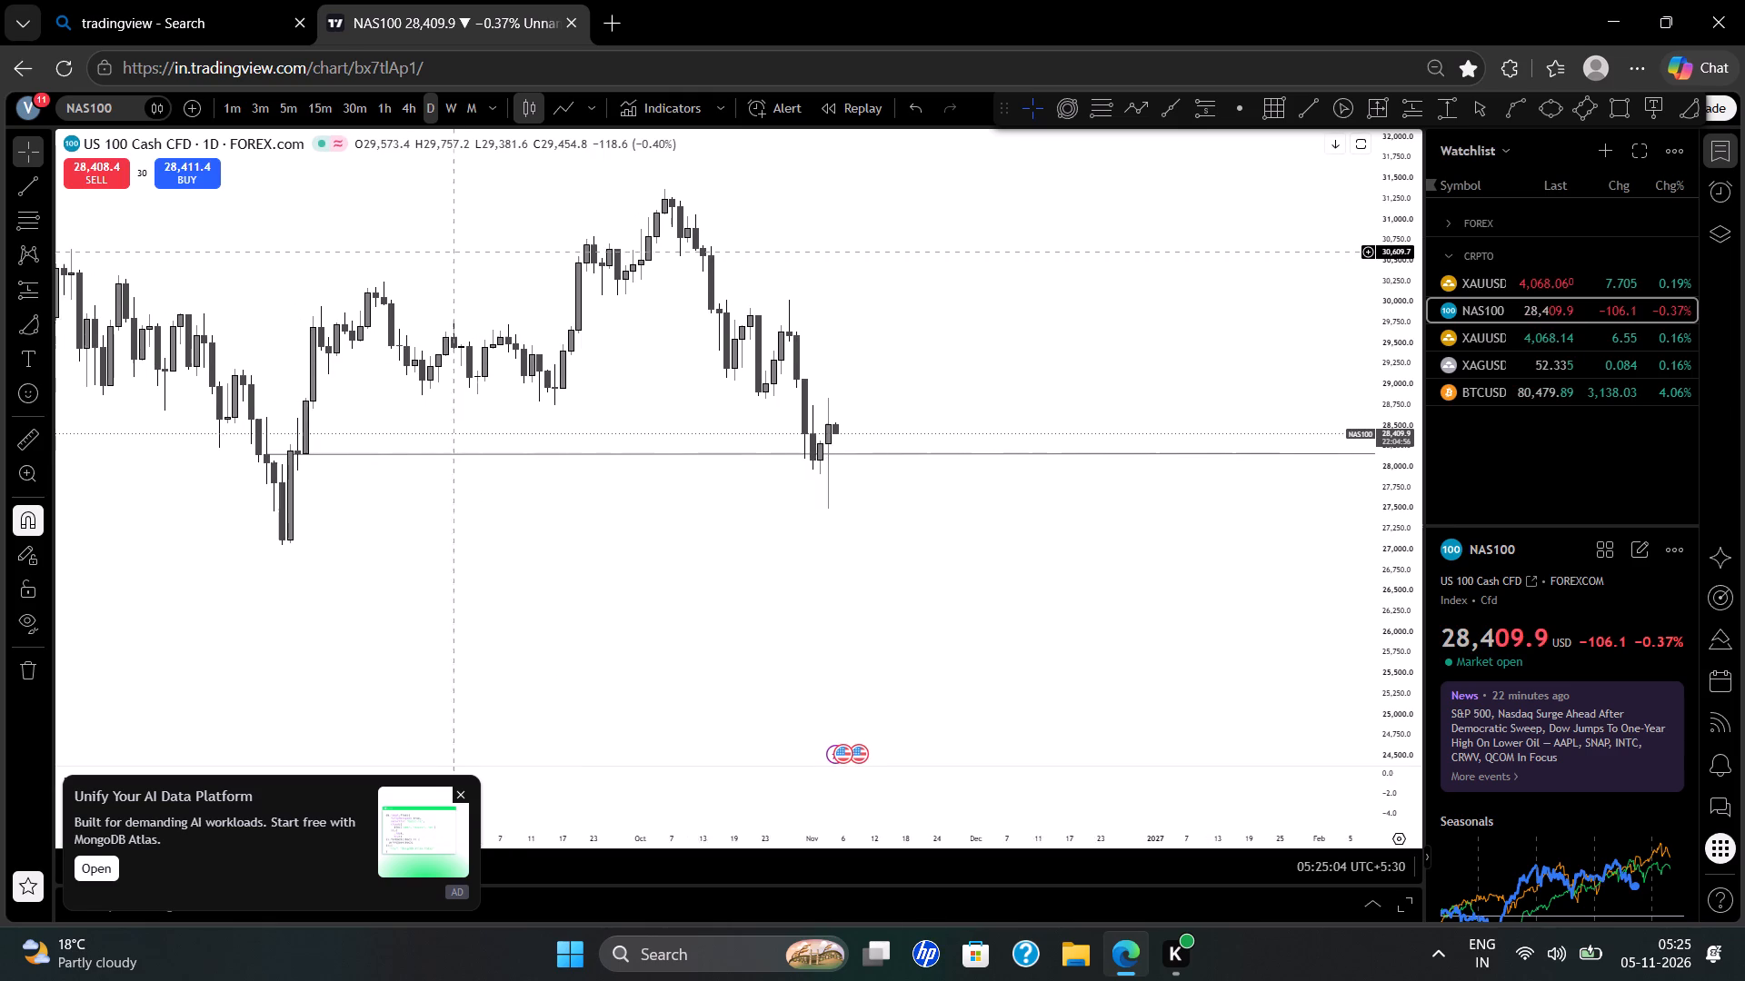
scroll(454, 252, down, 1)
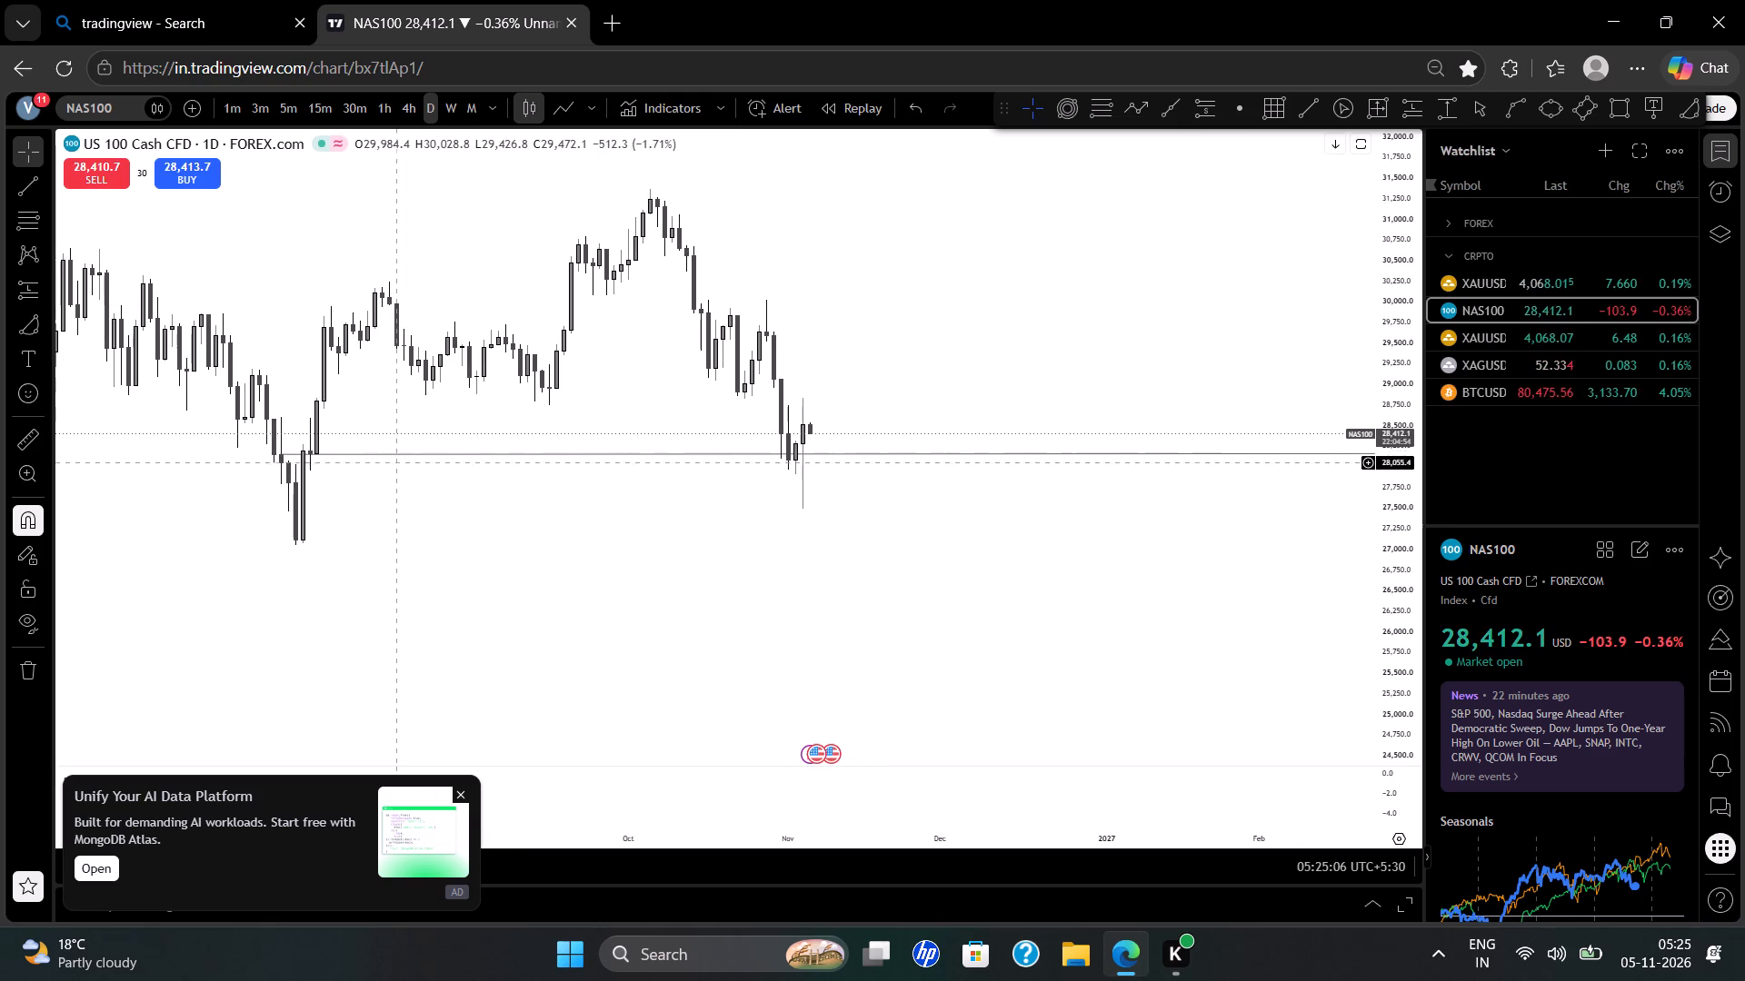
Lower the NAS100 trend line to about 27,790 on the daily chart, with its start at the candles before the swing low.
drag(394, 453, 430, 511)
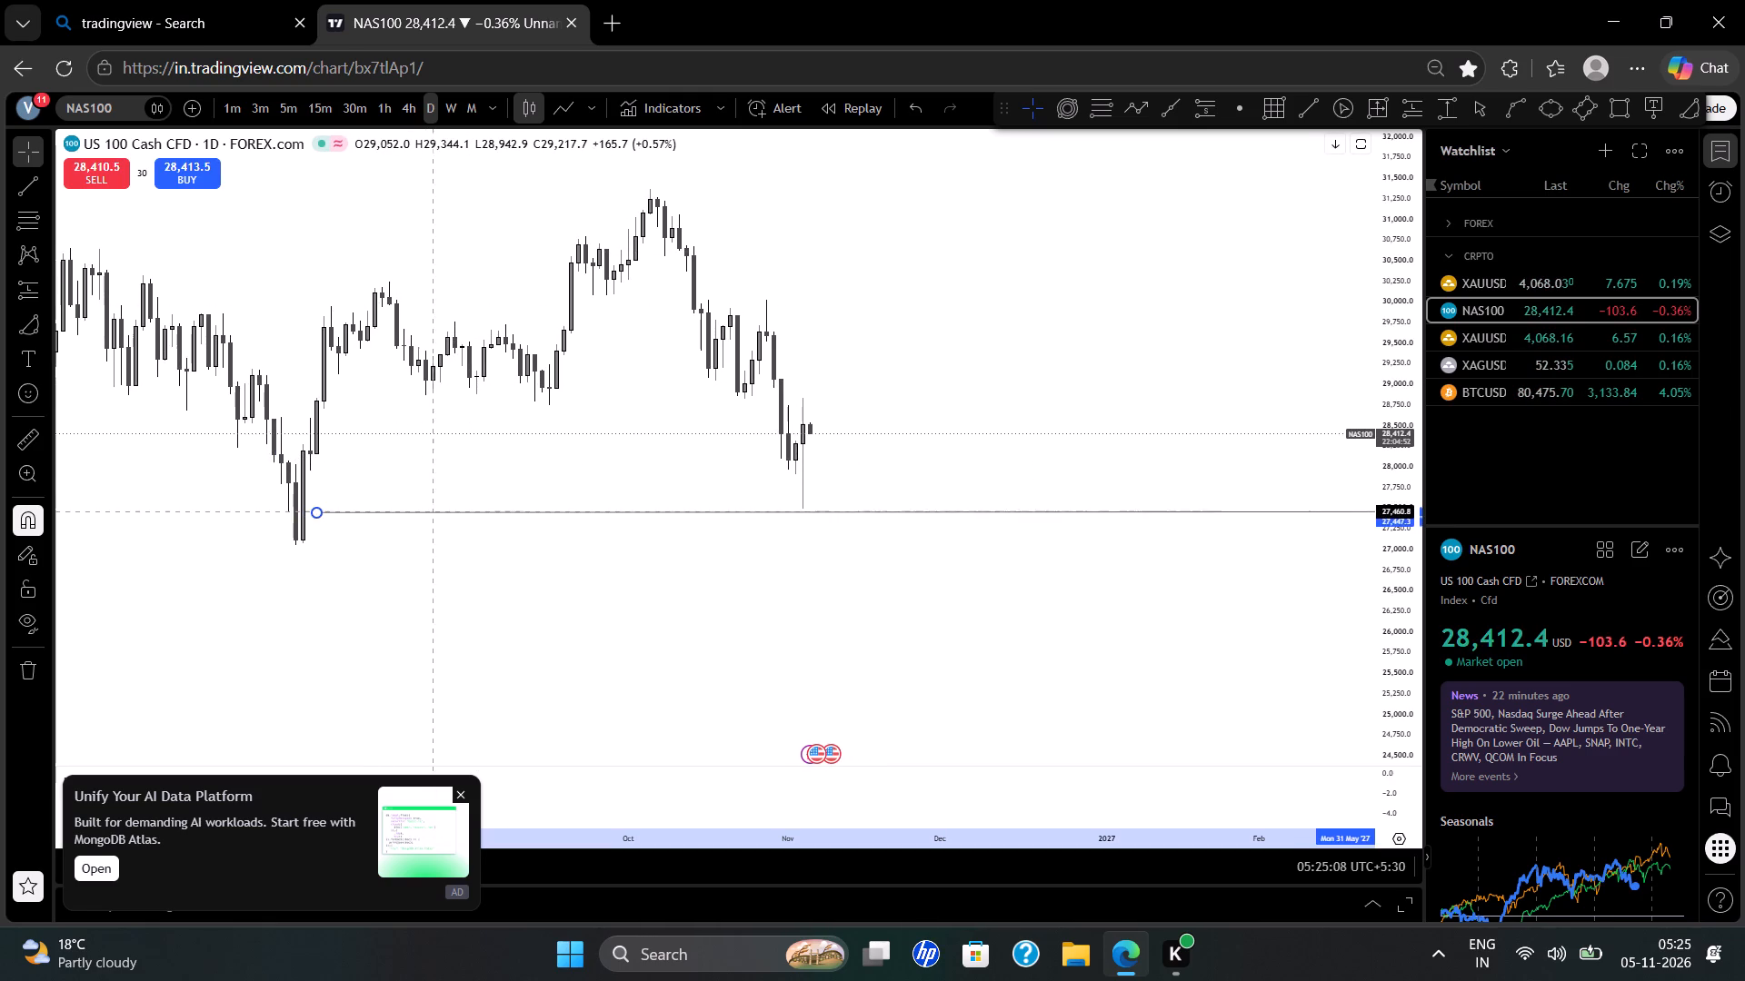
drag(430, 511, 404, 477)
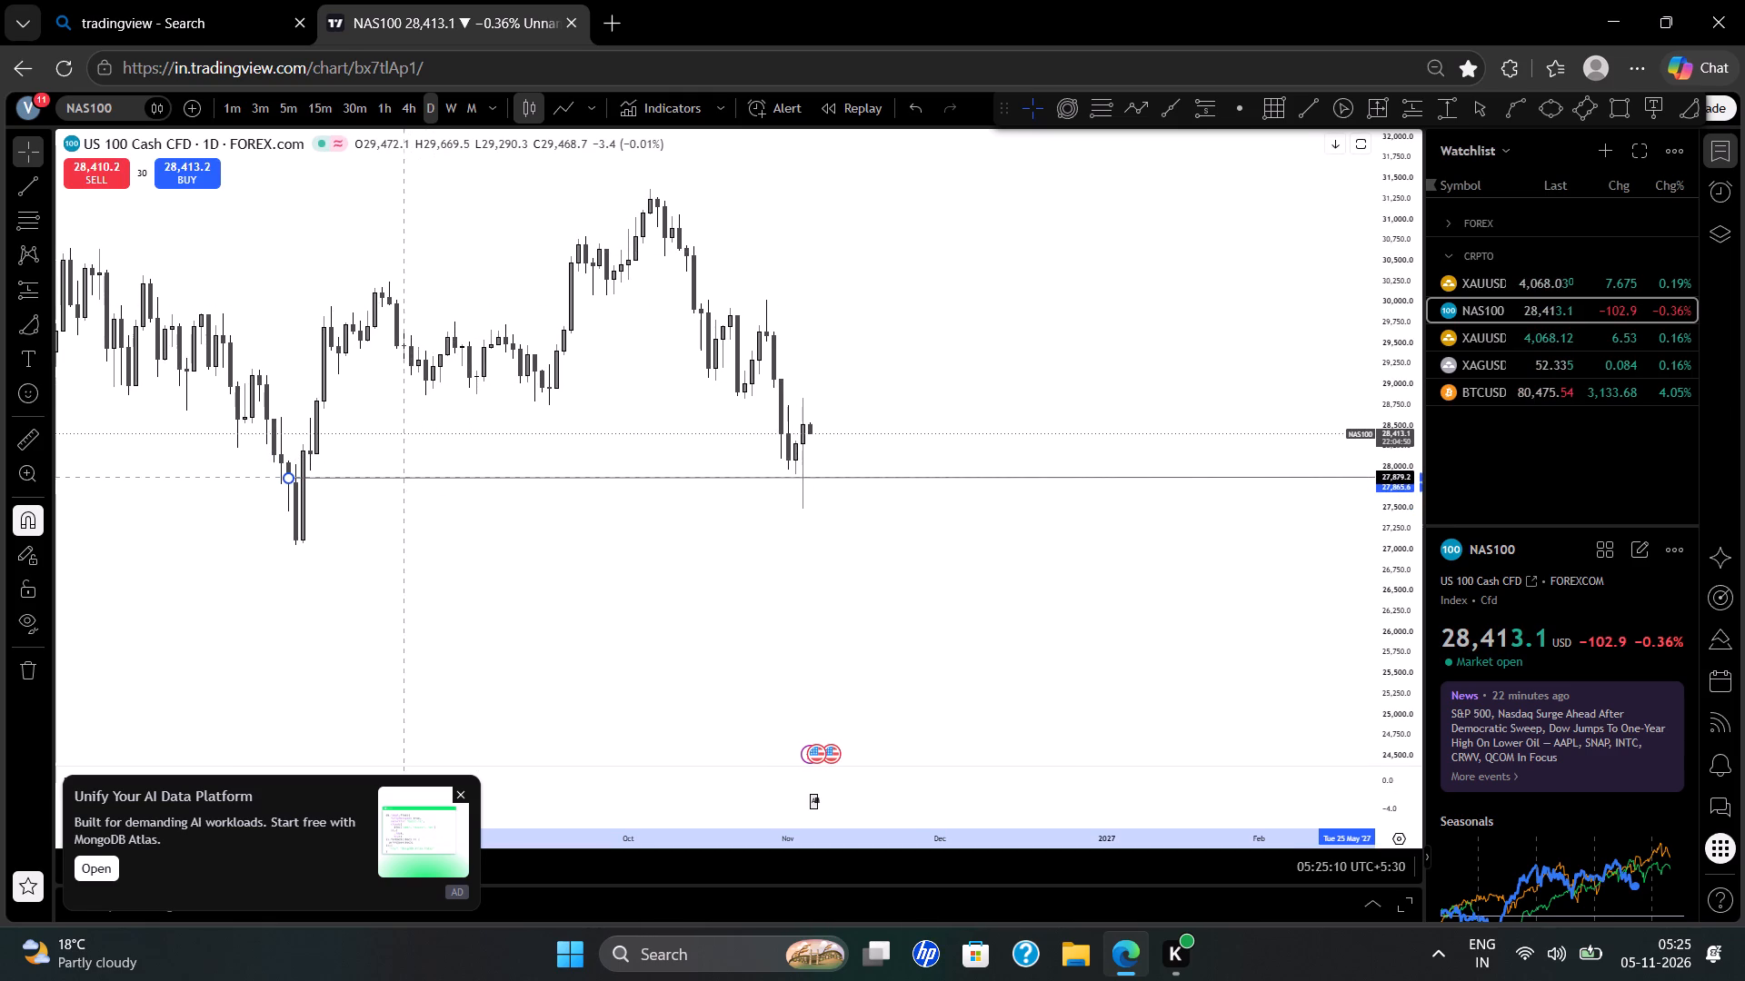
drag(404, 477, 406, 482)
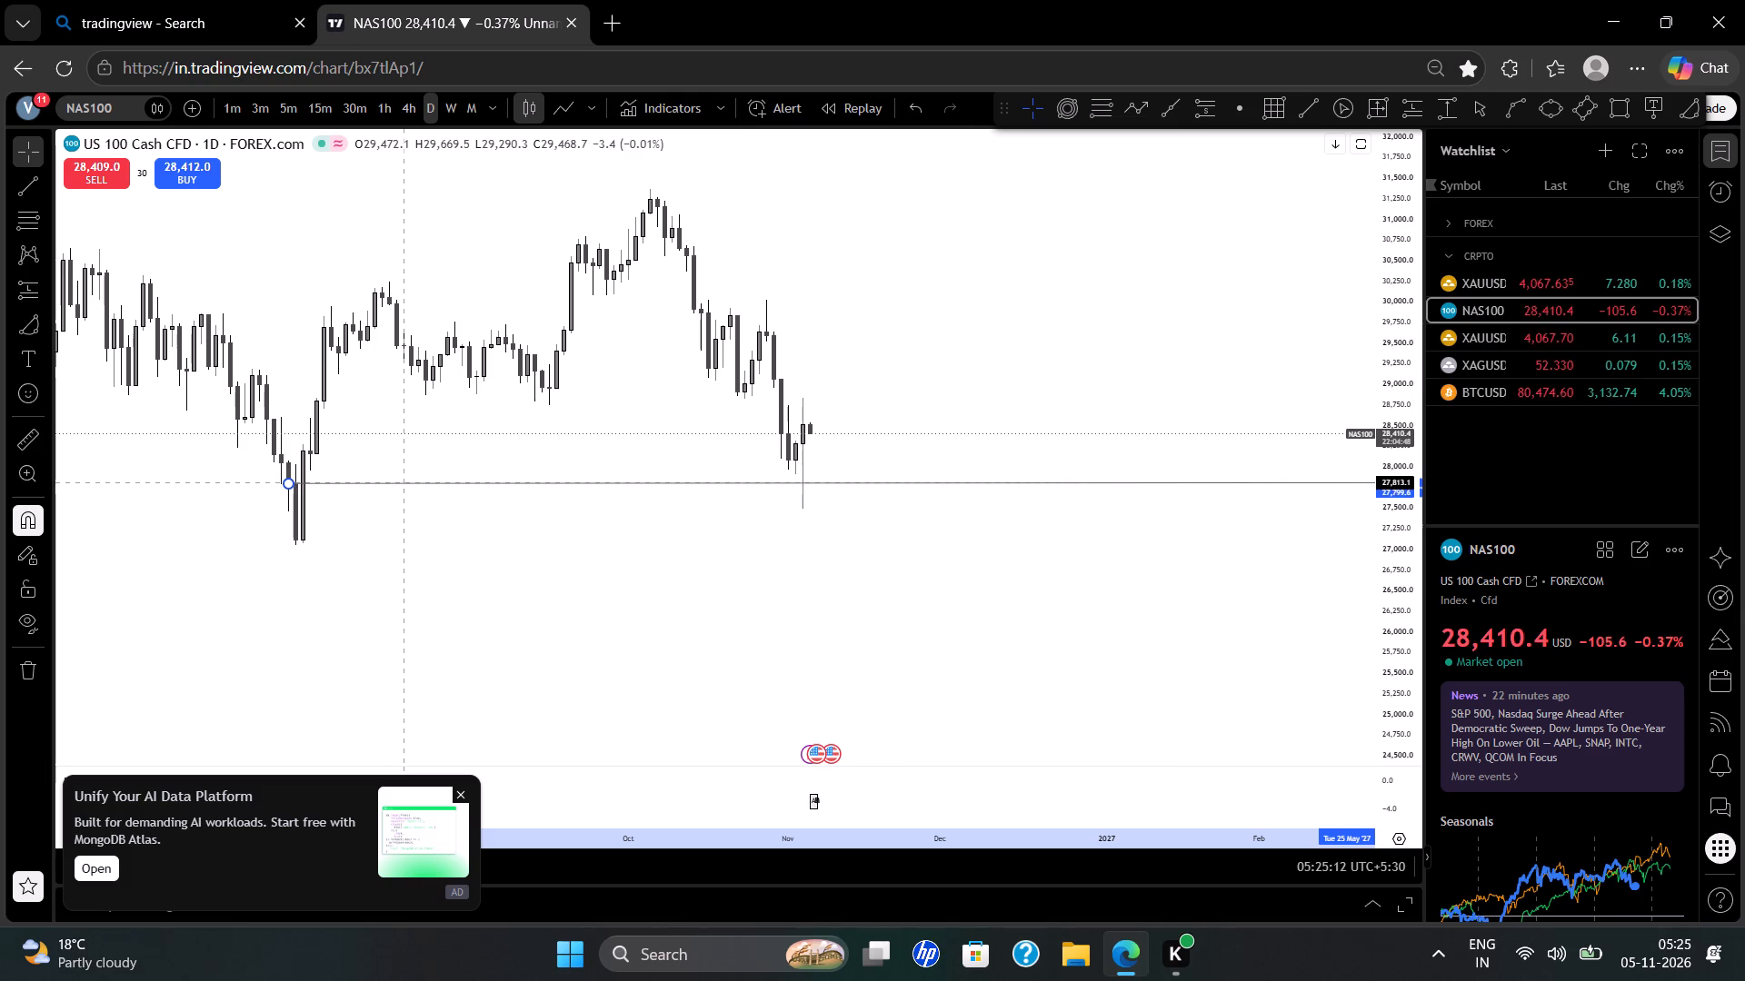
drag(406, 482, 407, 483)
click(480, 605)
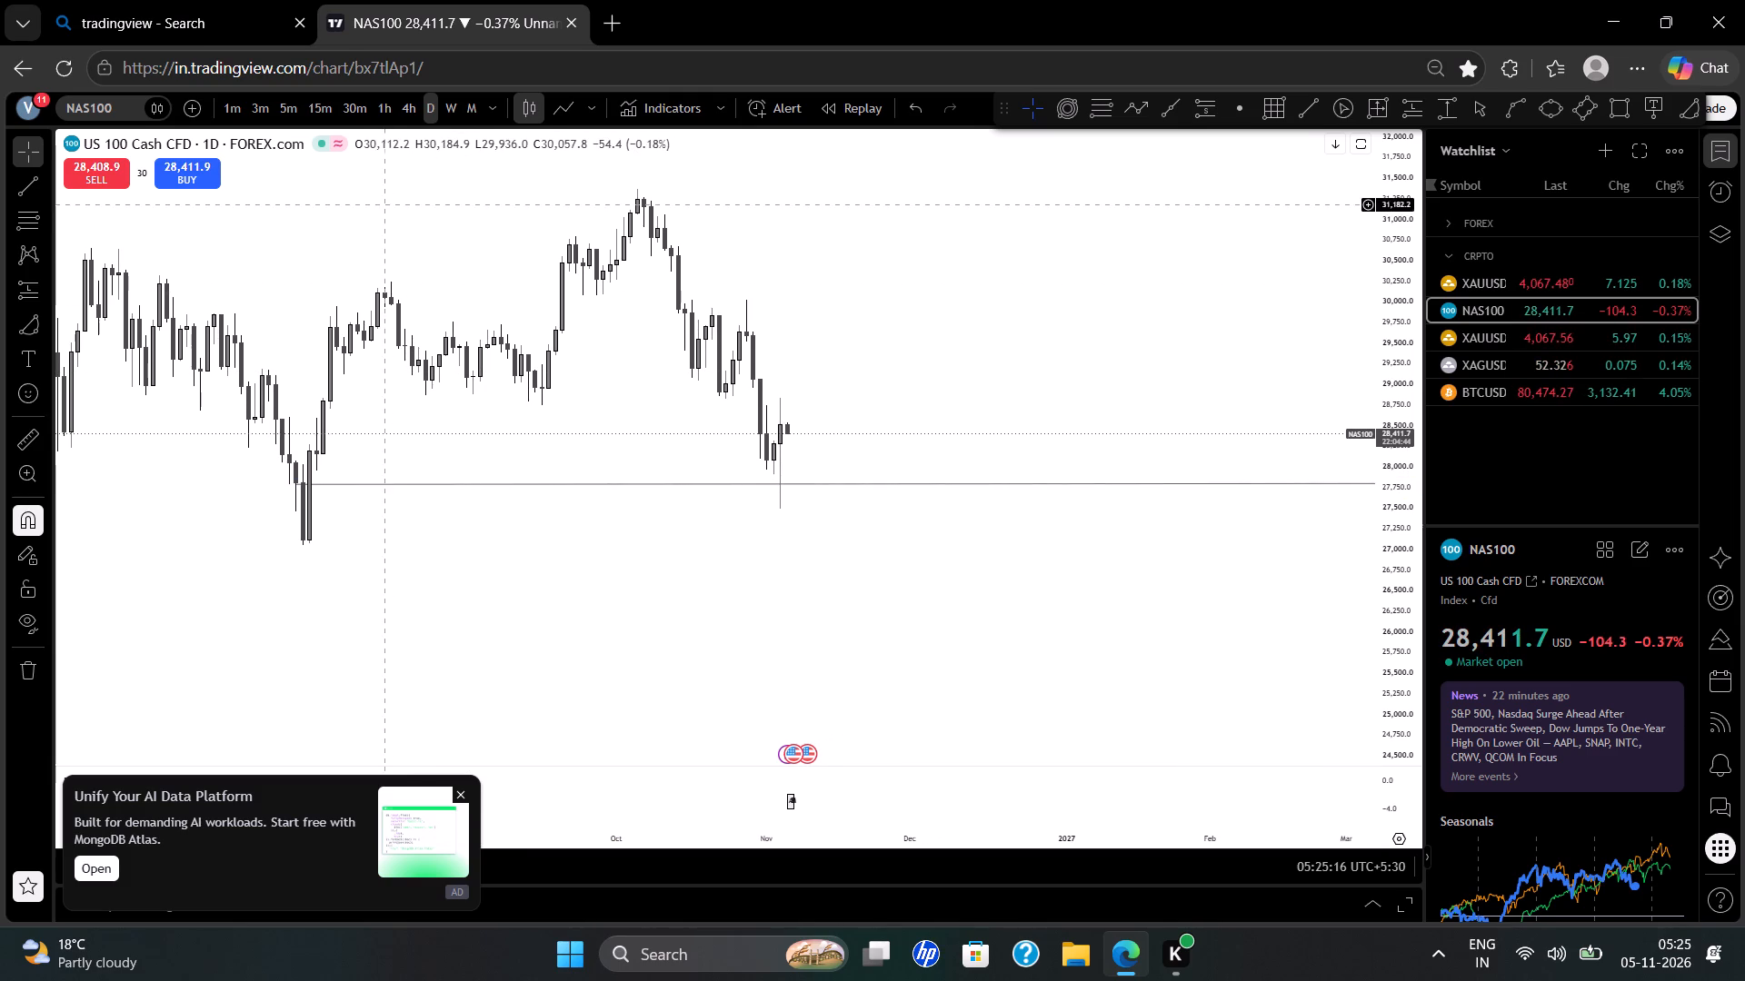
Switch NAS100 to the 4-hour timeframe and enlarge the most recent candles around the drawn level.
click(406, 110)
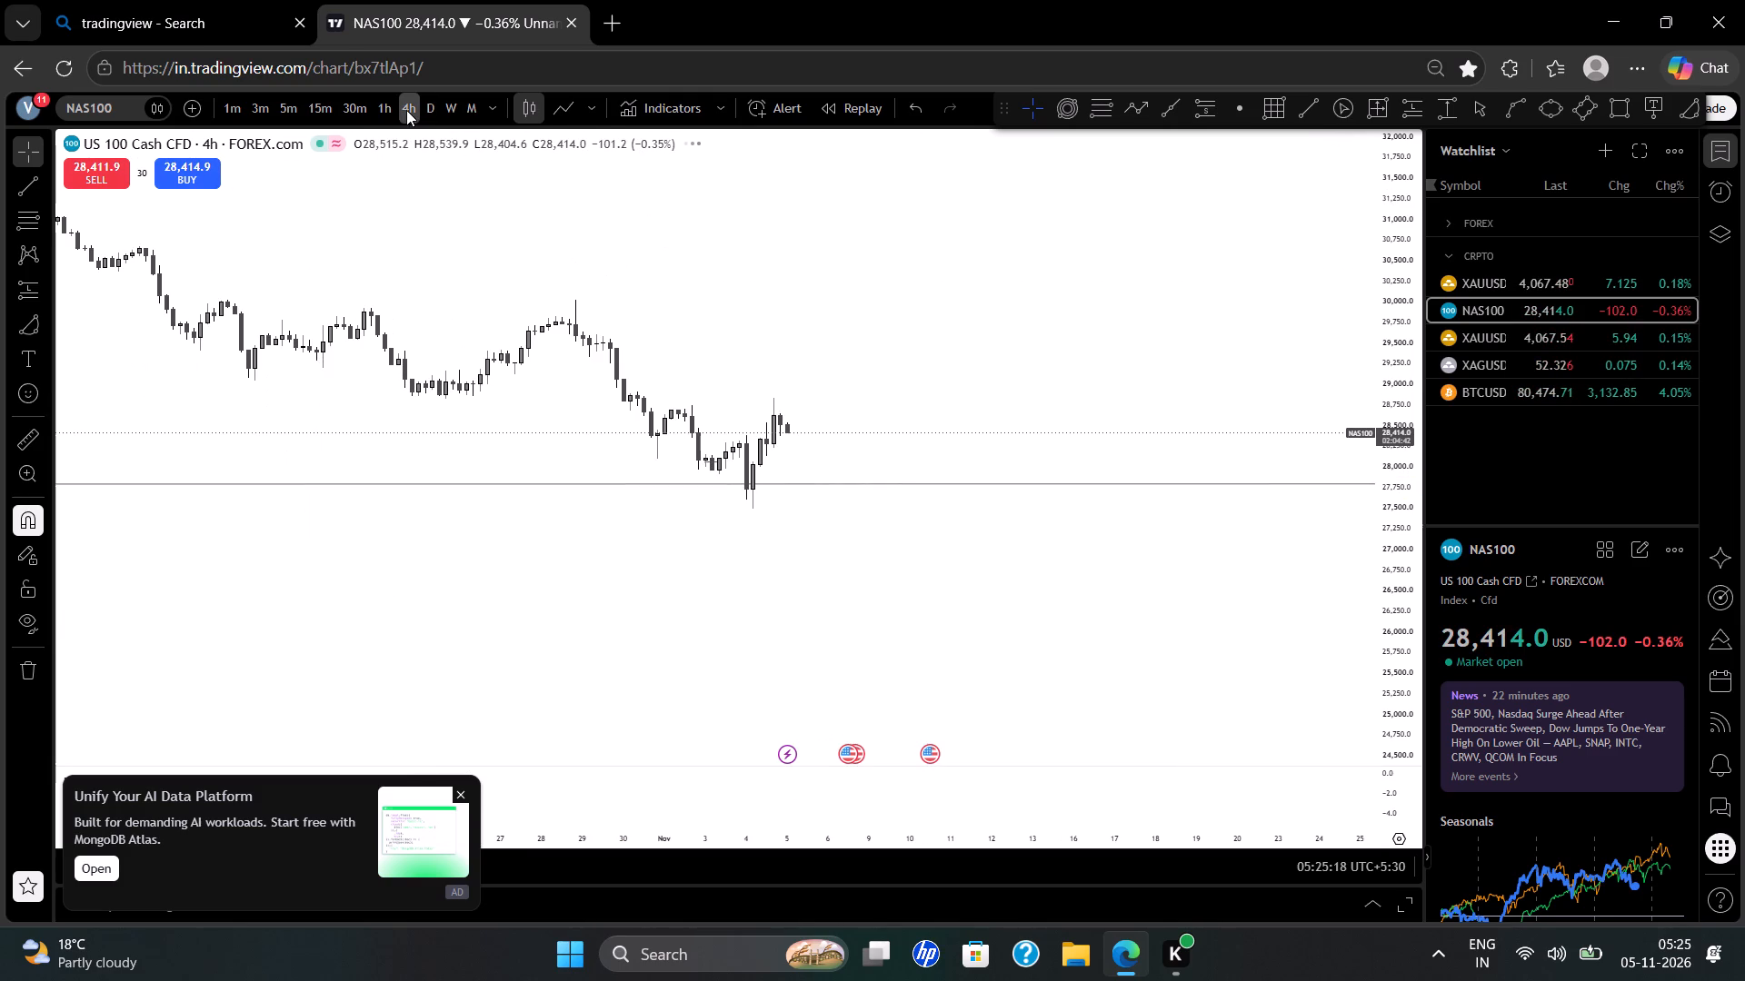
scroll(487, 209, up, 2)
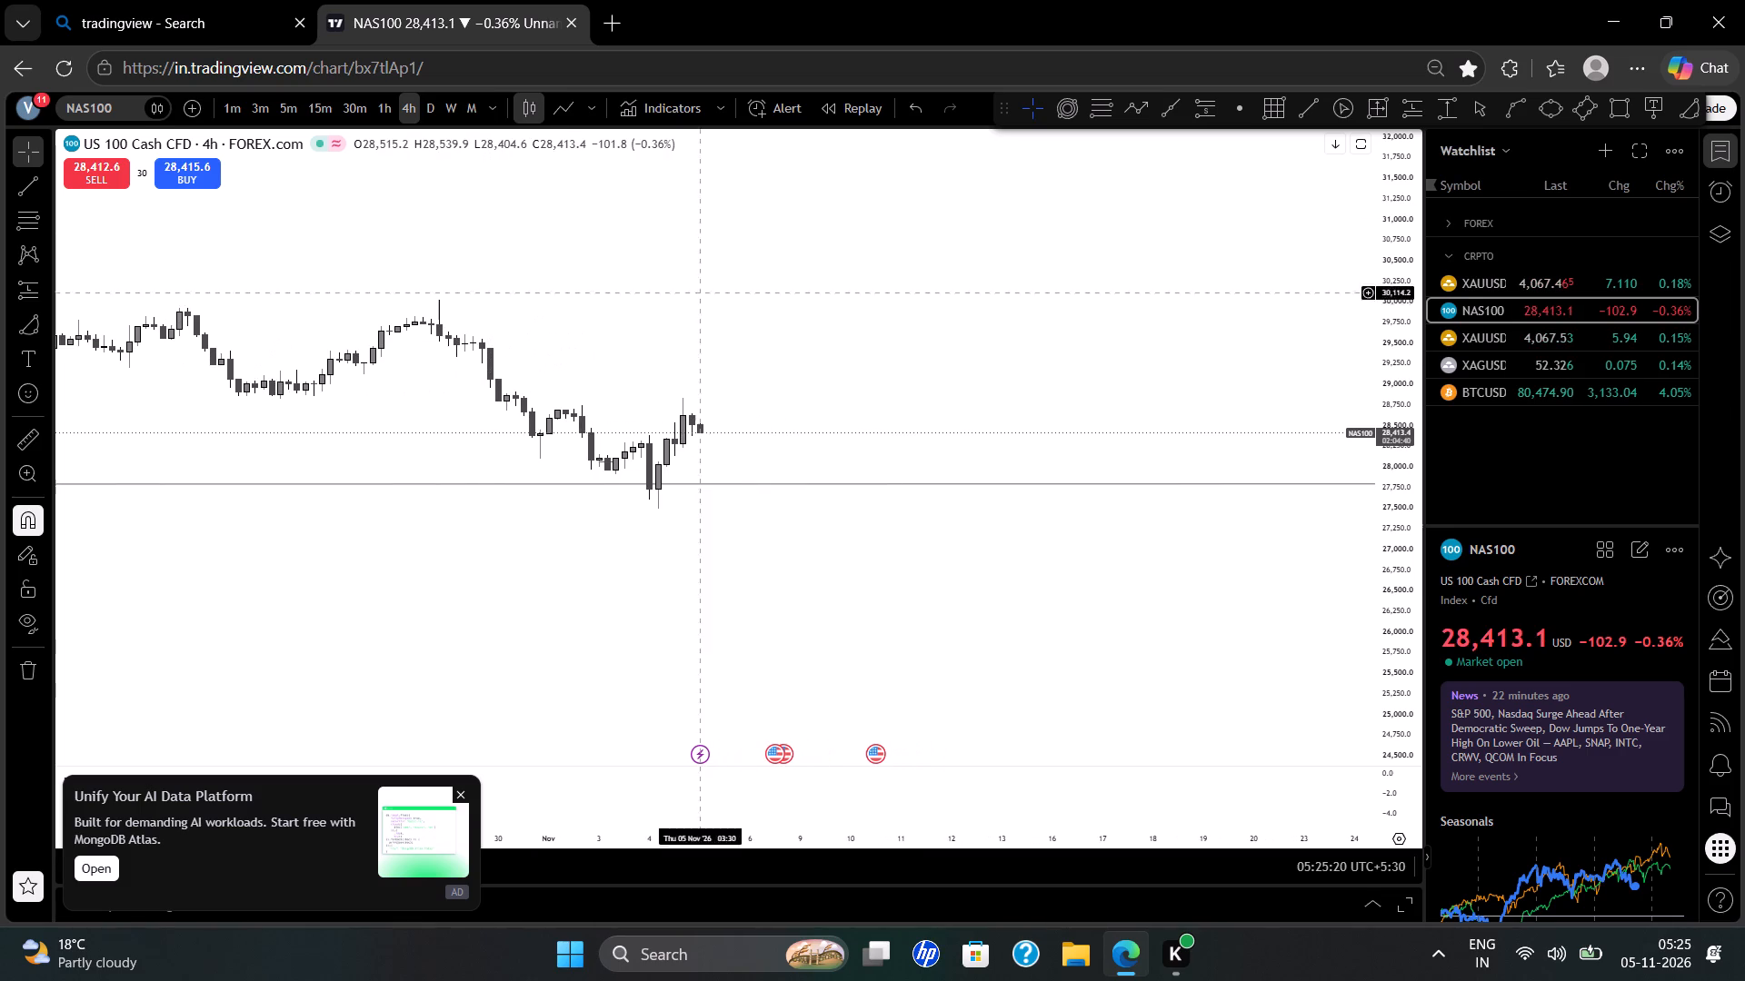
drag(1411, 738, 1372, 402)
scroll(1166, 421, up, 2)
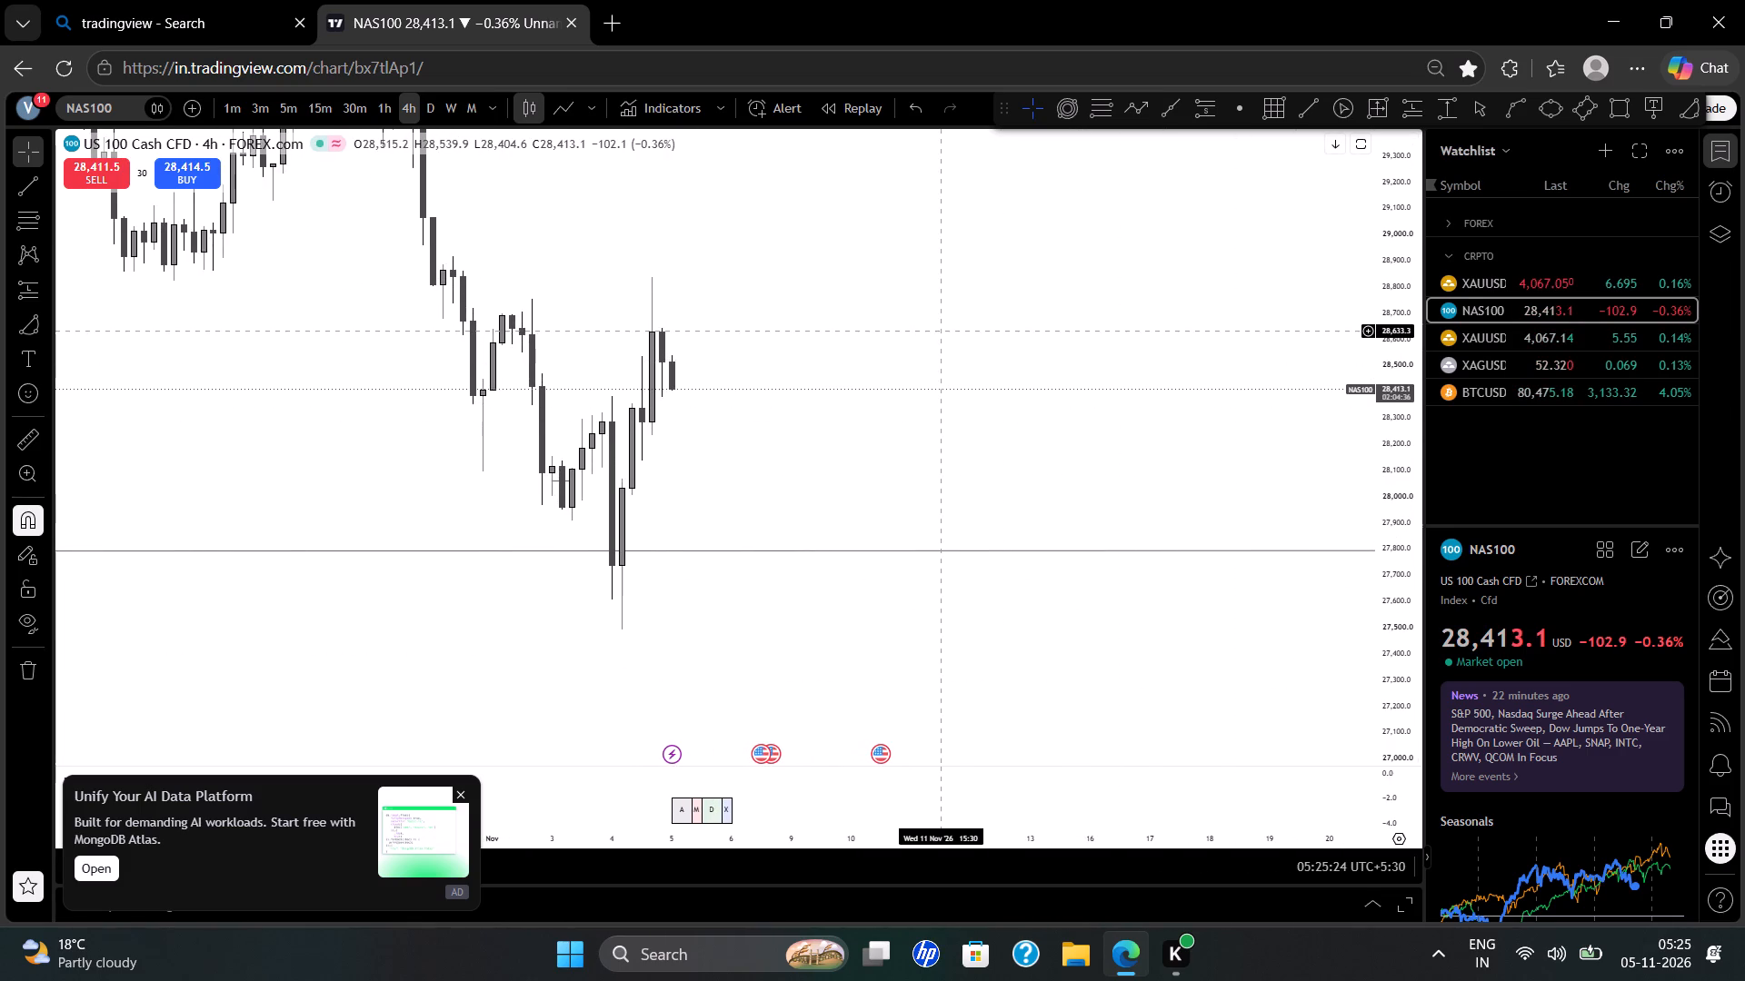
Lower the long NAS100 trend line to about 27,610, starting it among the candles just before the late-July swing low.
scroll(944, 331, up, 1)
scroll(508, 456, down, 5)
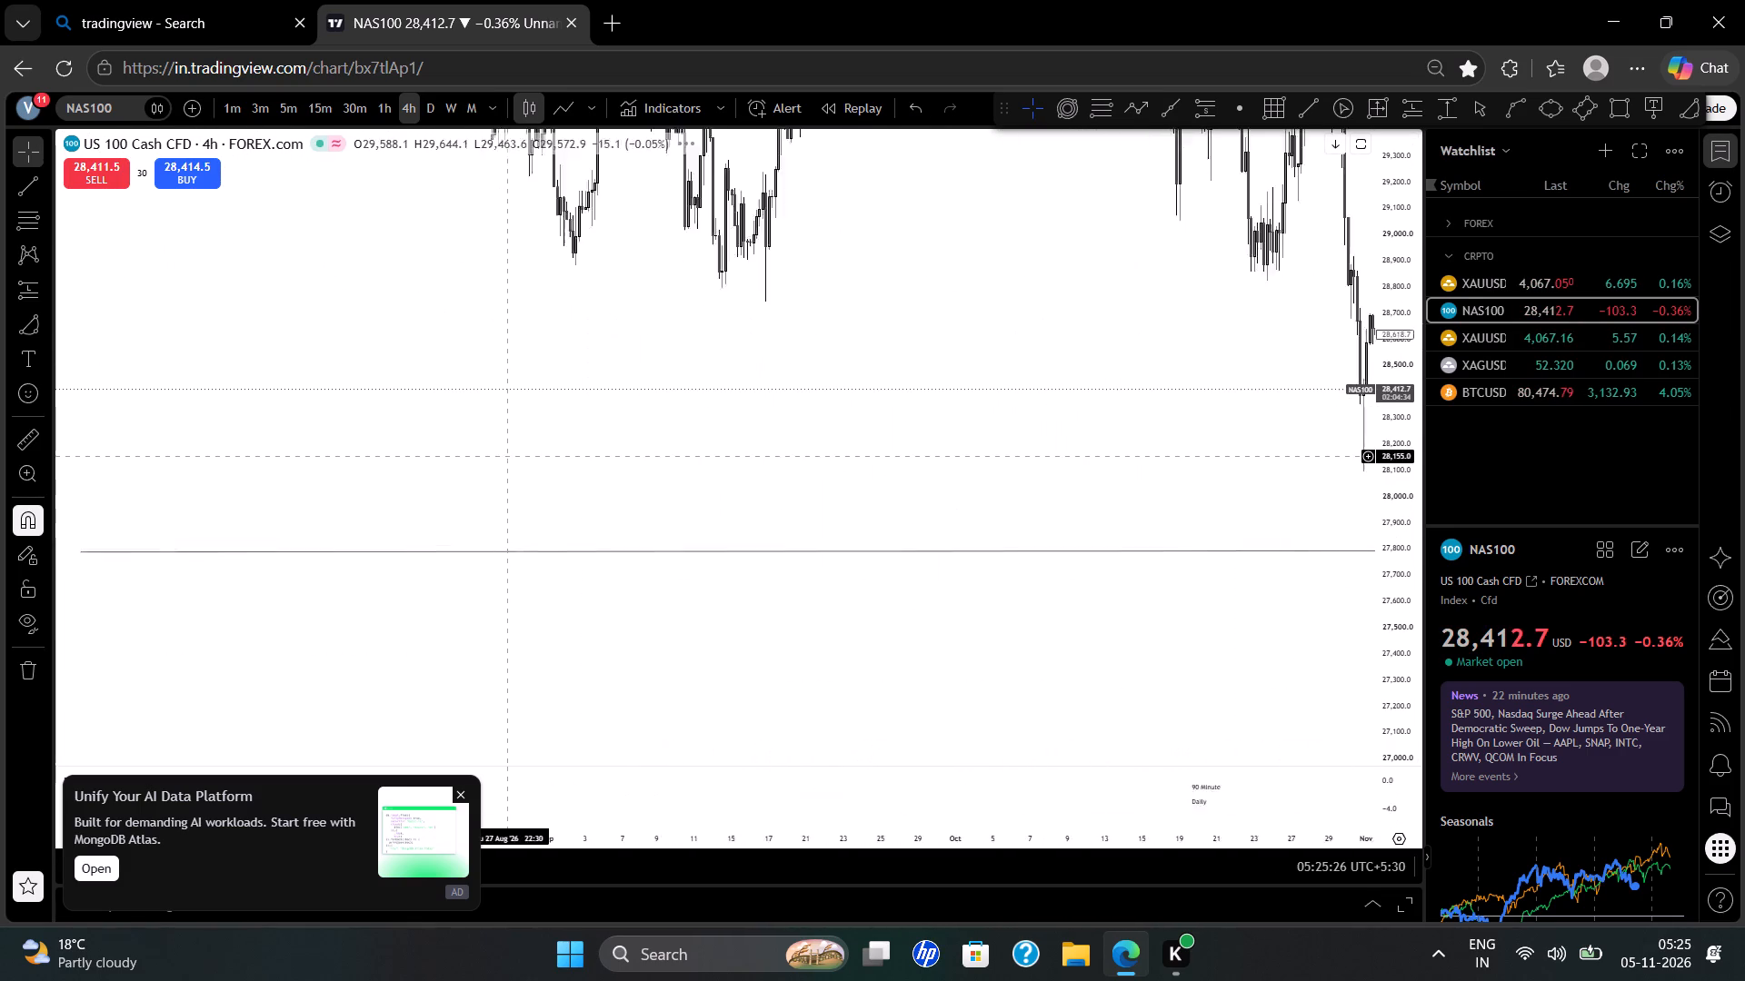
scroll(508, 456, down, 2)
scroll(508, 456, up, 3)
scroll(508, 456, right, 1)
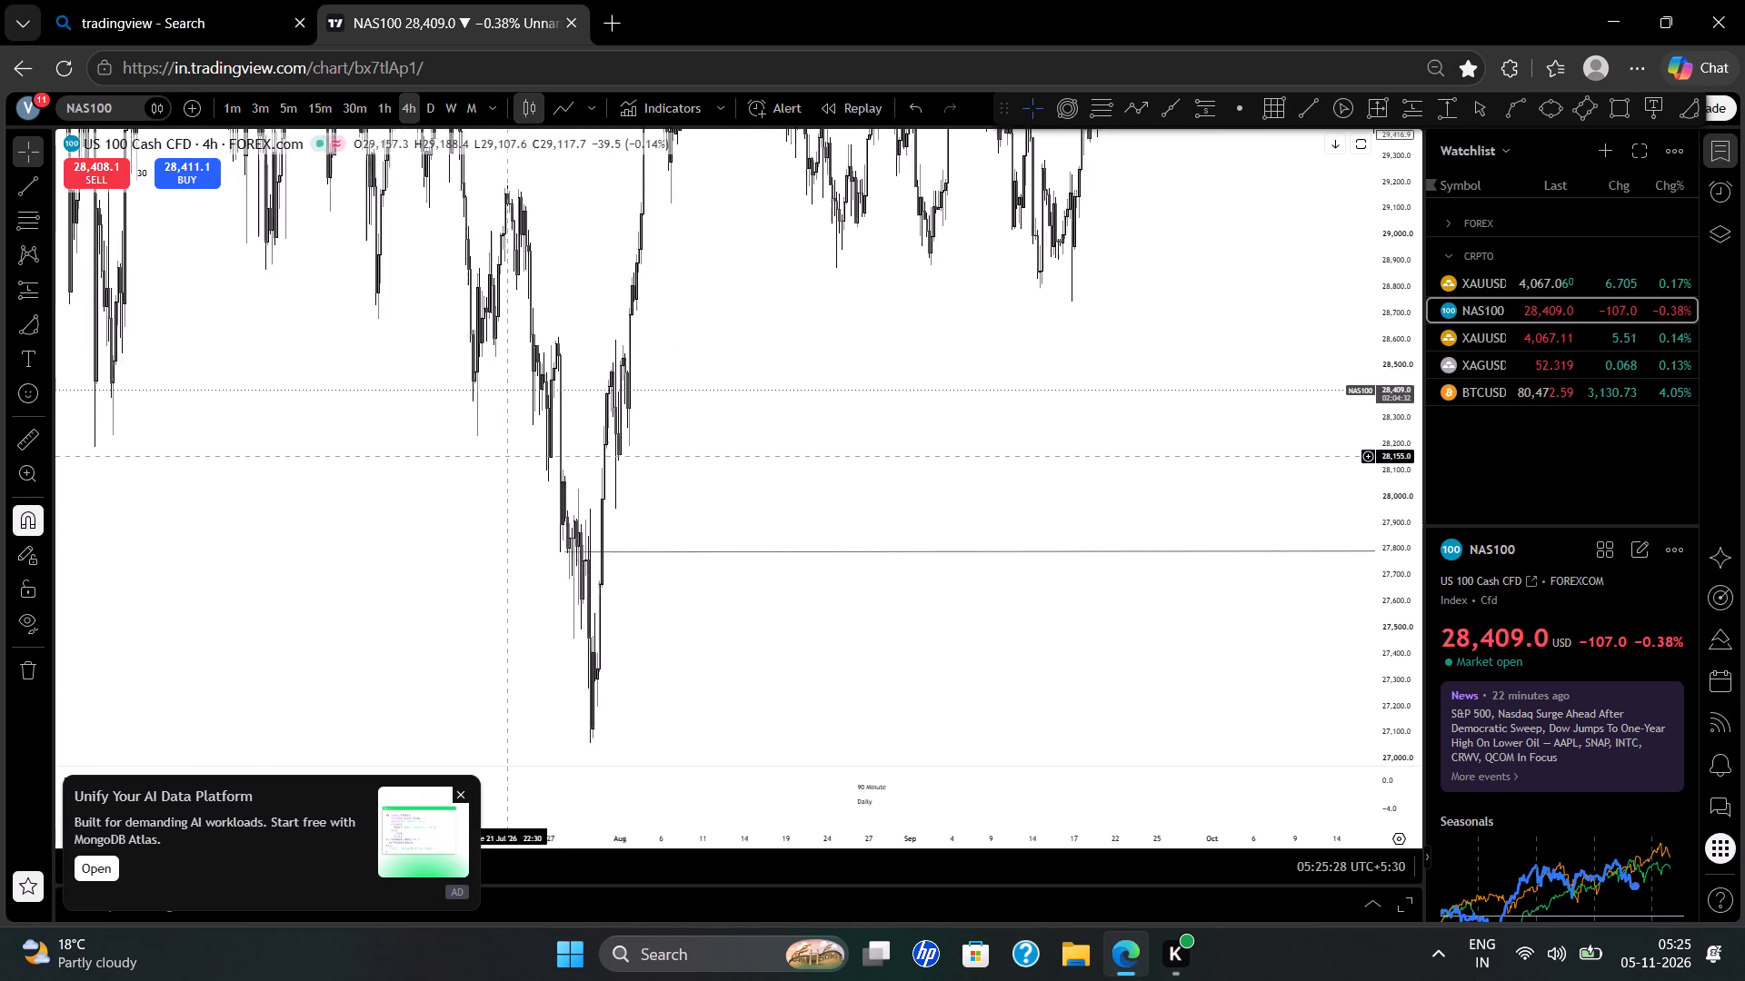
scroll(508, 456, right, 4)
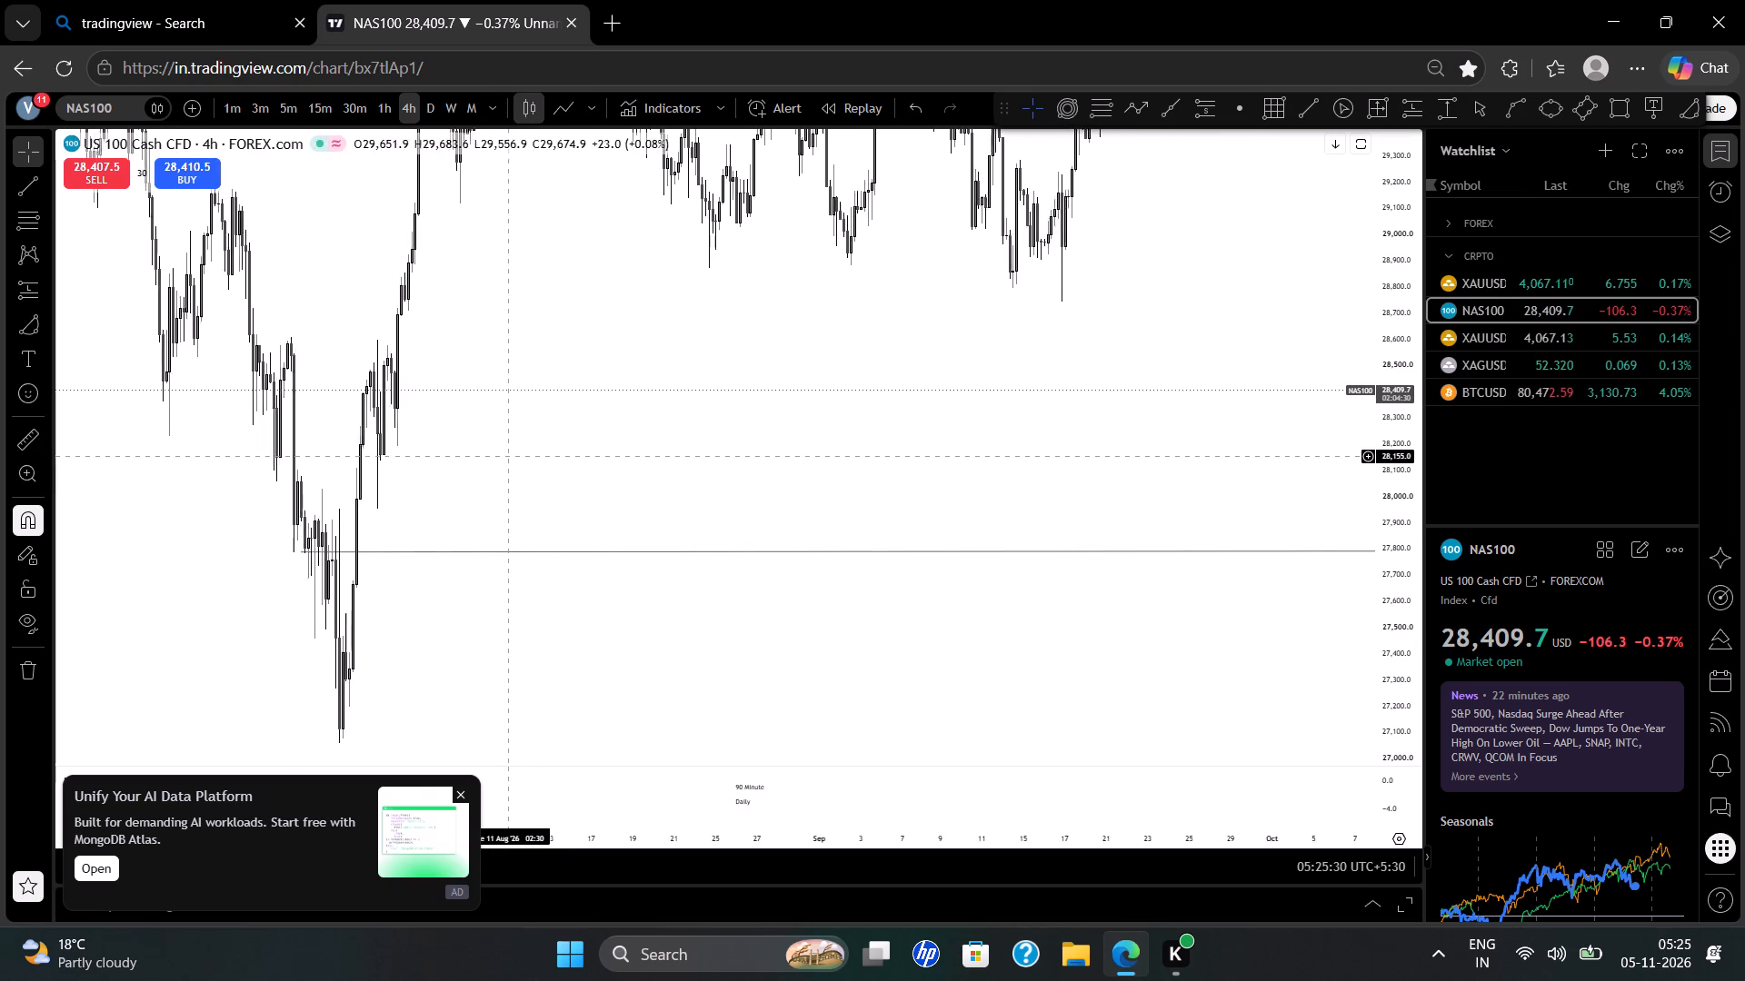
scroll(508, 456, right, 2)
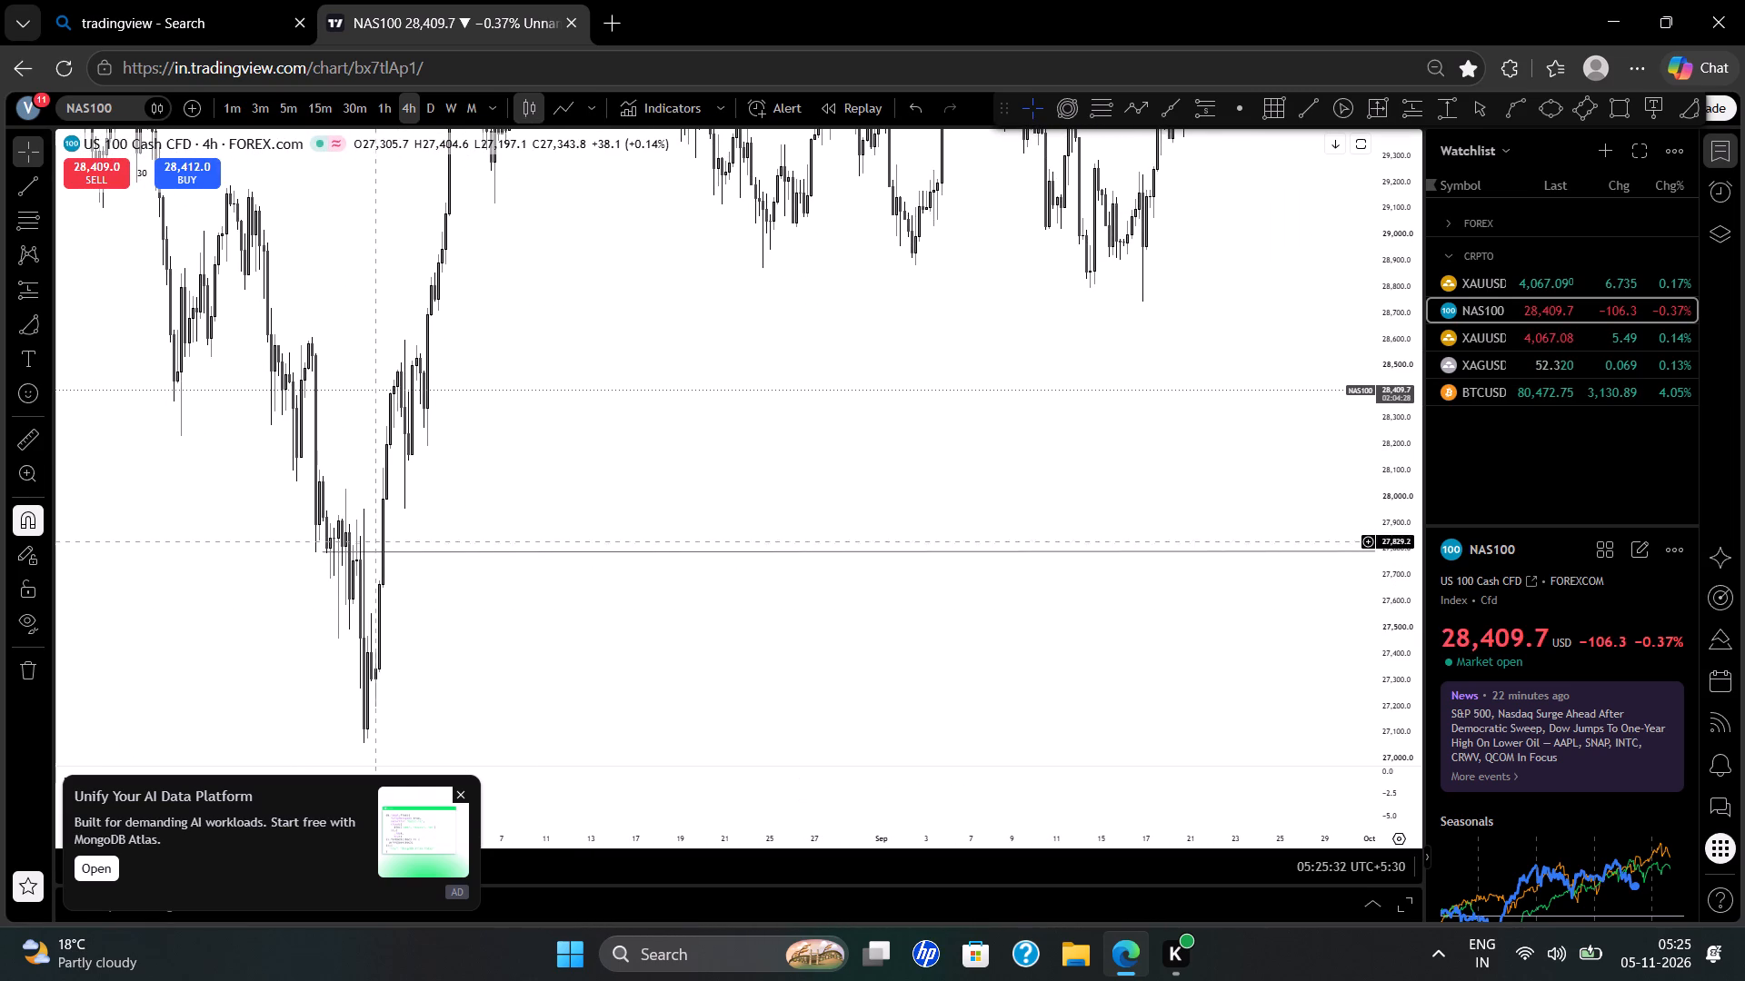
drag(385, 550, 414, 581)
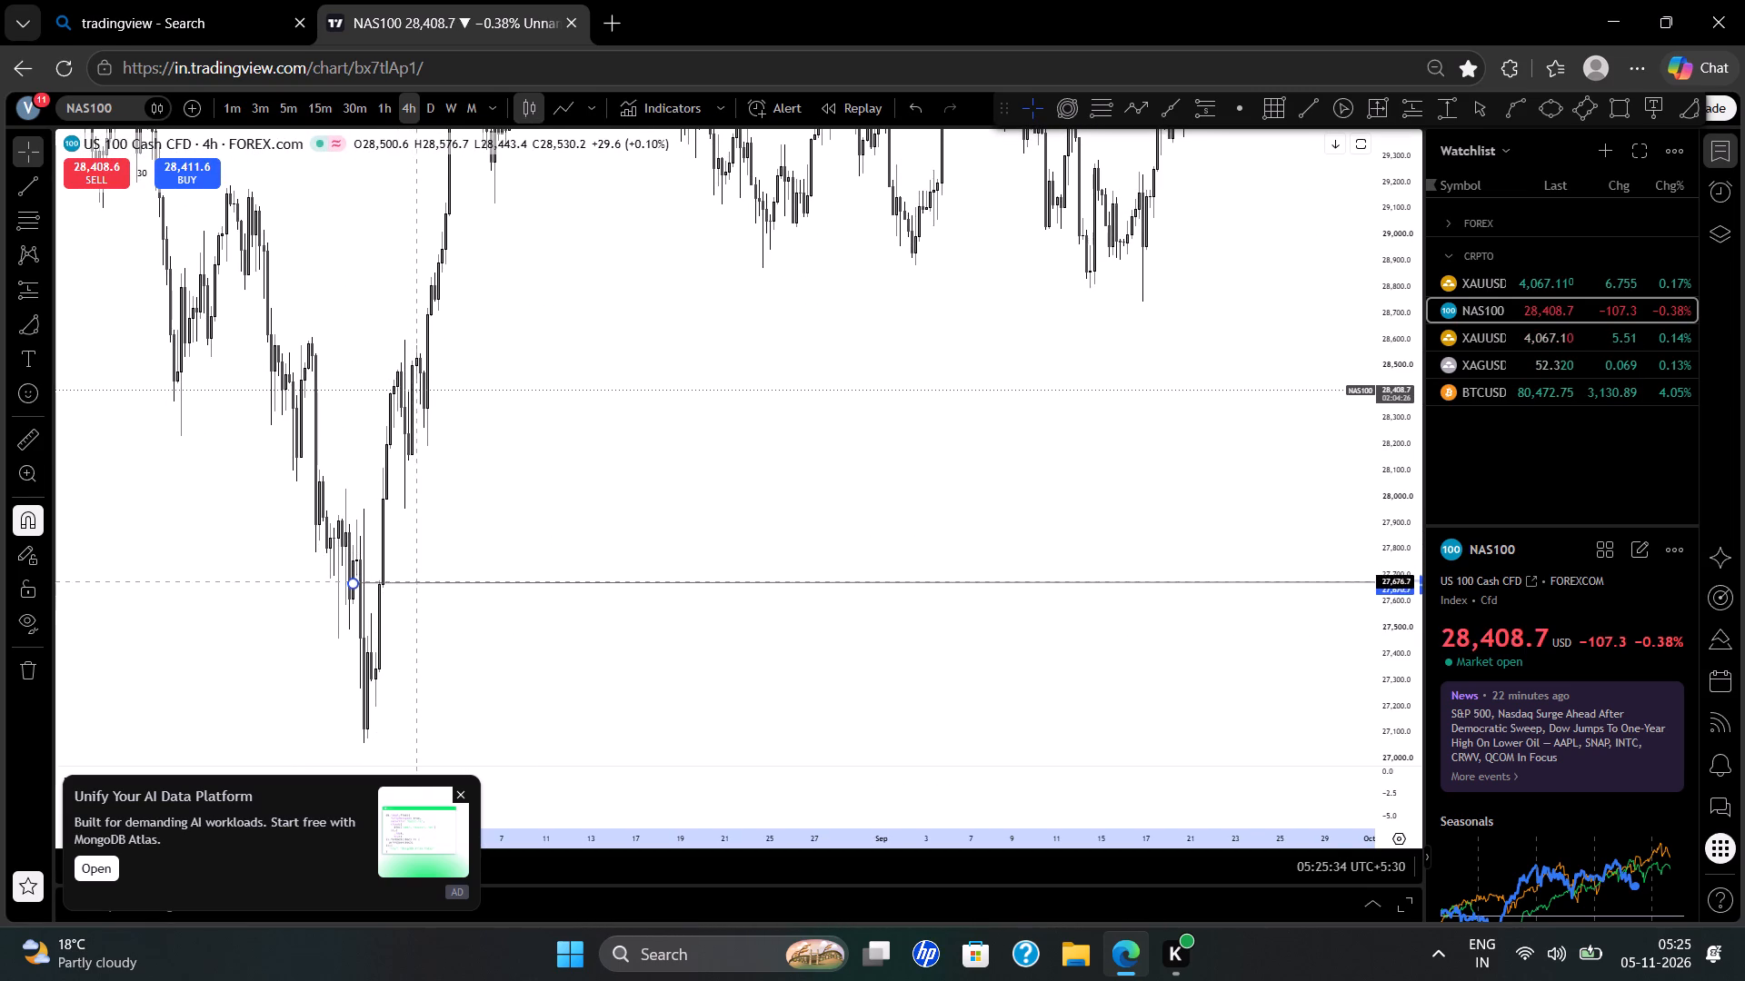
drag(414, 581, 410, 599)
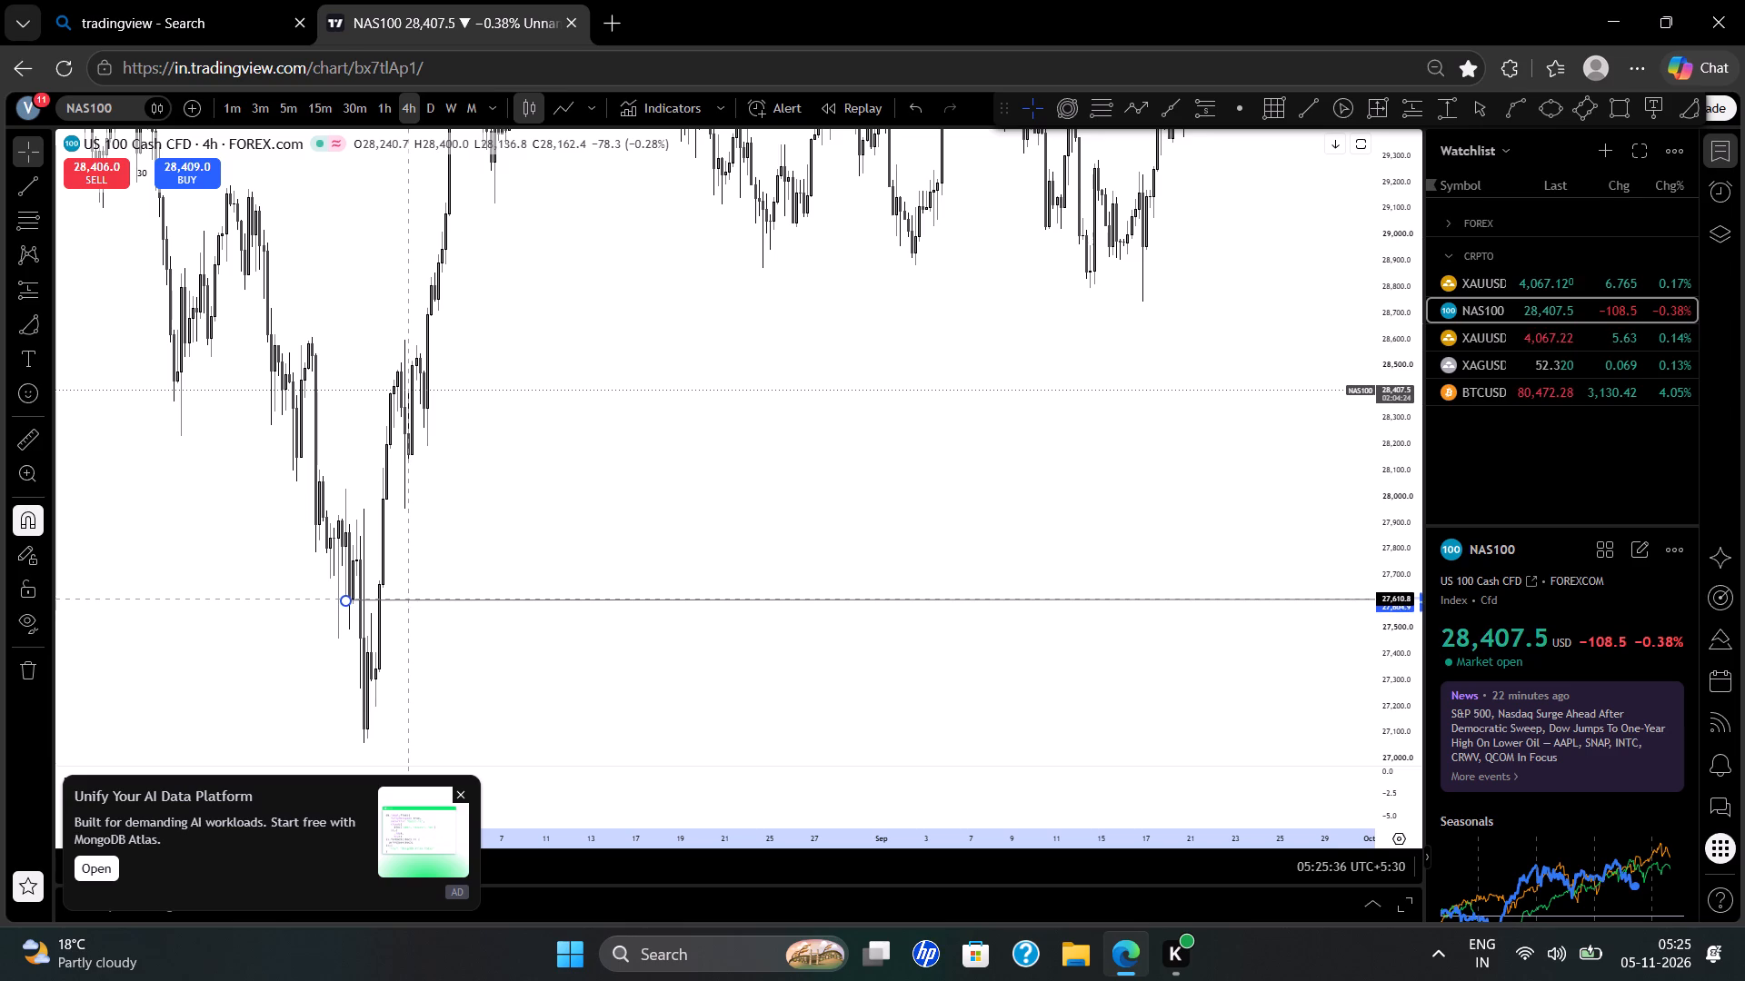
drag(410, 599, 410, 597)
click(509, 555)
Draw a short trend line from the 3 Nov 11:30 candle's low at about 27,909 to 3 Nov 23:30 at about 27,917.
scroll(509, 555, left, 5)
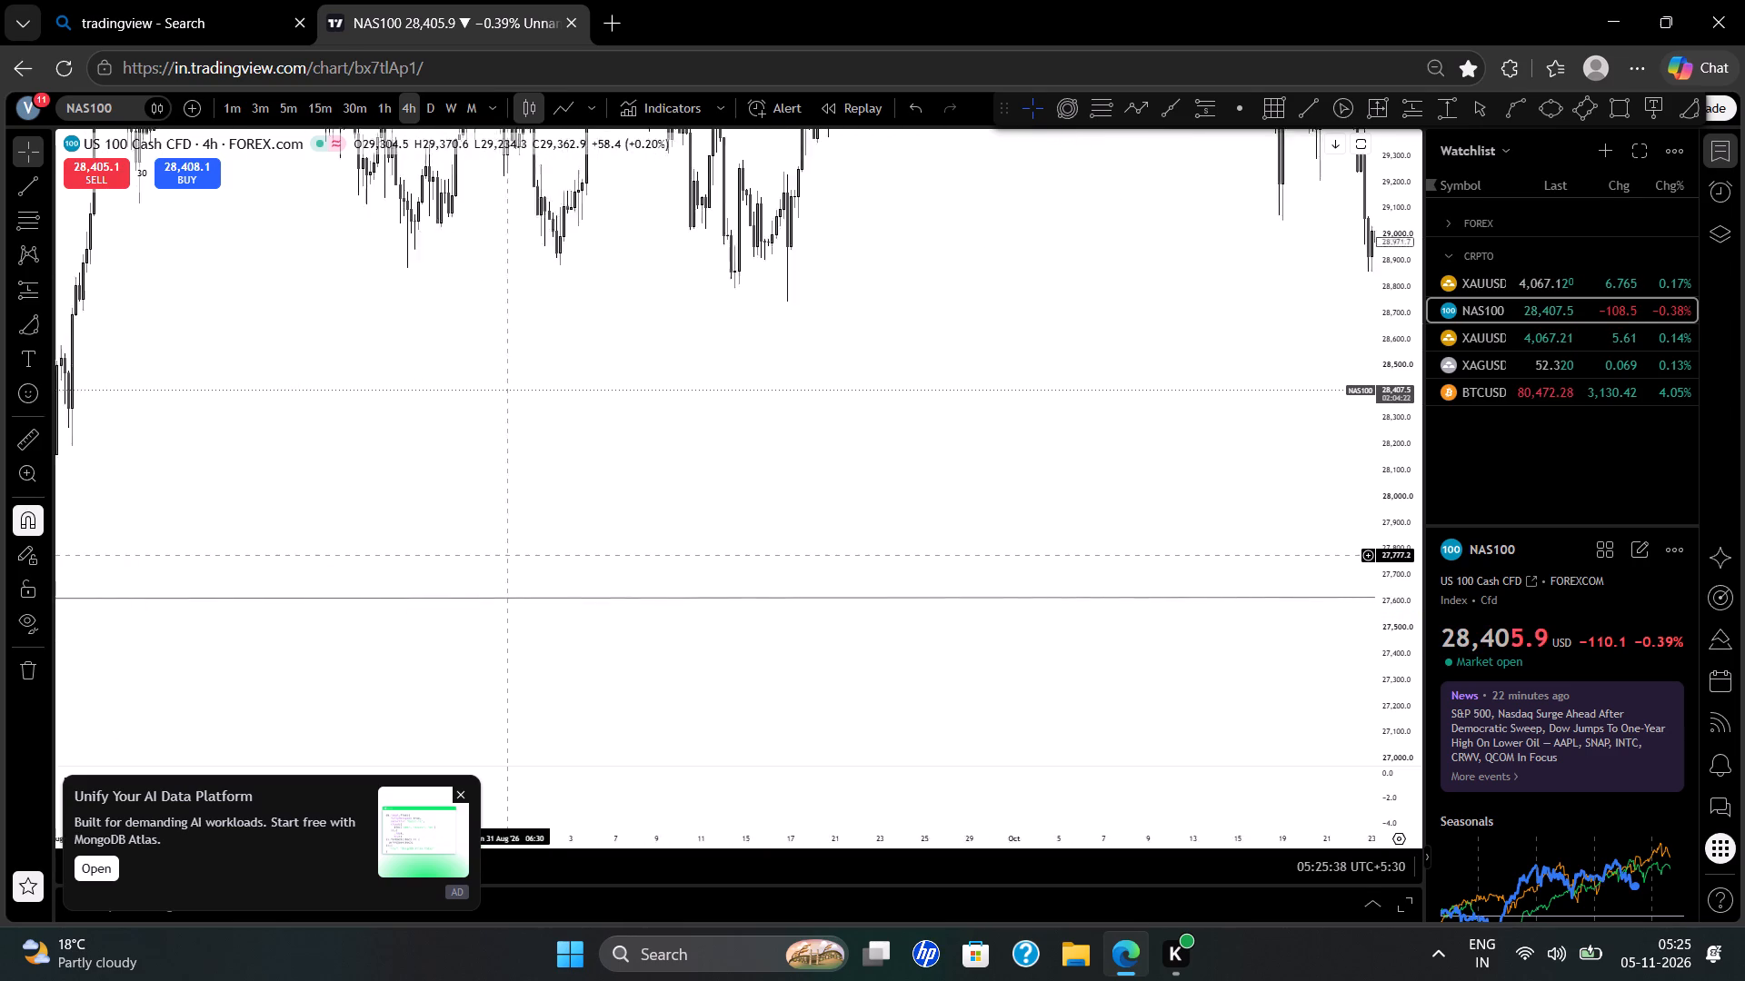
scroll(509, 555, left, 1)
scroll(509, 555, up, 3)
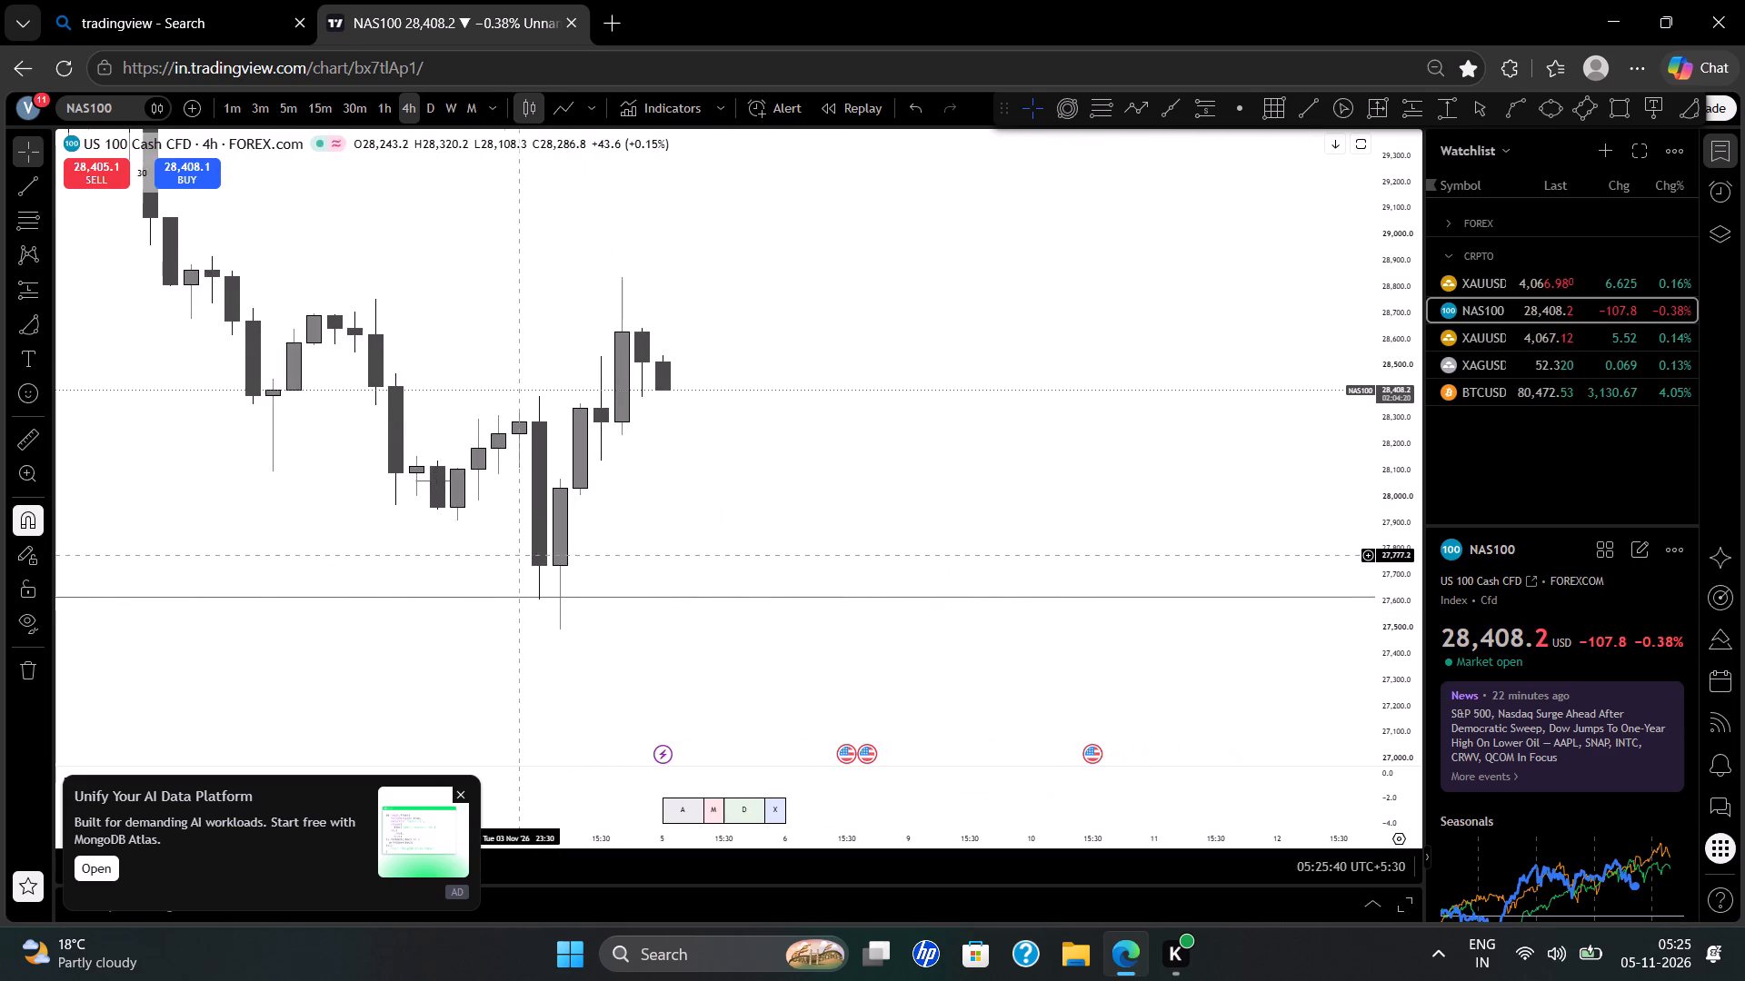
scroll(555, 599, down, 1)
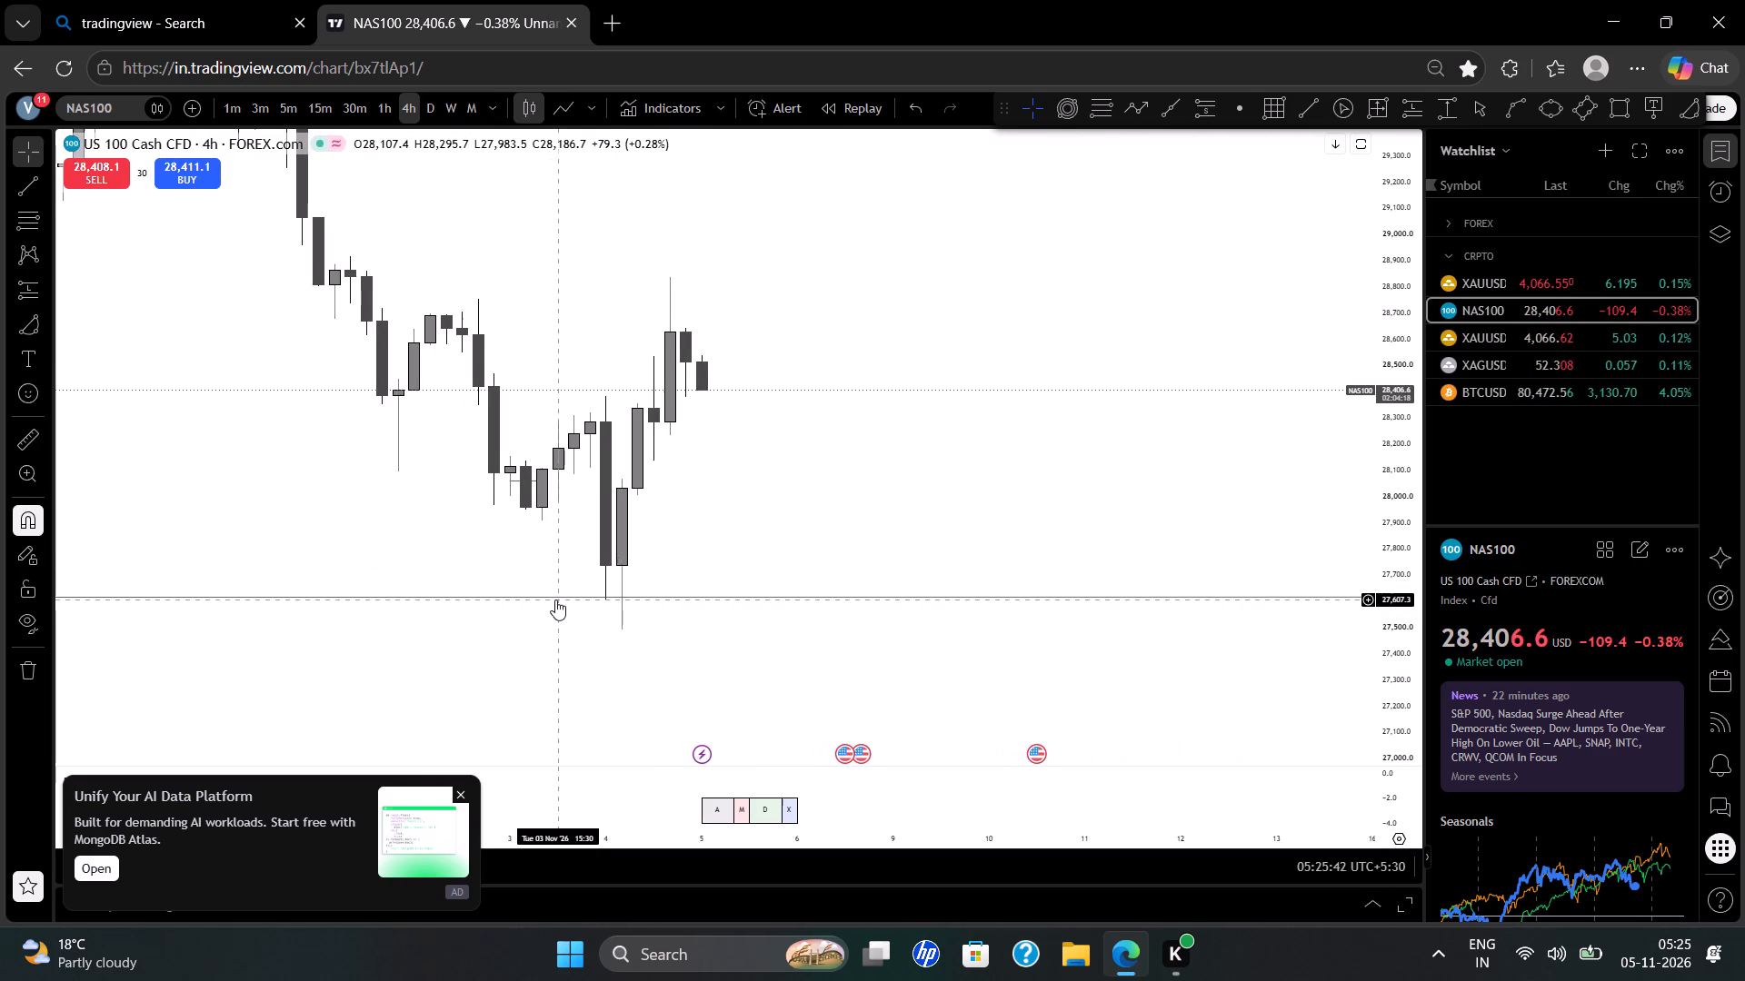
scroll(555, 599, down, 1)
scroll(902, 485, right, 2)
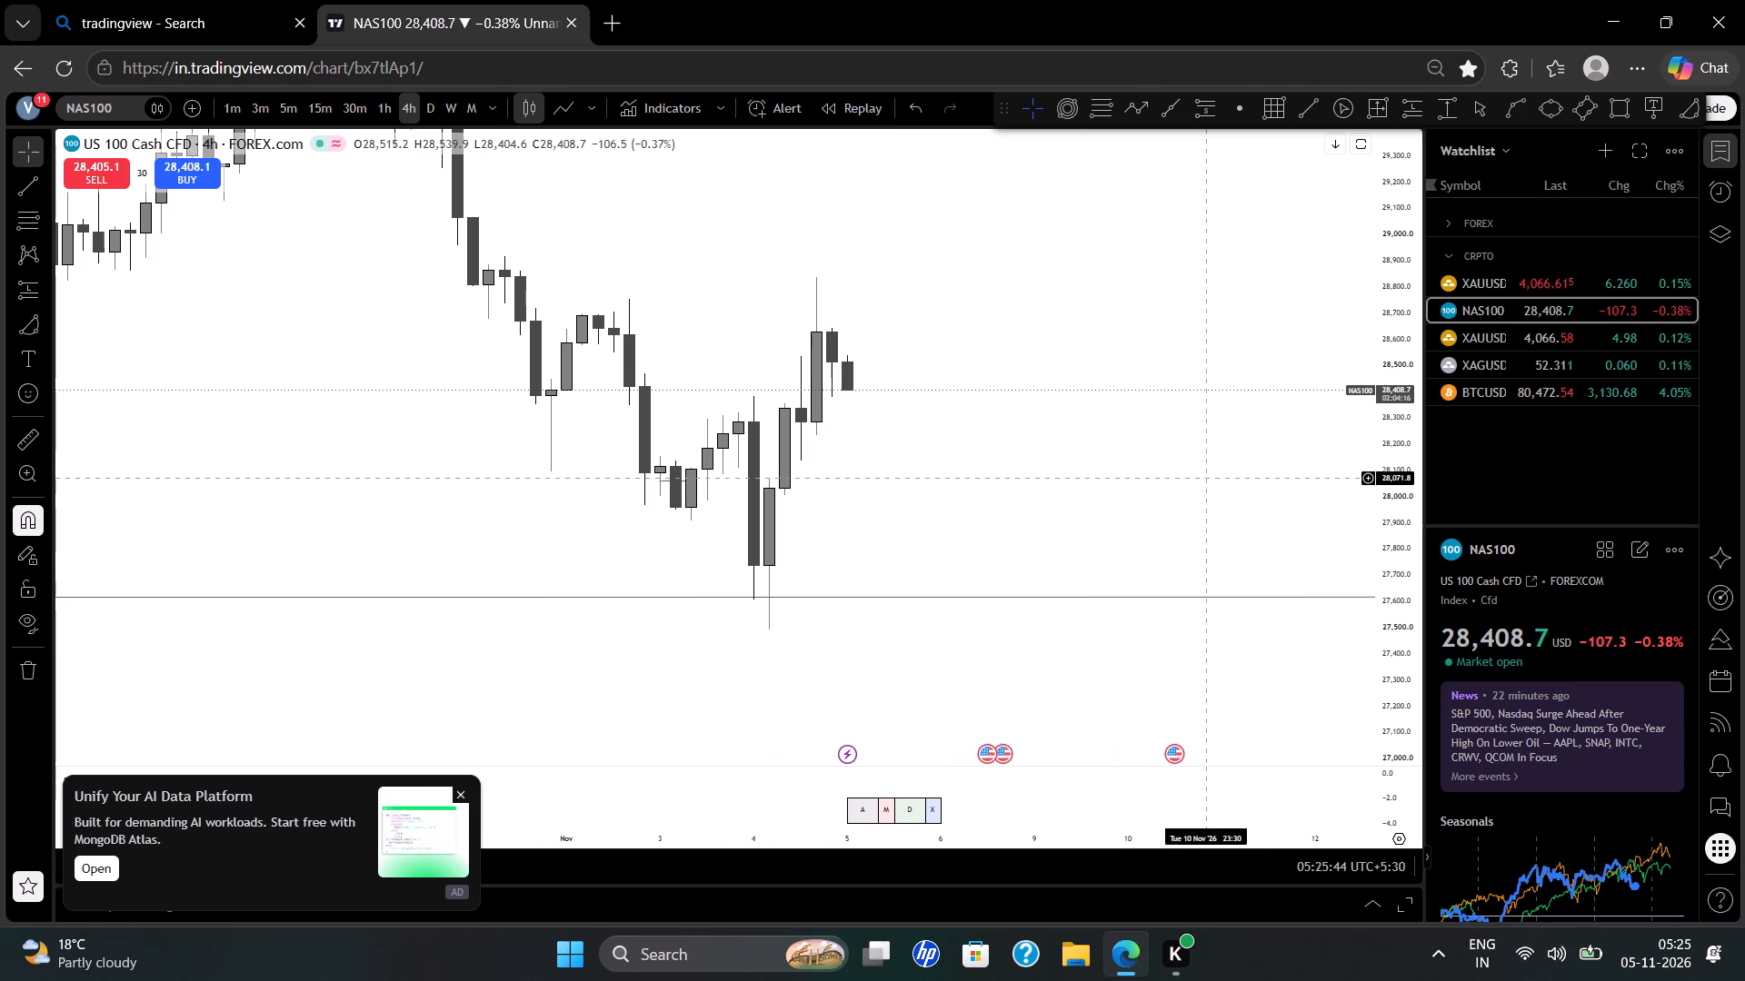
drag(1401, 435, 1376, 292)
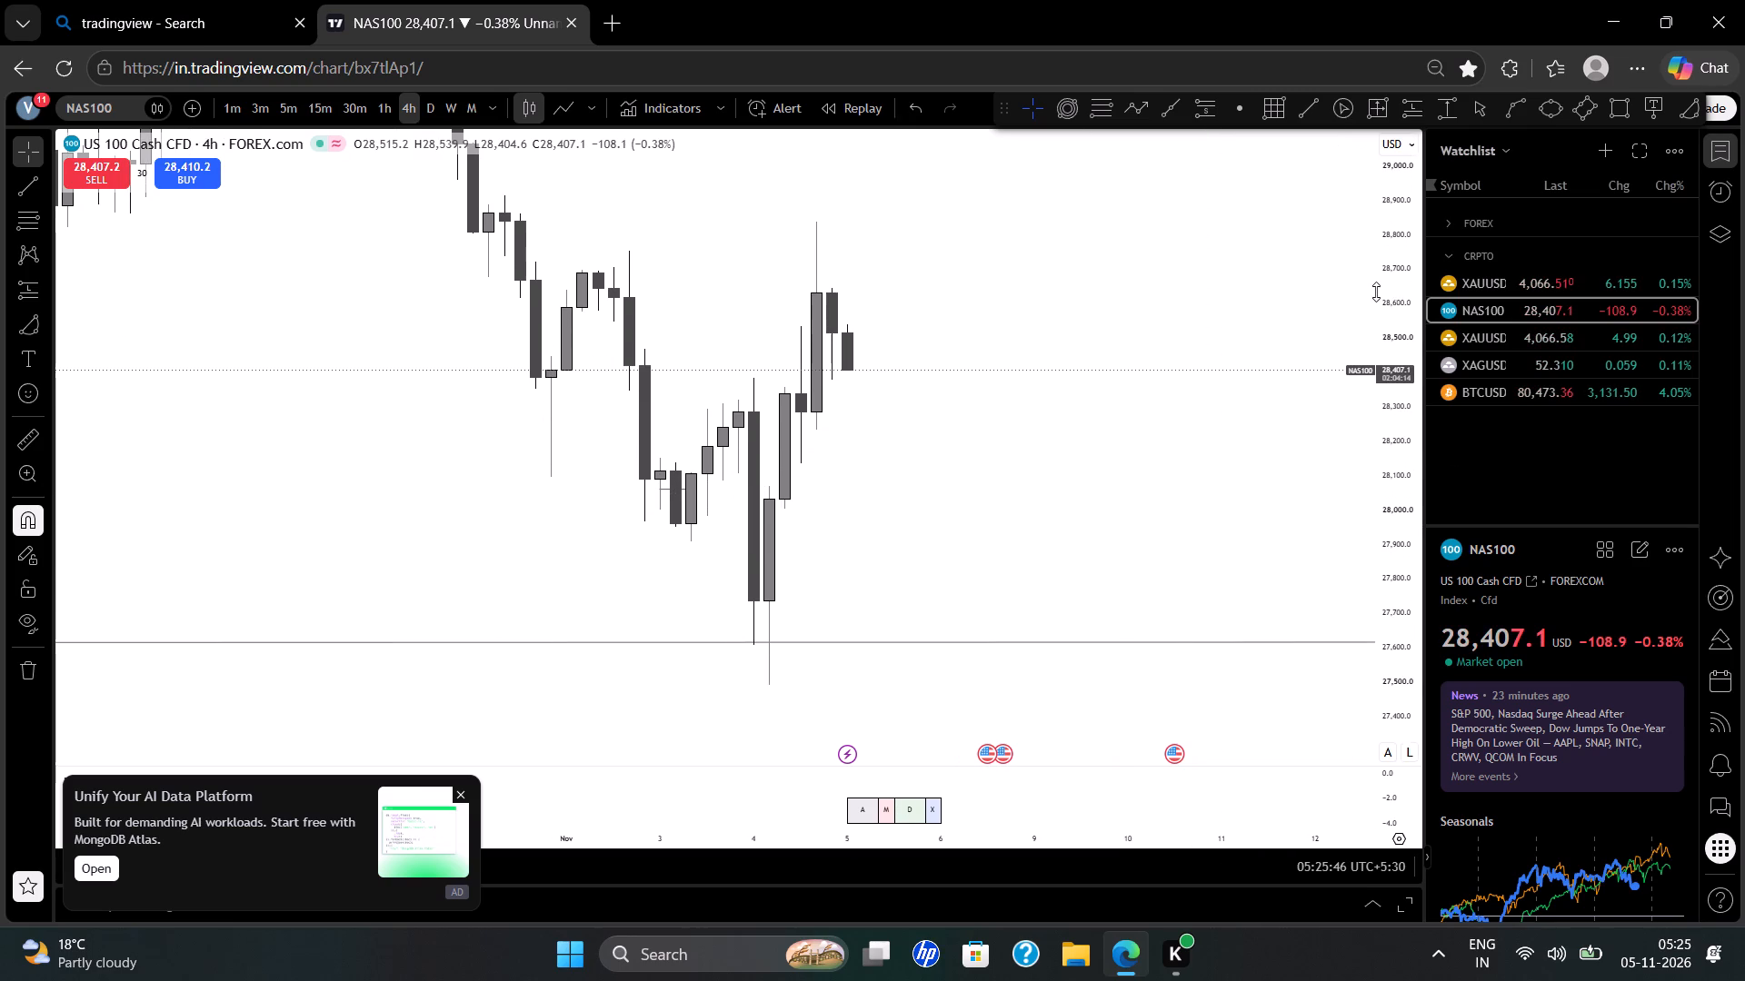
scroll(1182, 328, right, 1)
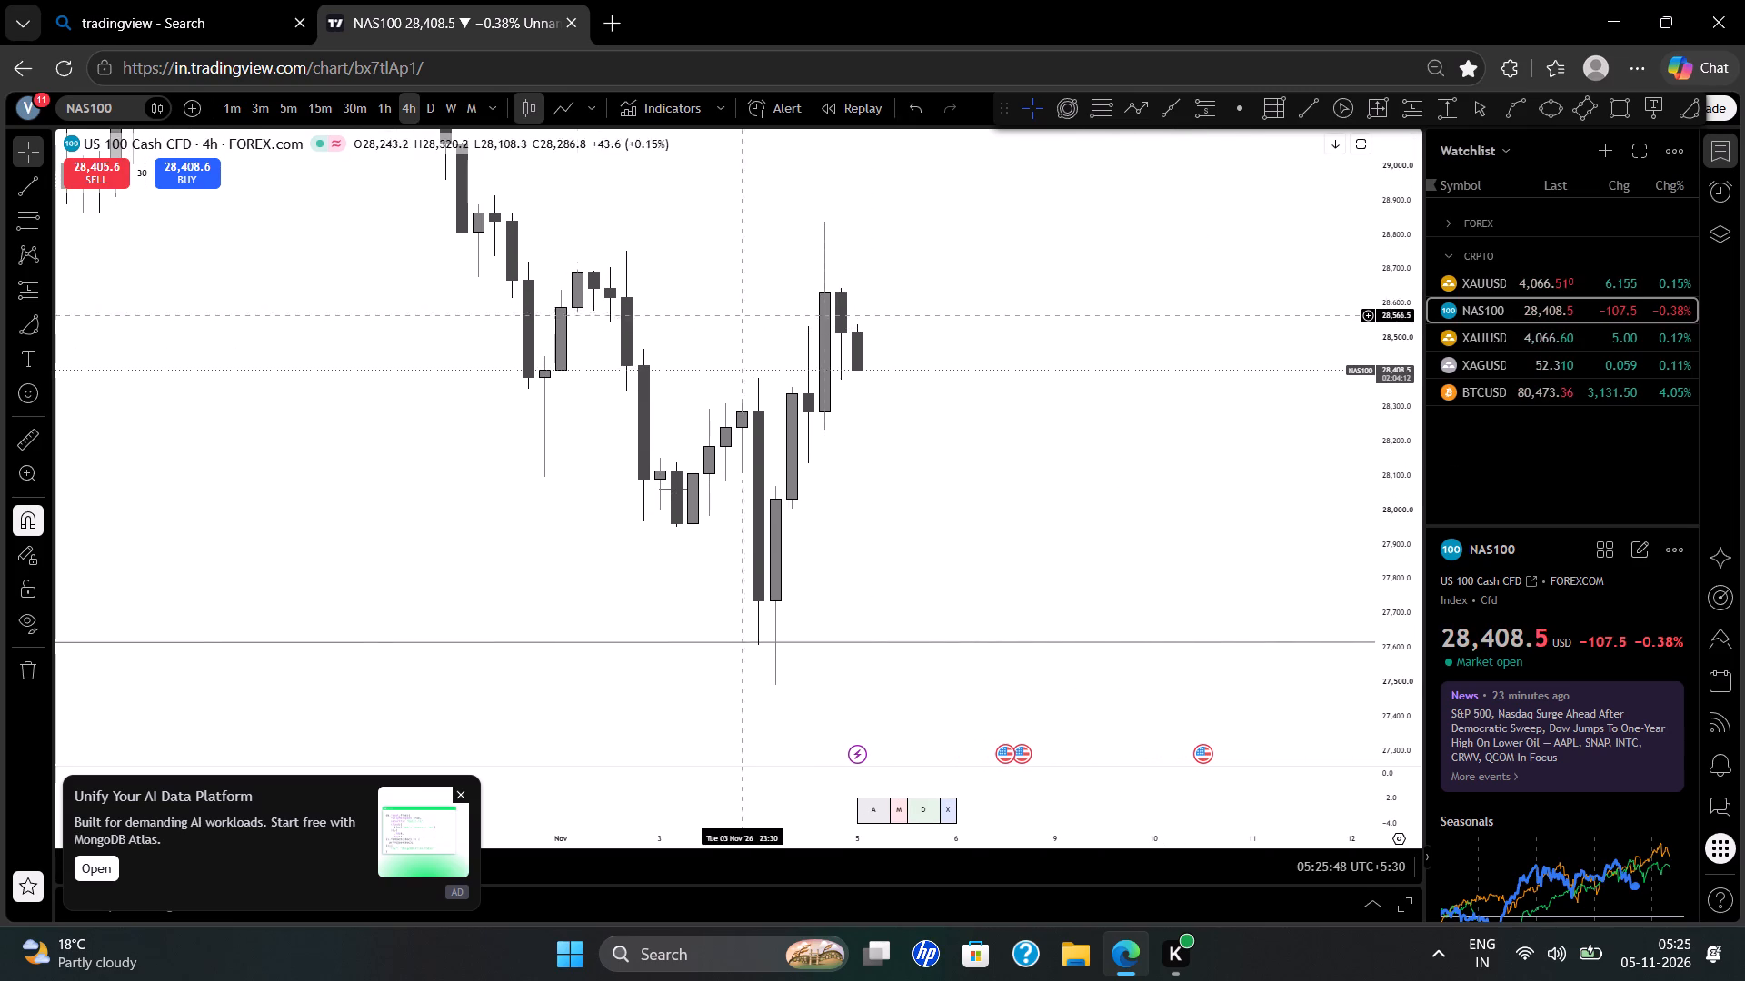
click(37, 183)
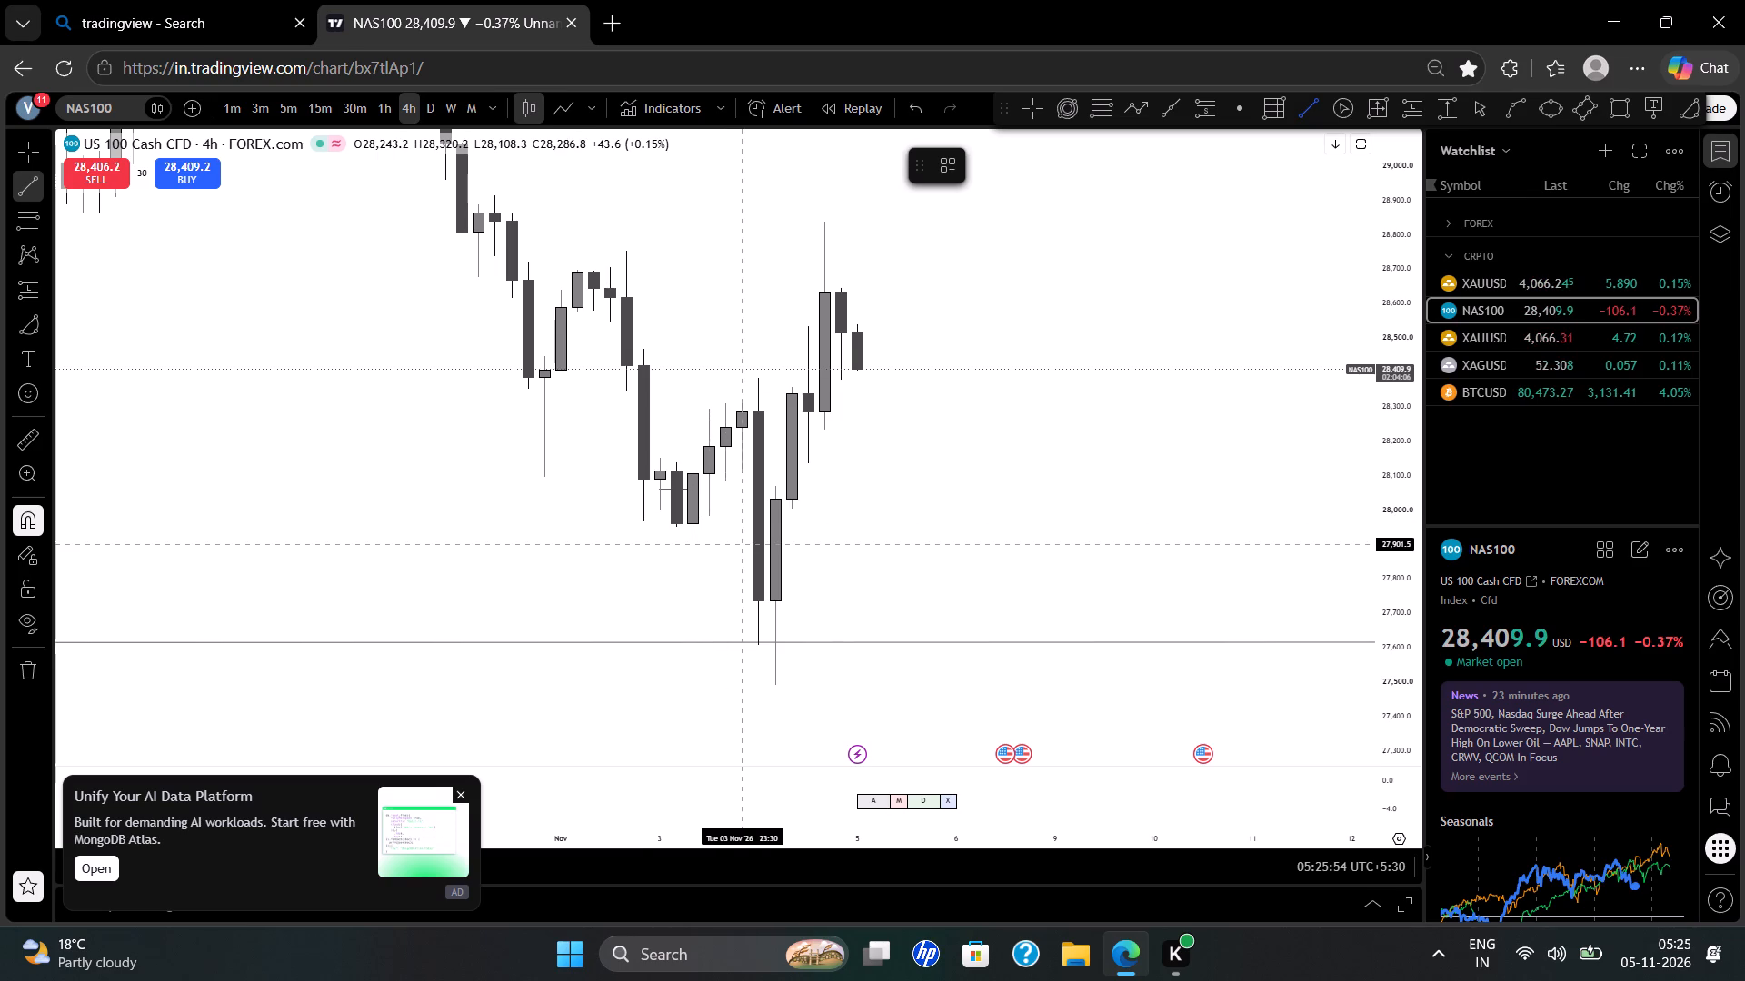
drag(686, 554, 695, 554)
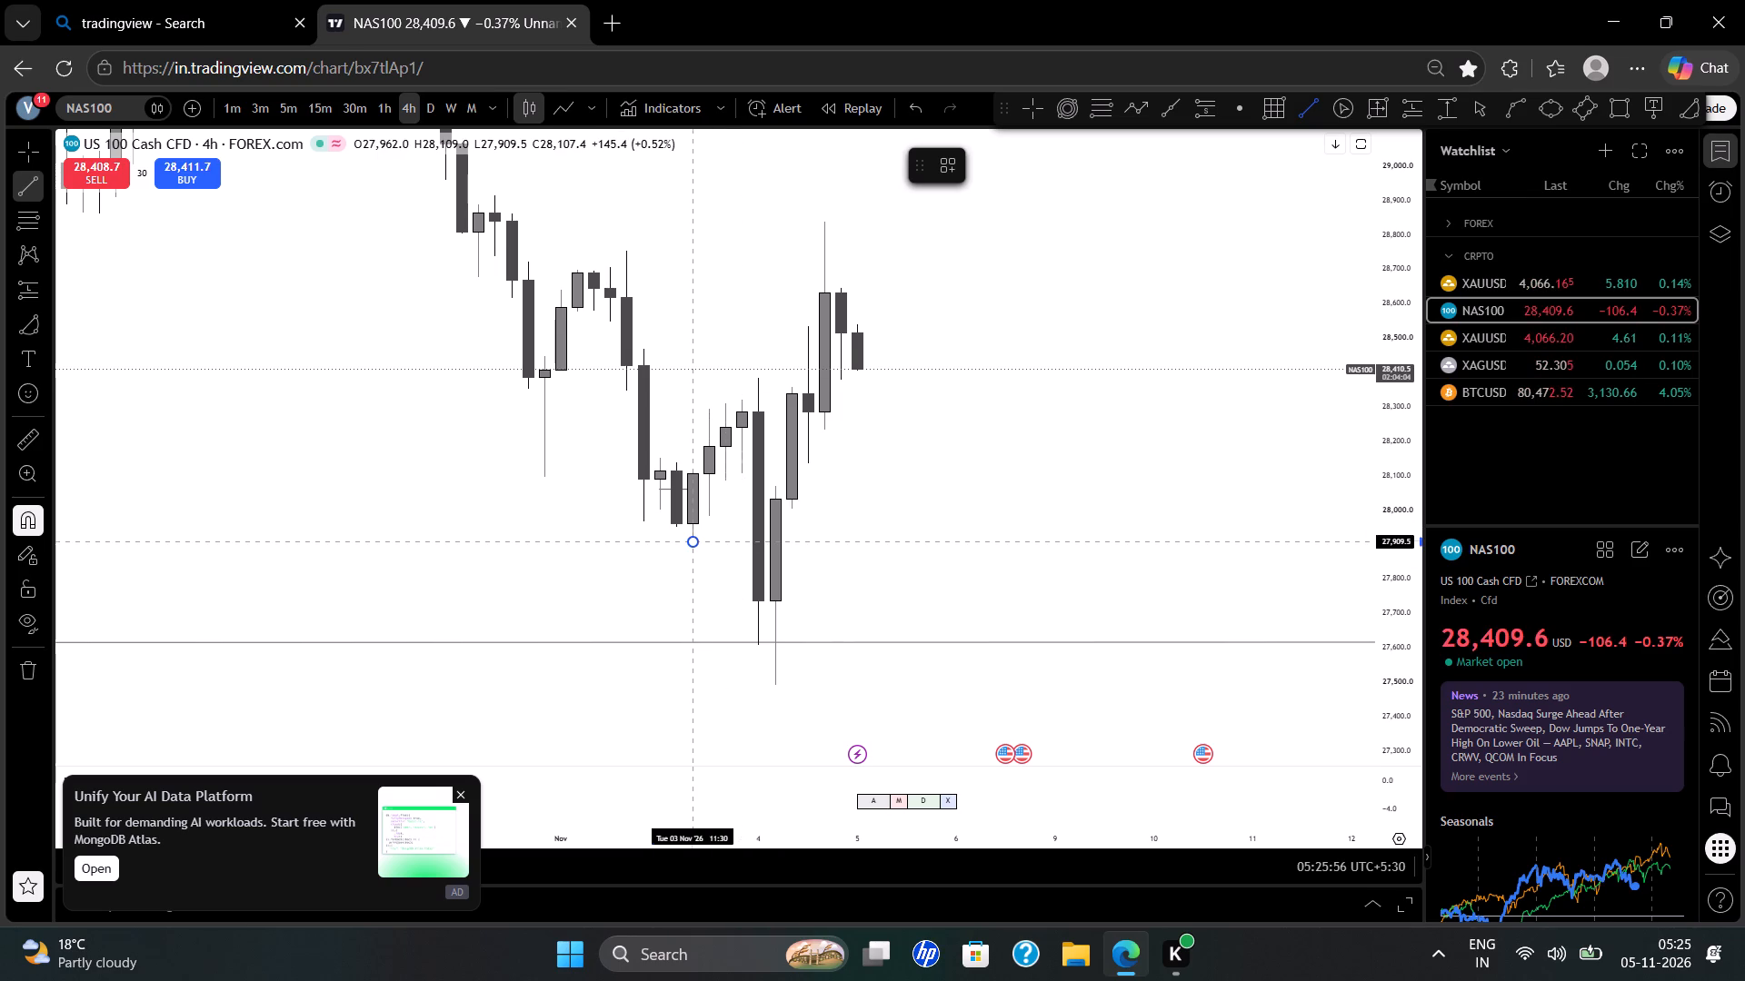
drag(695, 554, 744, 551)
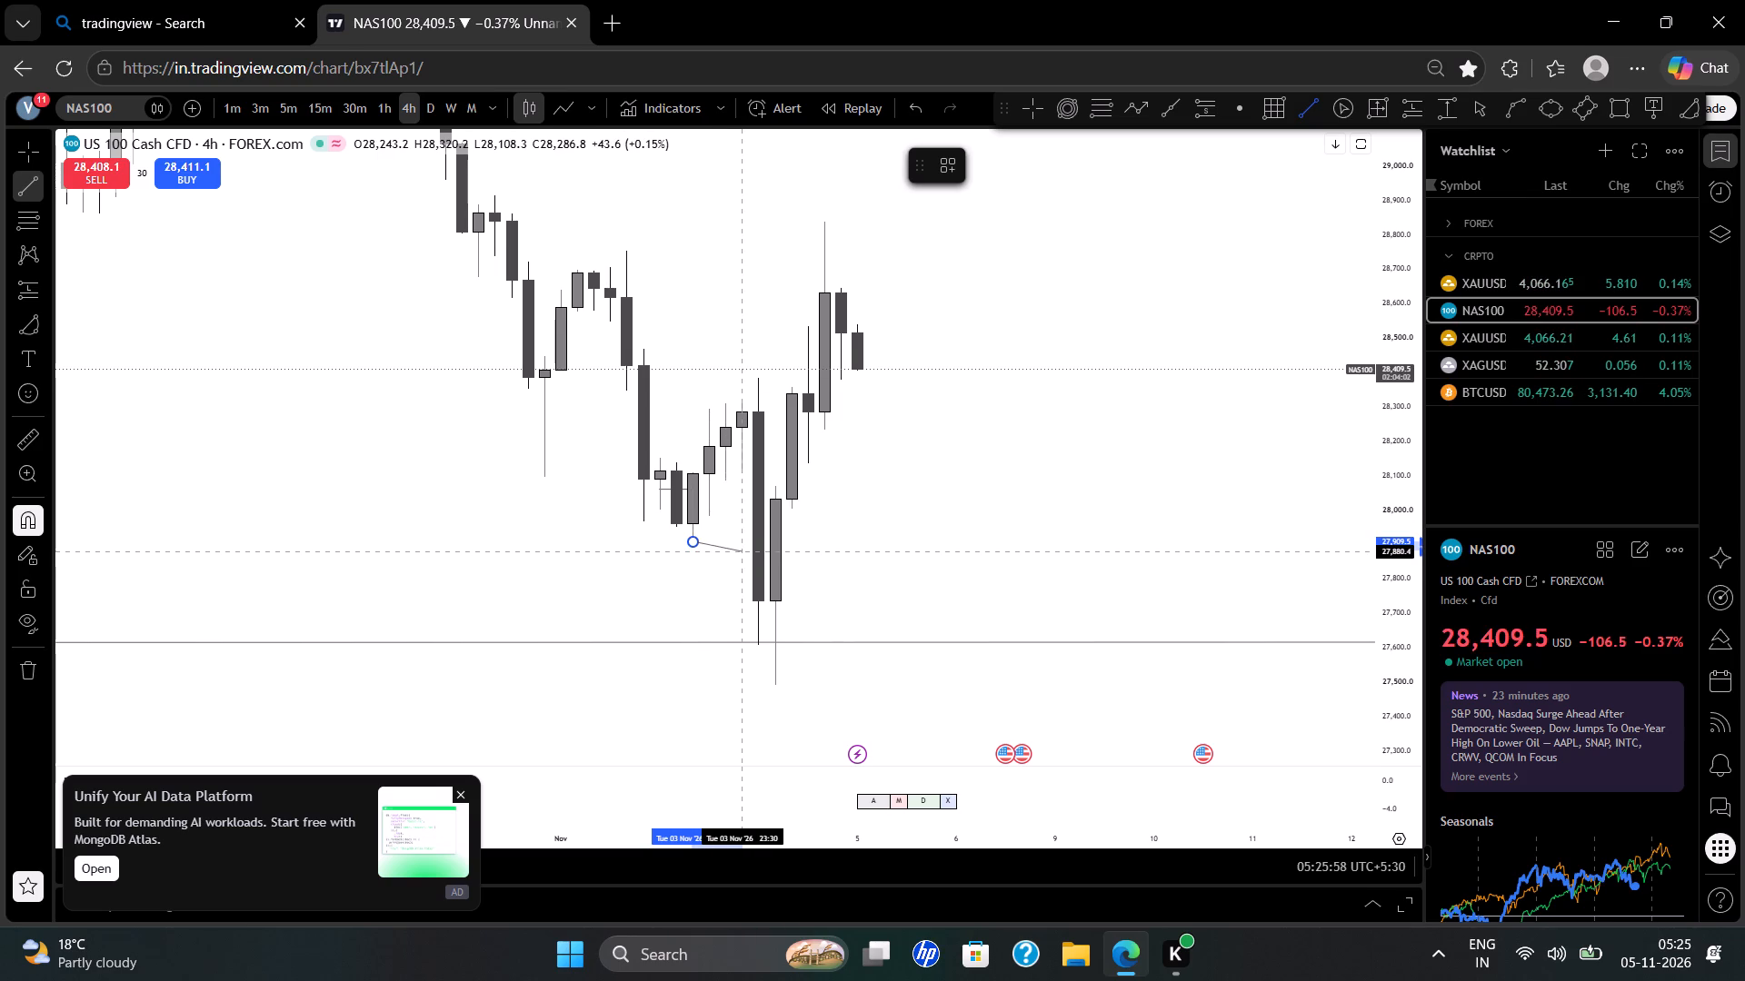
drag(744, 551, 741, 544)
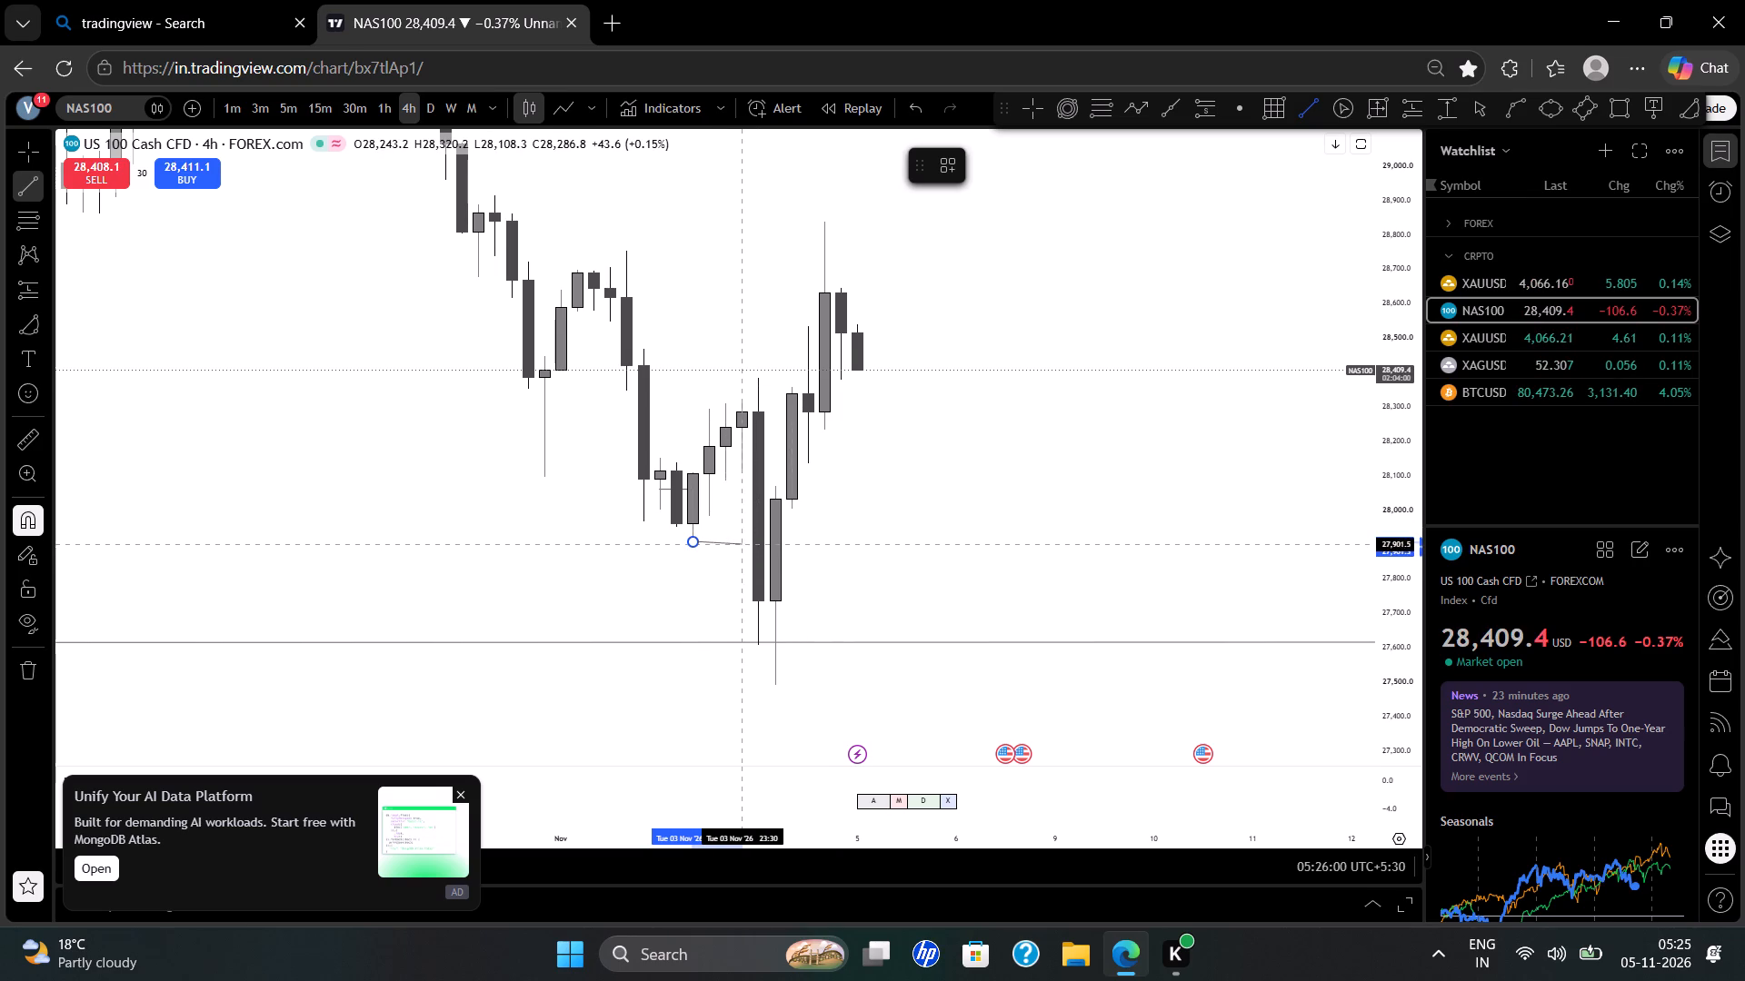
drag(741, 544, 741, 539)
click(741, 539)
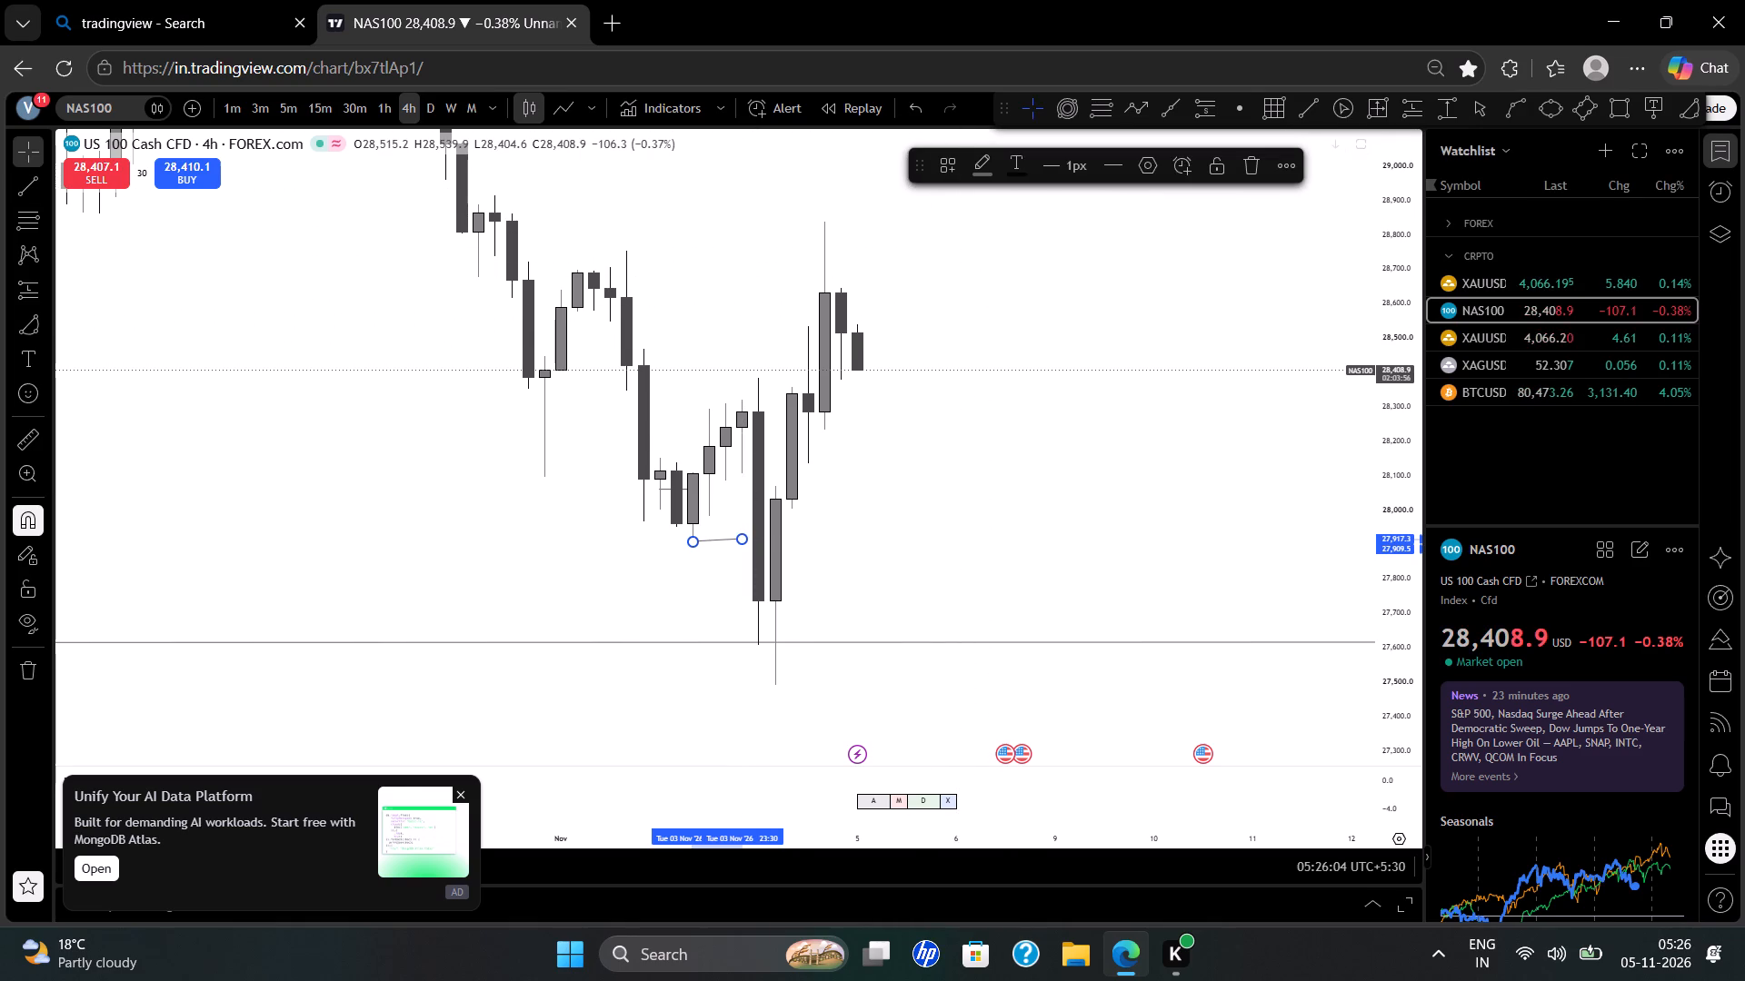
Apply the saved BMS-labelled template to the short trend line under the 3 Nov low.
click(949, 176)
click(995, 255)
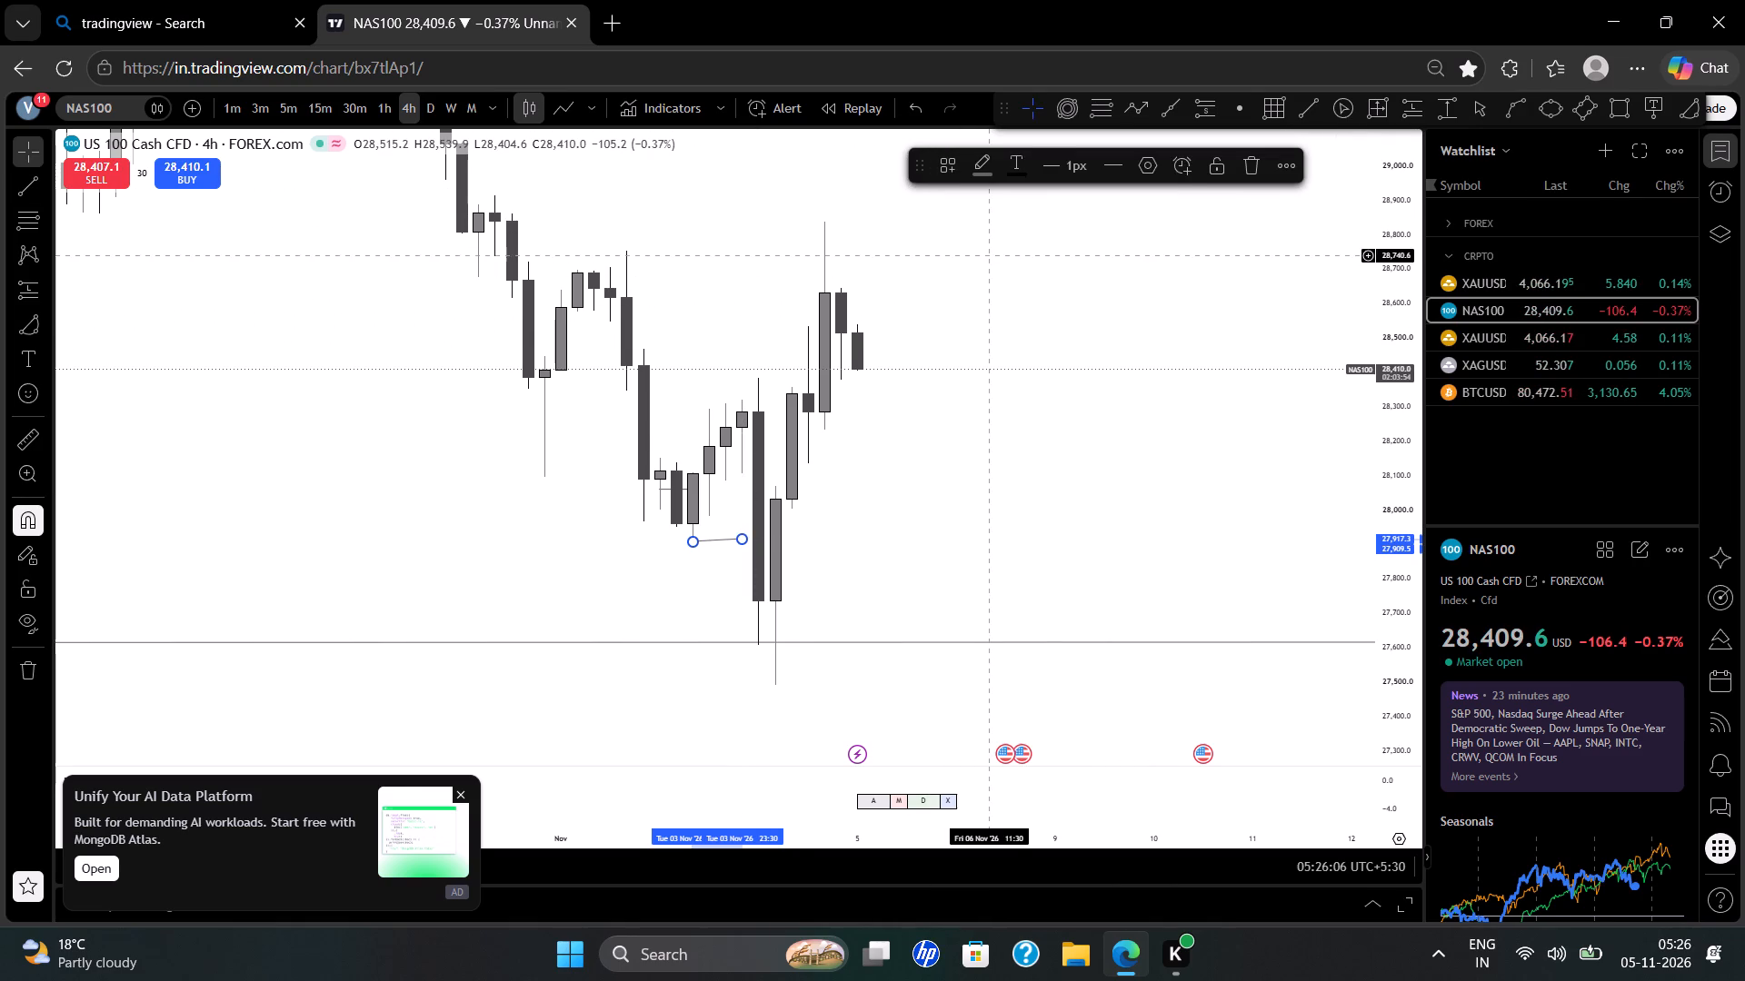
click(744, 540)
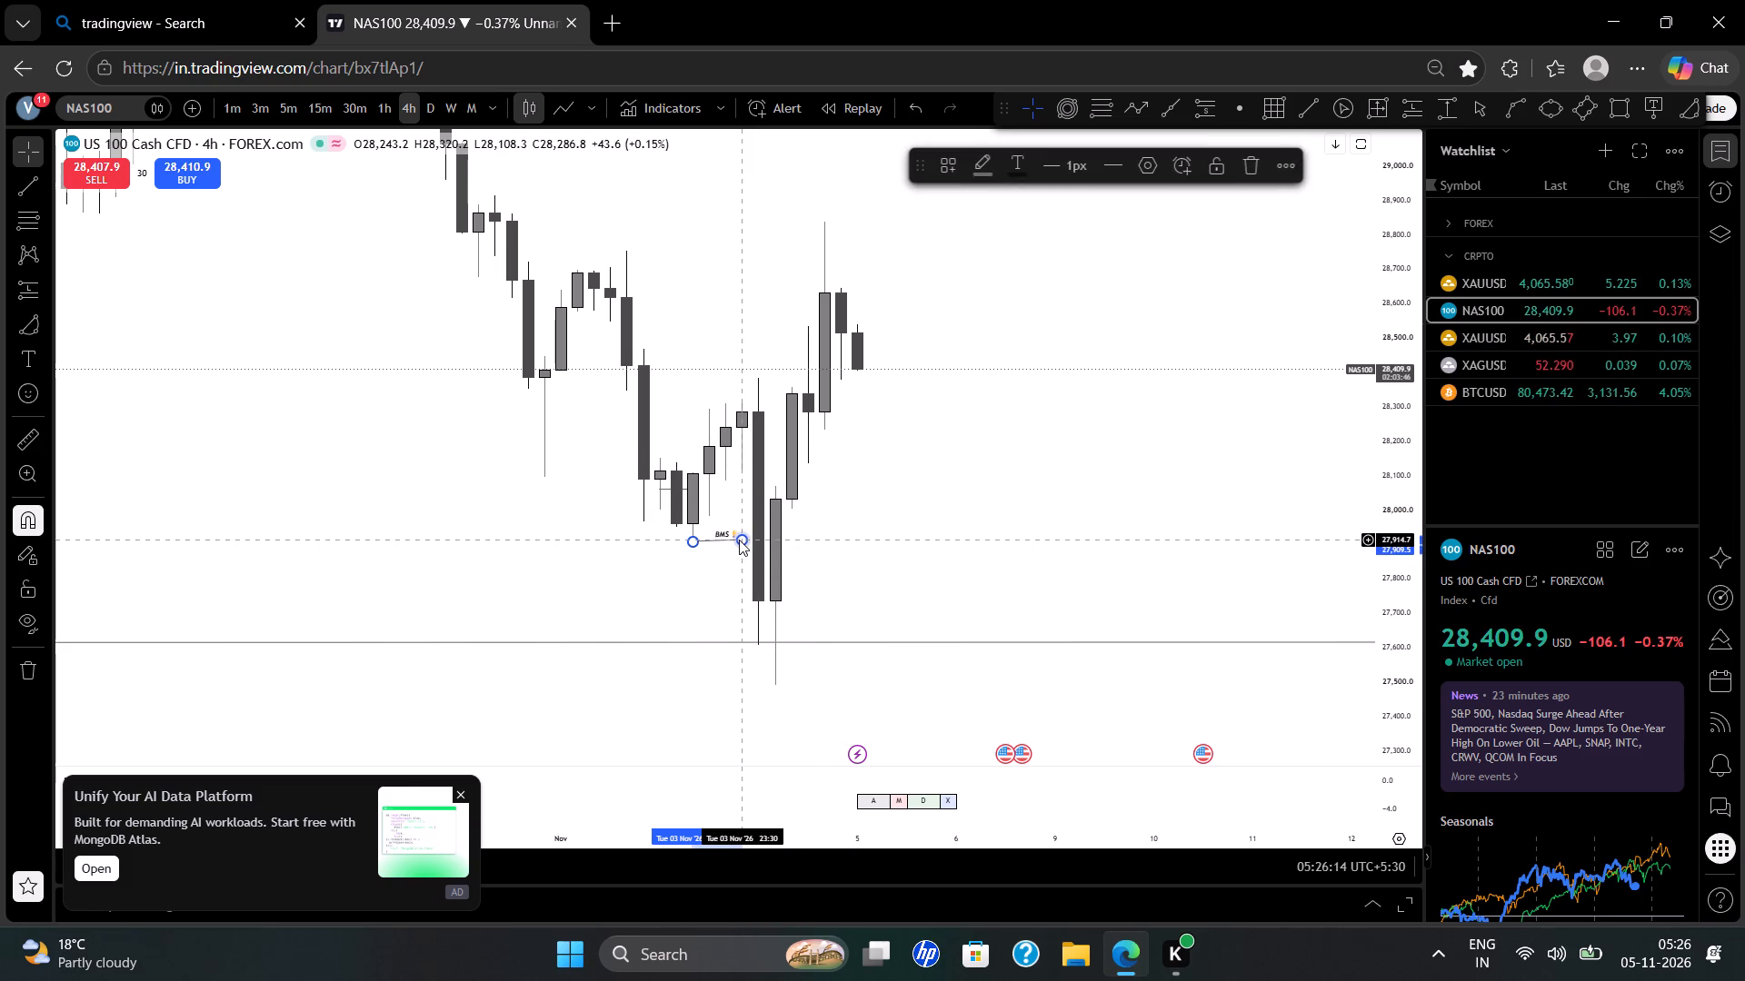
click(877, 541)
Draw a trend line from the 4 Nov 03:30 candle's high at about 28,384 to 4 Nov 19:30 at about 28,286.
scroll(877, 541, up, 1)
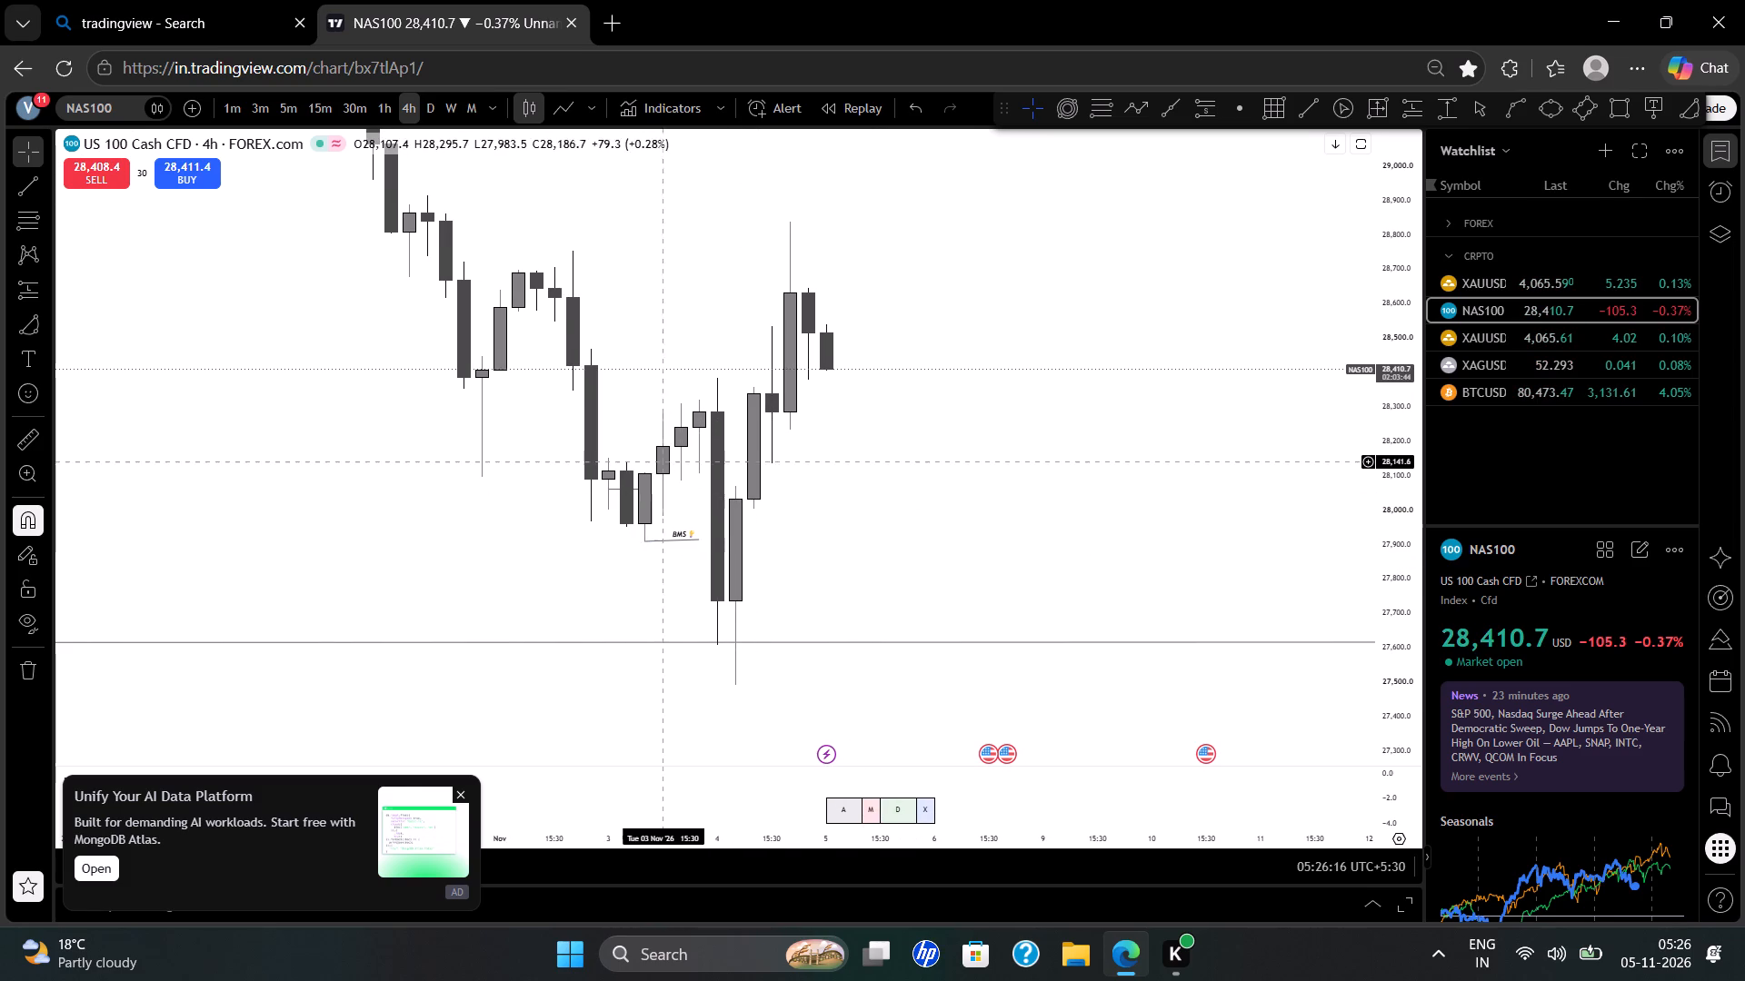
click(2, 181)
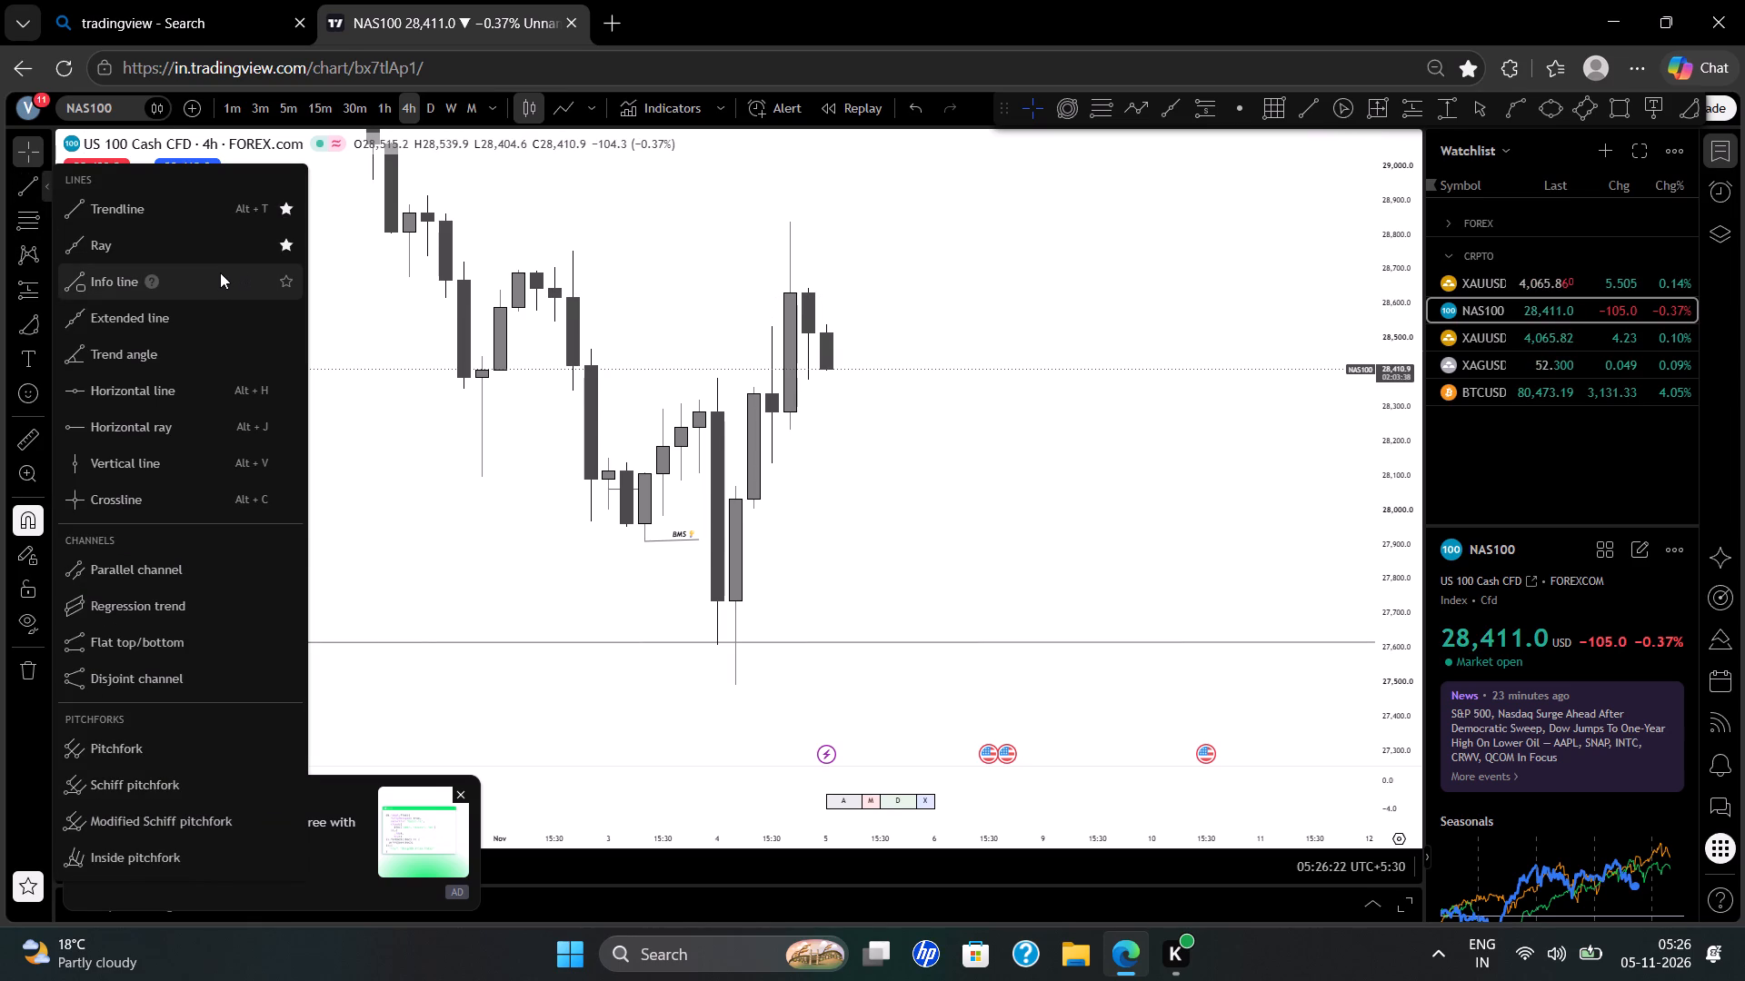
click(167, 220)
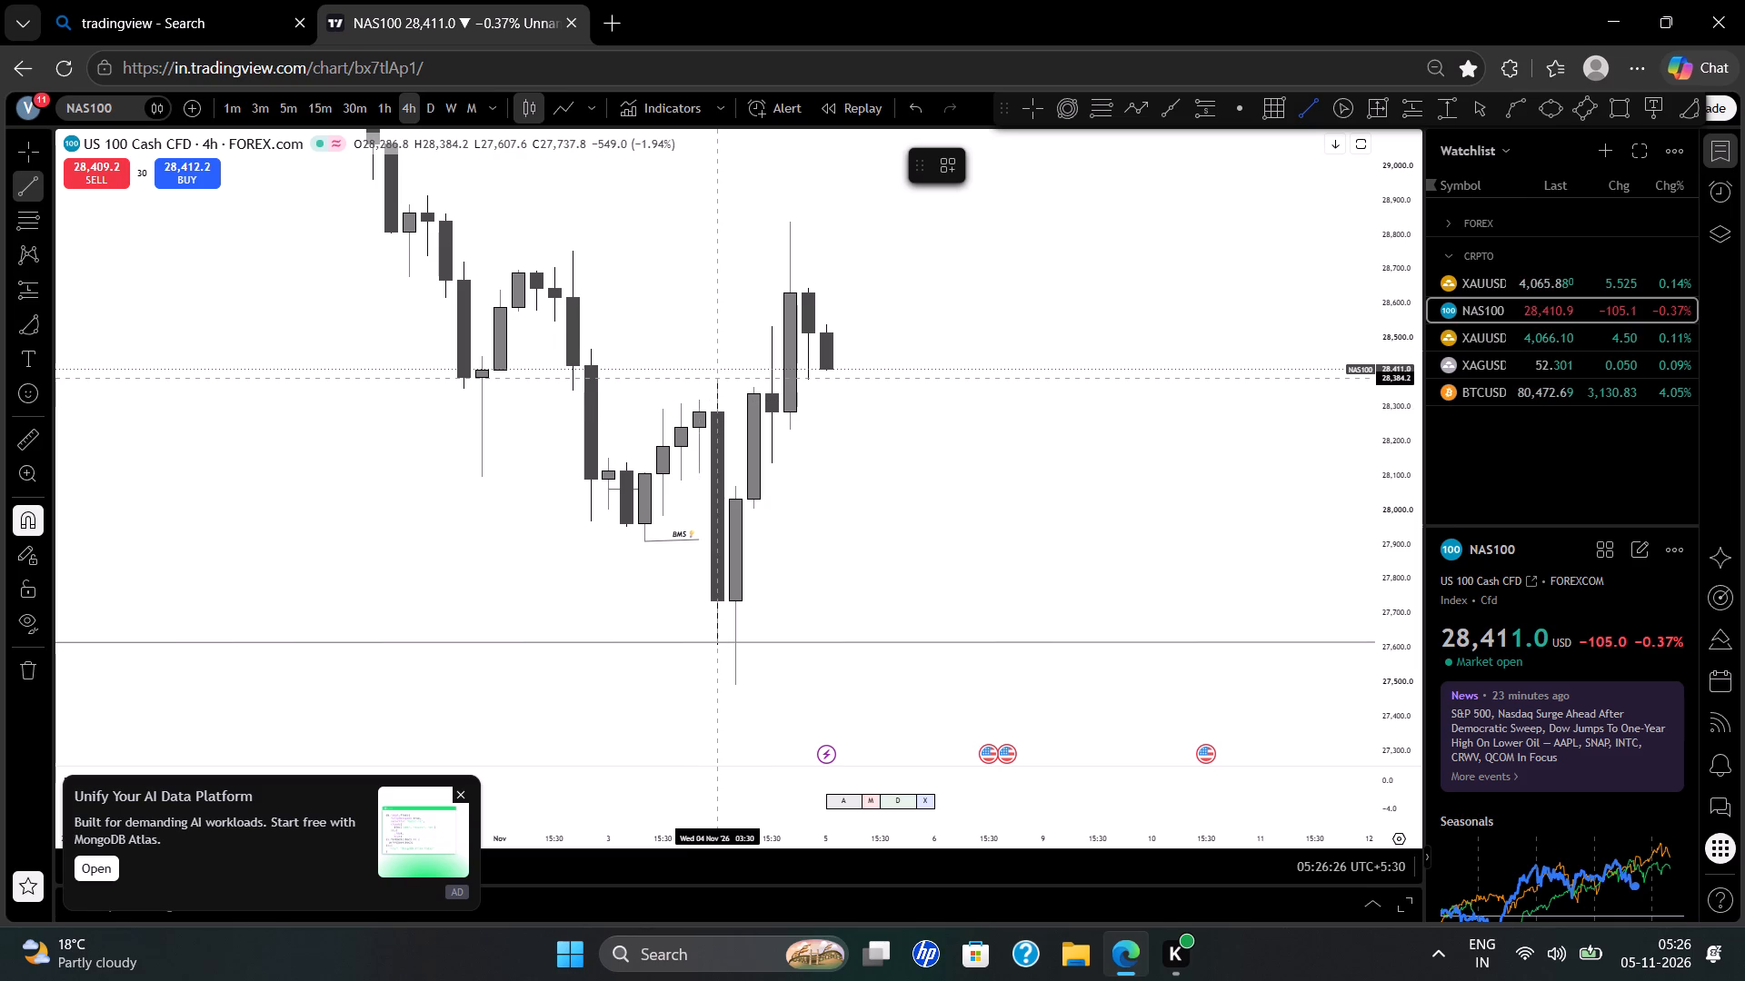
drag(713, 379, 766, 381)
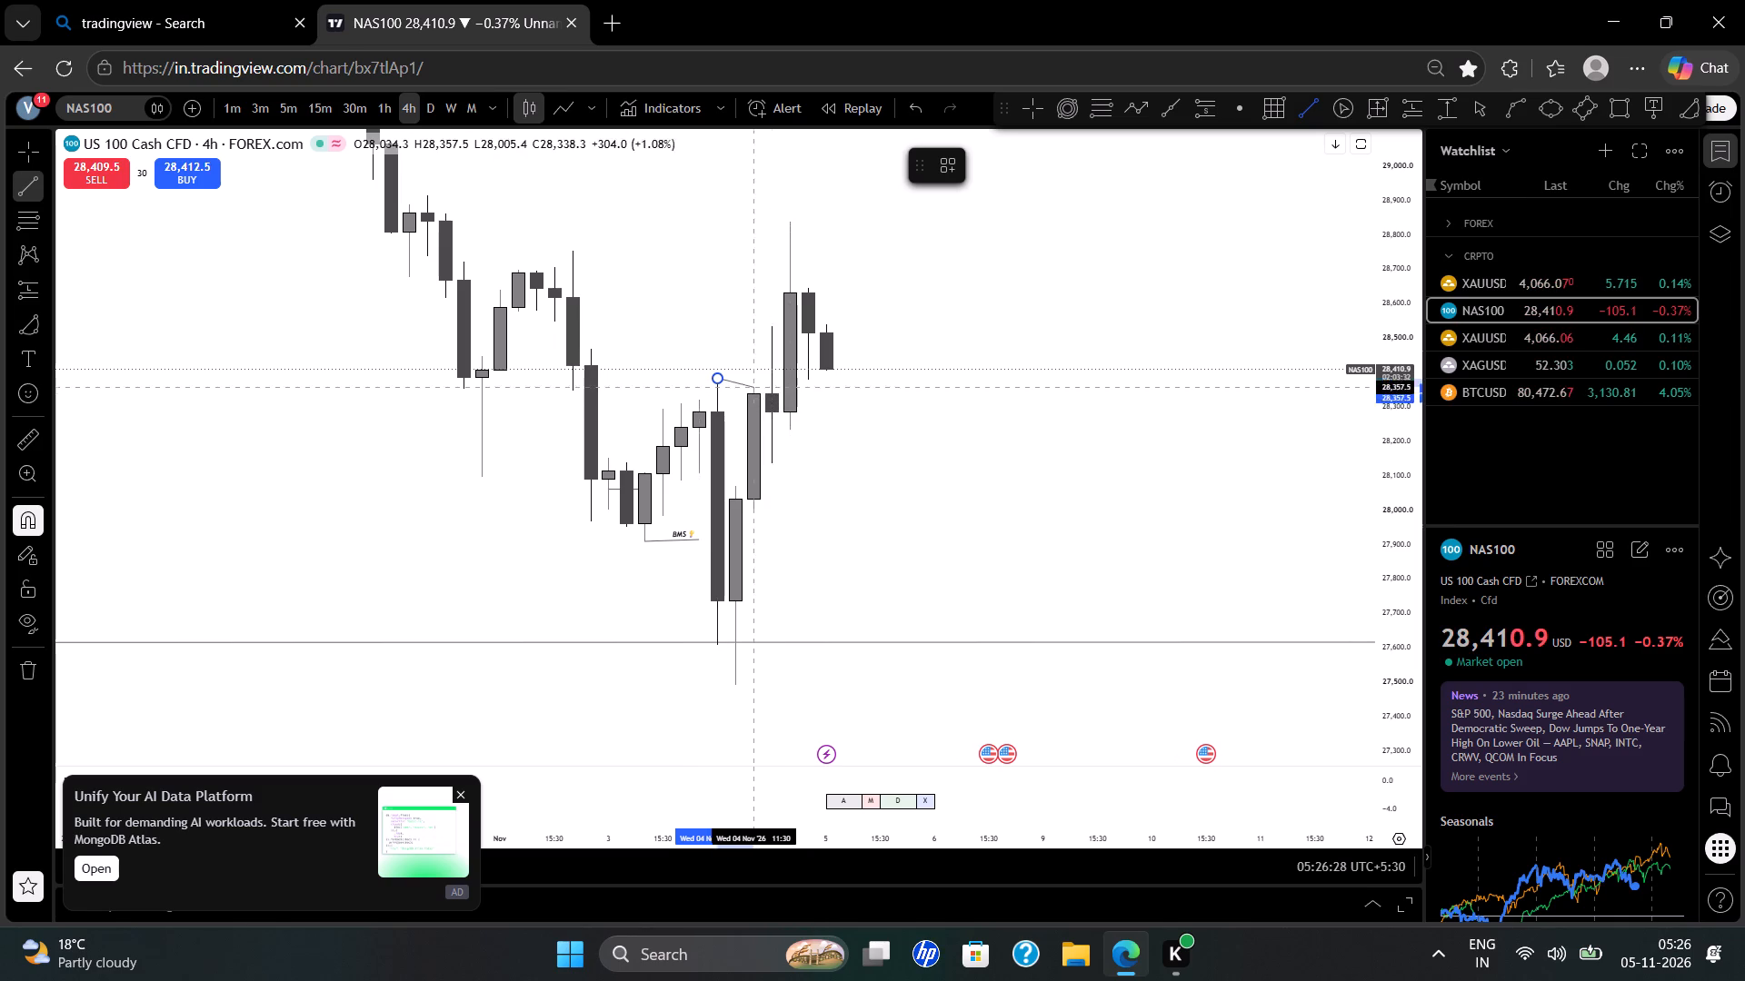
drag(766, 381, 740, 432)
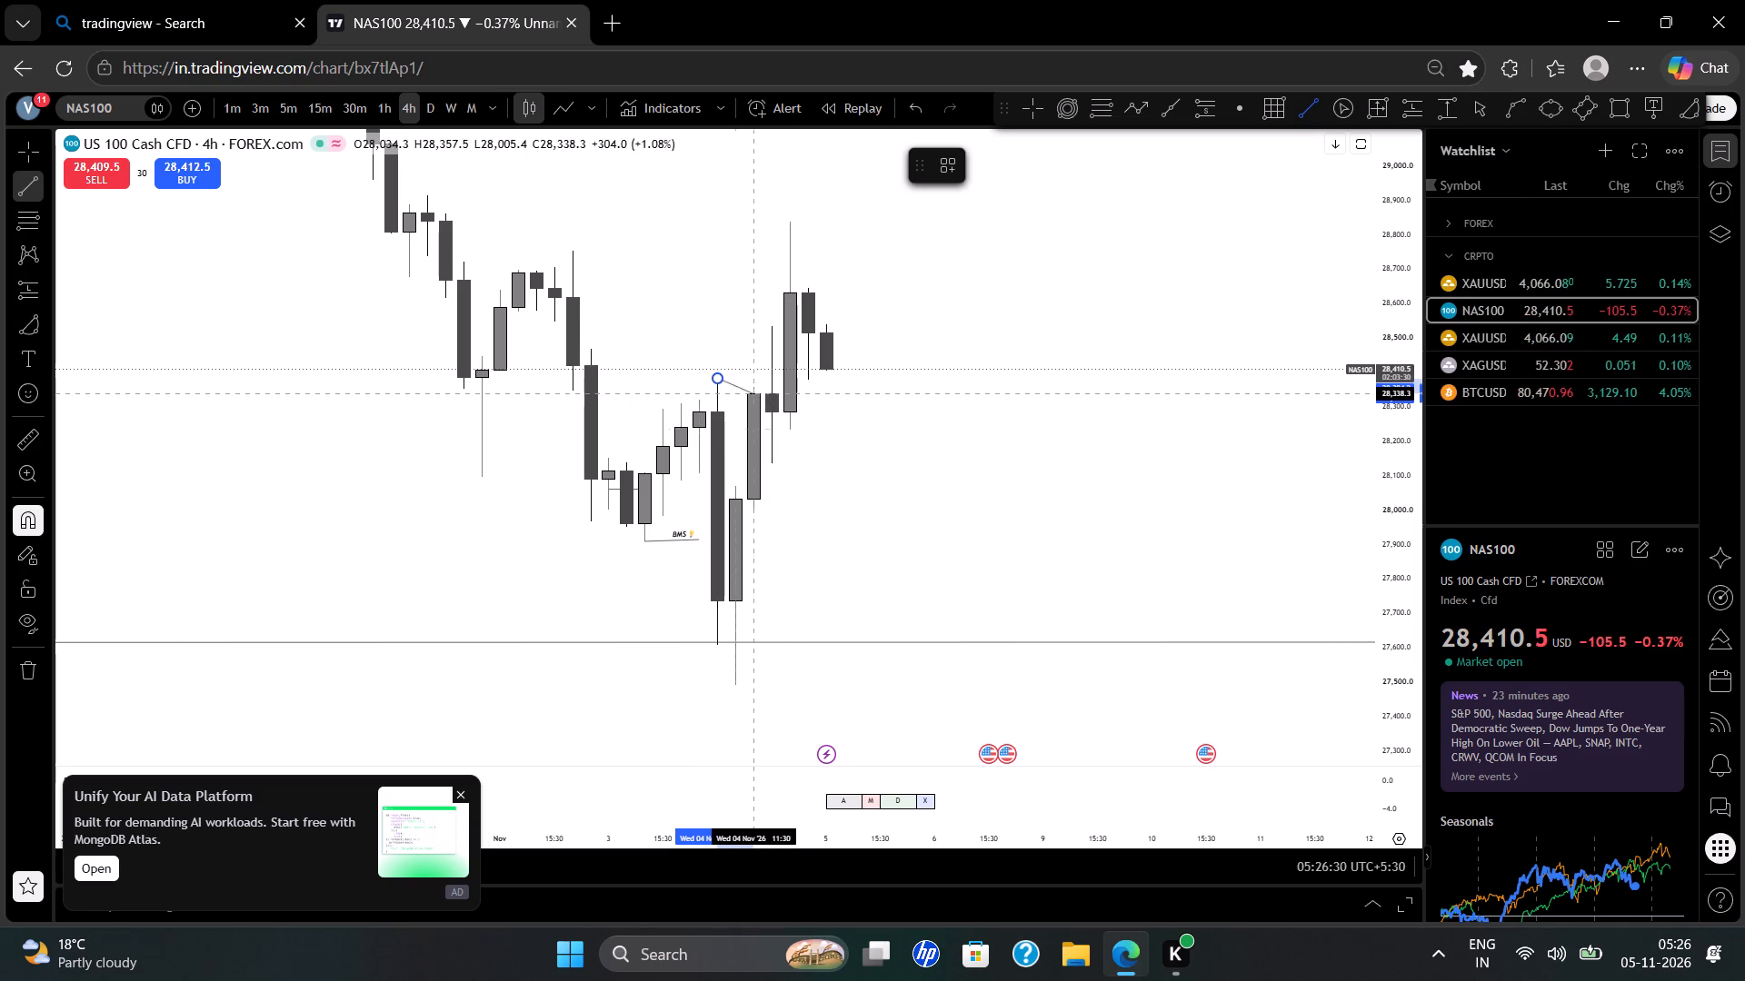
drag(740, 432, 779, 371)
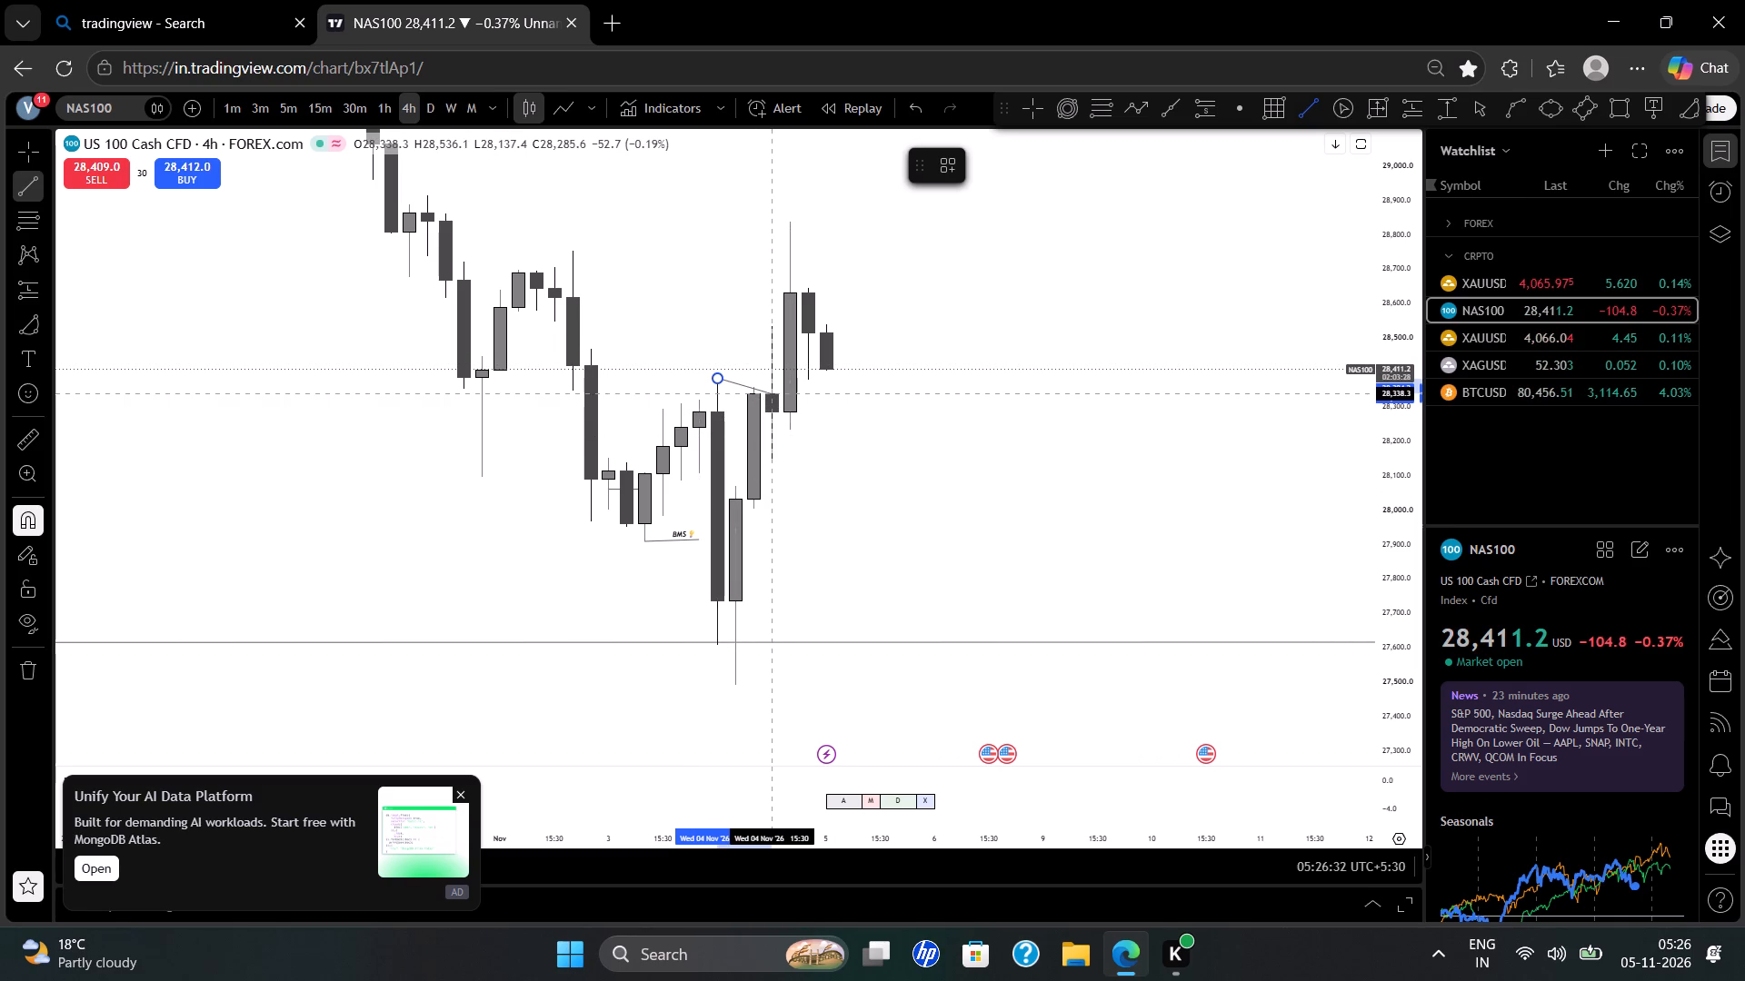
drag(779, 371, 797, 398)
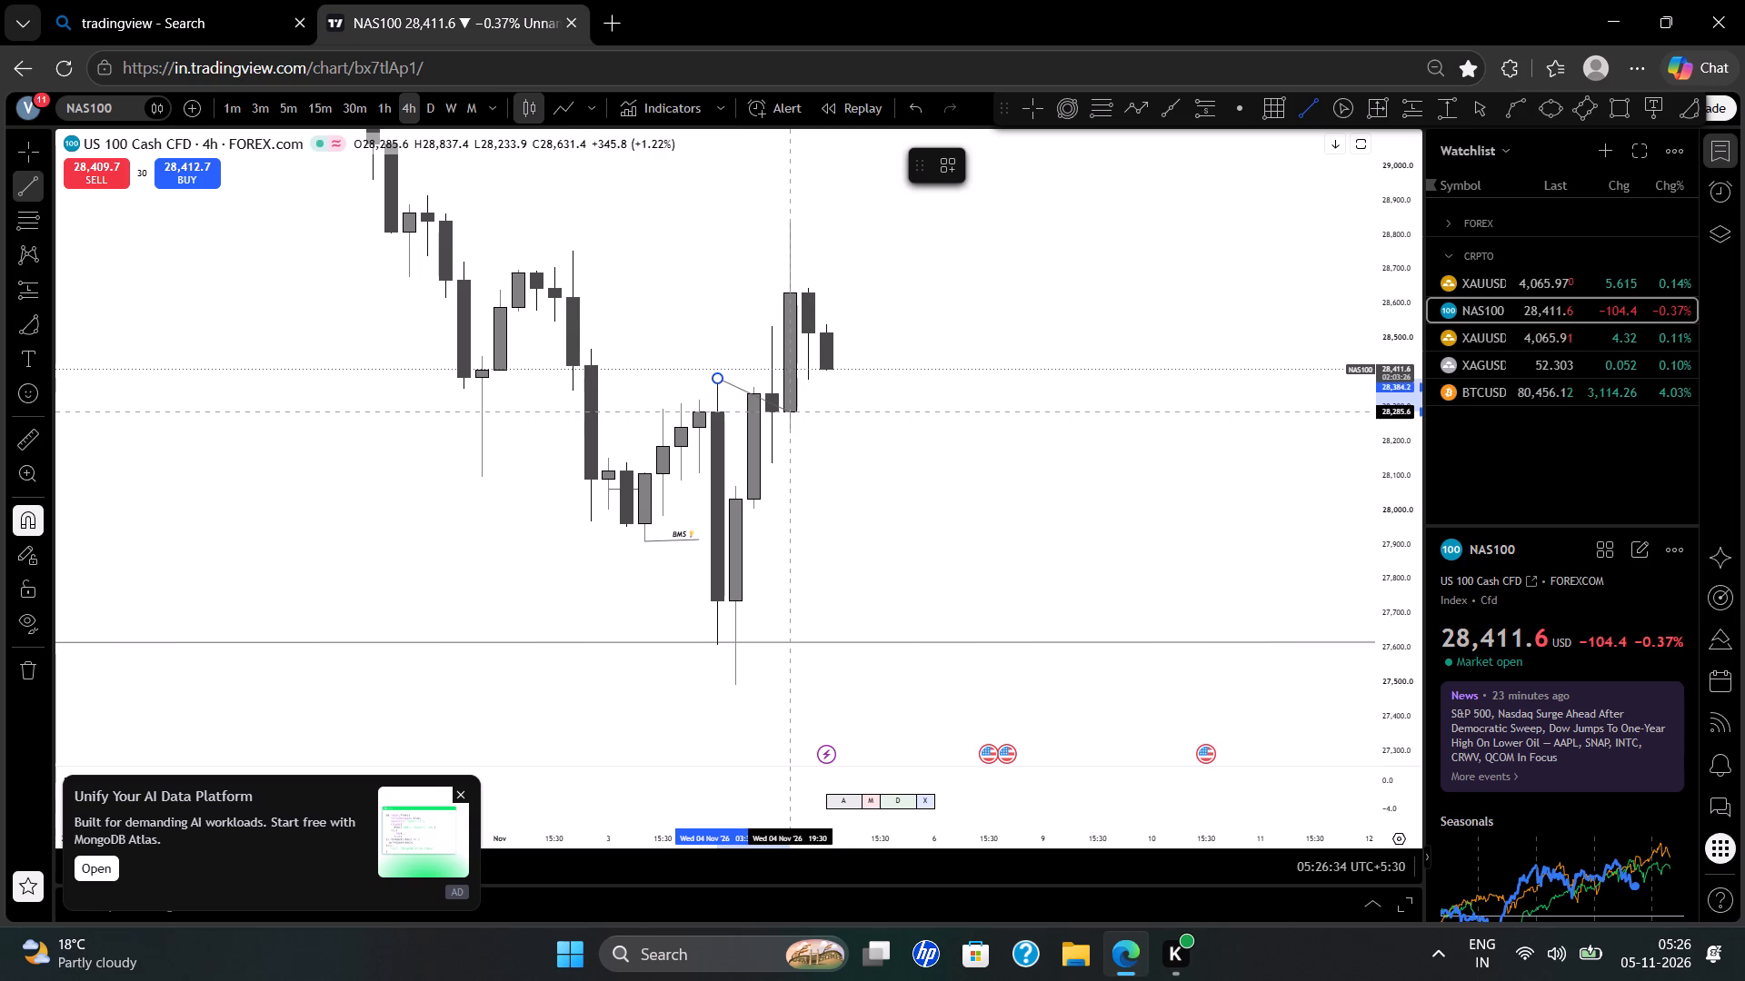
drag(797, 398, 743, 373)
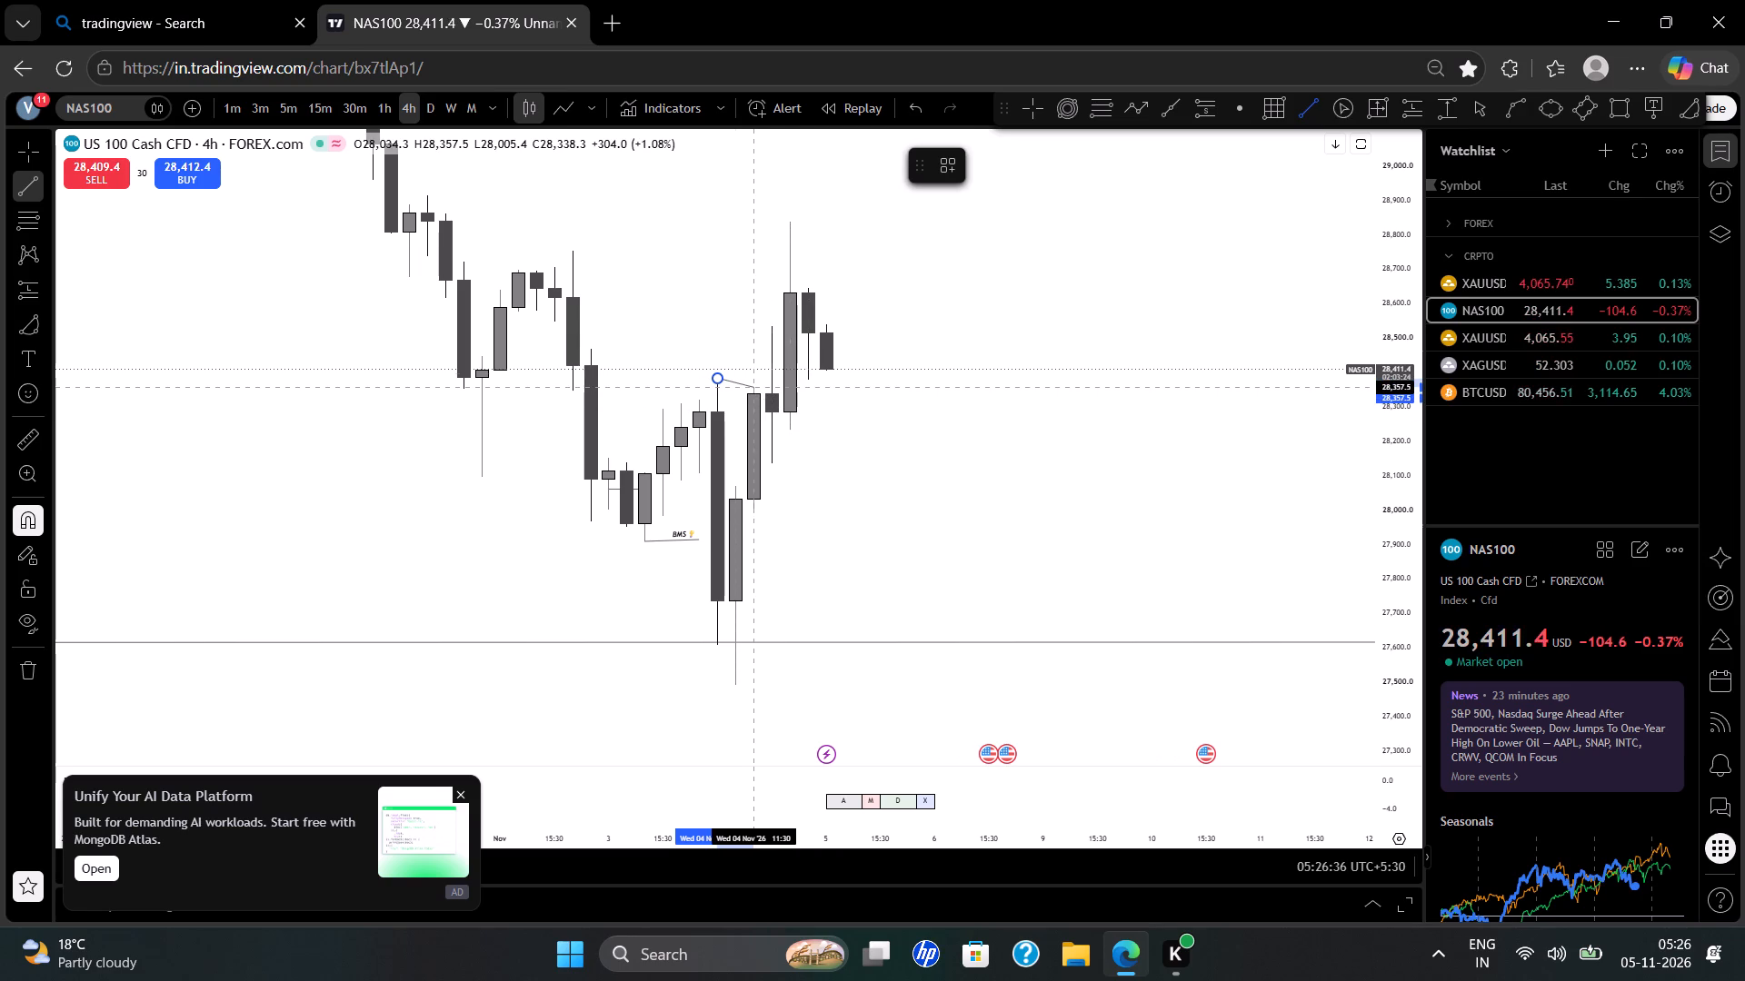
drag(743, 373, 778, 354)
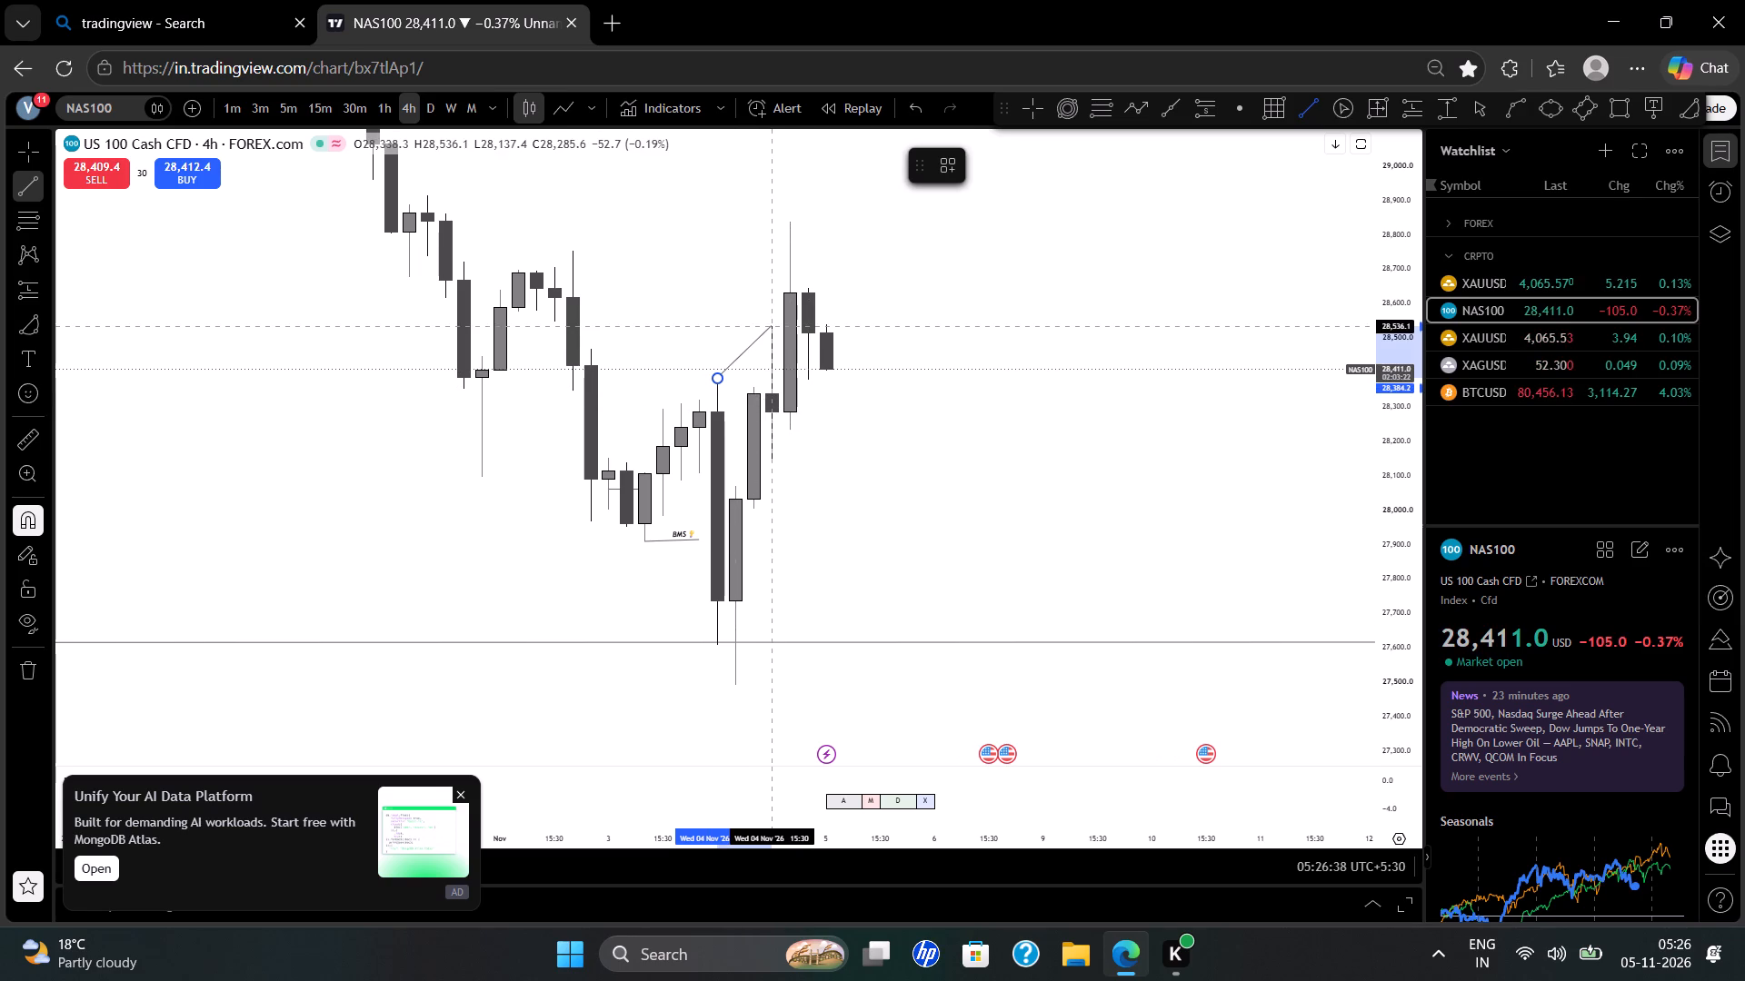
drag(778, 354, 785, 384)
click(785, 384)
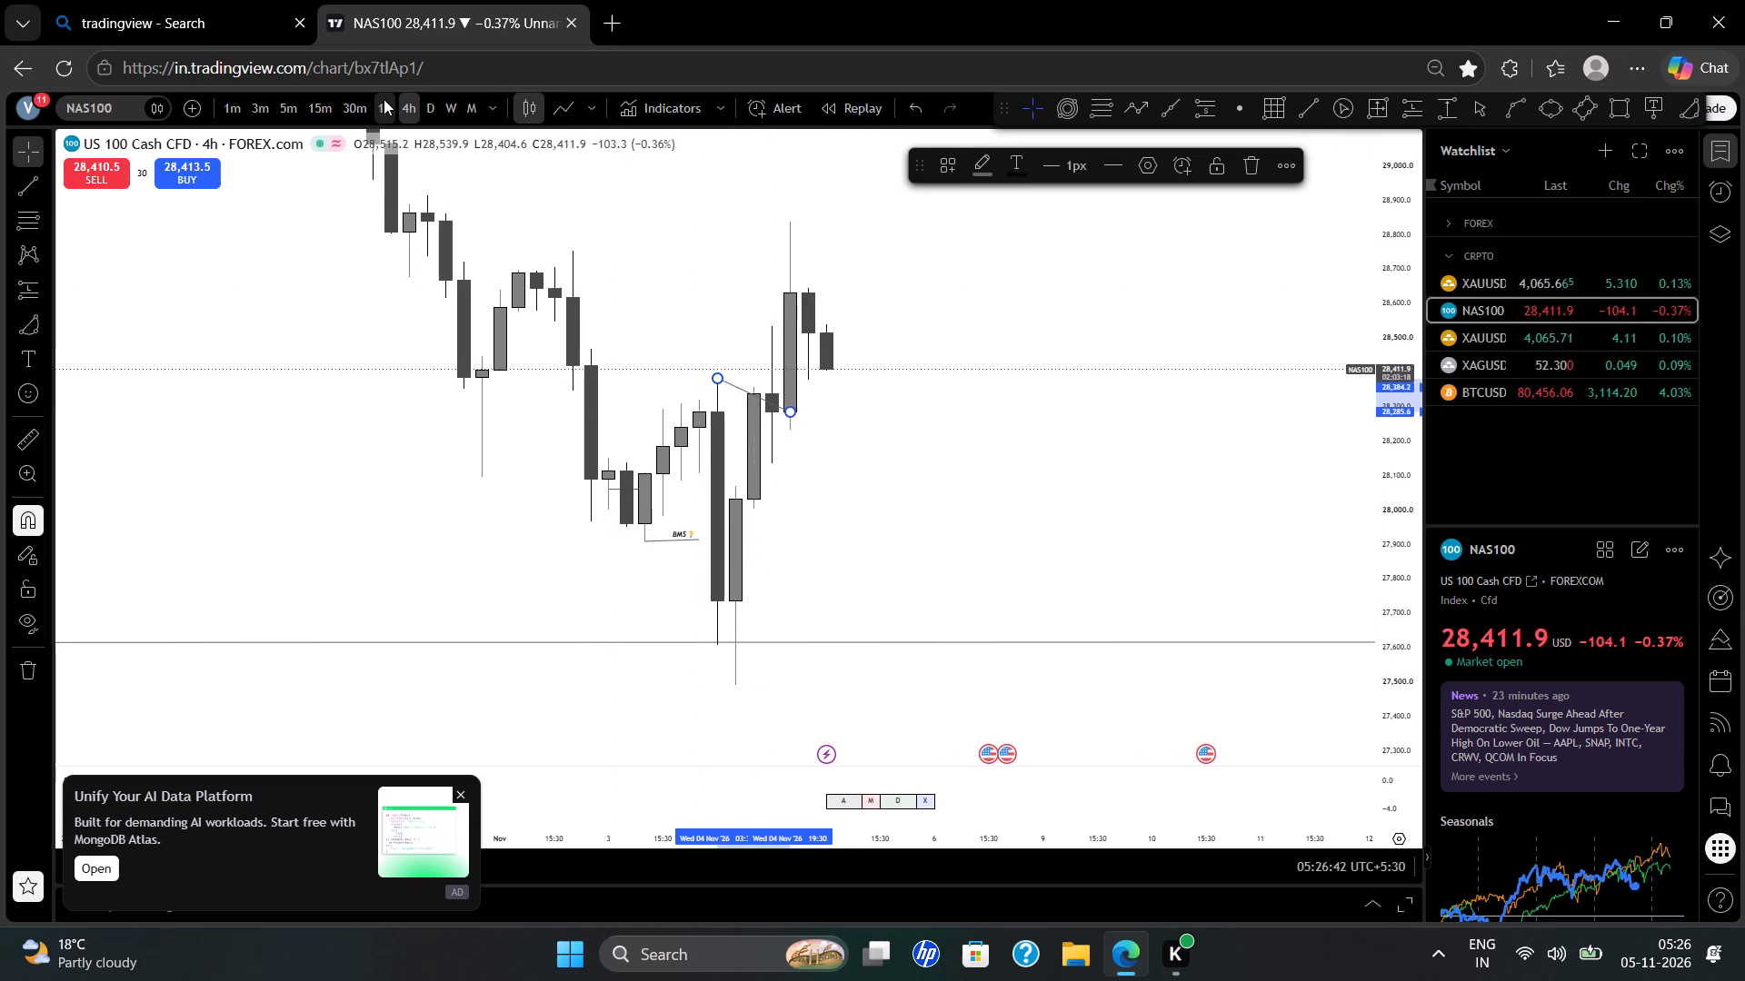
On the 1-hour timeframe, move the new trend line's end to 4 Nov 12:30 at about 28,390, making it nearly level.
click(384, 102)
scroll(469, 268, down, 2)
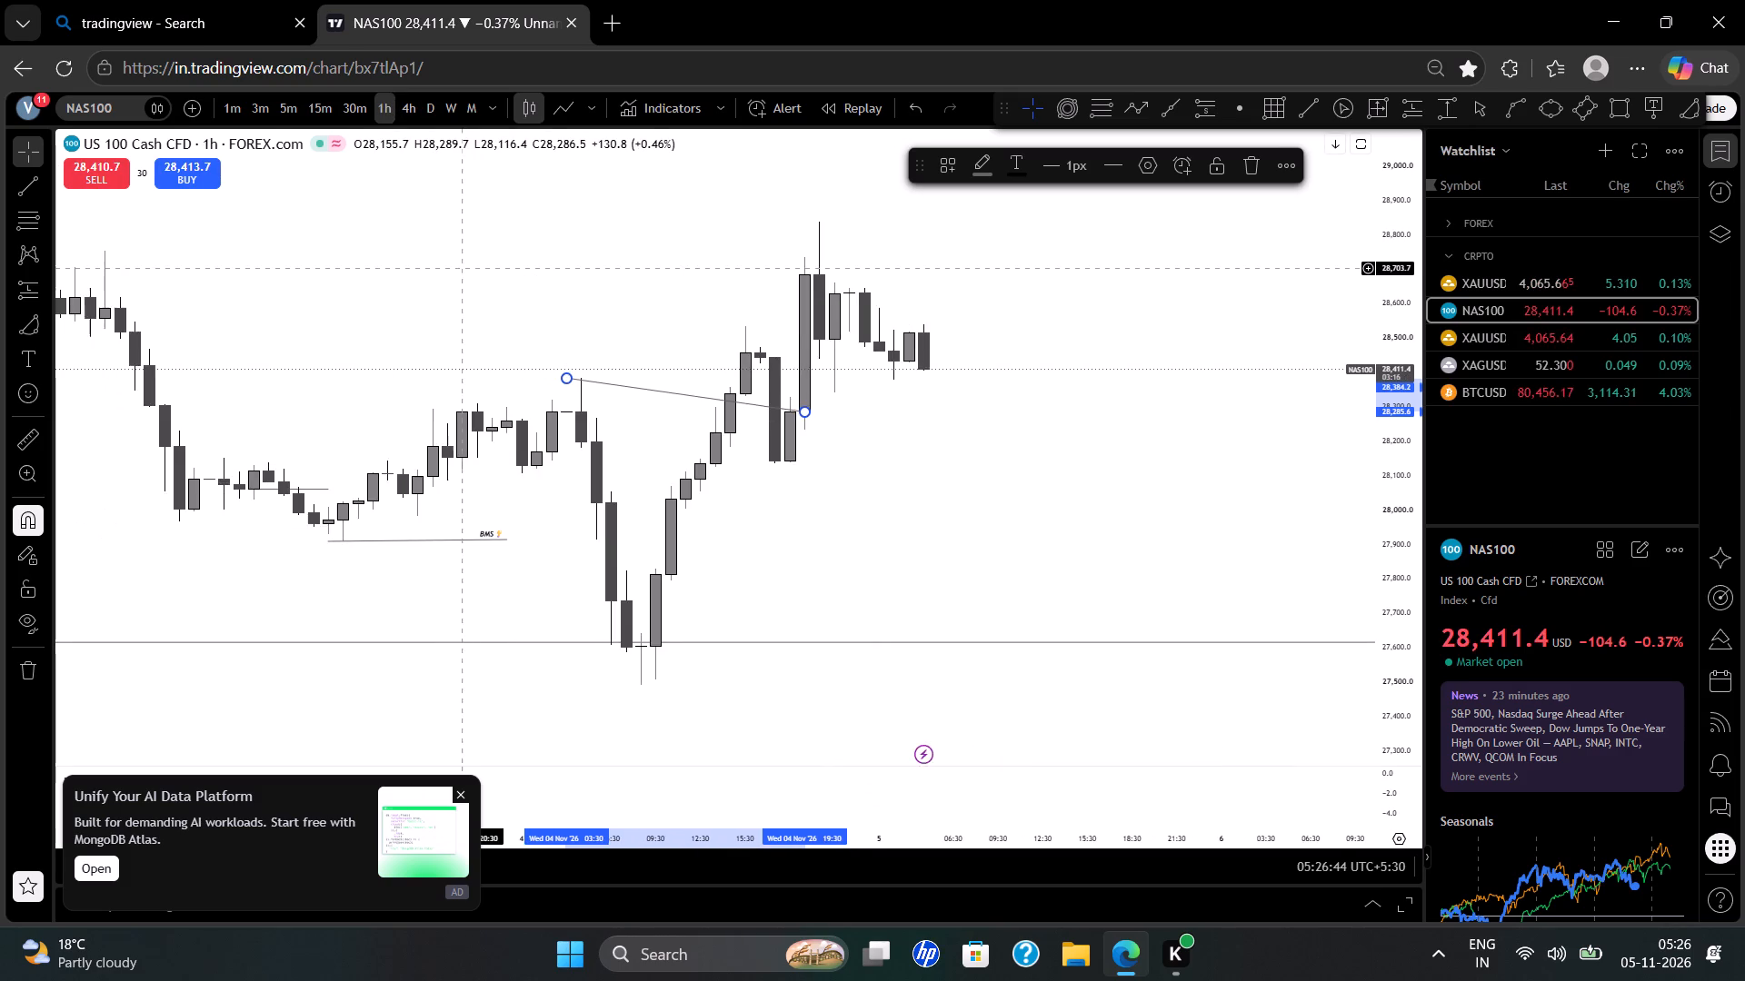
scroll(469, 268, down, 1)
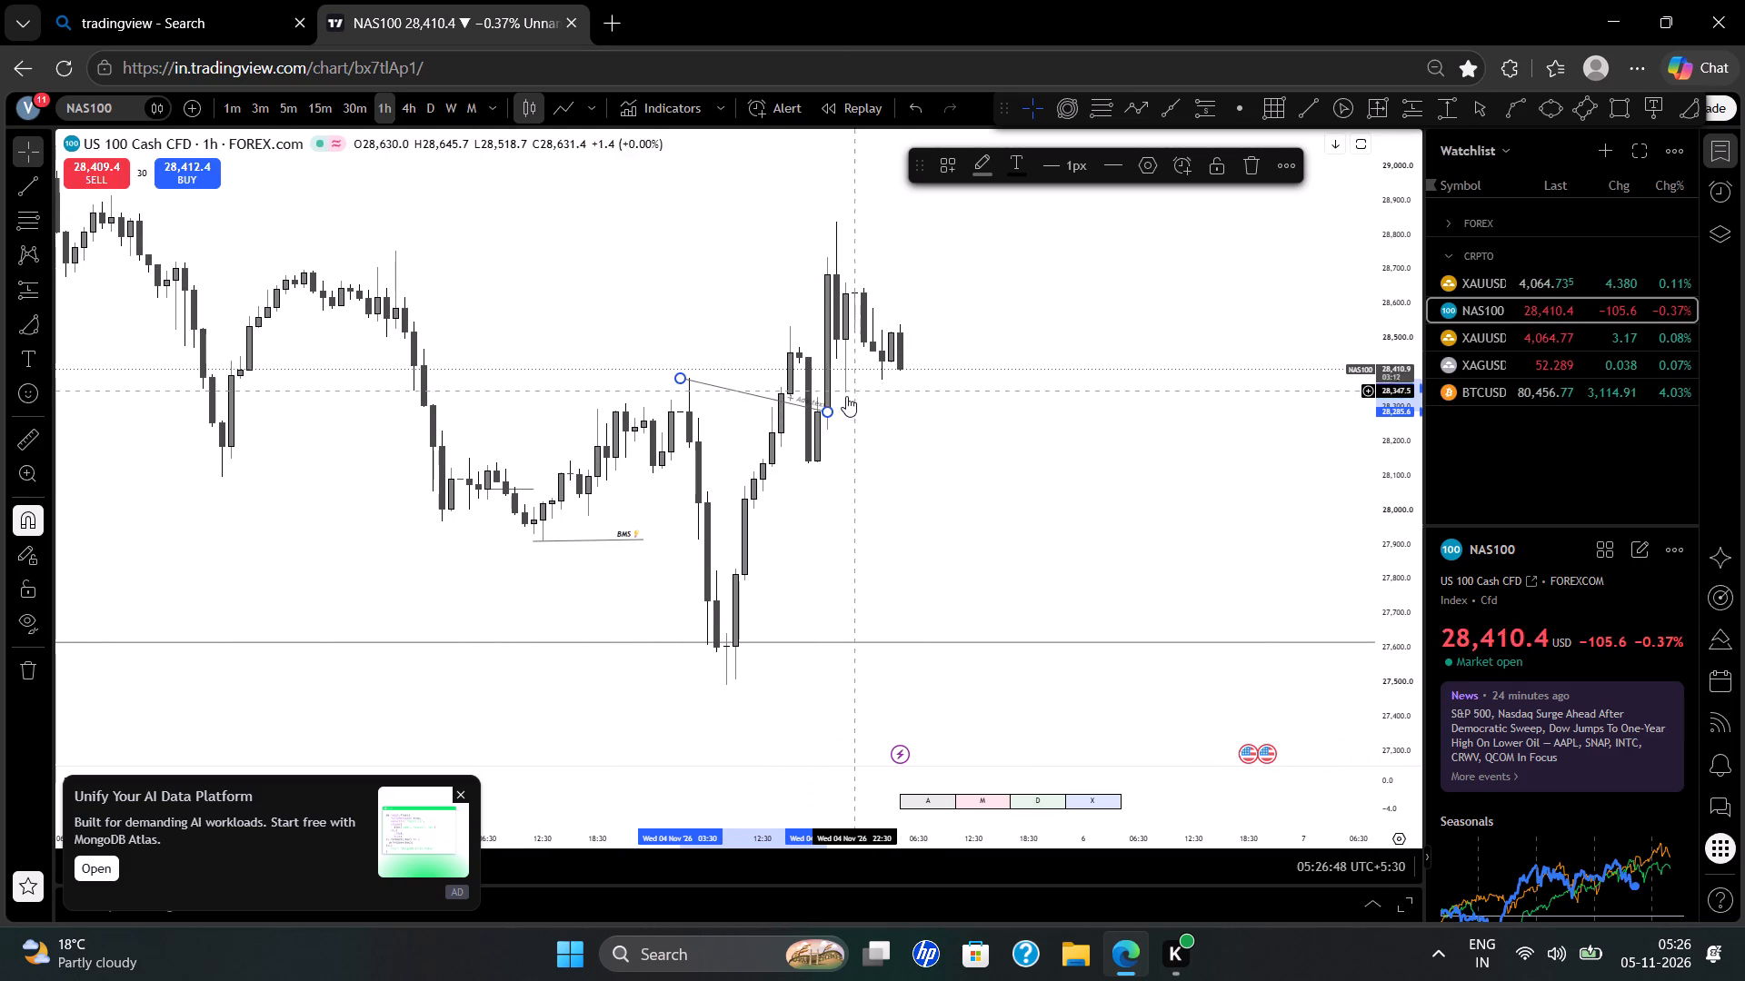
drag(827, 413, 698, 391)
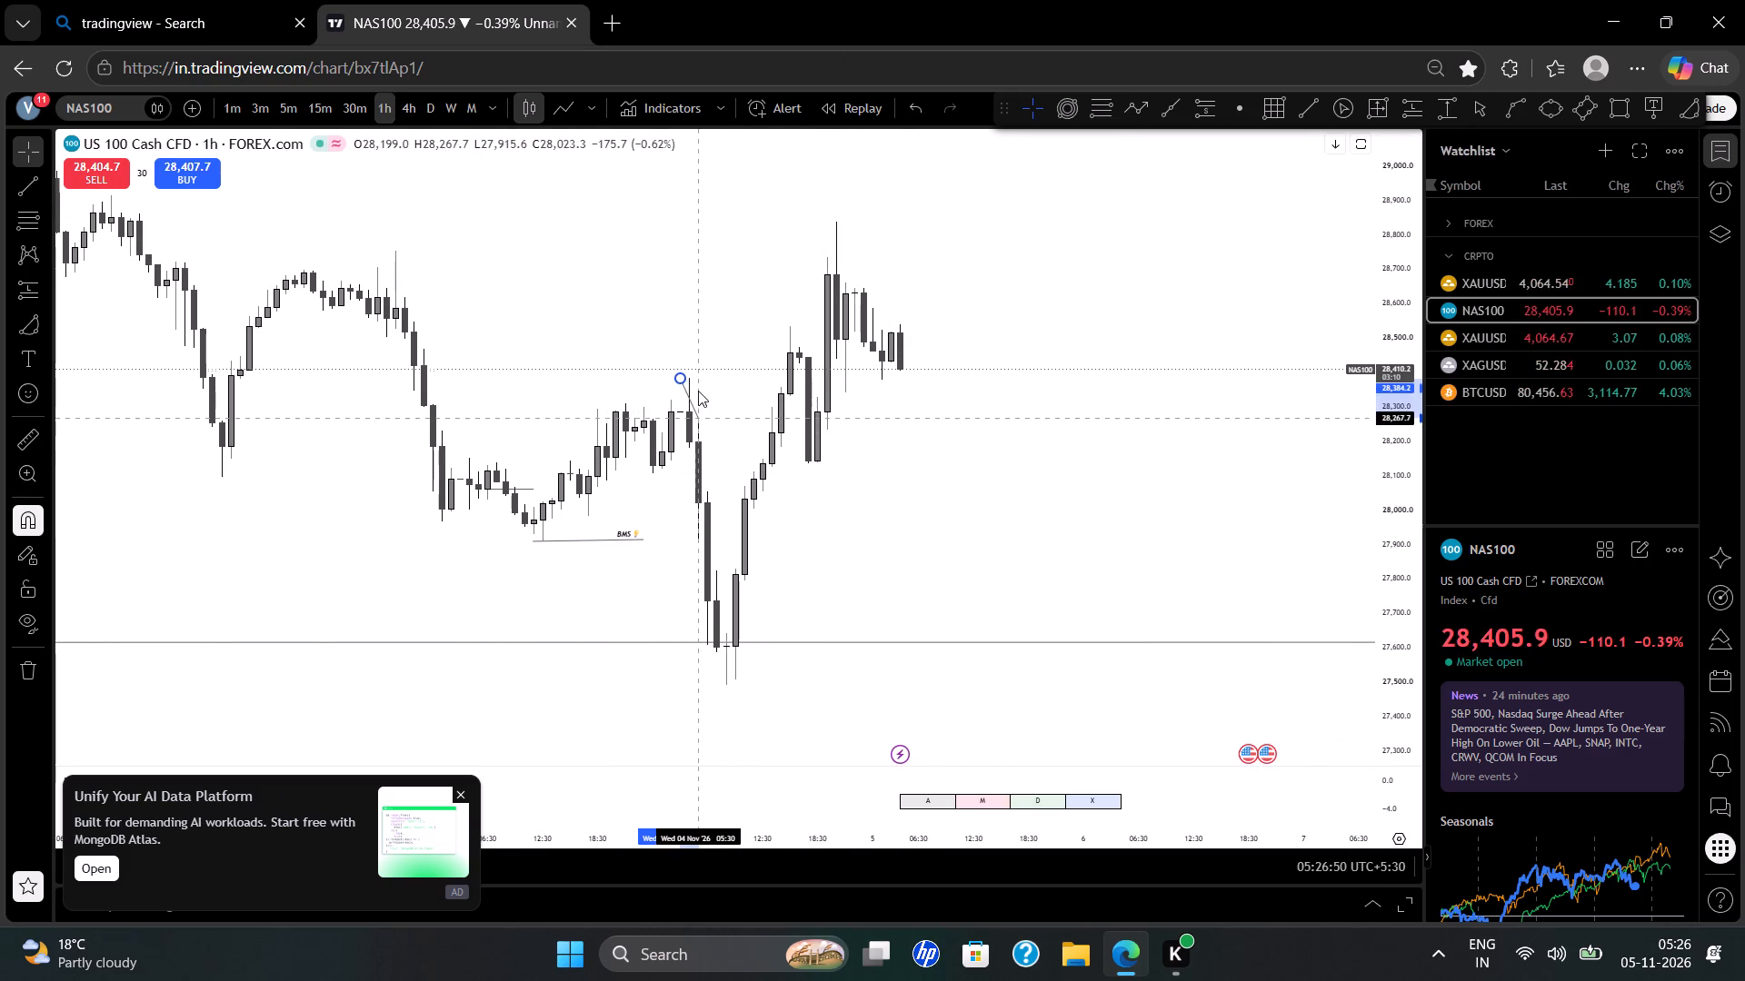
drag(698, 391, 747, 375)
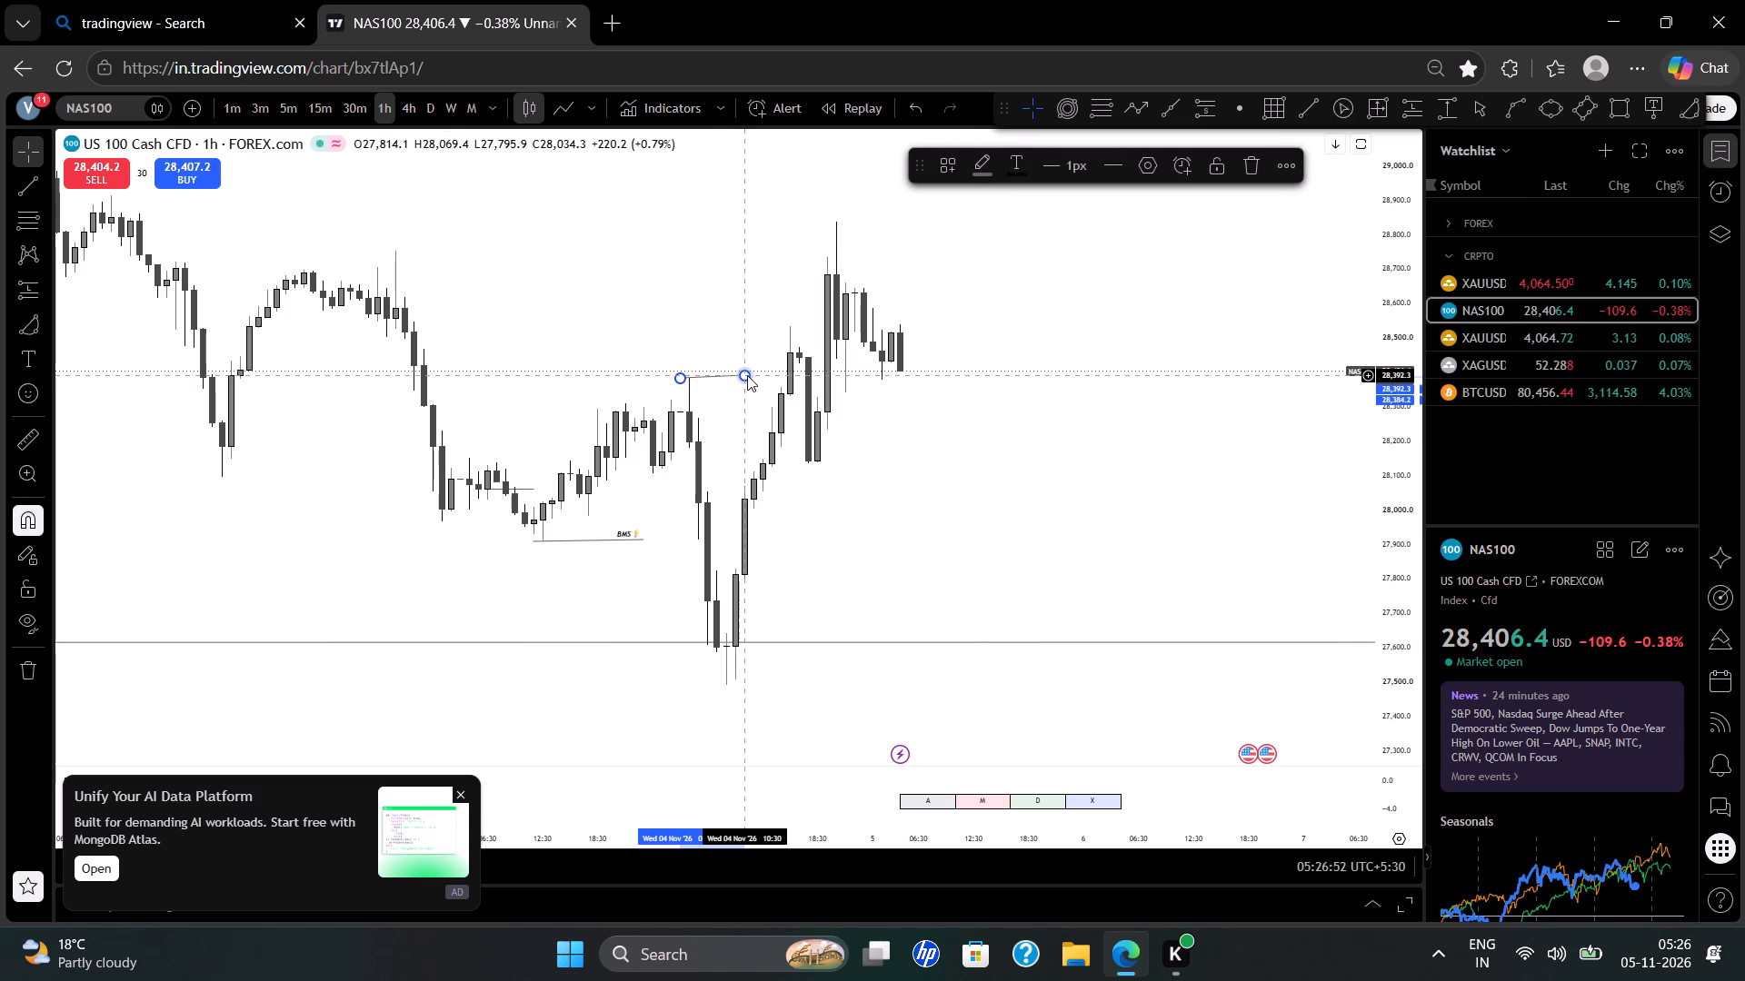
drag(747, 374, 758, 376)
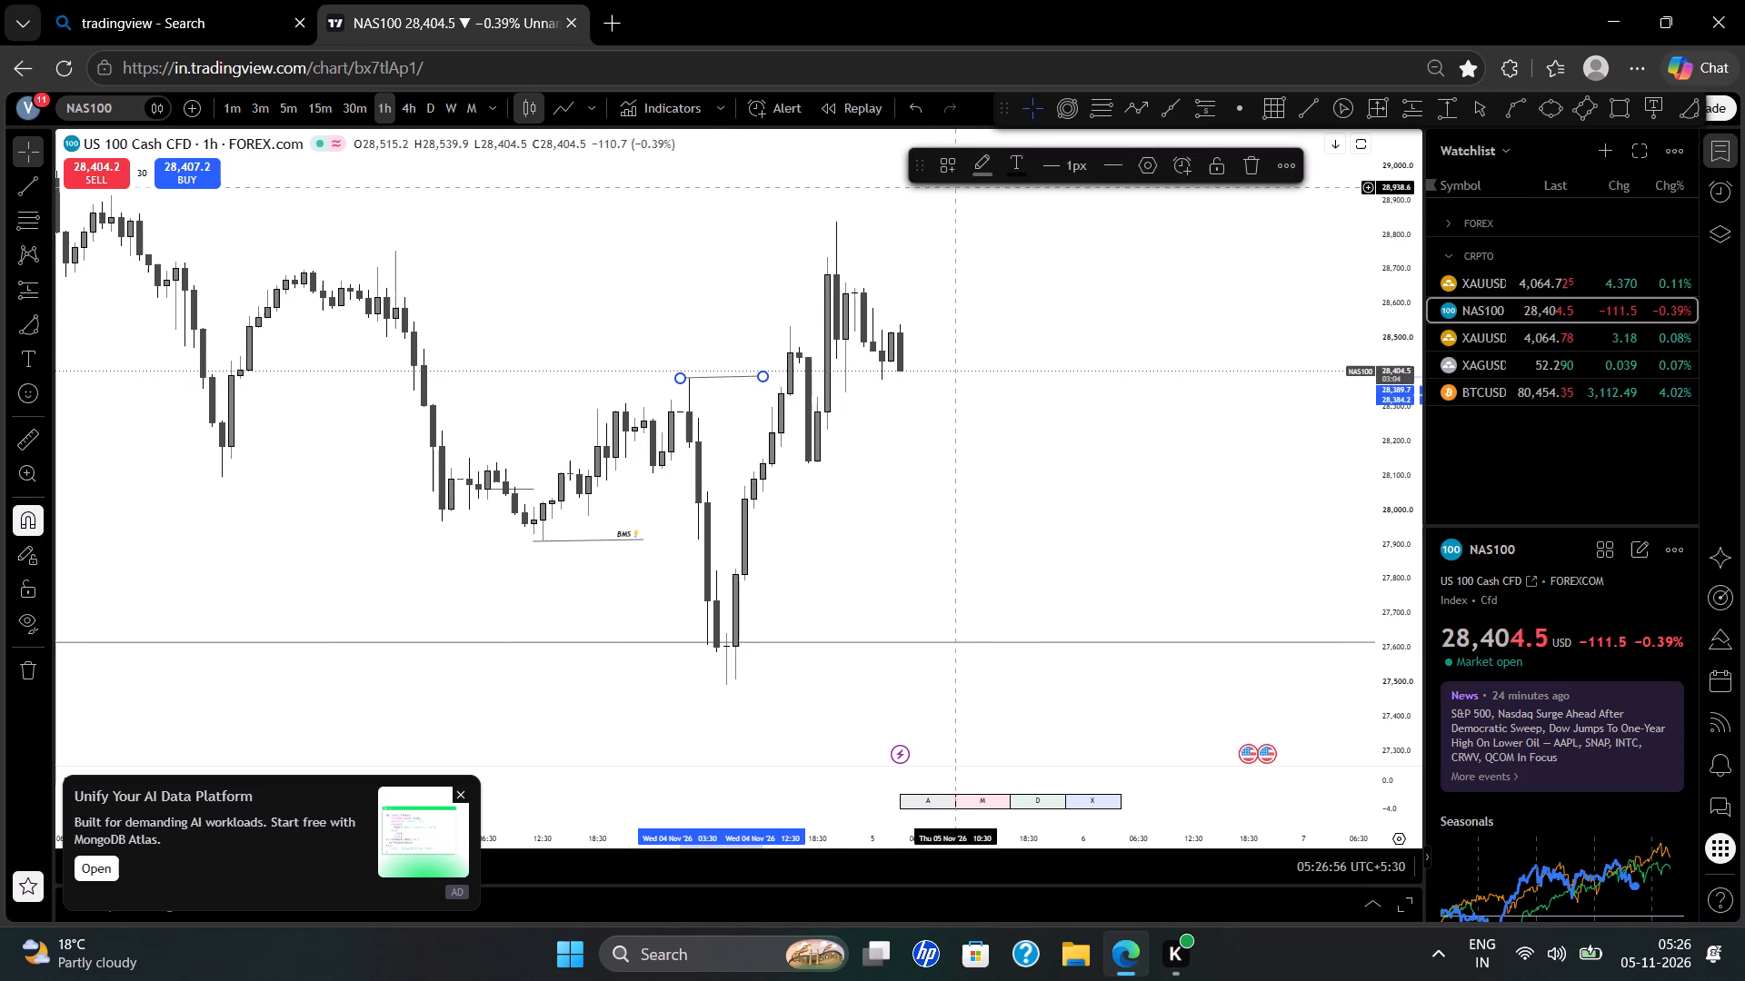
Apply the saved MSS template to the short trend line at the 4 Nov high.
click(952, 179)
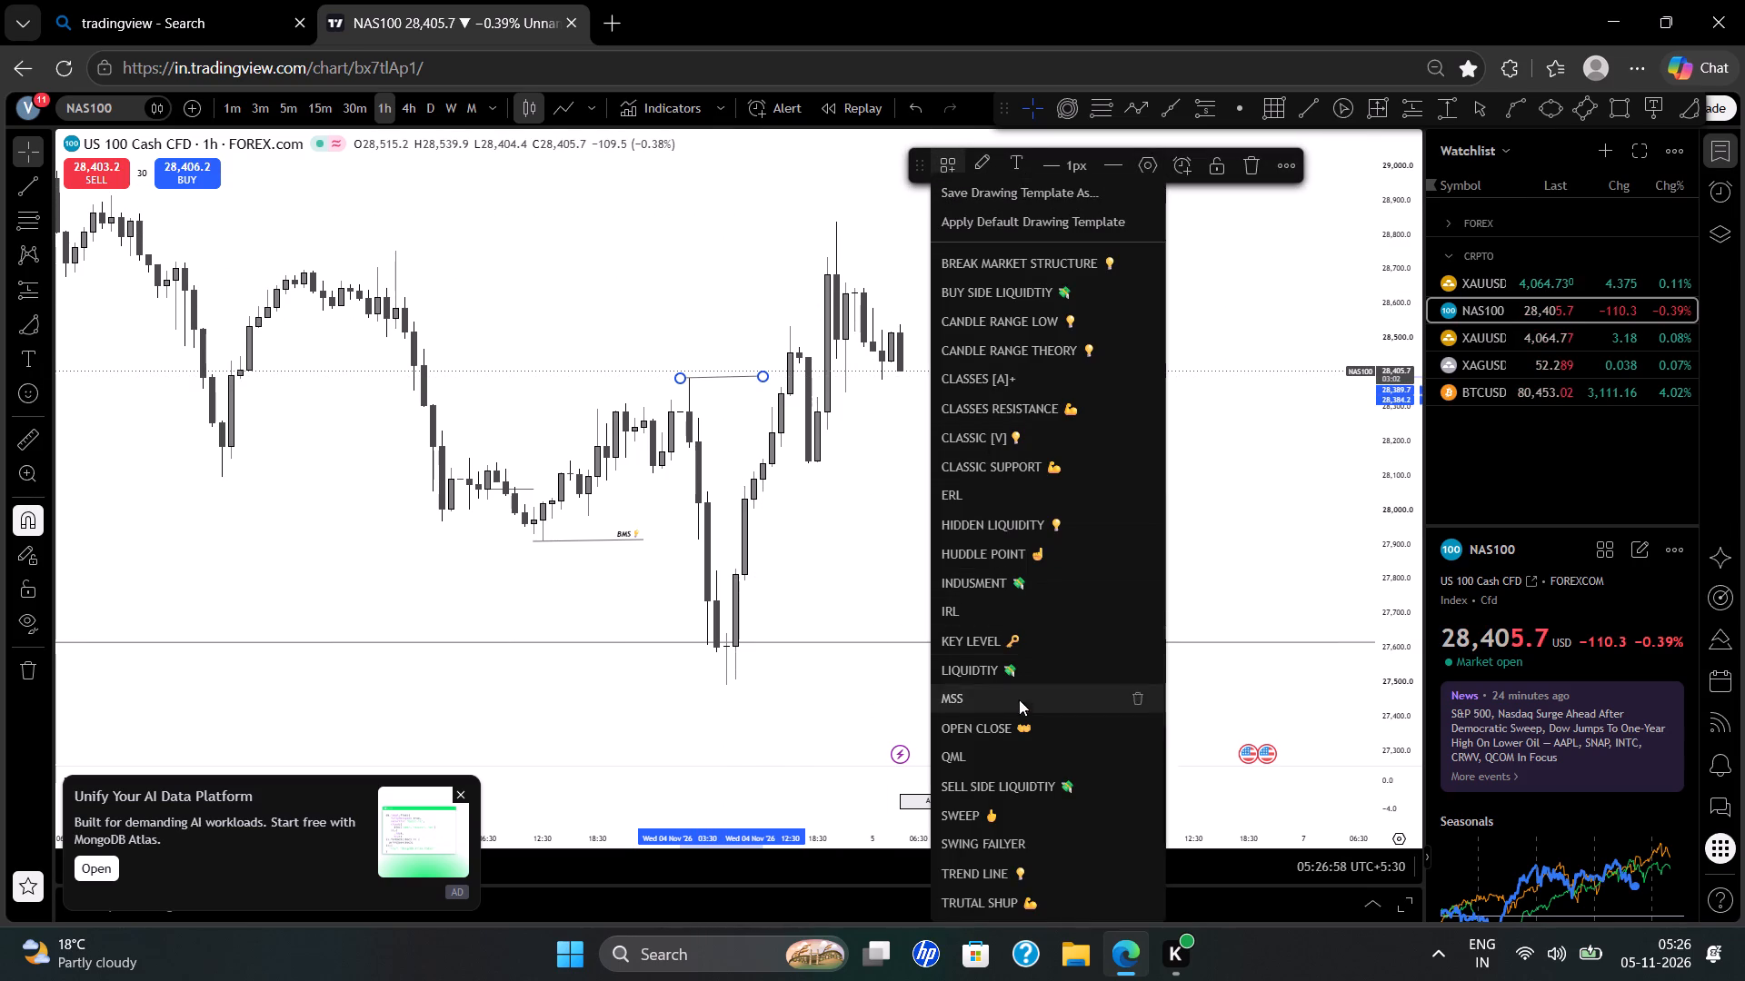
click(985, 687)
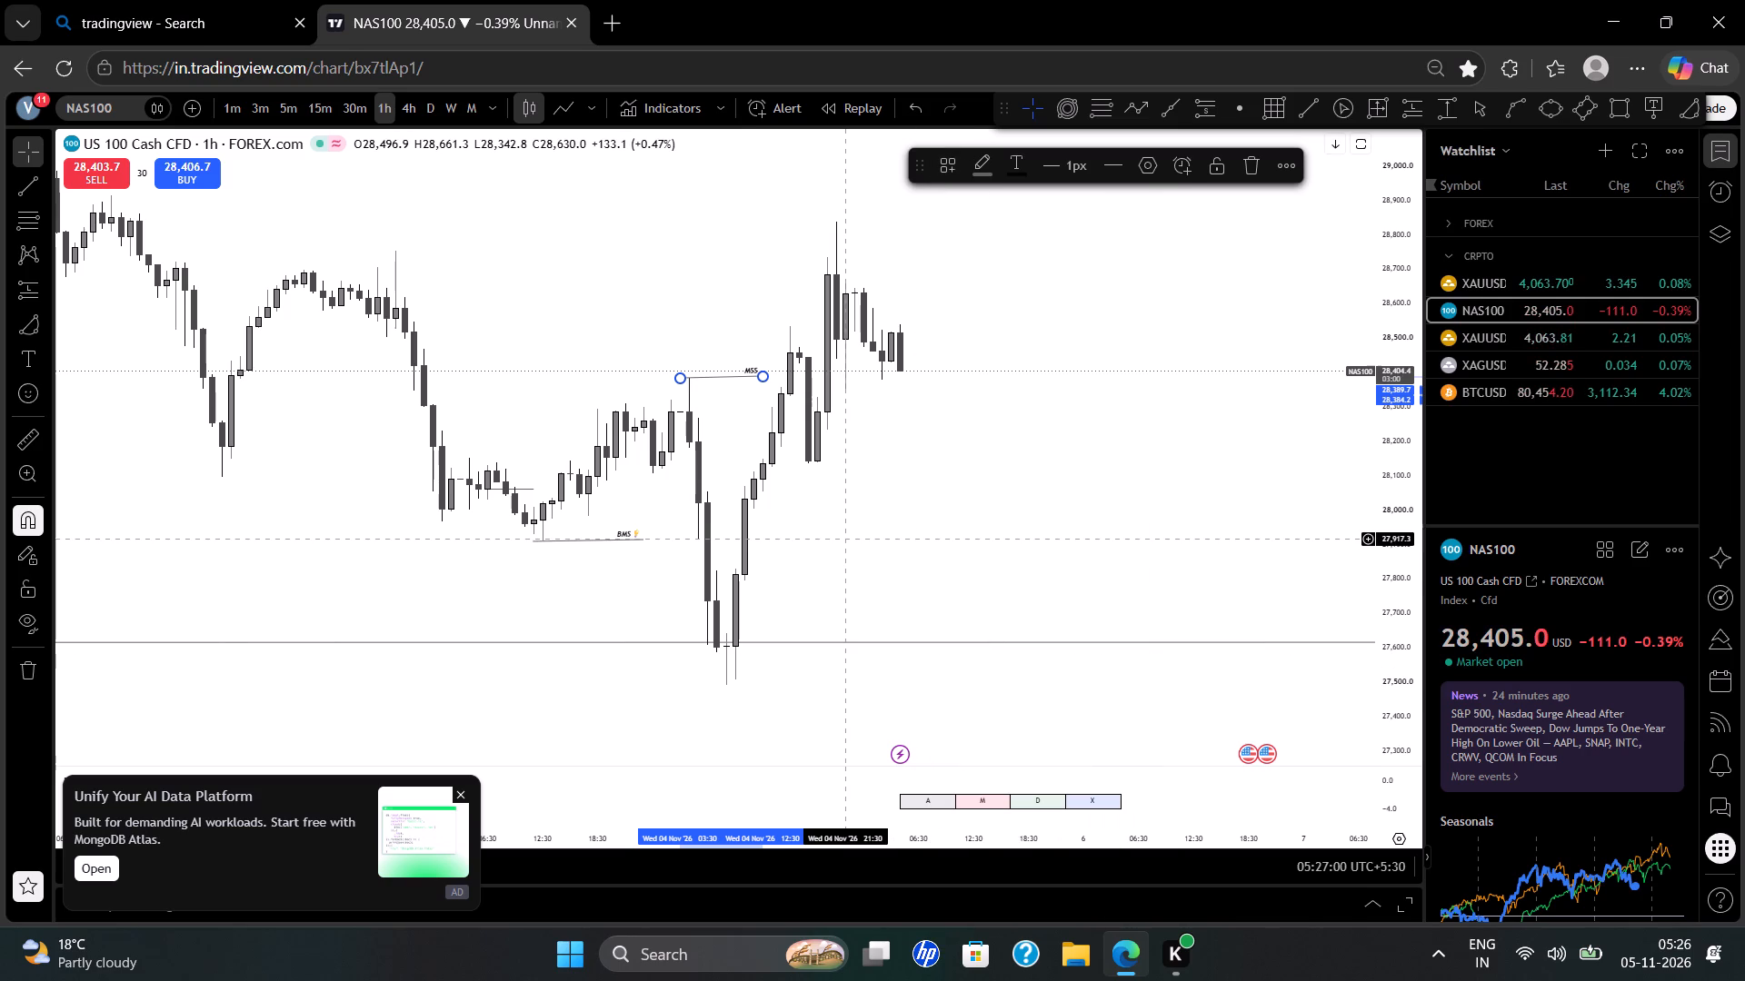
click(843, 536)
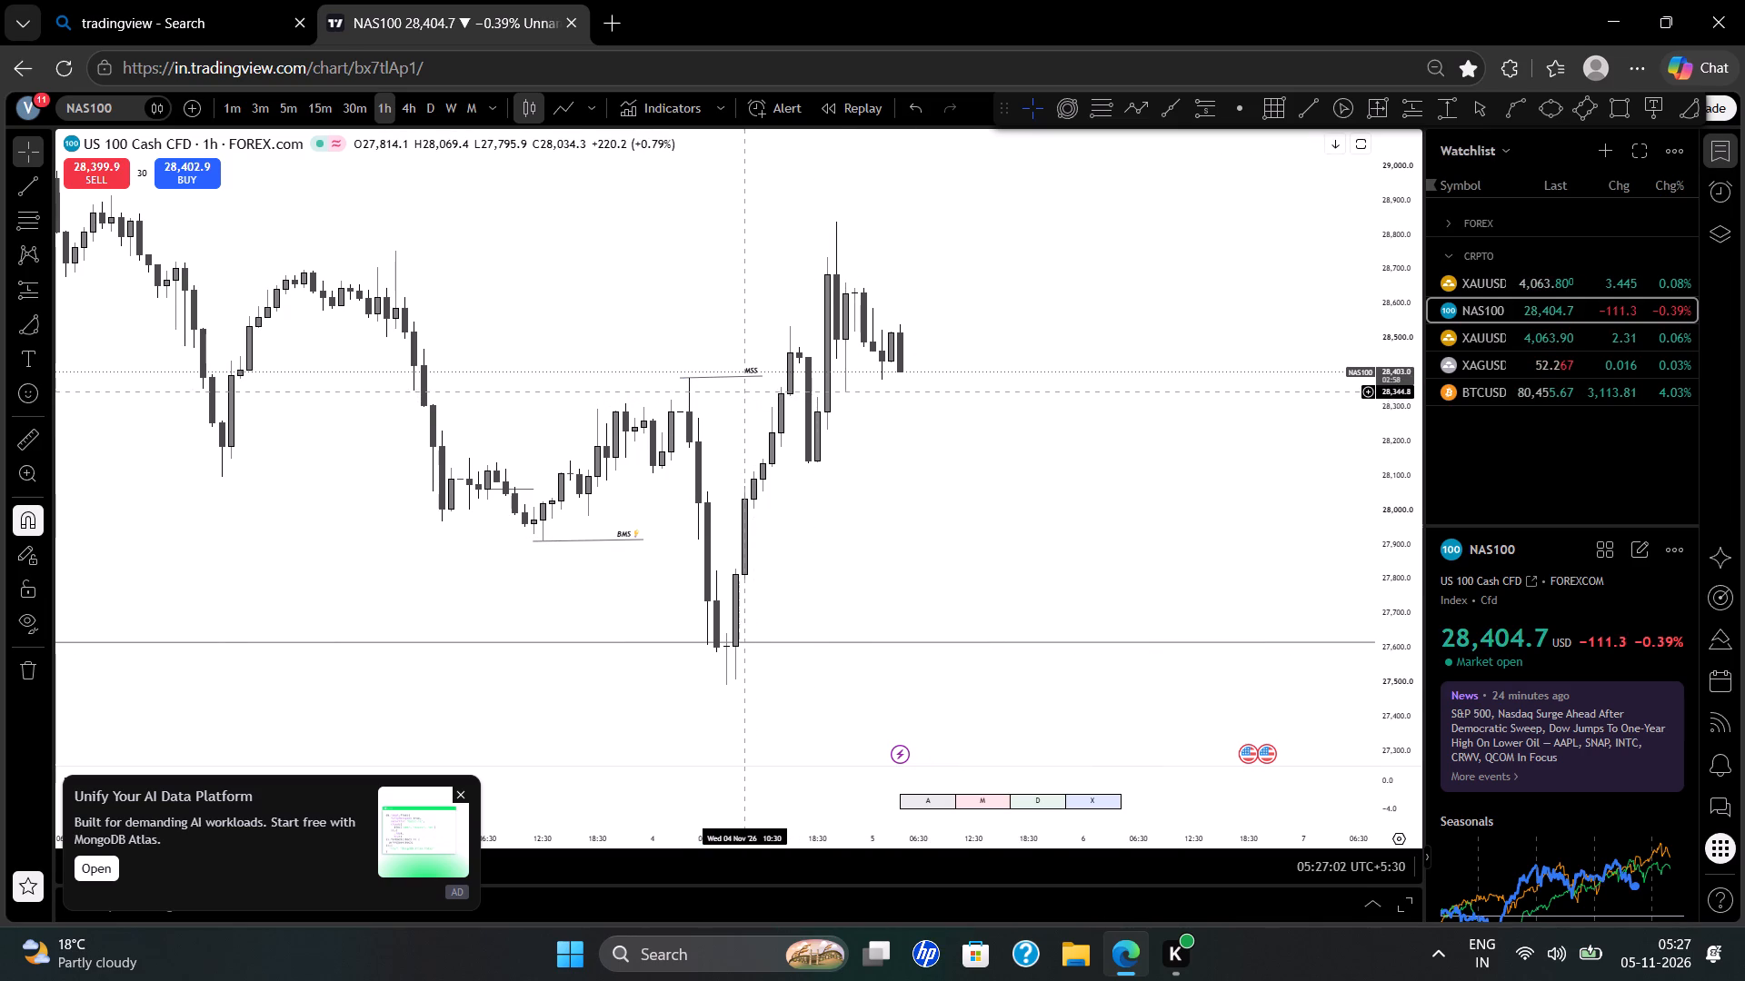
click(733, 379)
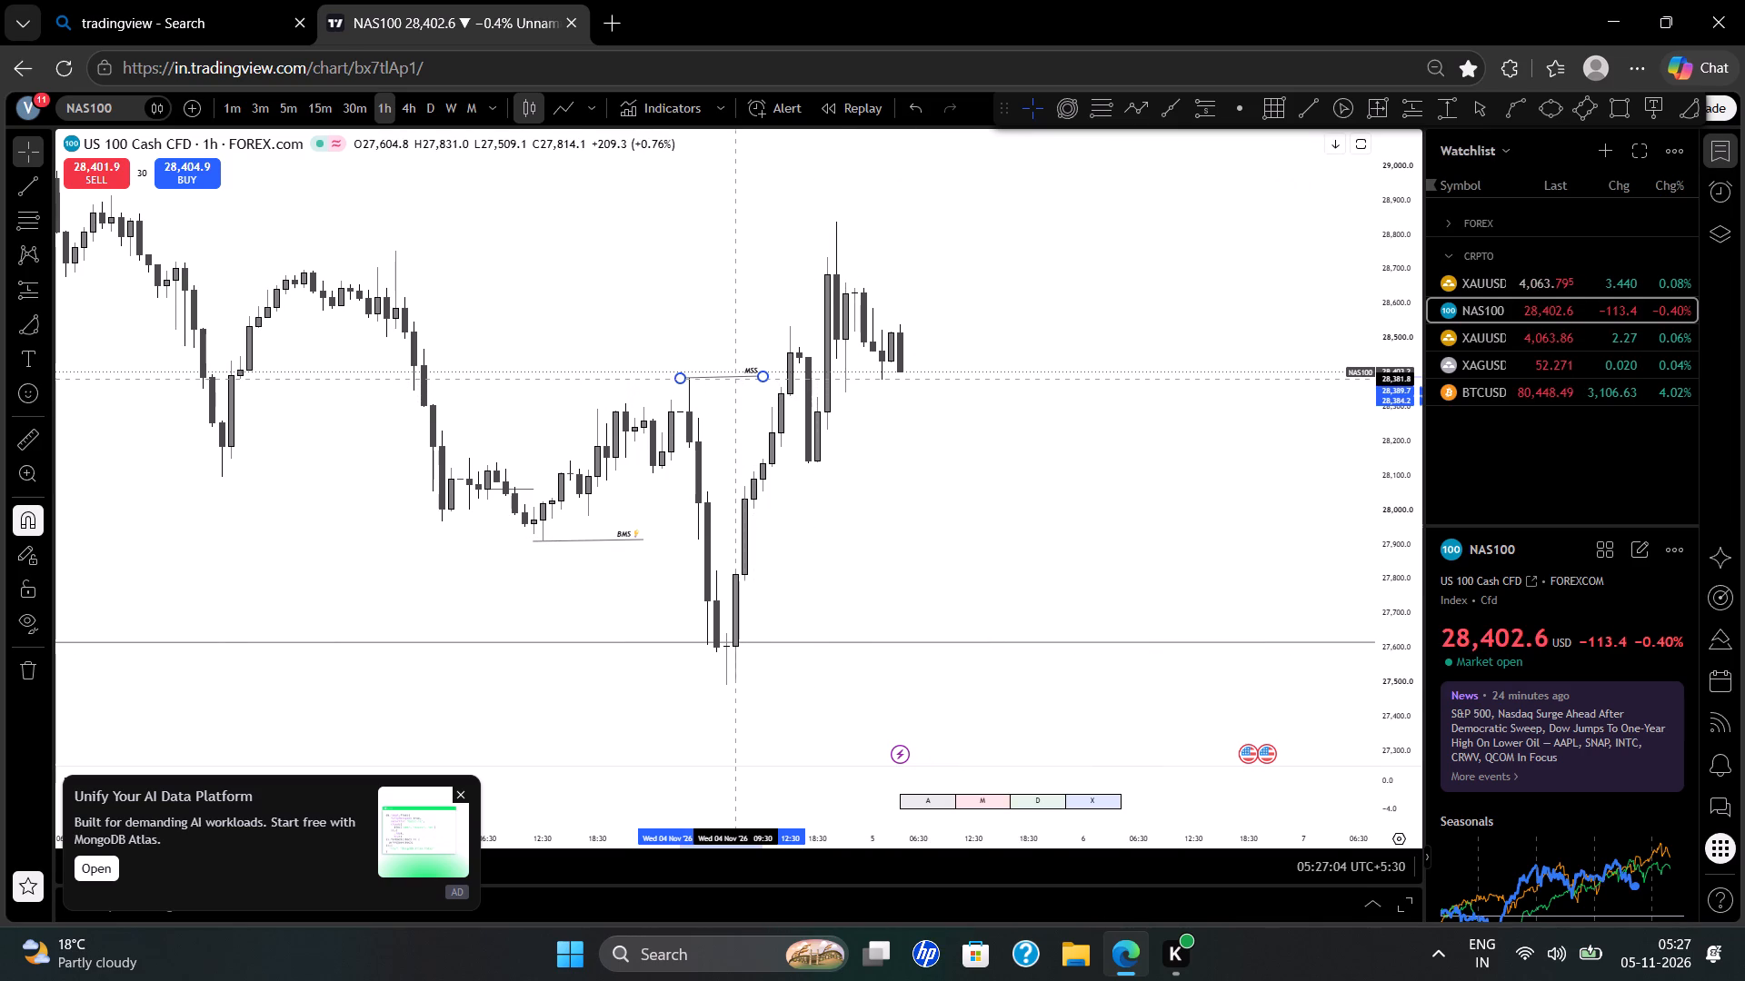
click(933, 498)
Adjust the BMS line to run from 3 Nov 12:30 at about 27,909 to 4 Nov 04:30 at about 27,907.
drag(933, 498, 908, 491)
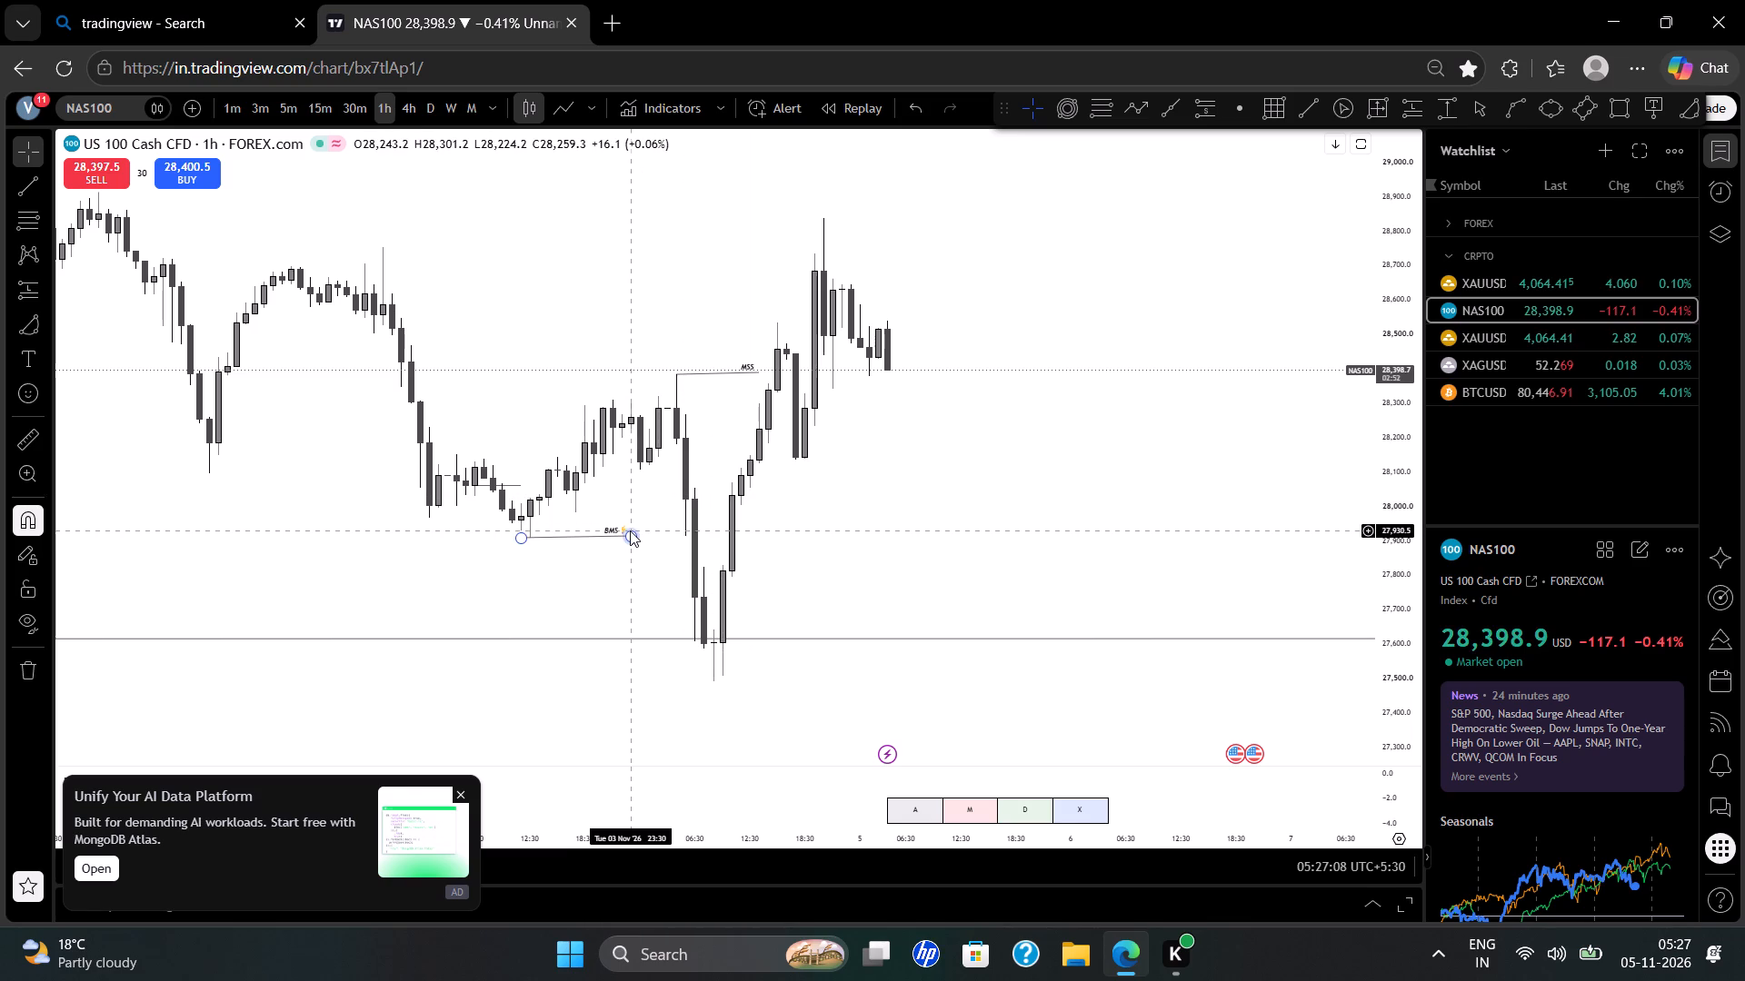
drag(630, 530, 676, 540)
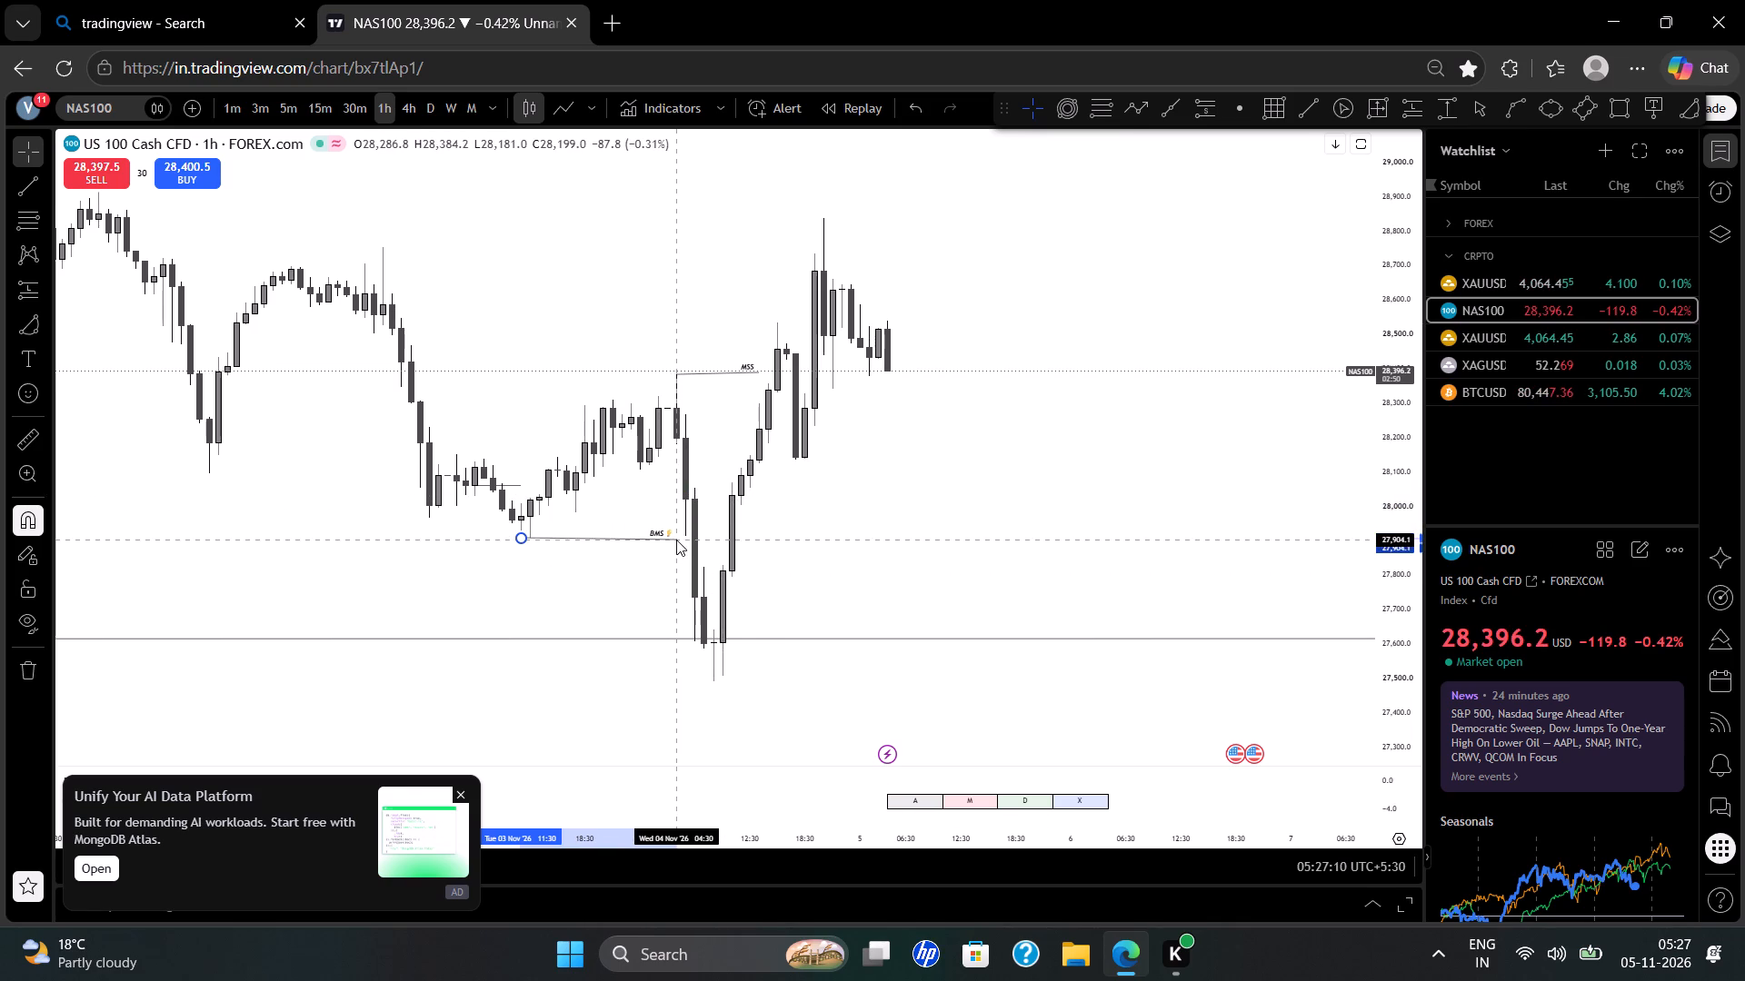
drag(676, 540, 677, 539)
click(831, 551)
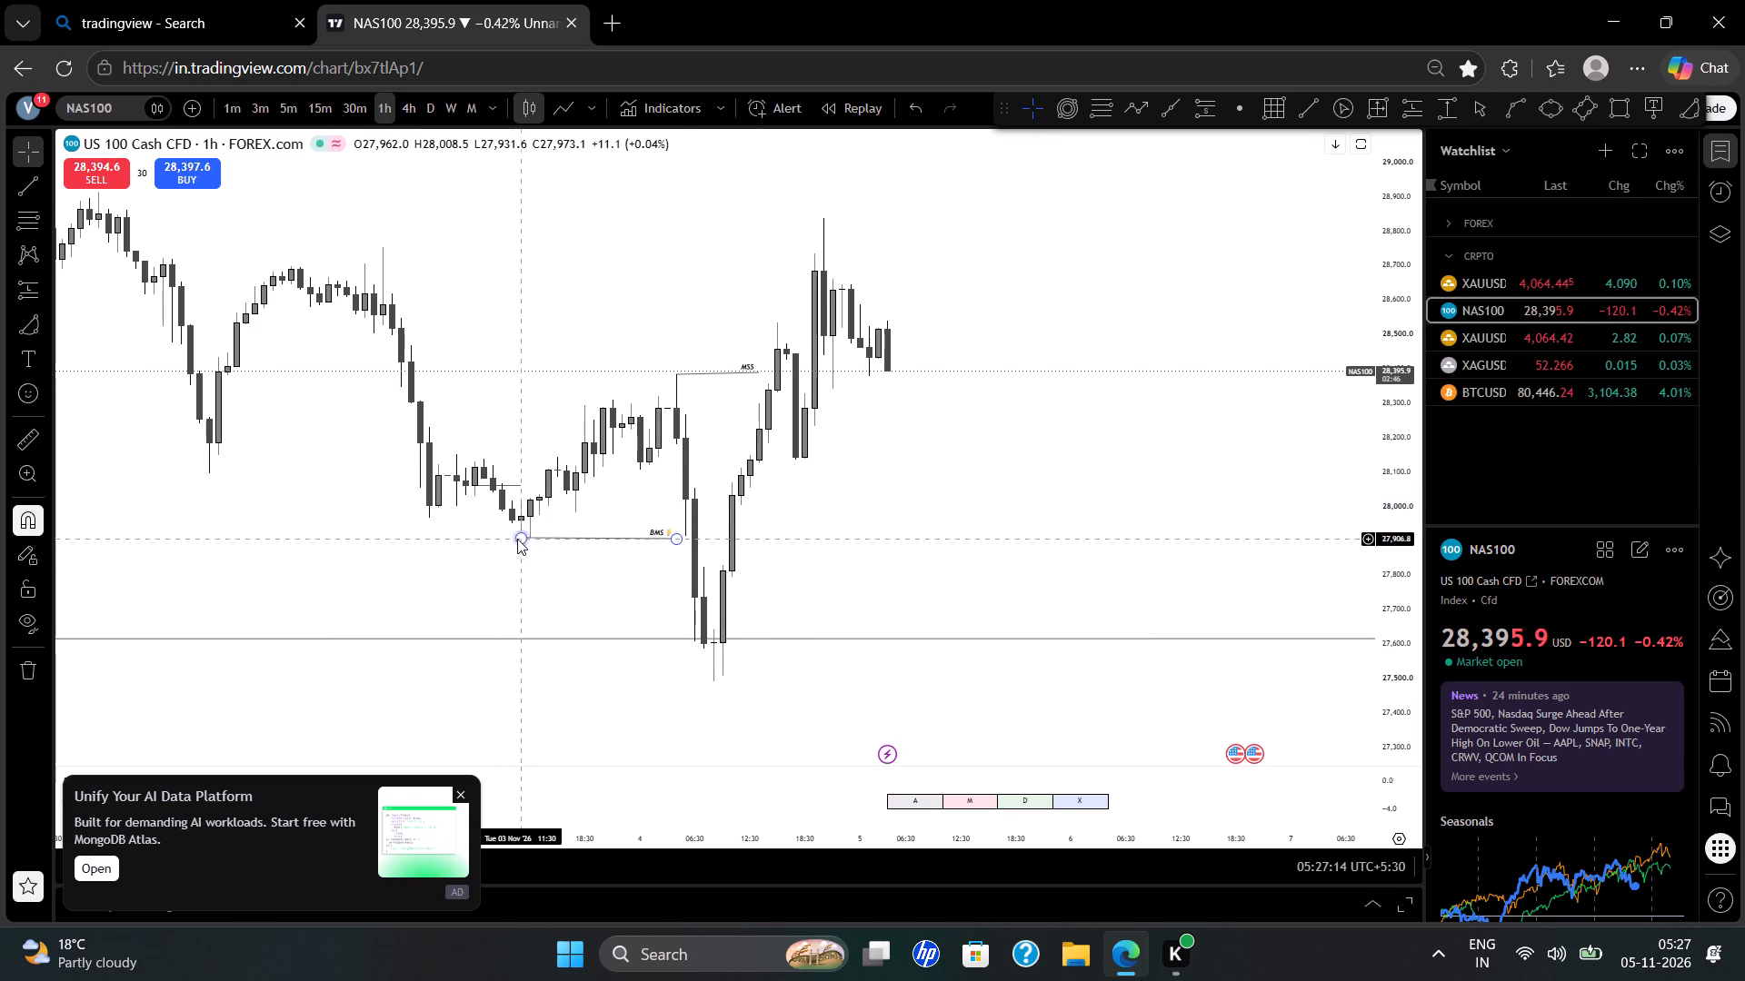
drag(522, 534, 523, 534)
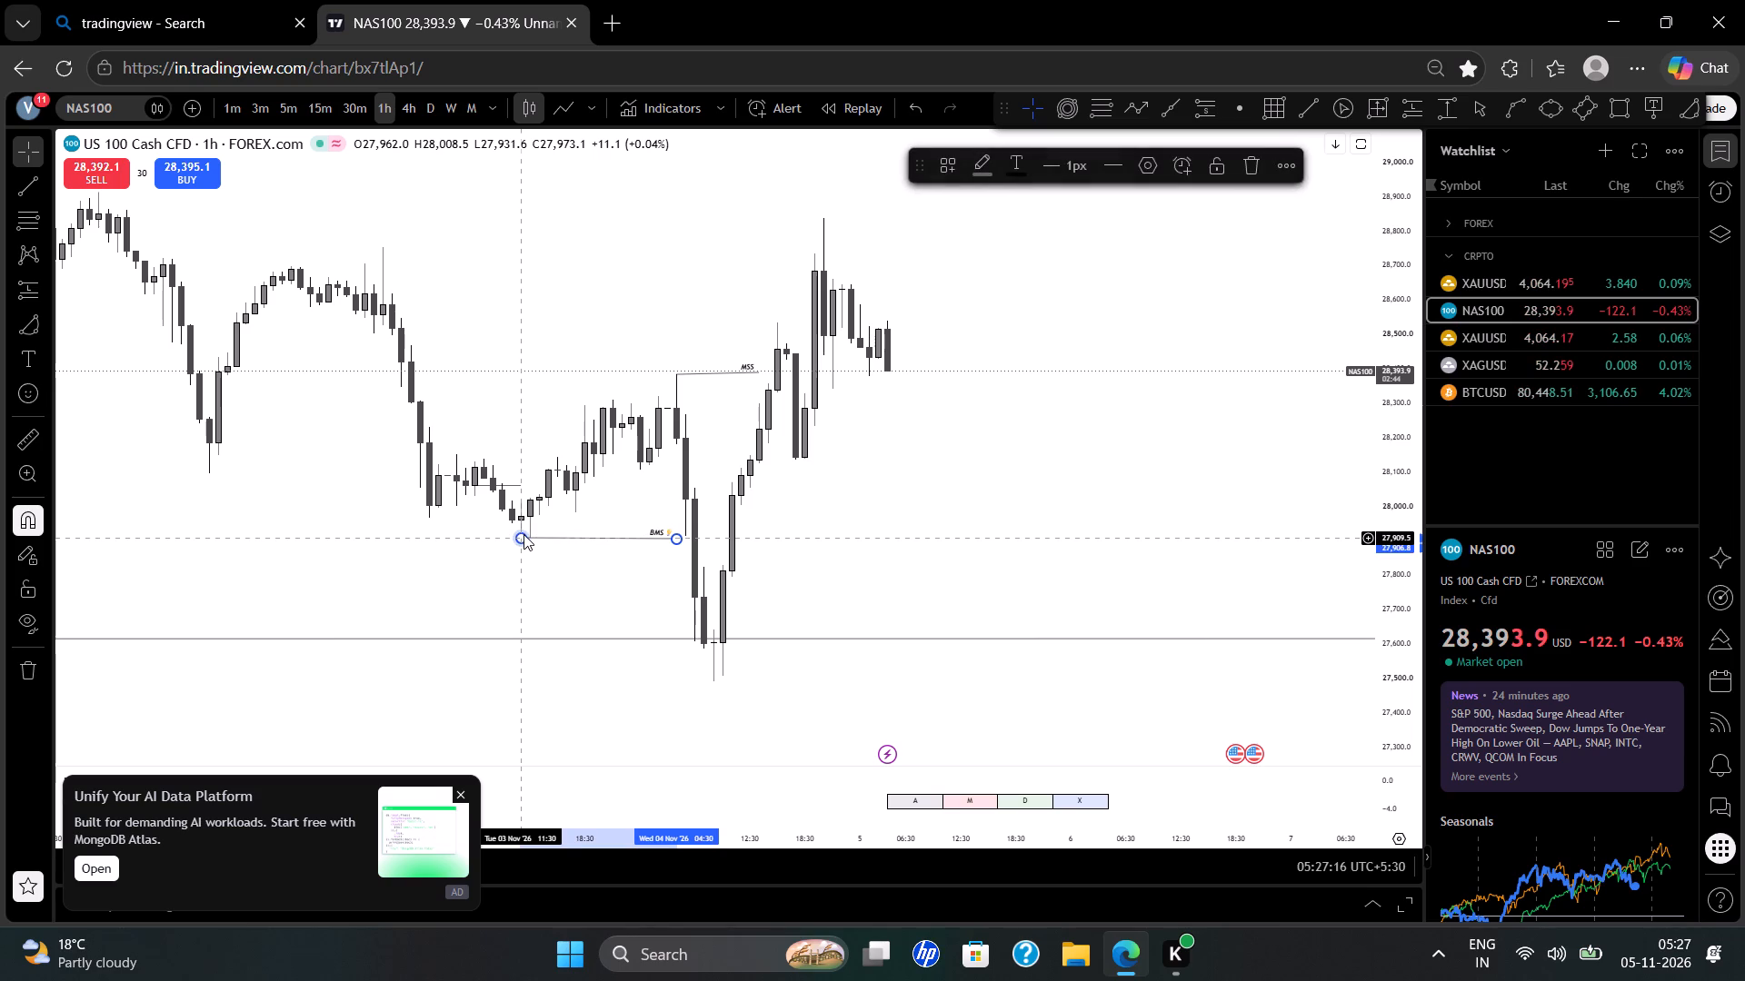
drag(523, 534, 530, 535)
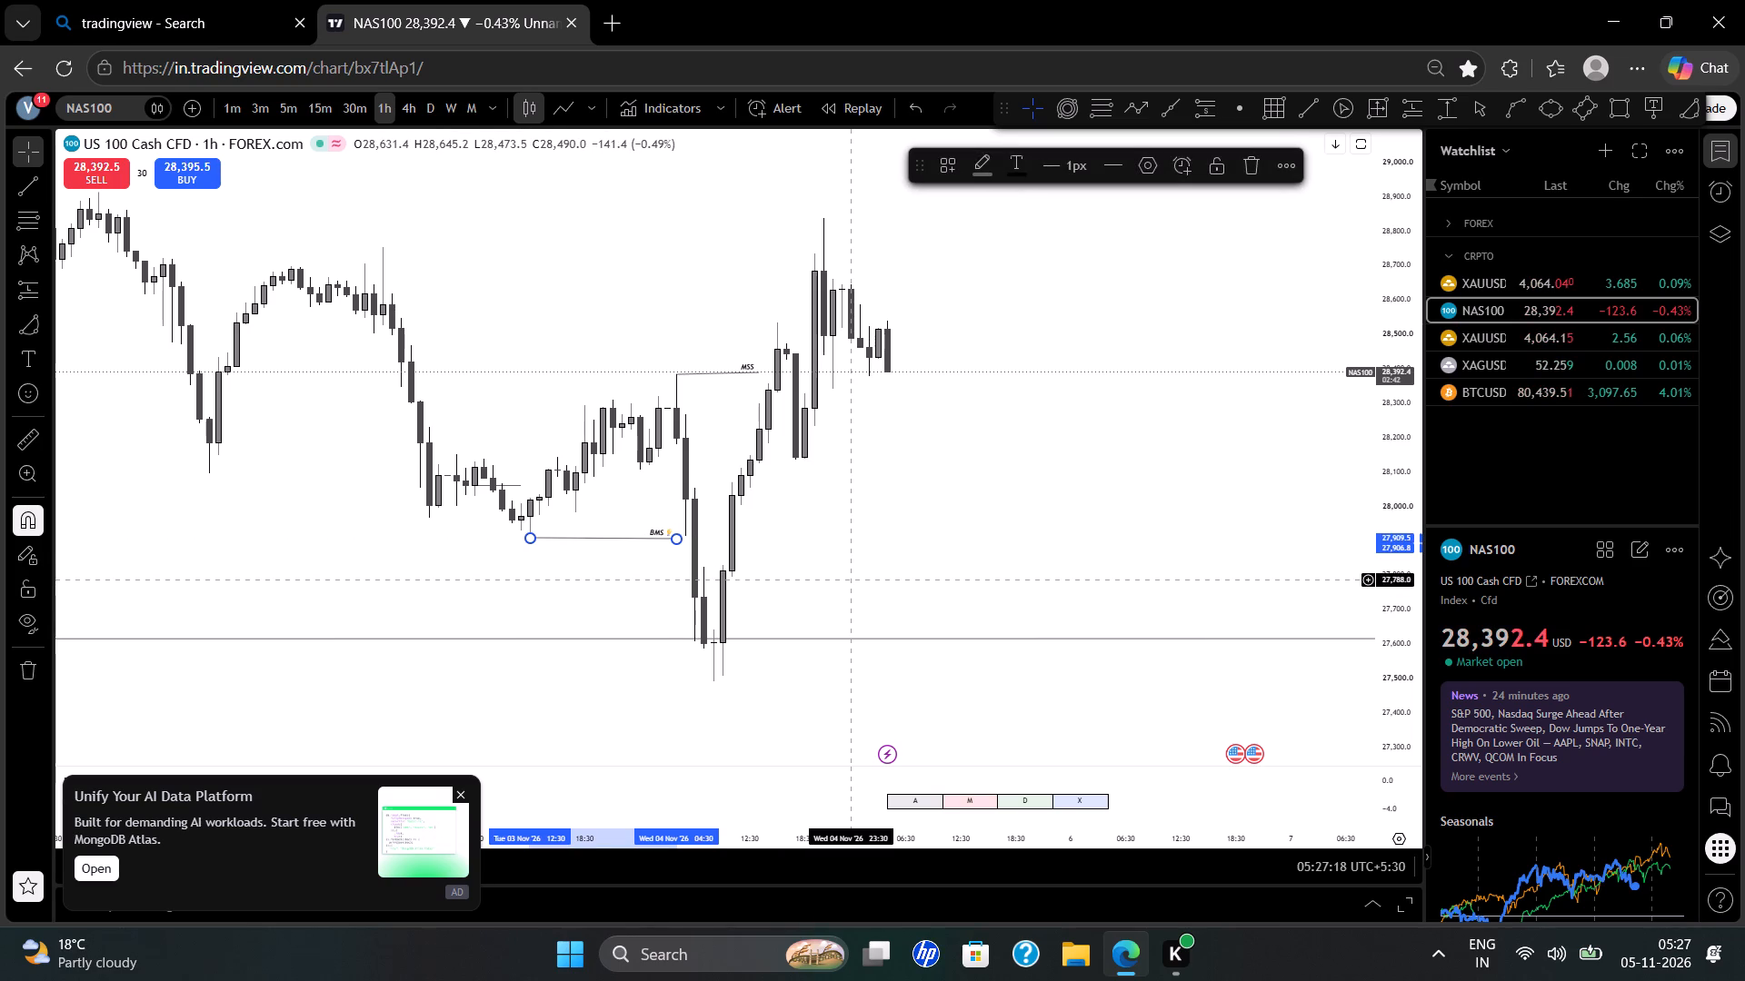
click(850, 580)
On the daily timeframe, draw a nearly level trend line from the 3 Nov candle's close at about 28,287 to 24 Nov at about 28,290.
scroll(850, 580, up, 1)
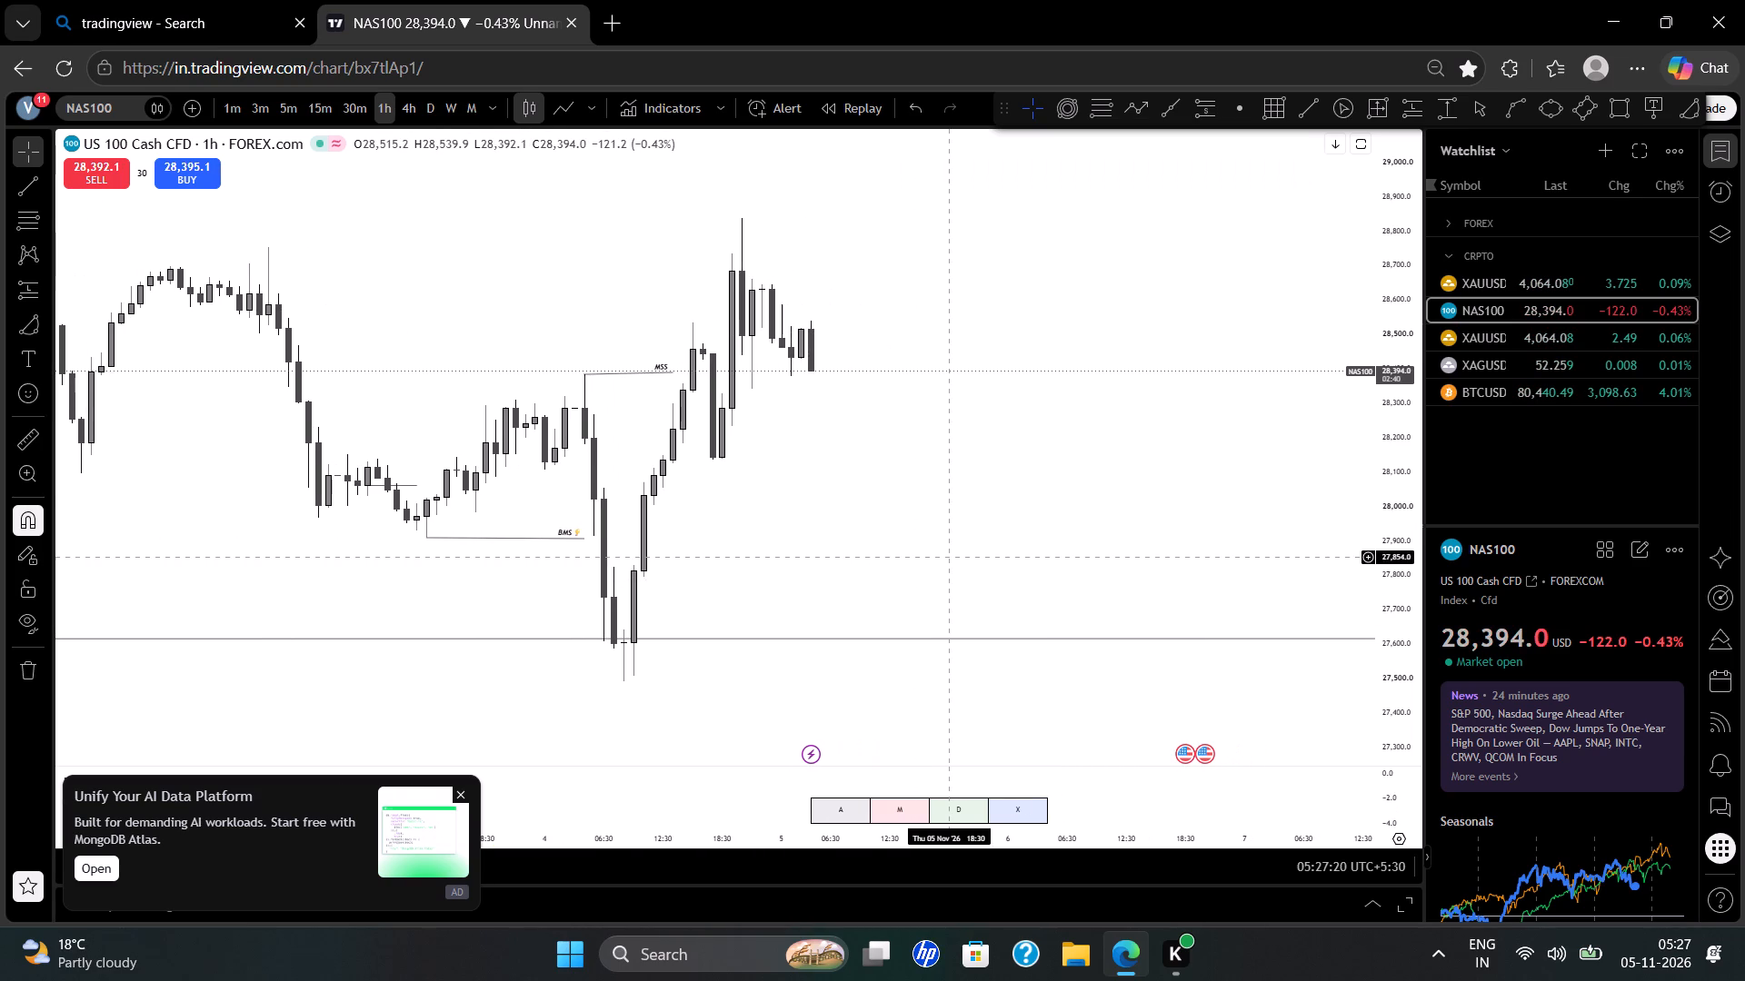
drag(946, 557, 910, 536)
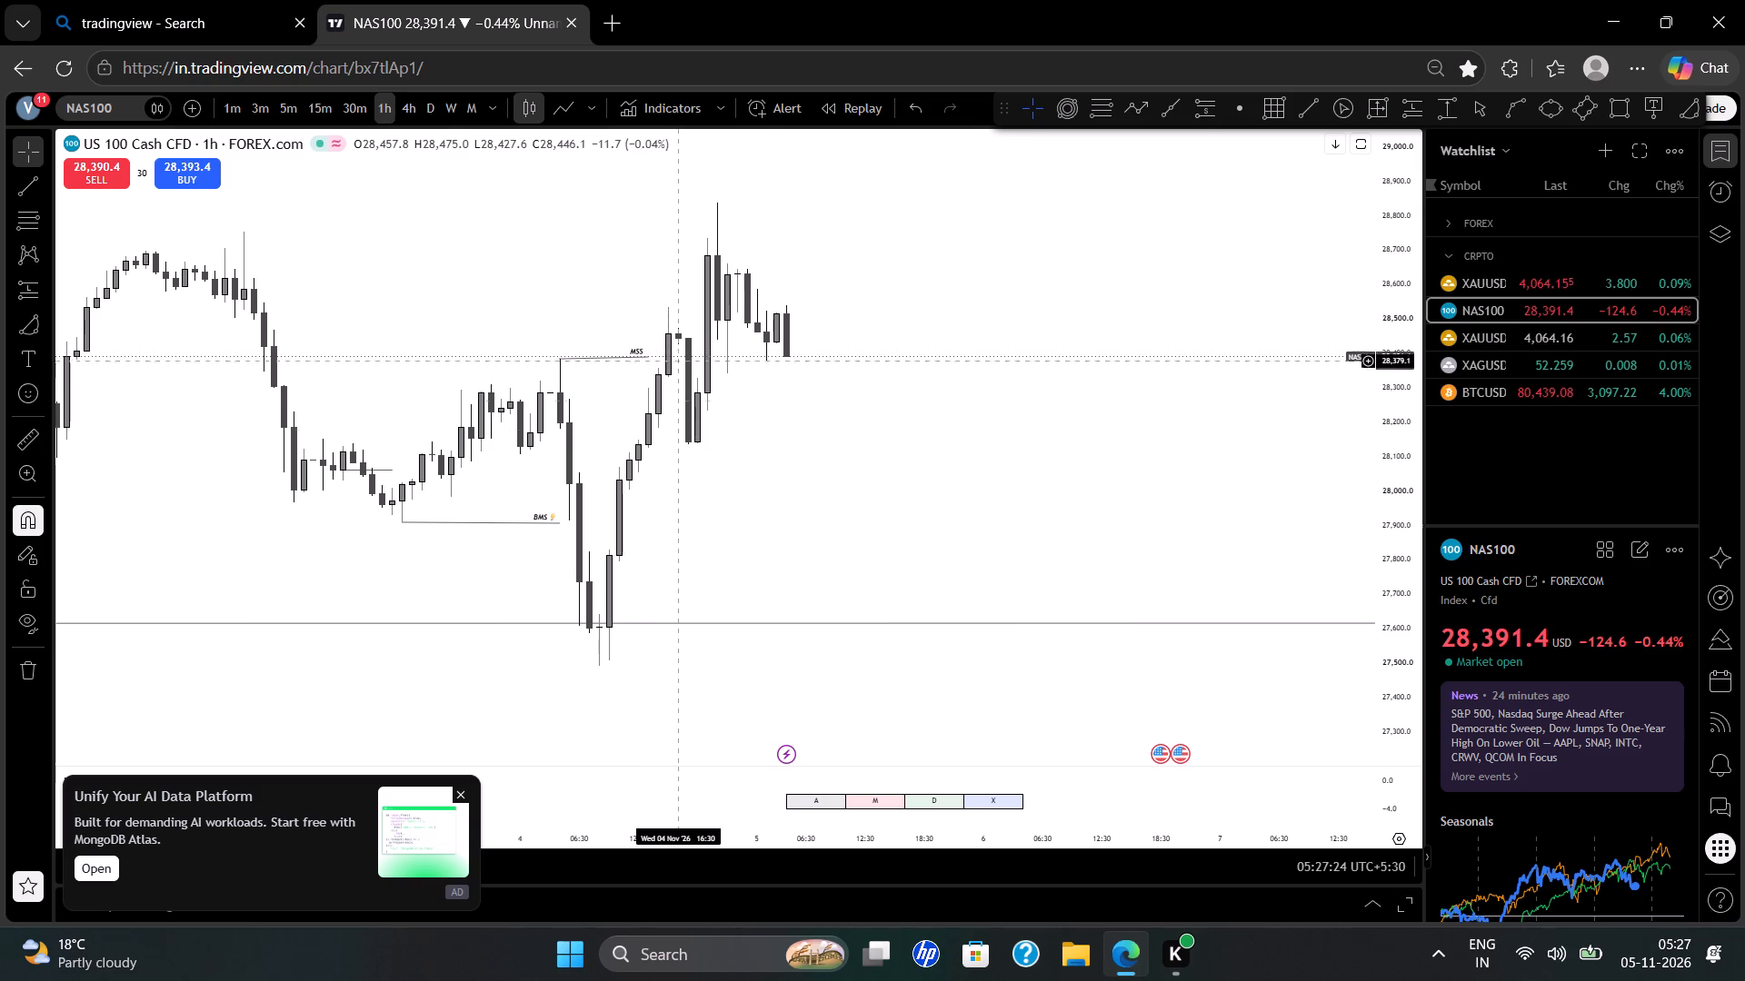
click(415, 110)
click(436, 106)
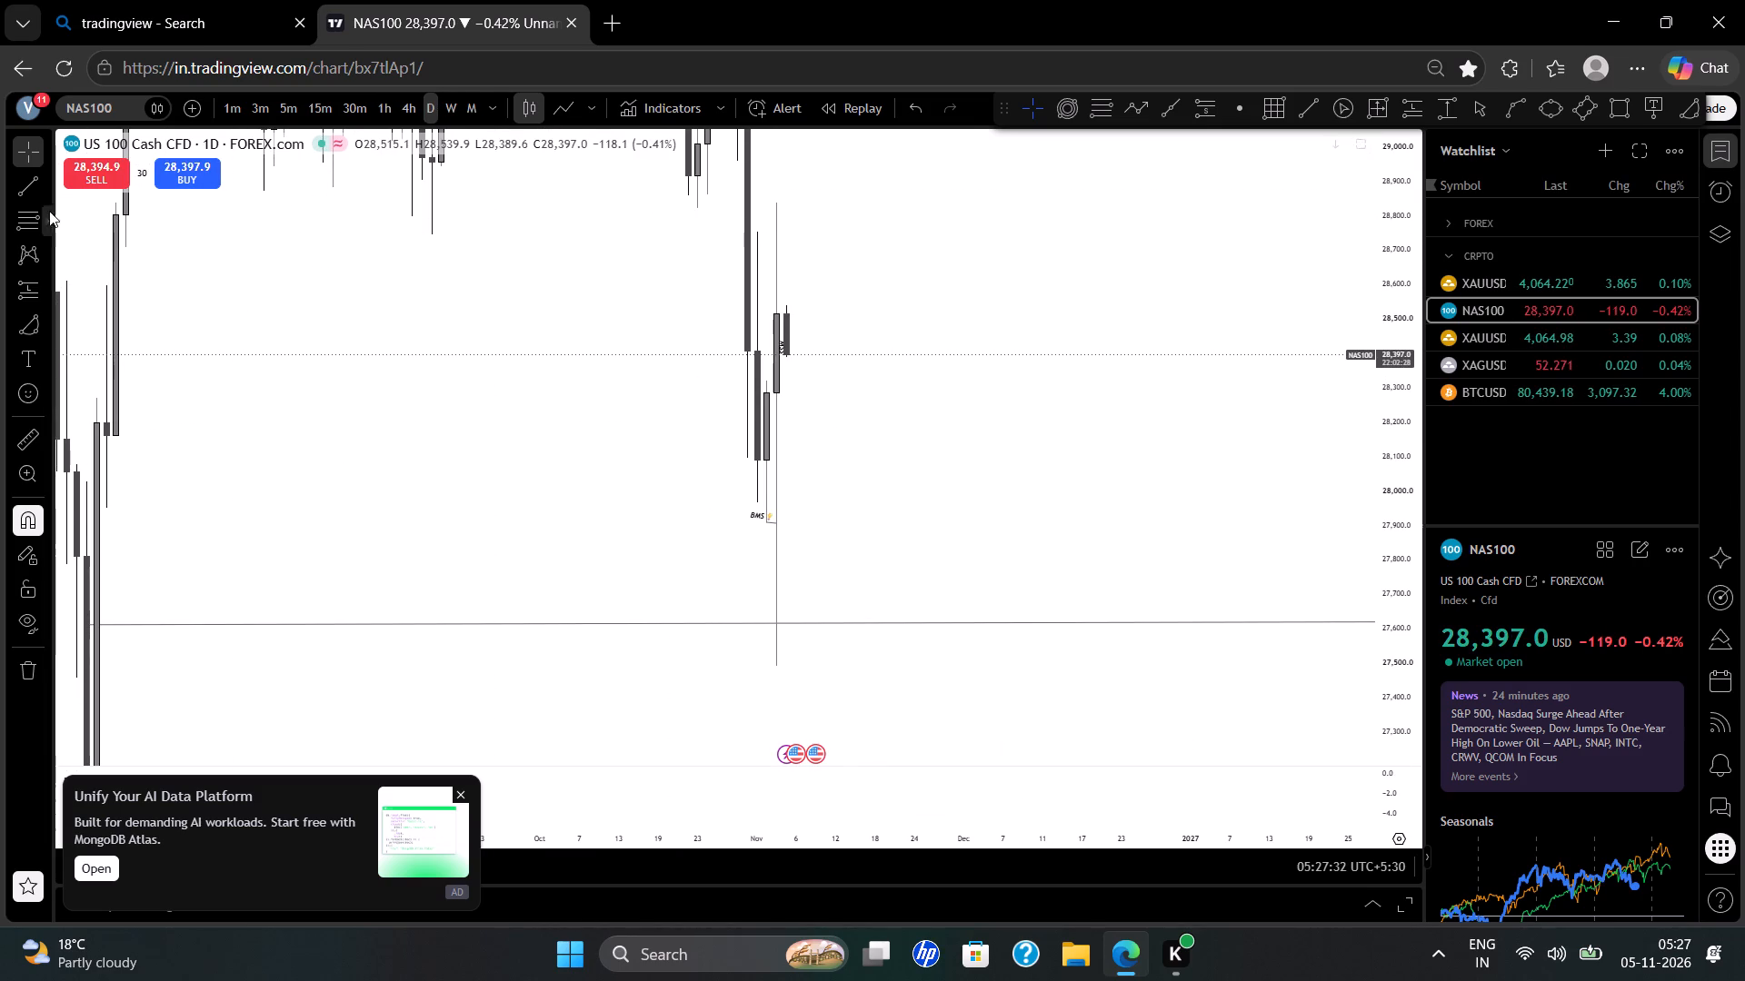
click(33, 193)
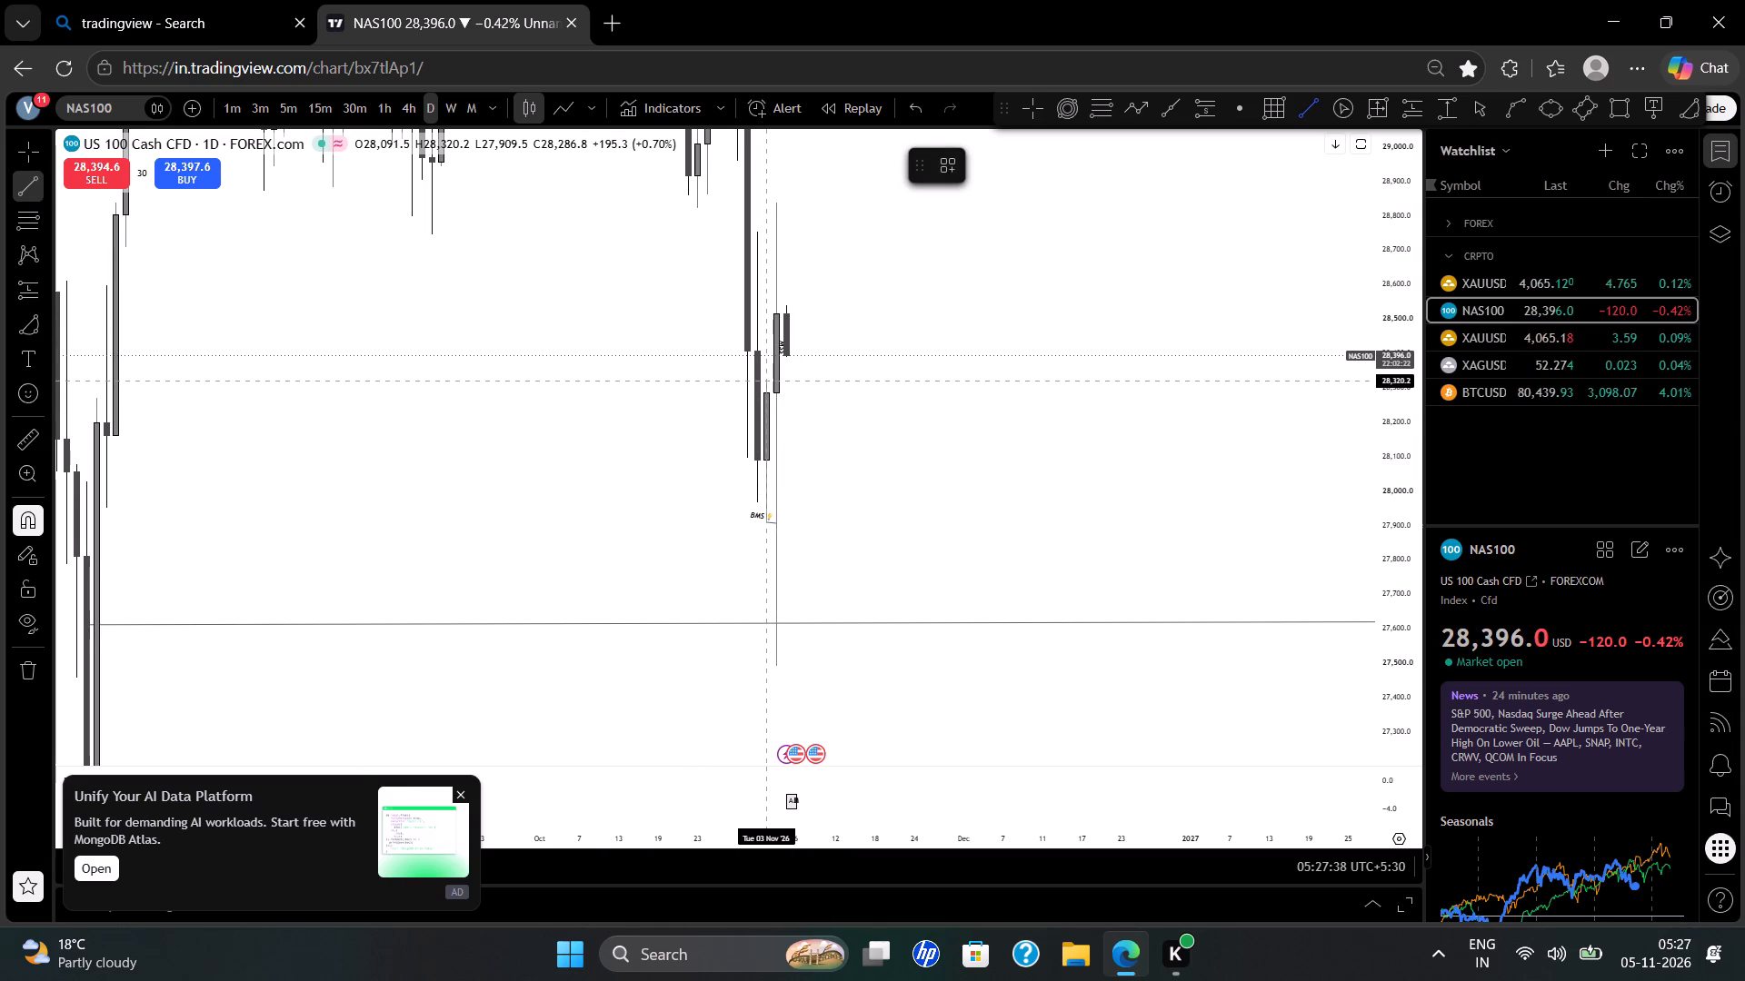
drag(766, 391, 900, 395)
click(900, 395)
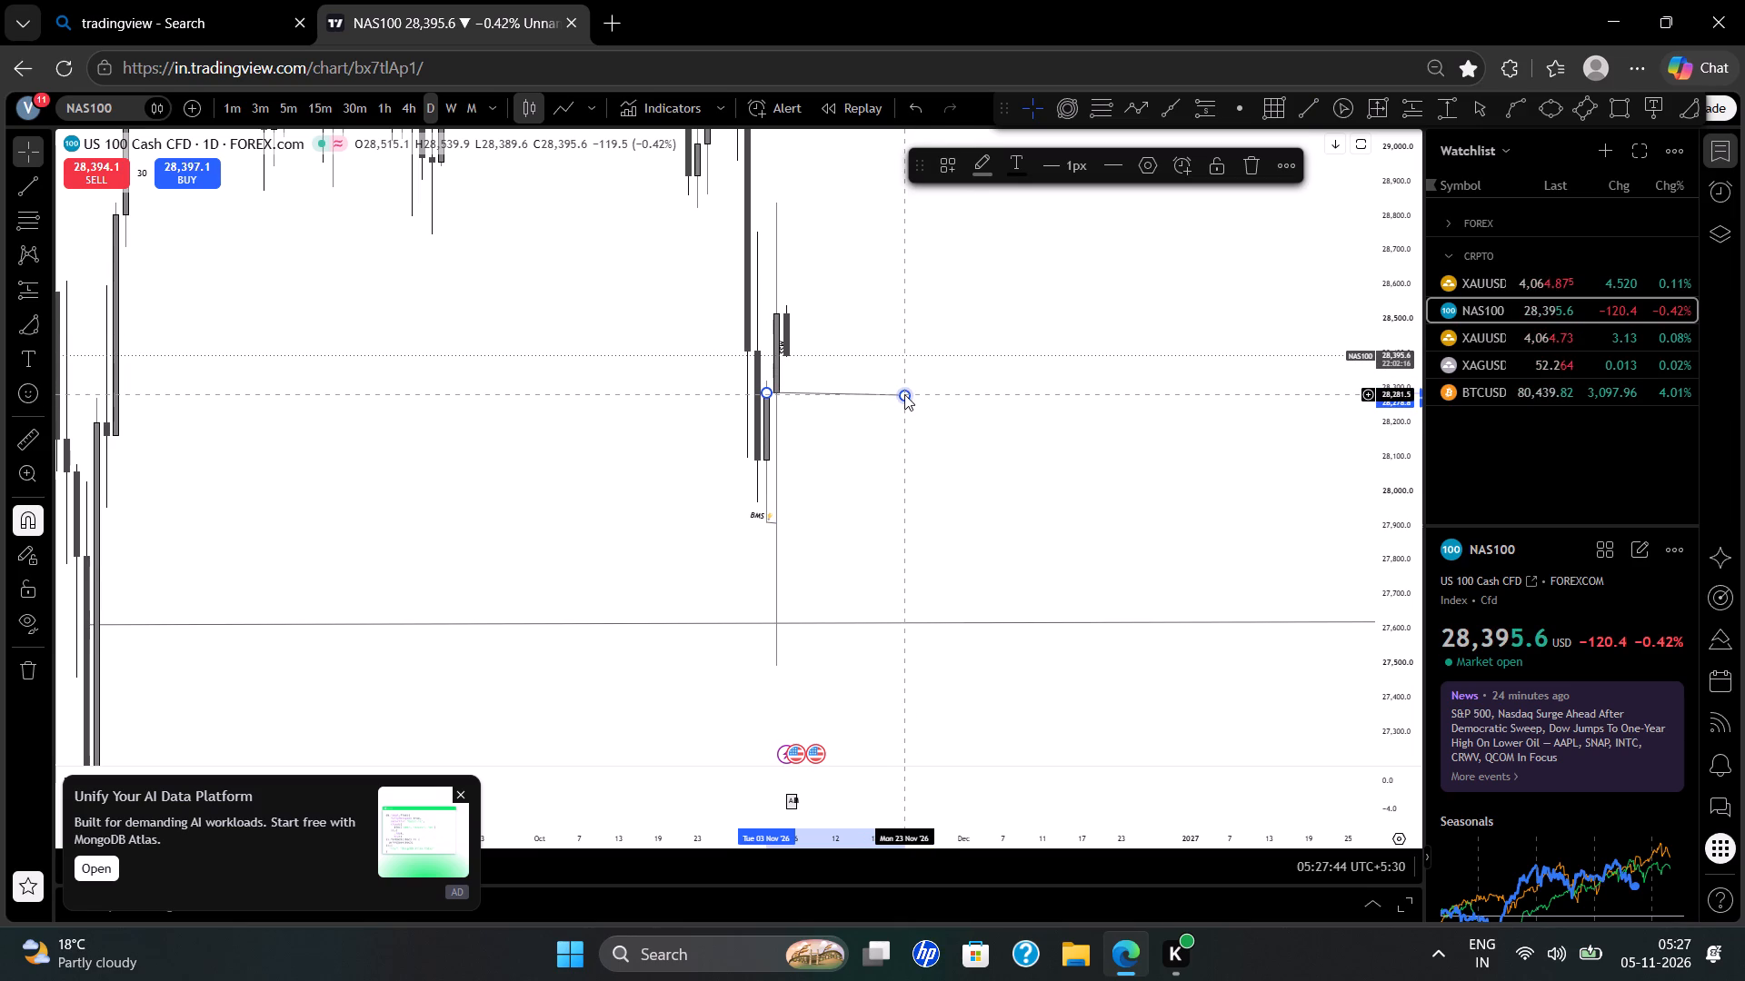
click(904, 394)
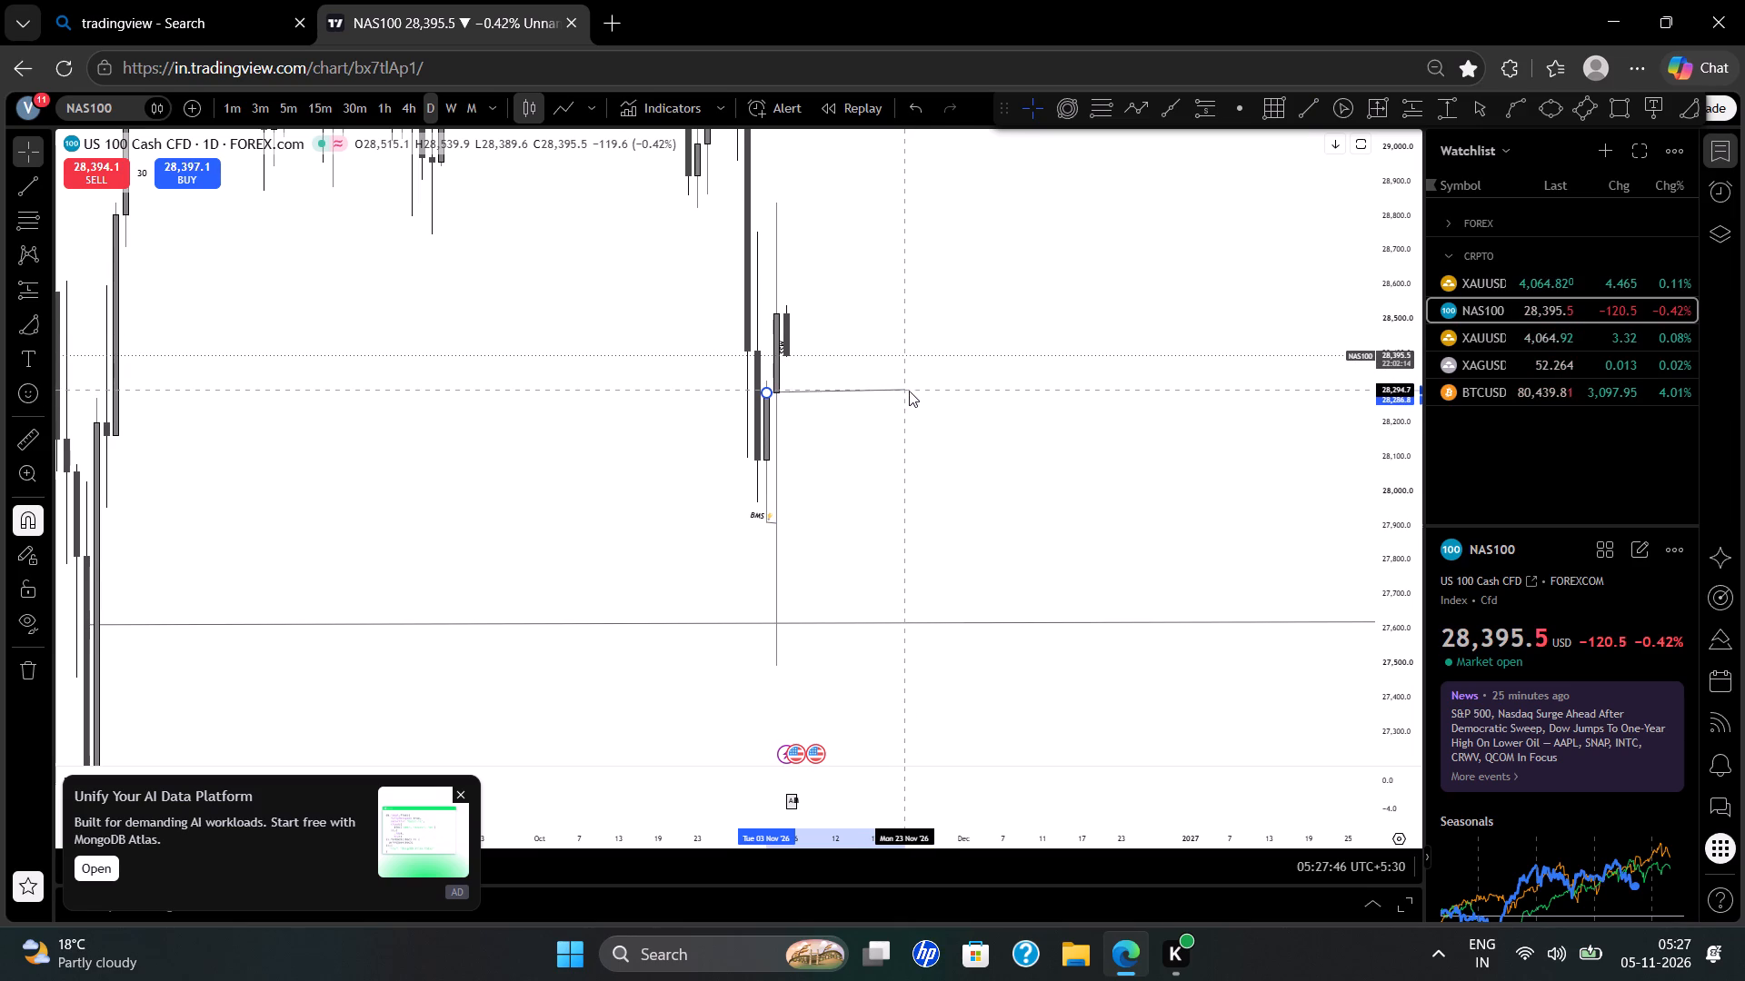
click(925, 429)
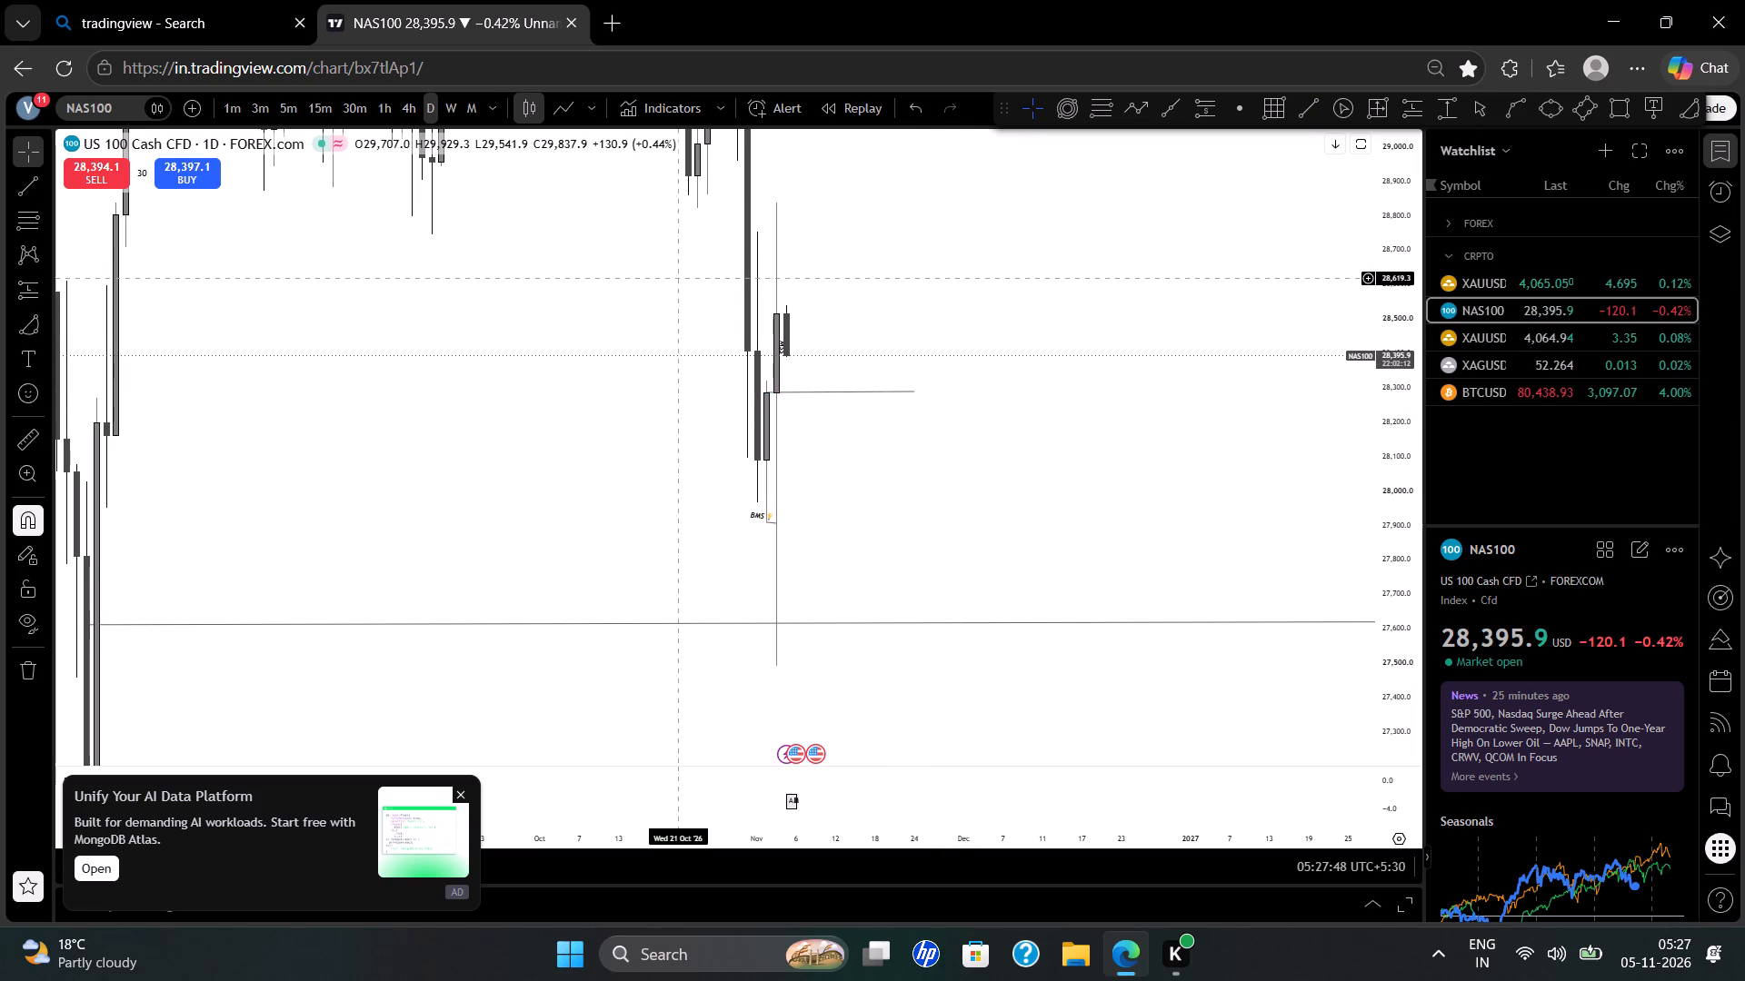
On the 4-hour timeframe, move the new level line's start to the 3 Nov 23:30 candle's close at about 28,287.
click(417, 114)
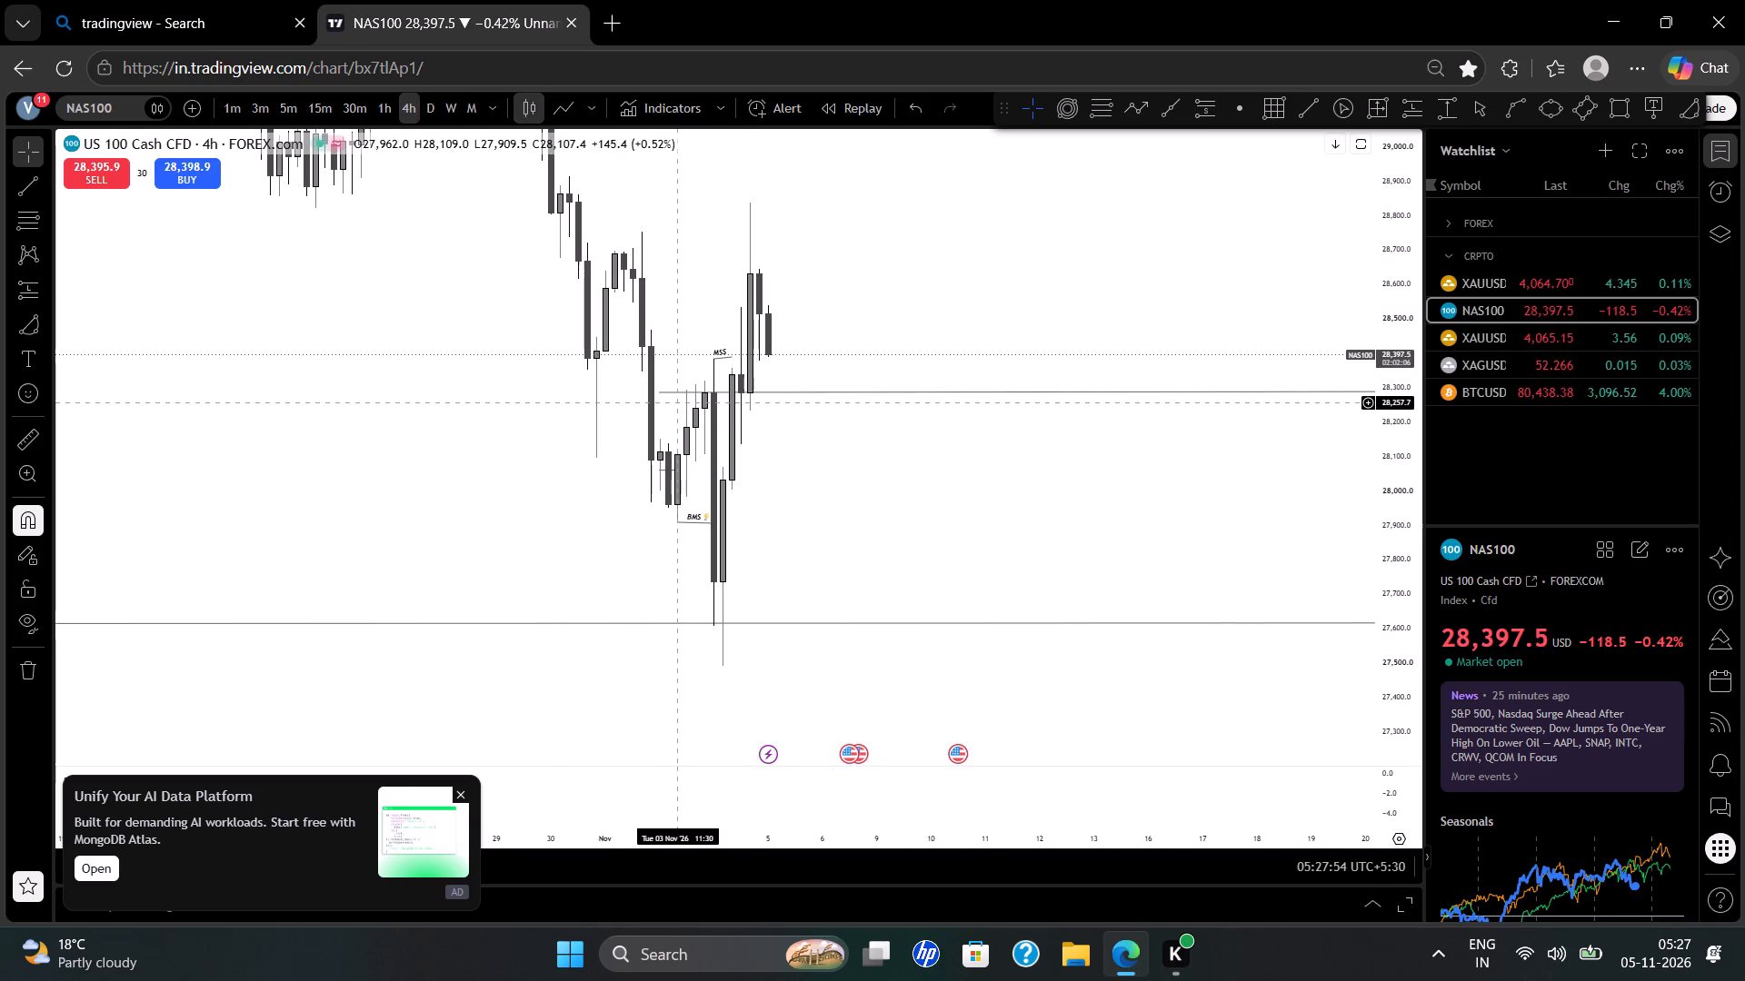
drag(659, 393, 700, 392)
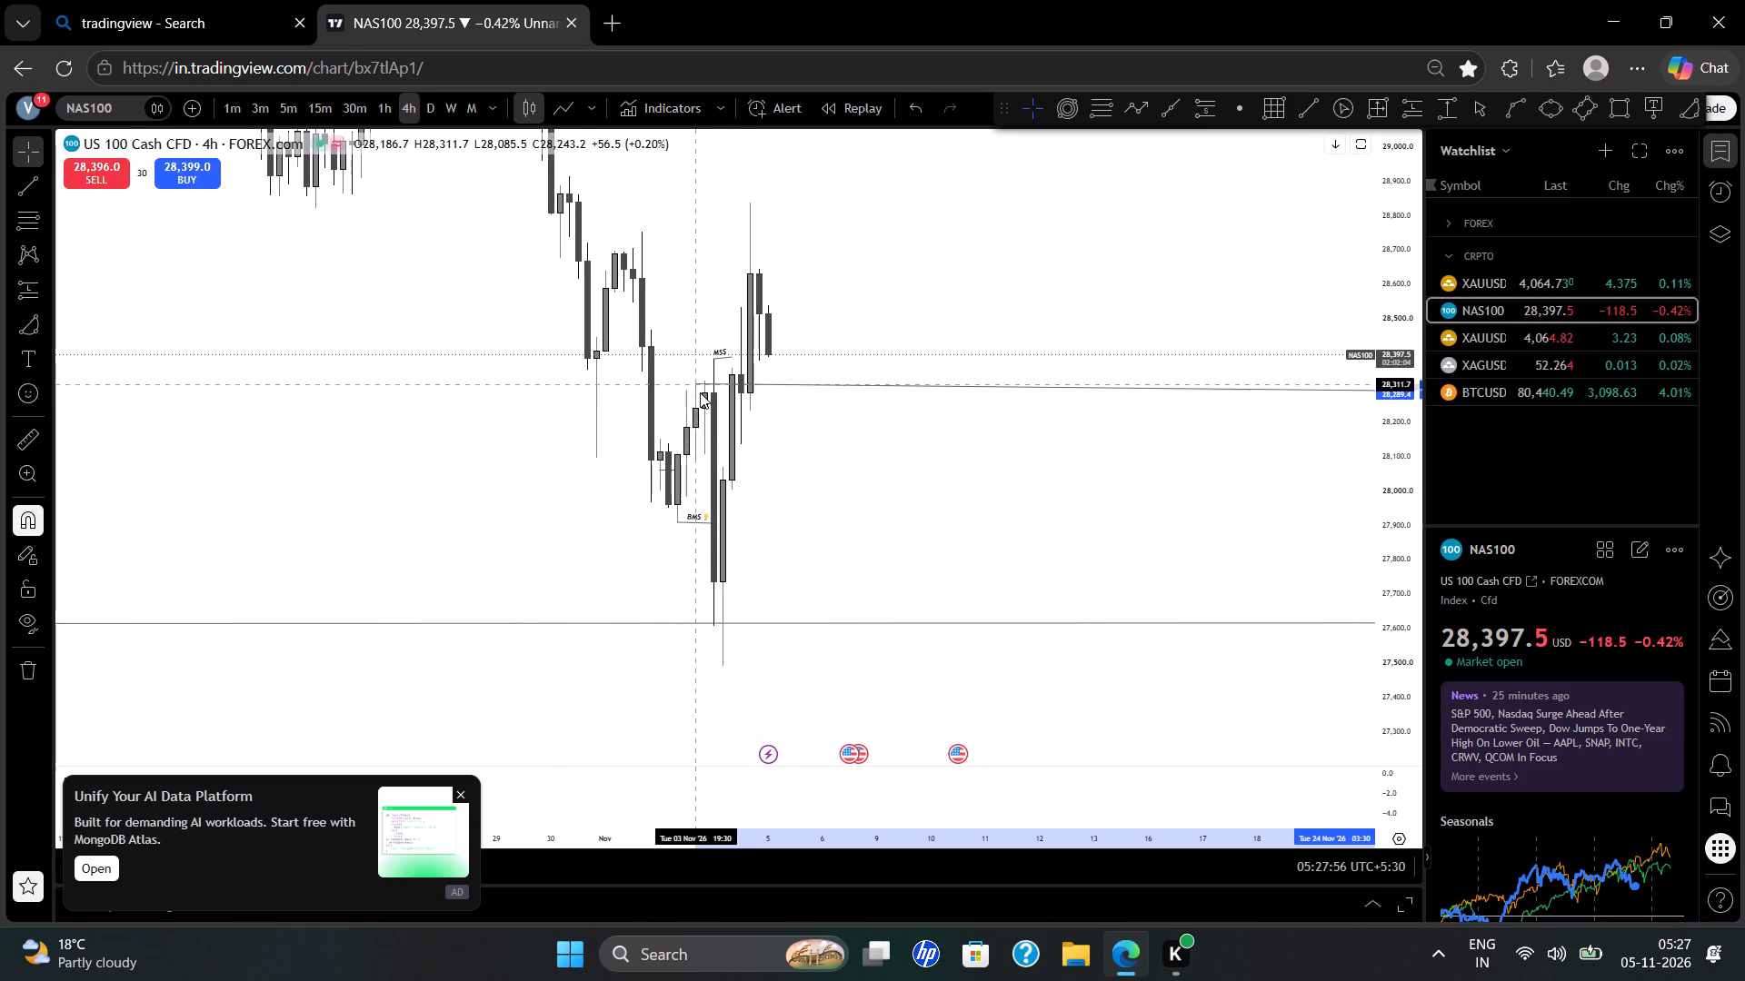
drag(700, 392, 708, 394)
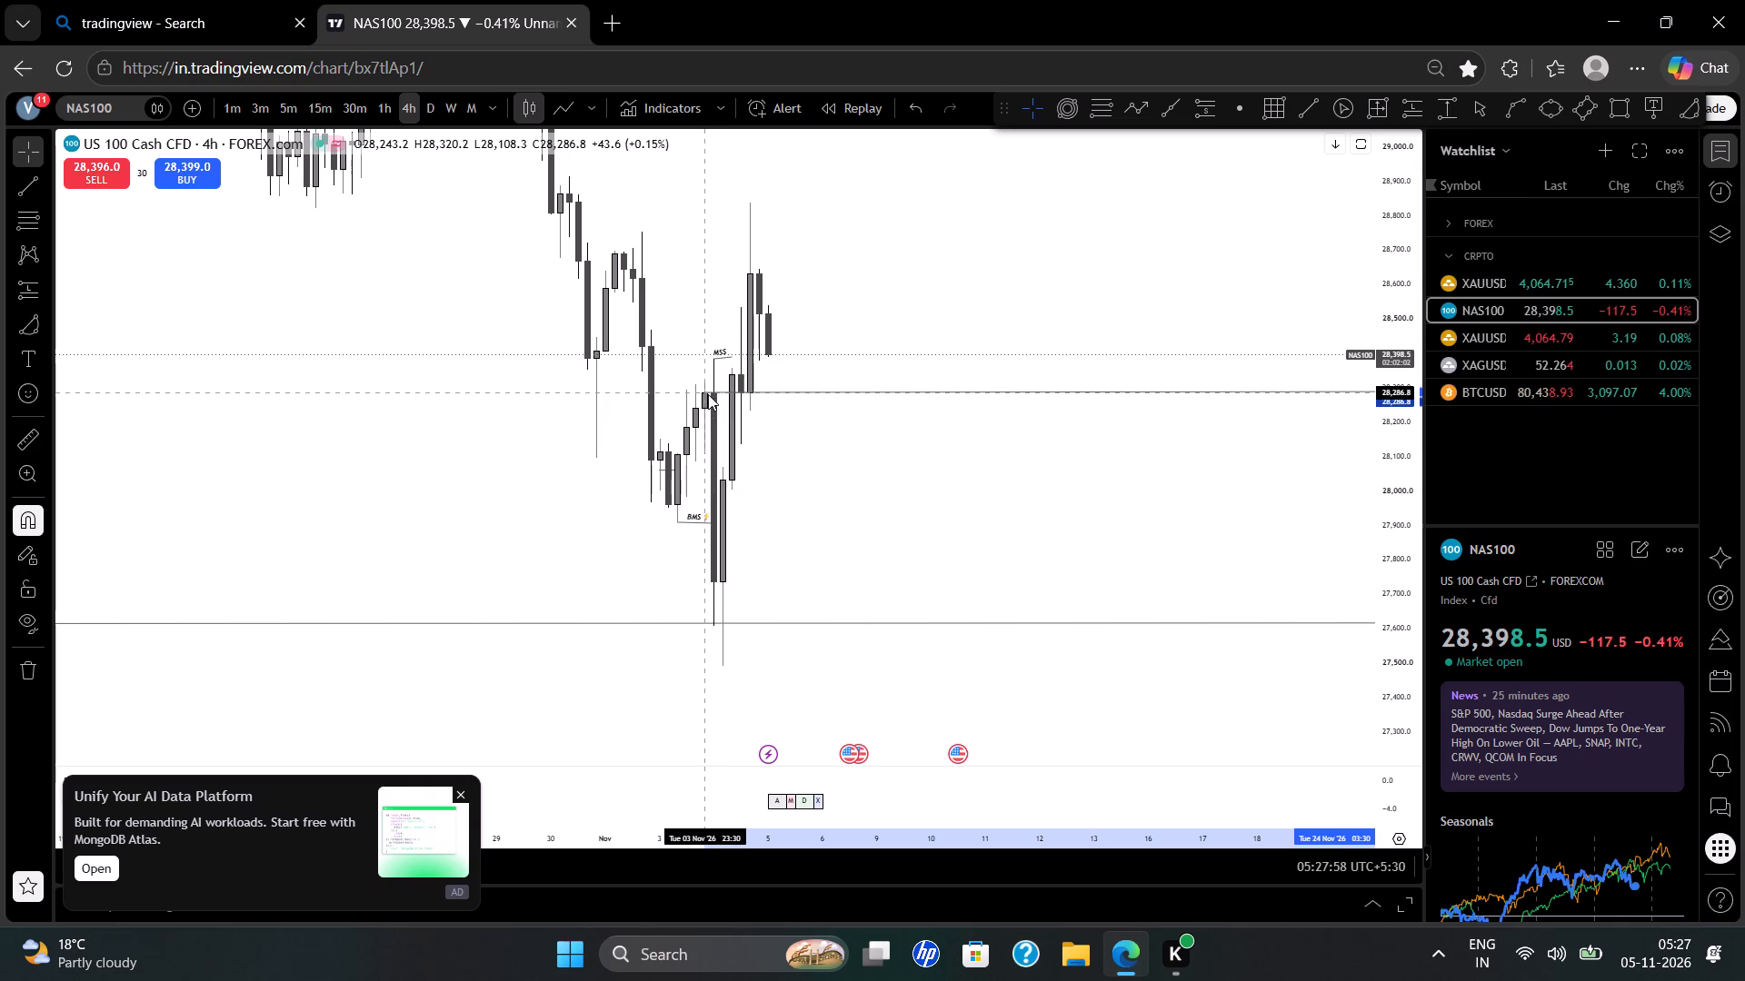
drag(708, 394, 703, 394)
click(832, 435)
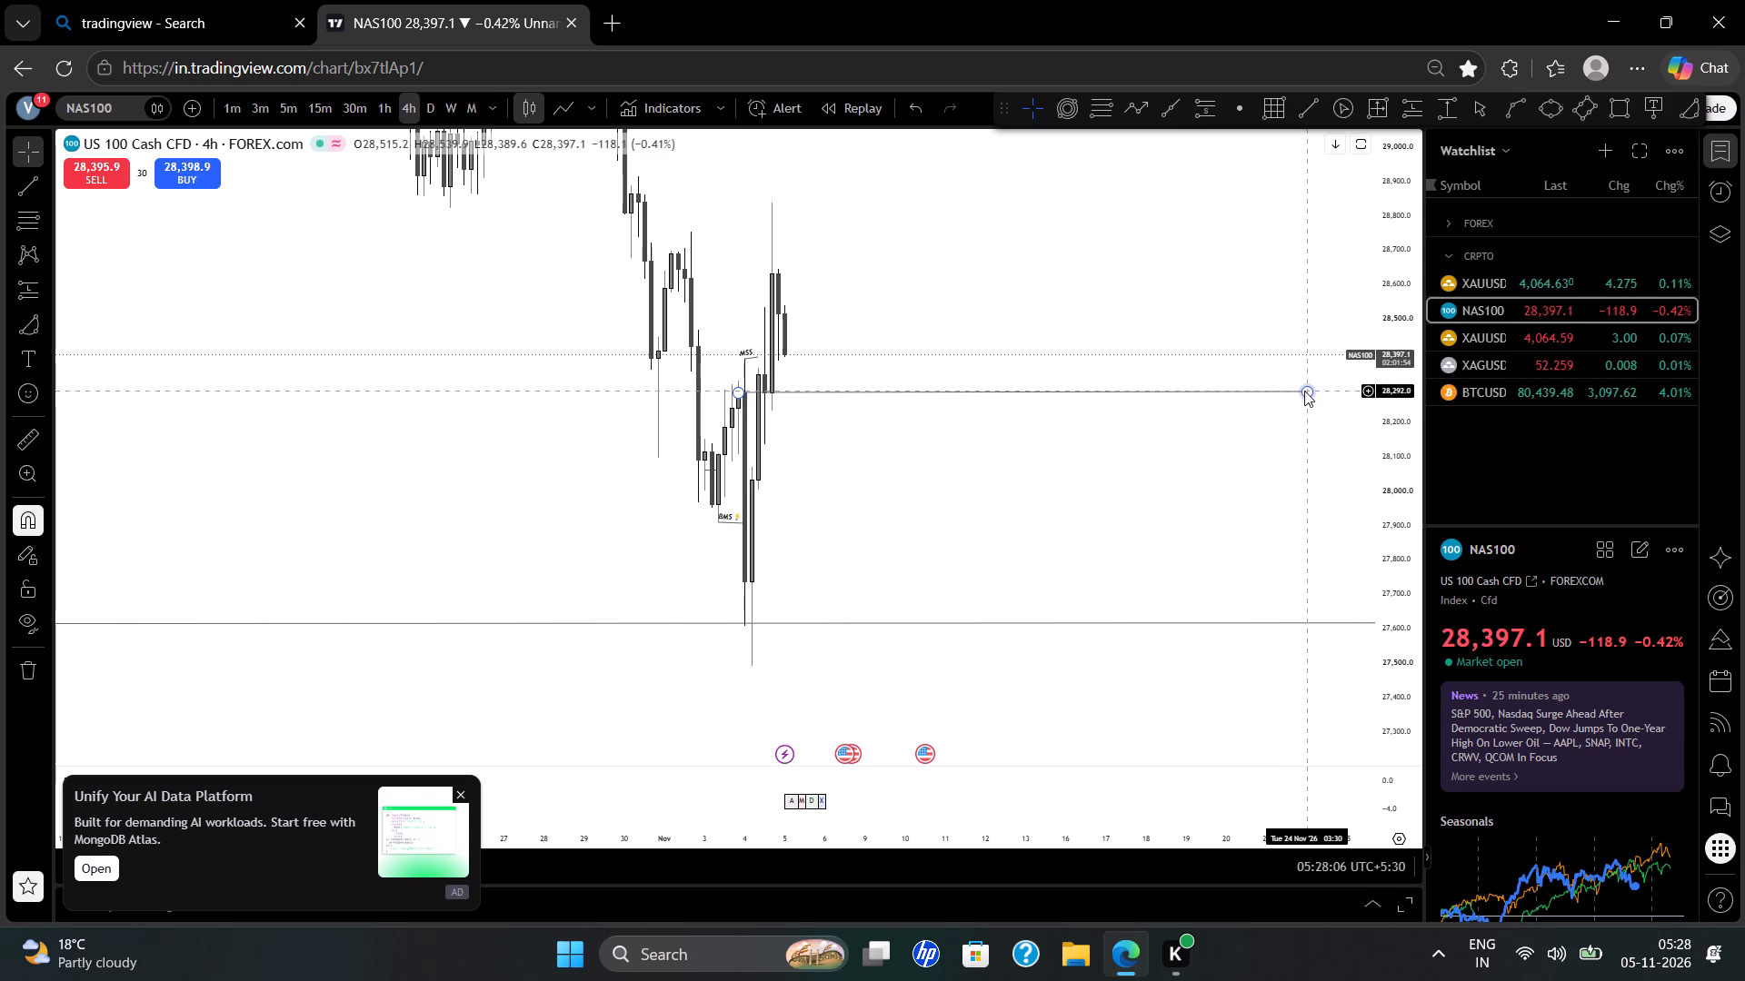
Shorten the level line from the 3 Nov close by moving its far end to about 11 Nov 11:30, nearly level.
drag(1304, 391, 1005, 380)
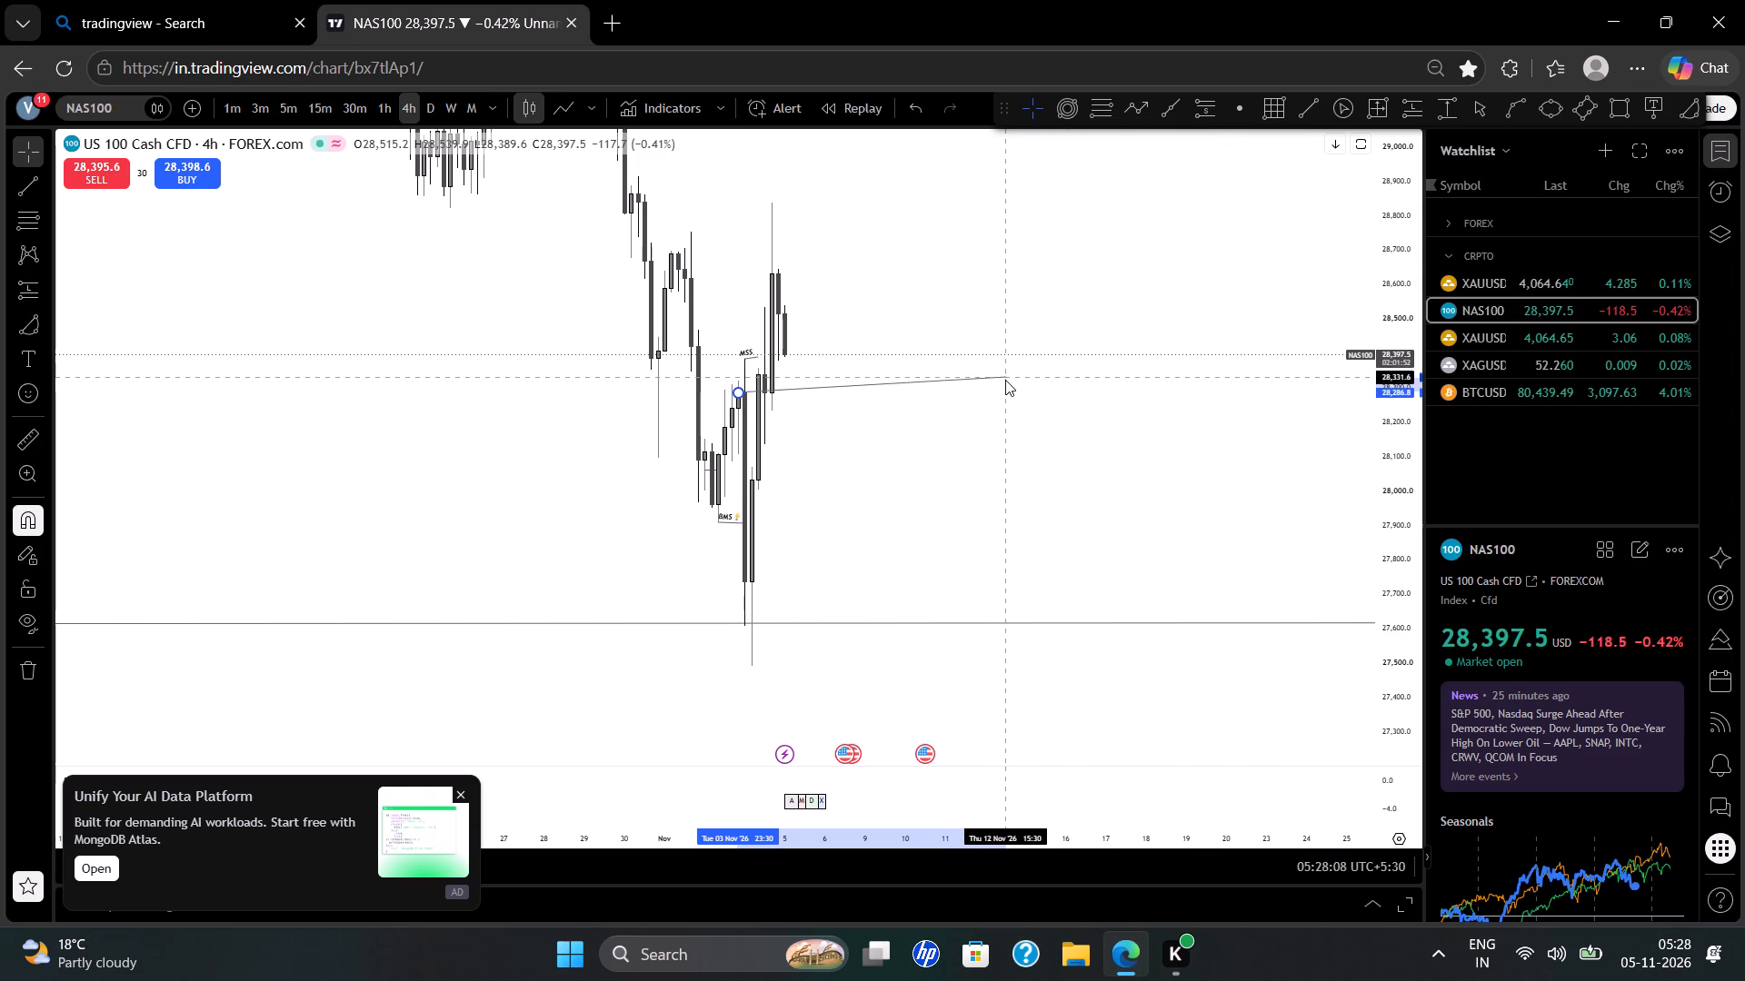
drag(1005, 380, 1014, 394)
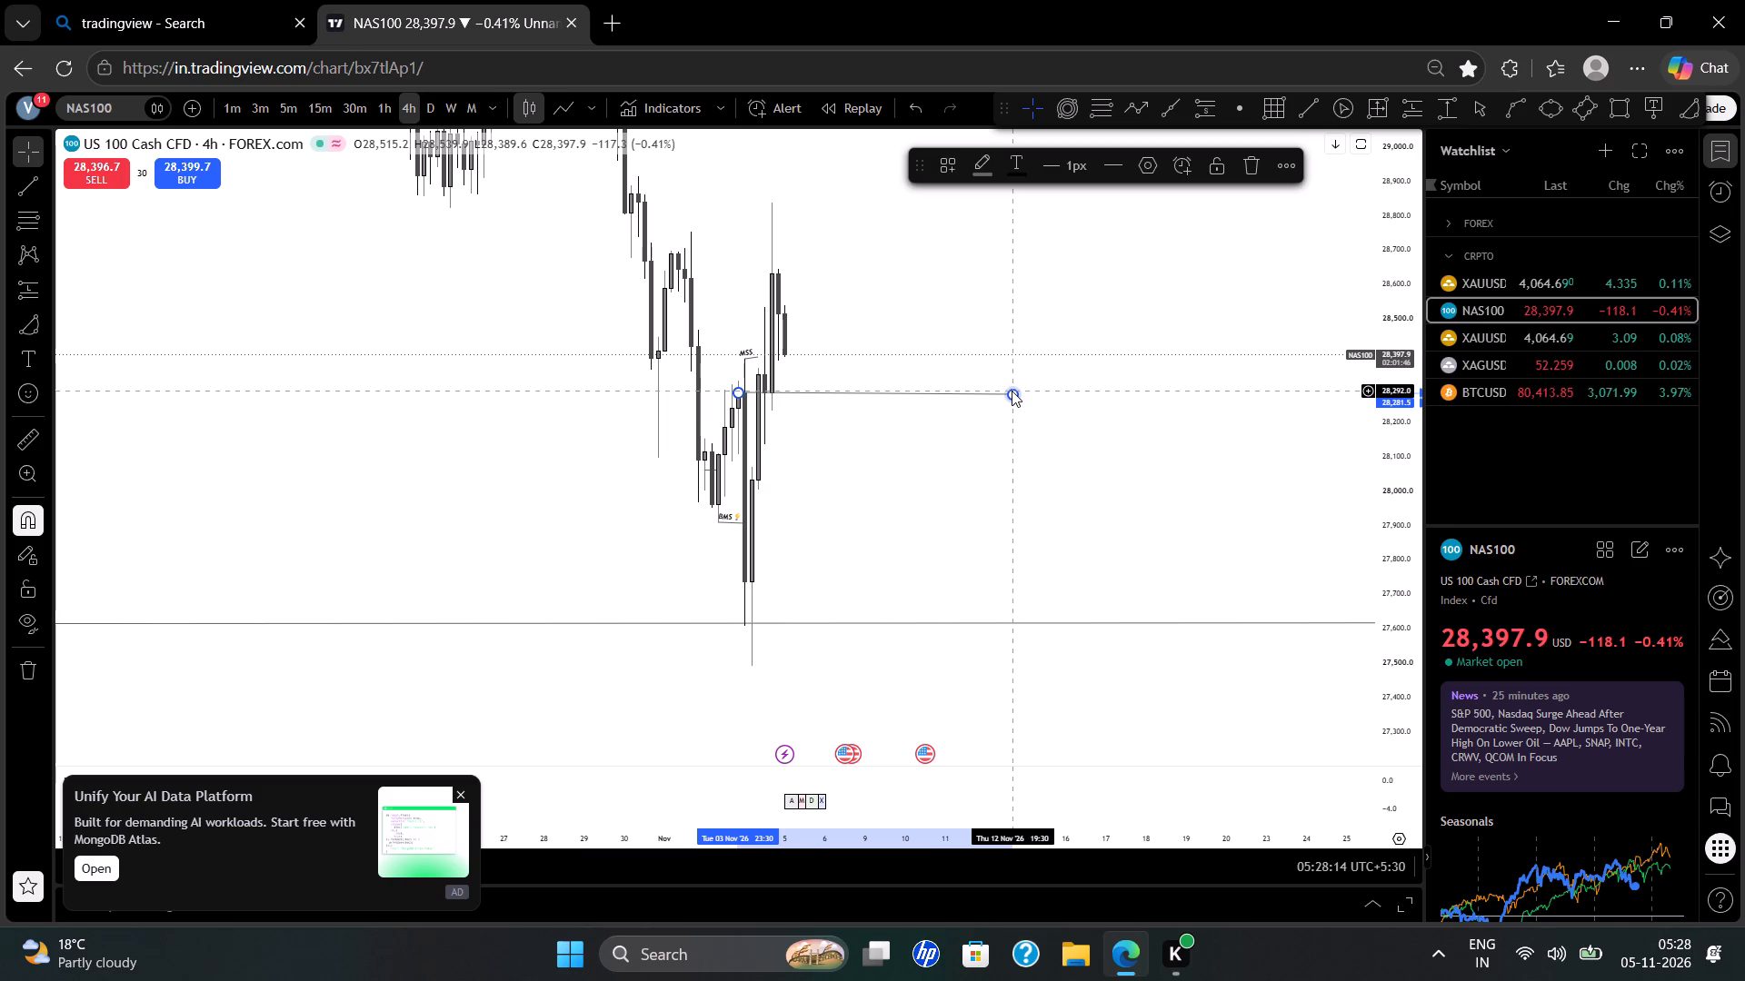
drag(1012, 391, 981, 390)
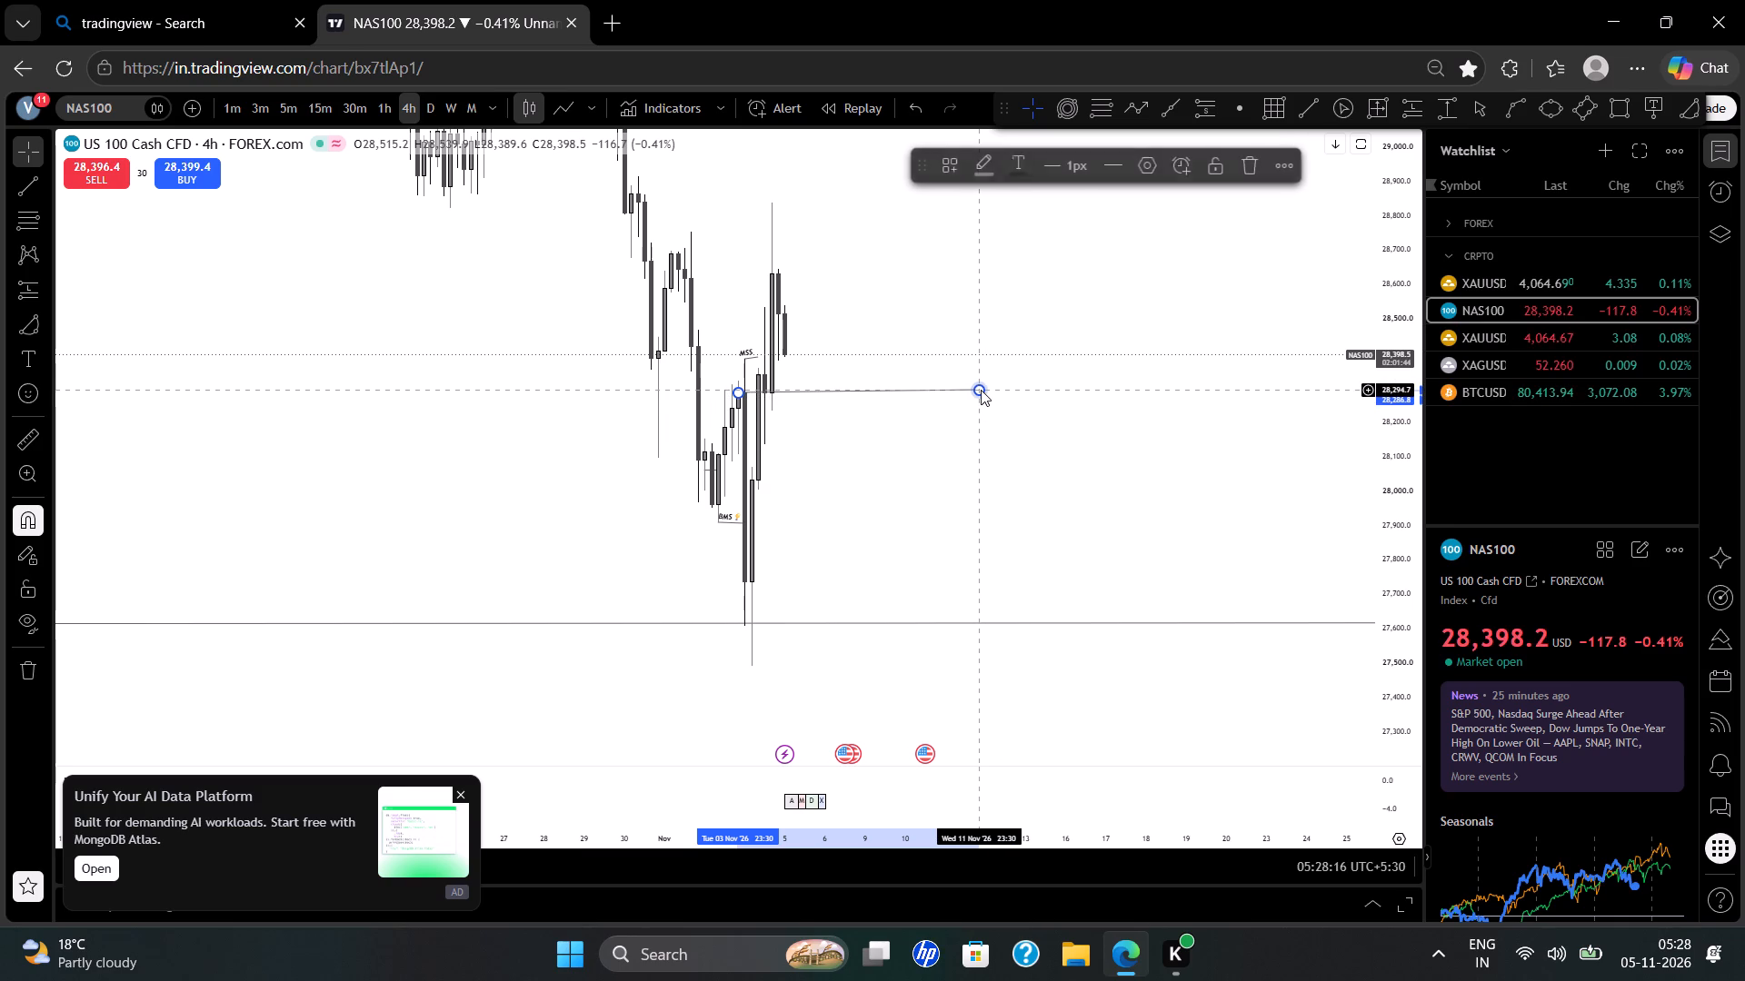
click(981, 390)
drag(981, 390, 962, 394)
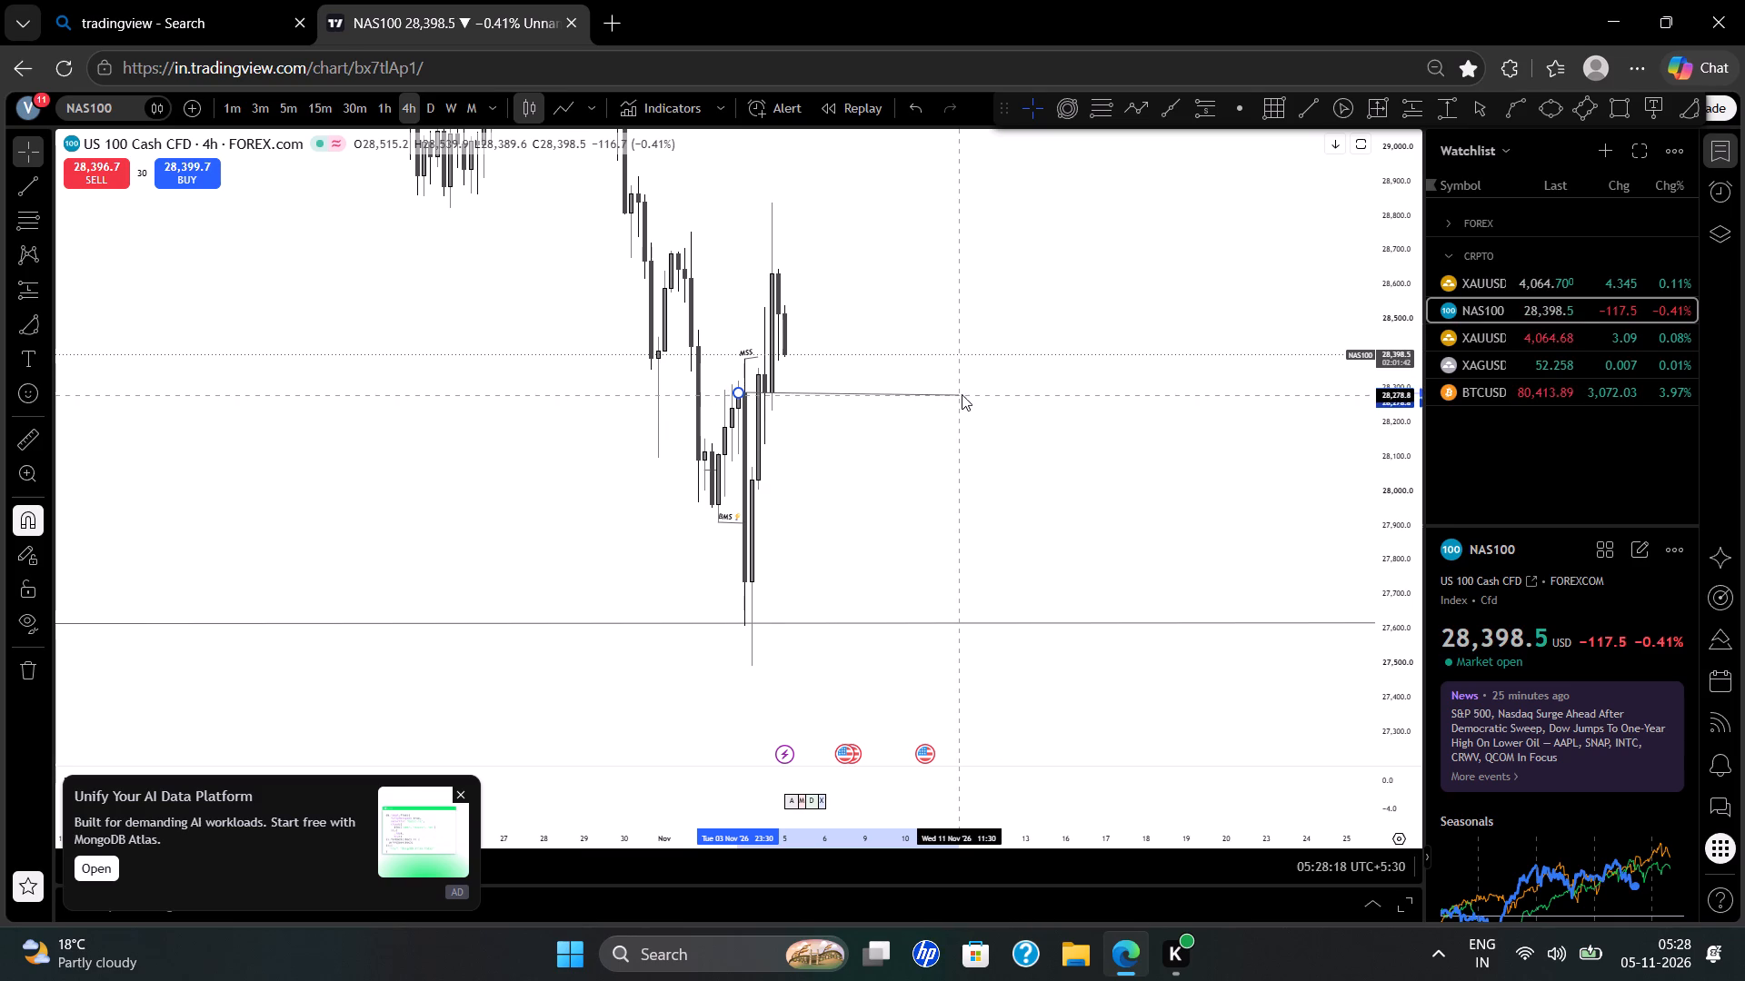
drag(962, 394, 962, 391)
click(983, 426)
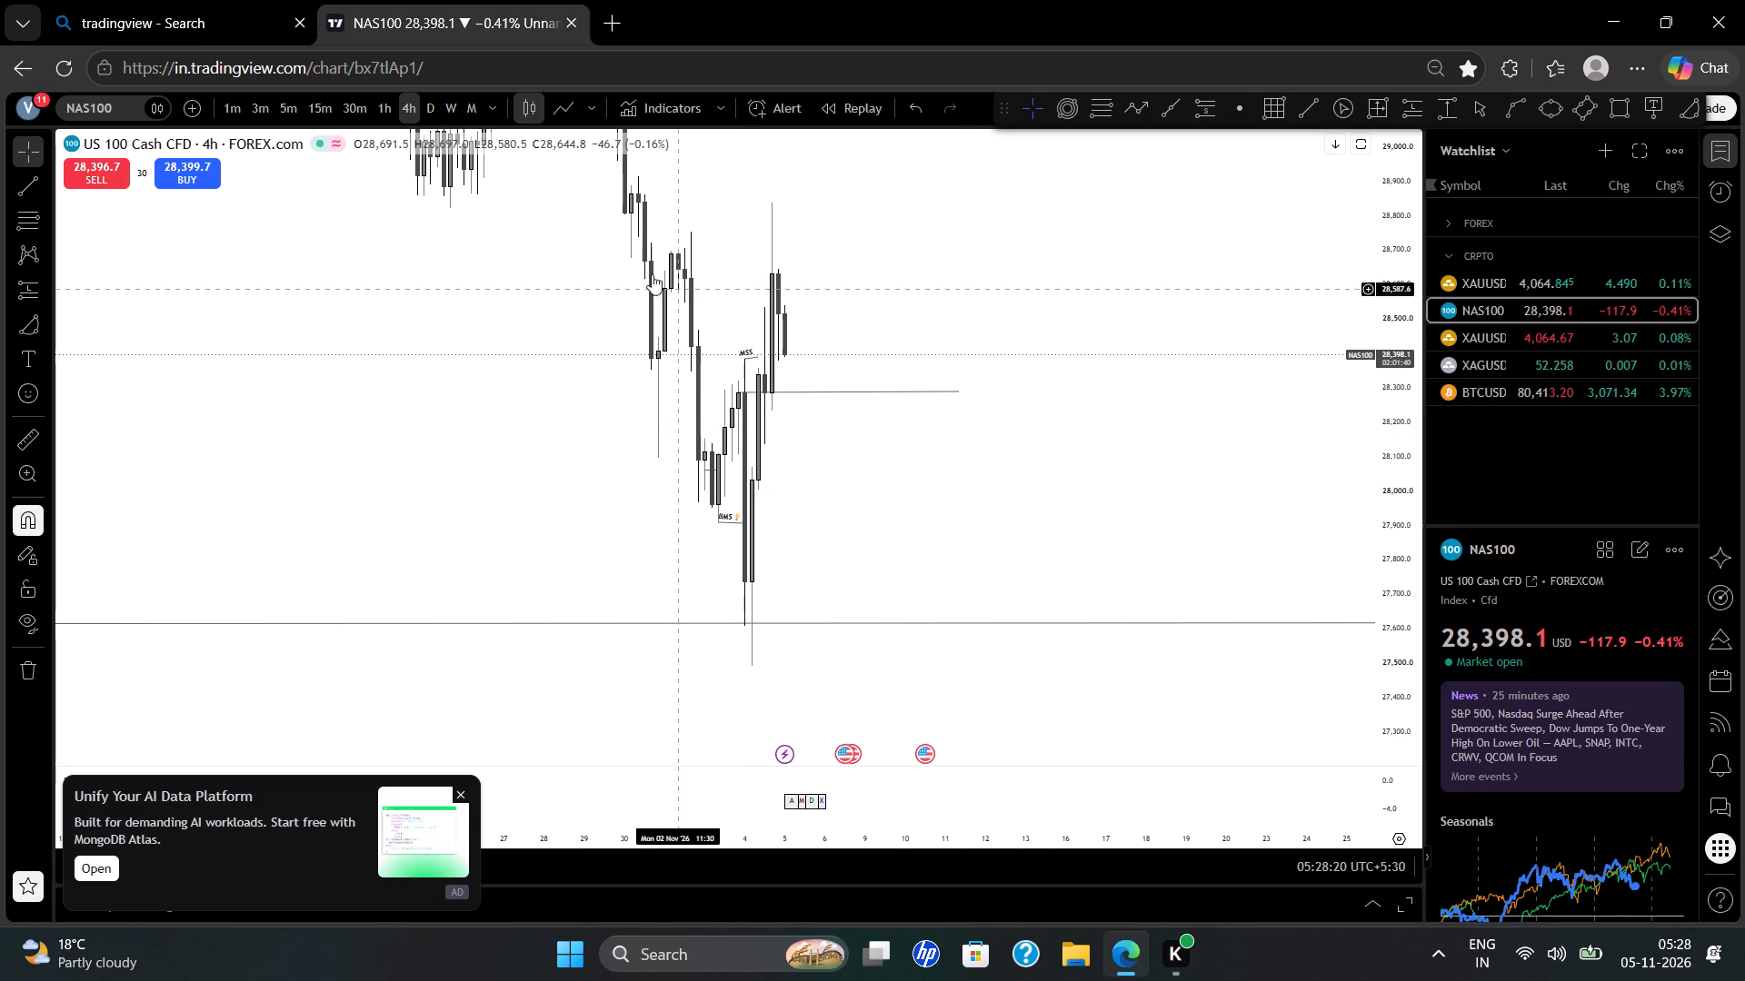
Examine NAS100 price action around the 28,287 level on the 1-hour, 15-minute and 30-minute timeframes.
click(375, 94)
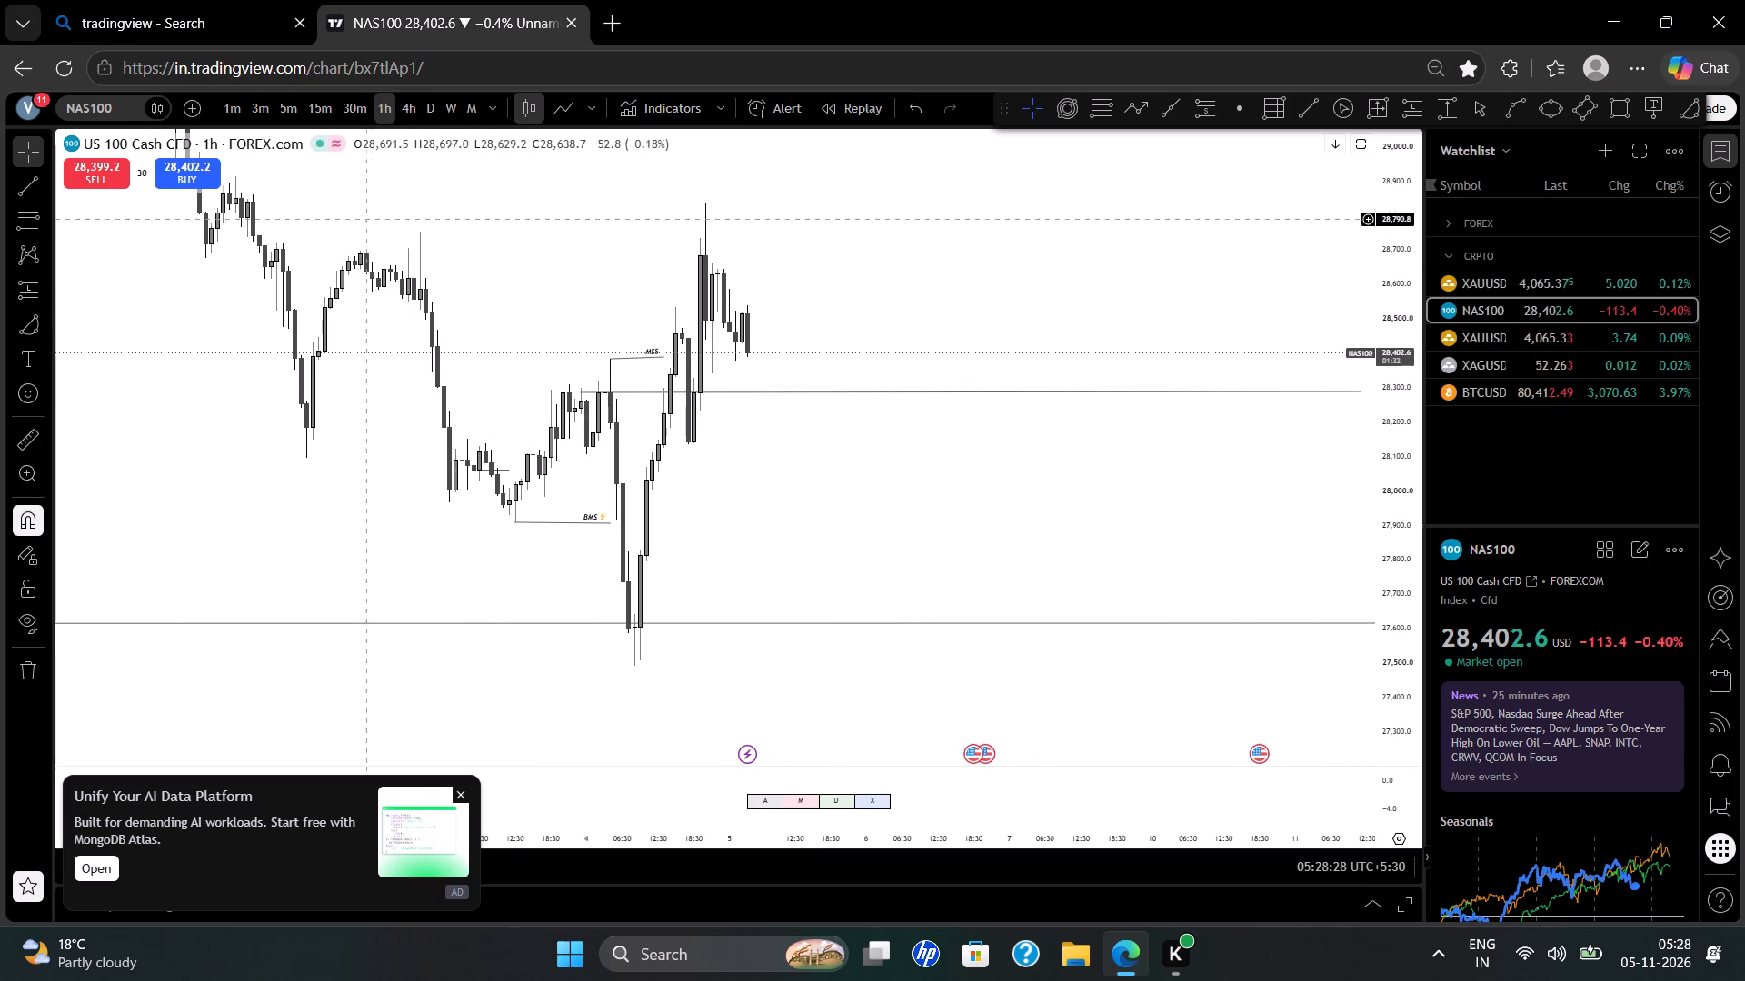
click(354, 95)
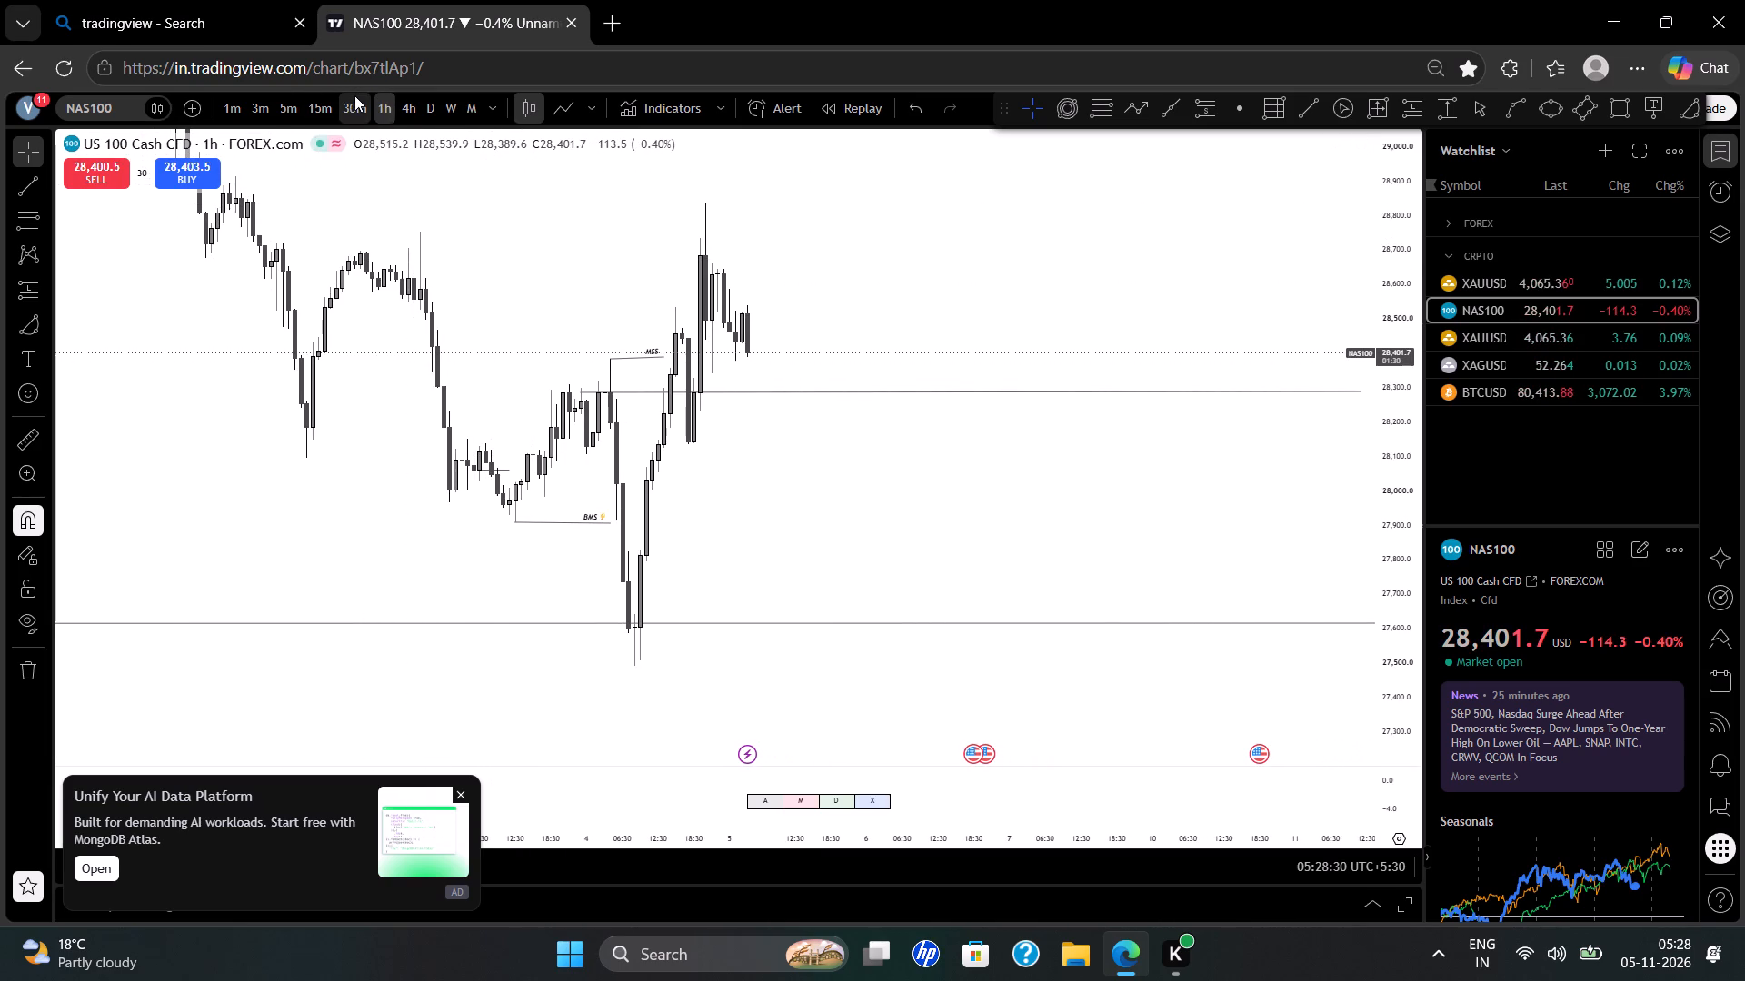
click(326, 102)
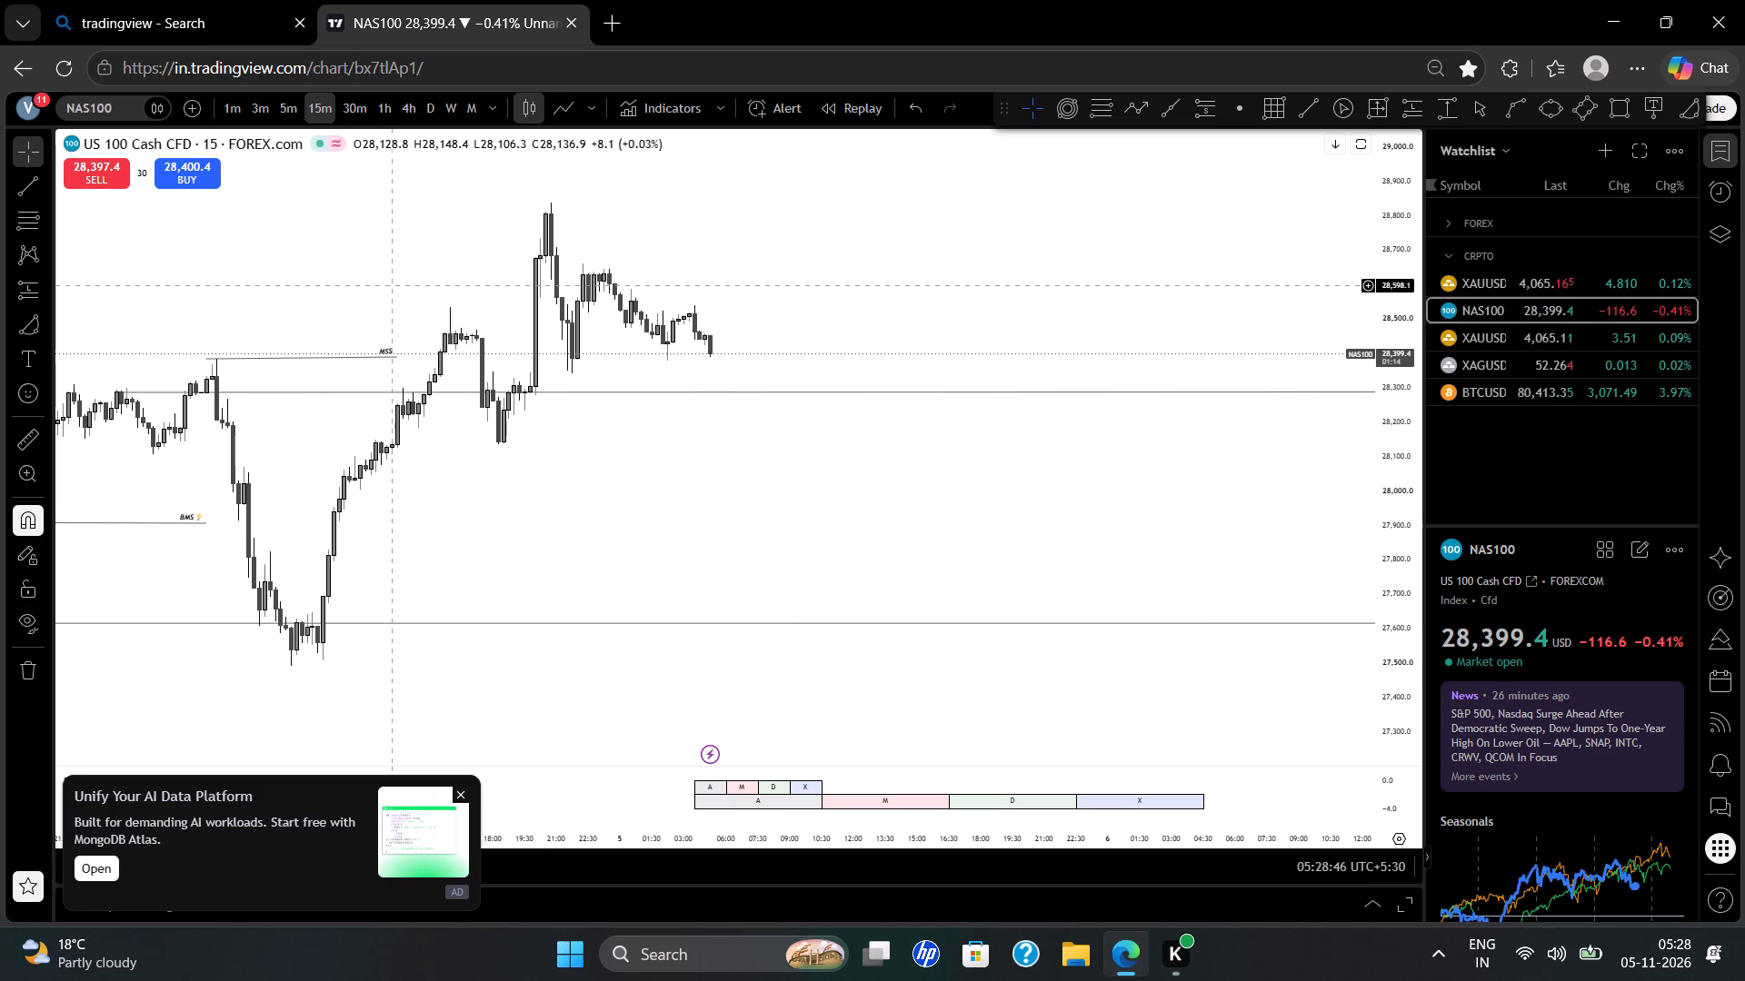
click(514, 389)
click(566, 397)
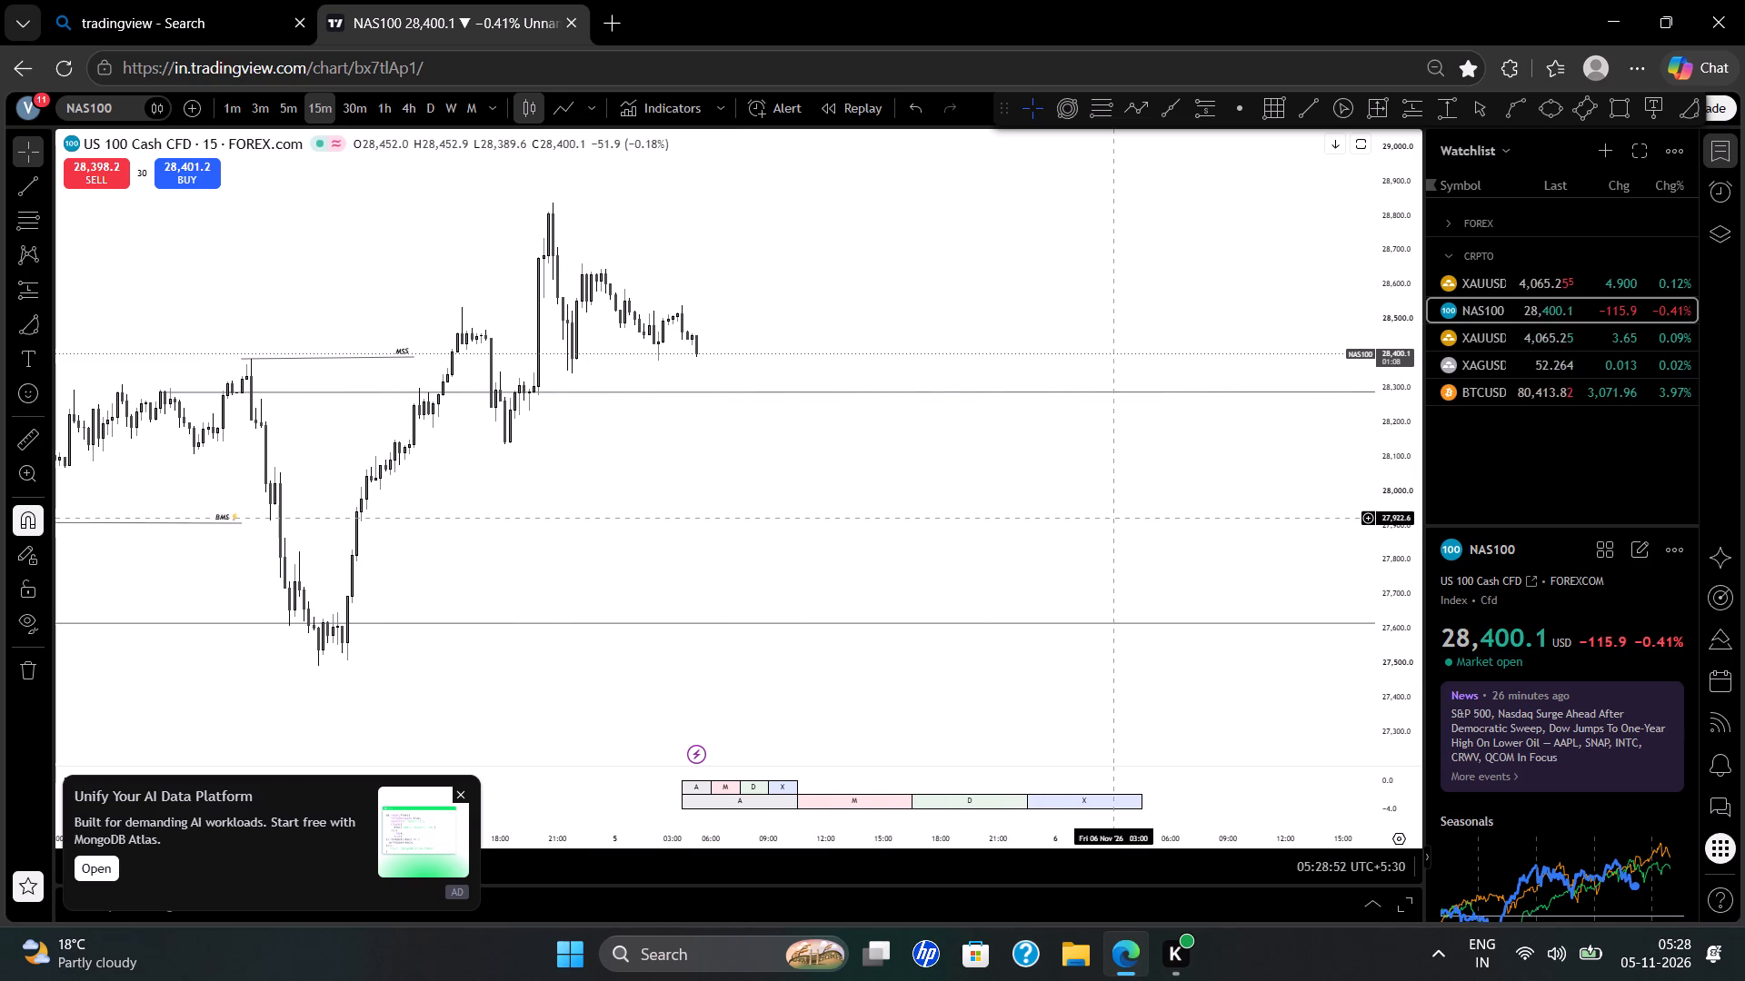
drag(1401, 577, 1406, 448)
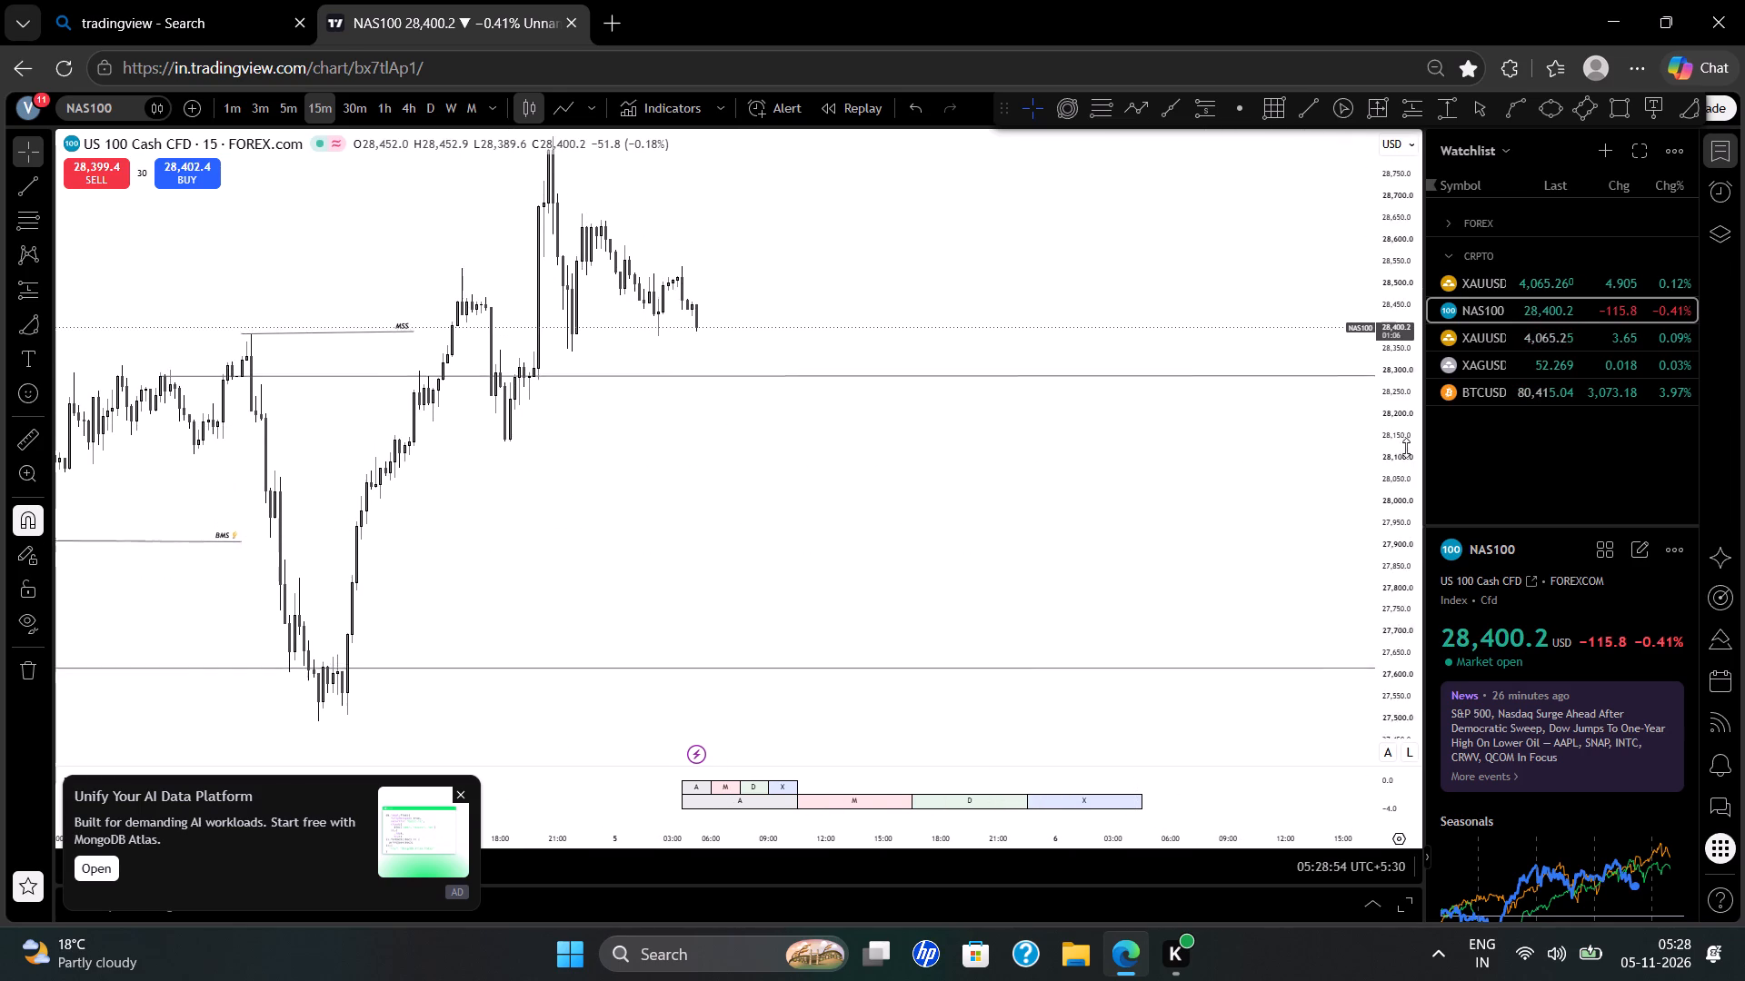
drag(1406, 448, 1403, 210)
scroll(1174, 406, up, 1)
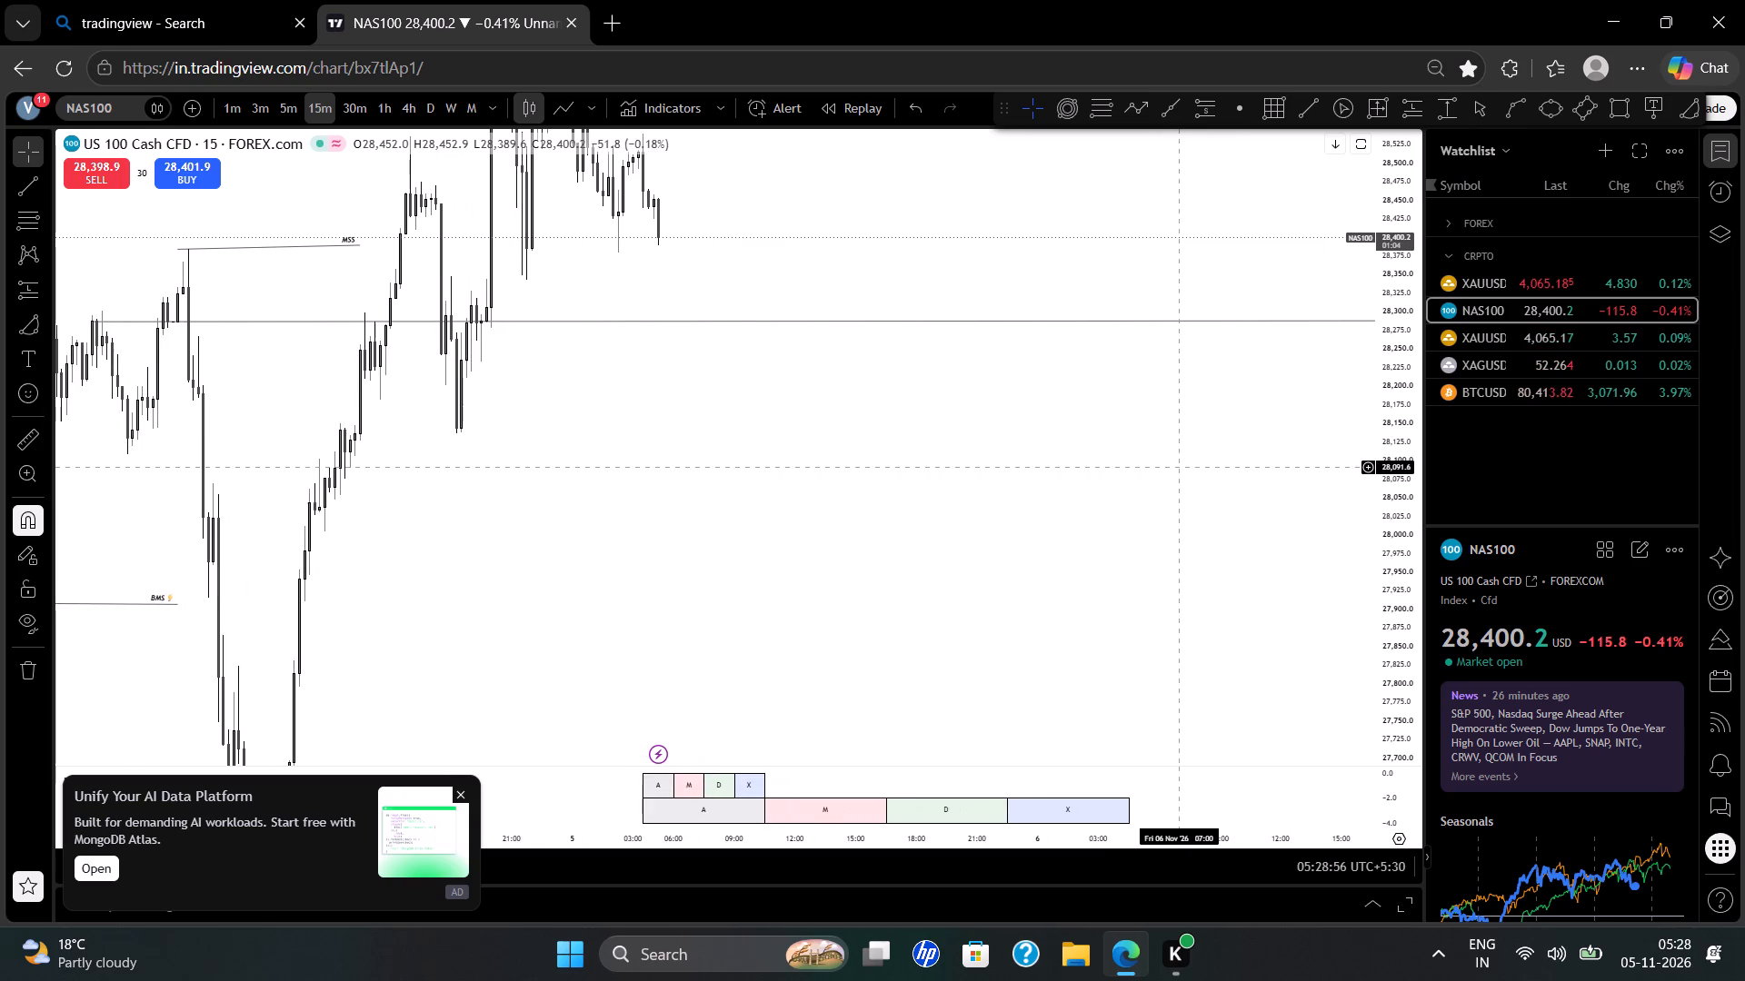
scroll(1179, 467, up, 1)
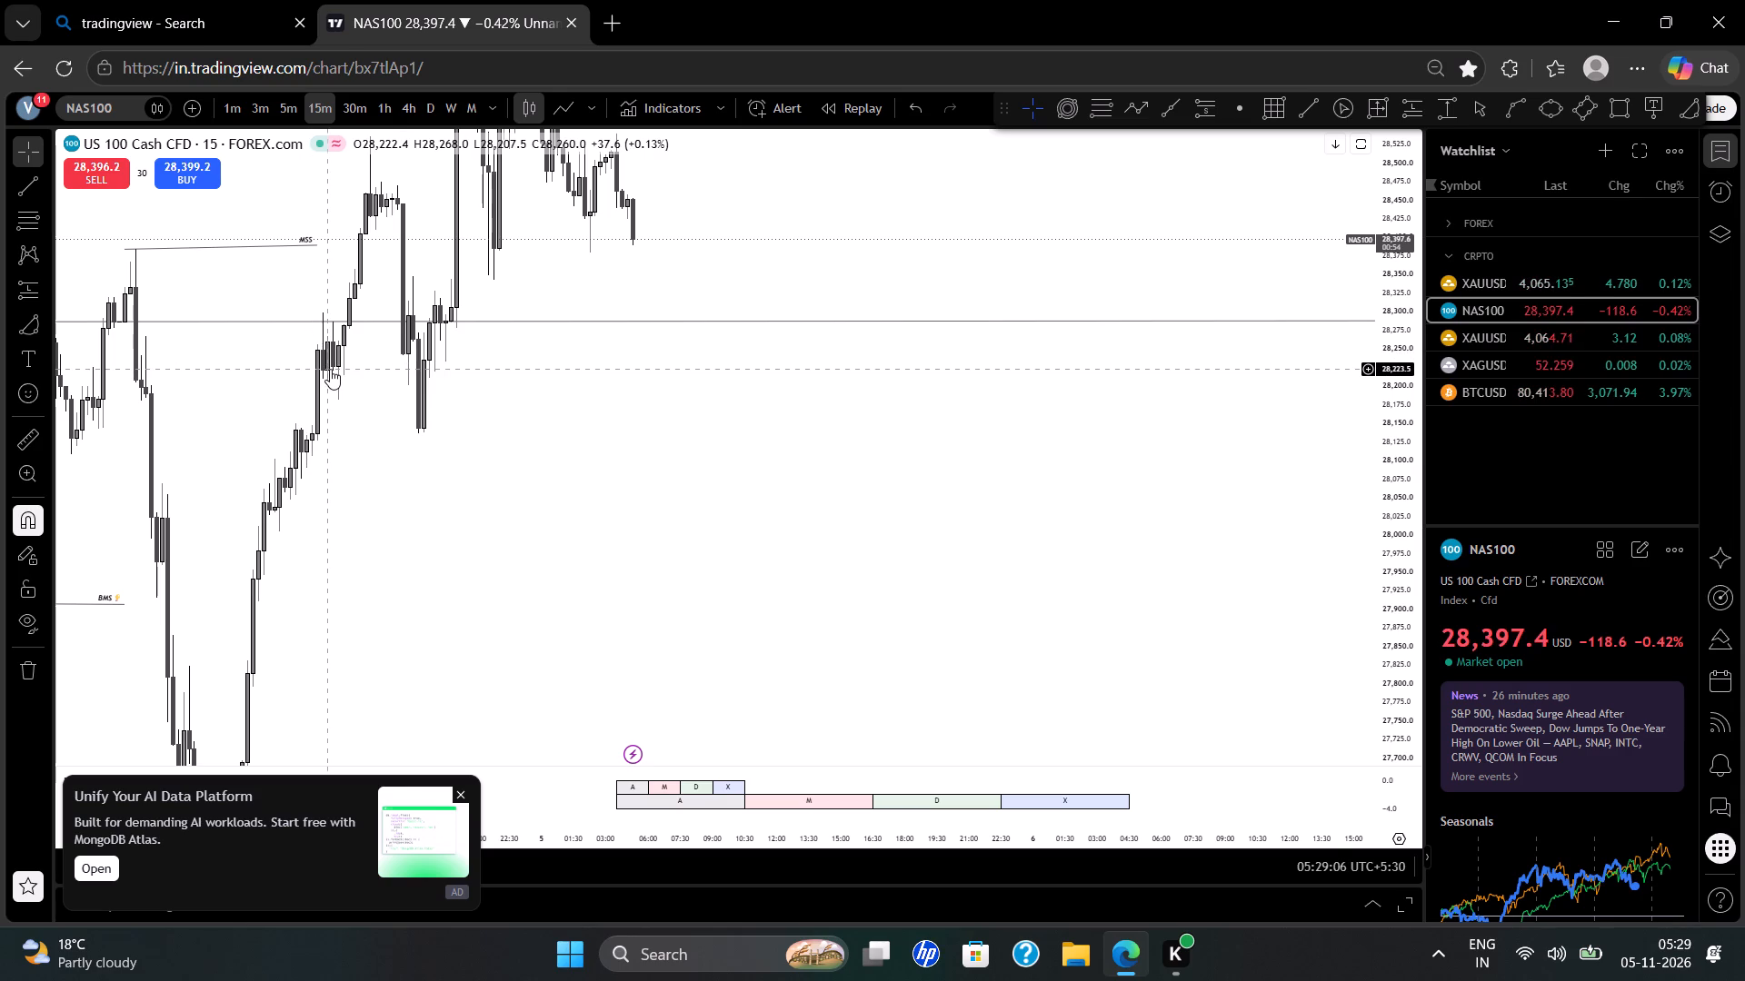
click(372, 105)
click(354, 104)
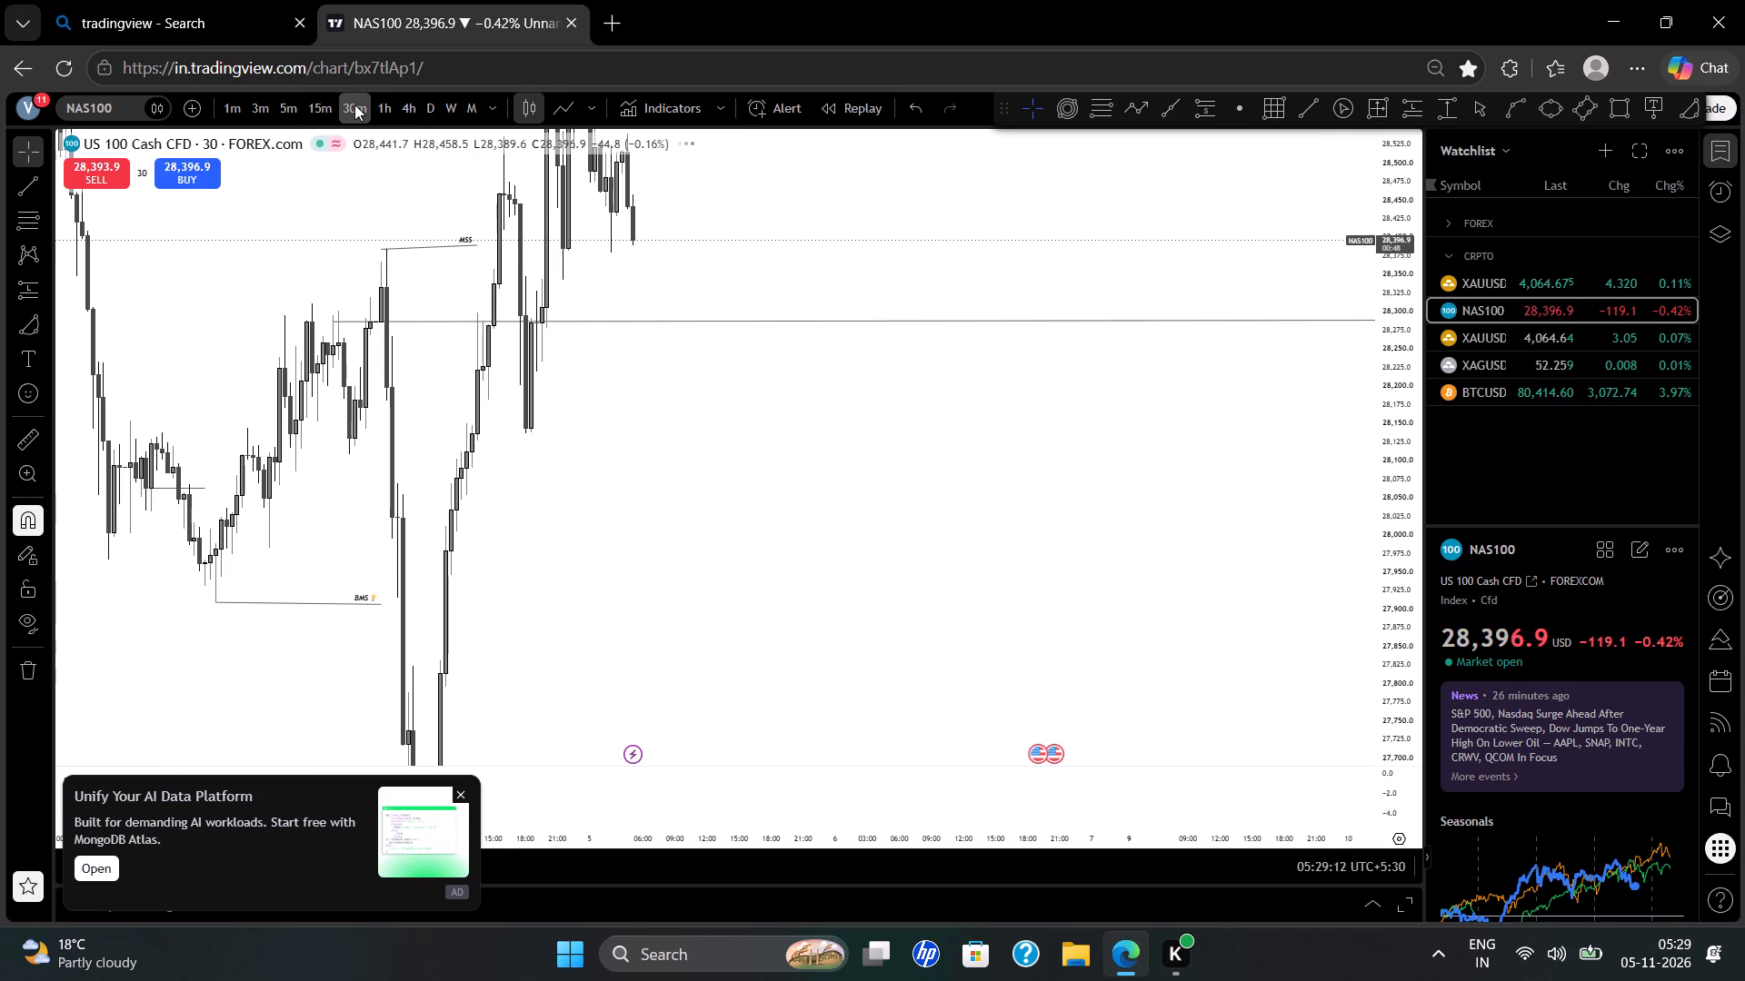
click(354, 104)
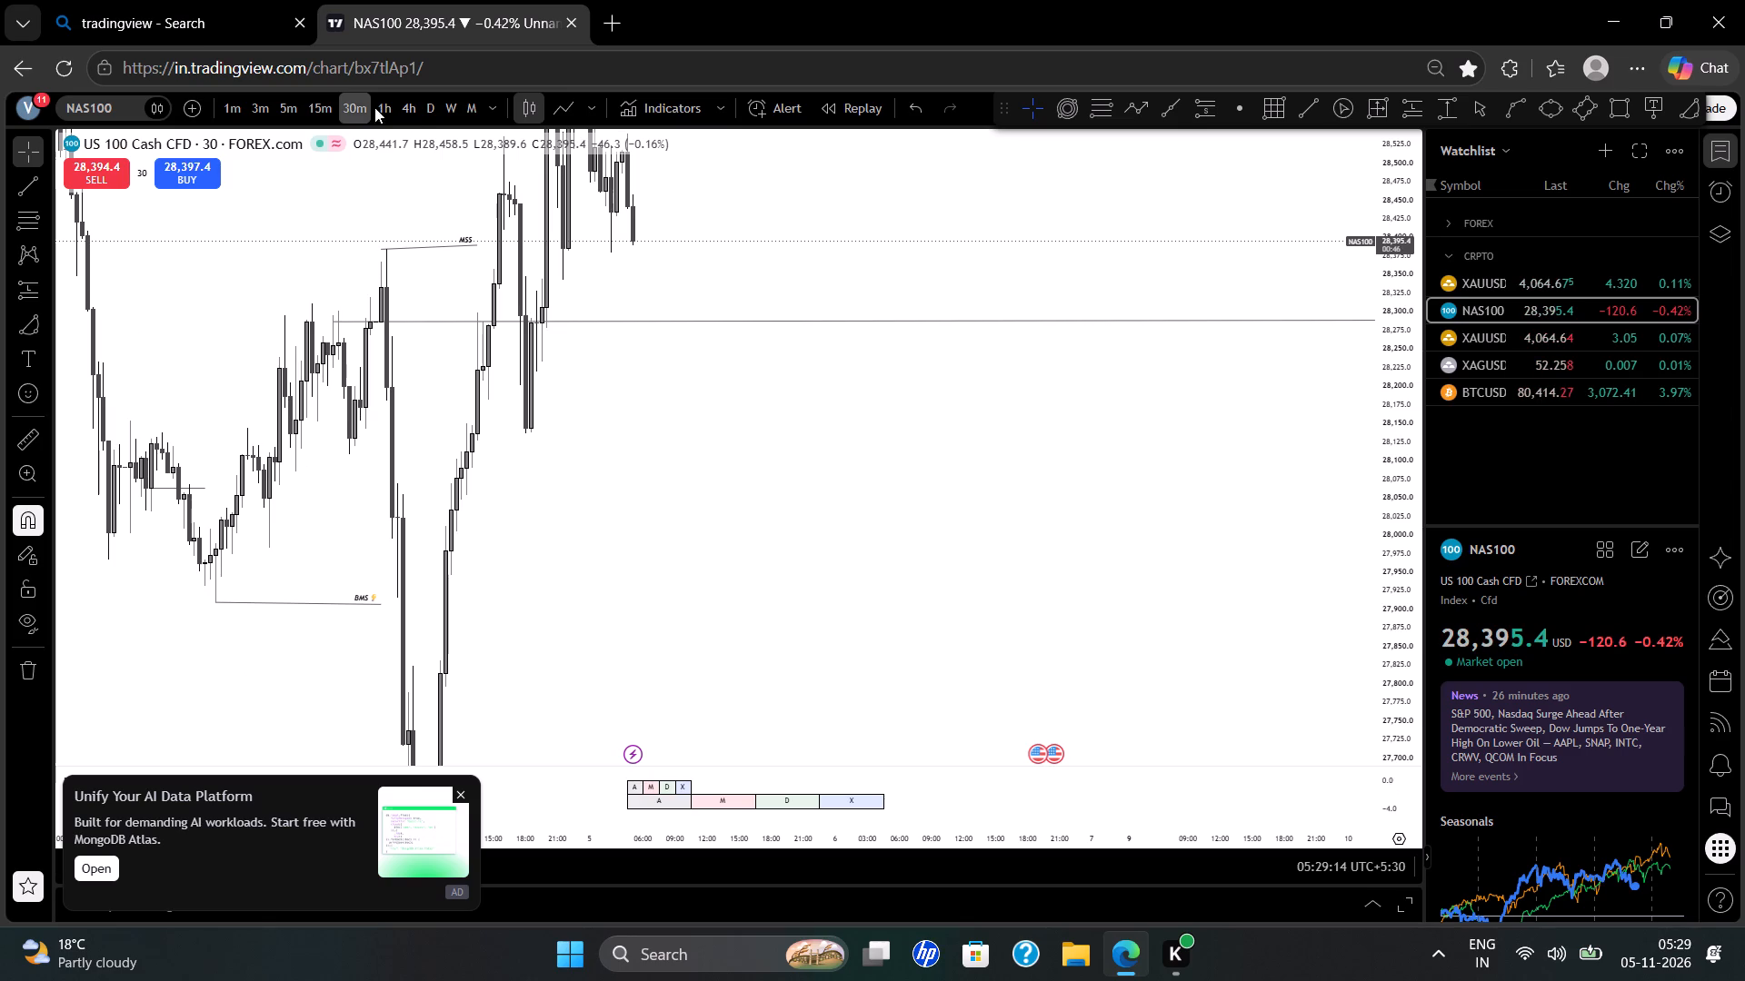
On the 1-hour timeframe, move the level line's far end to 11 Nov 14:30 at about 28,287.
click(389, 114)
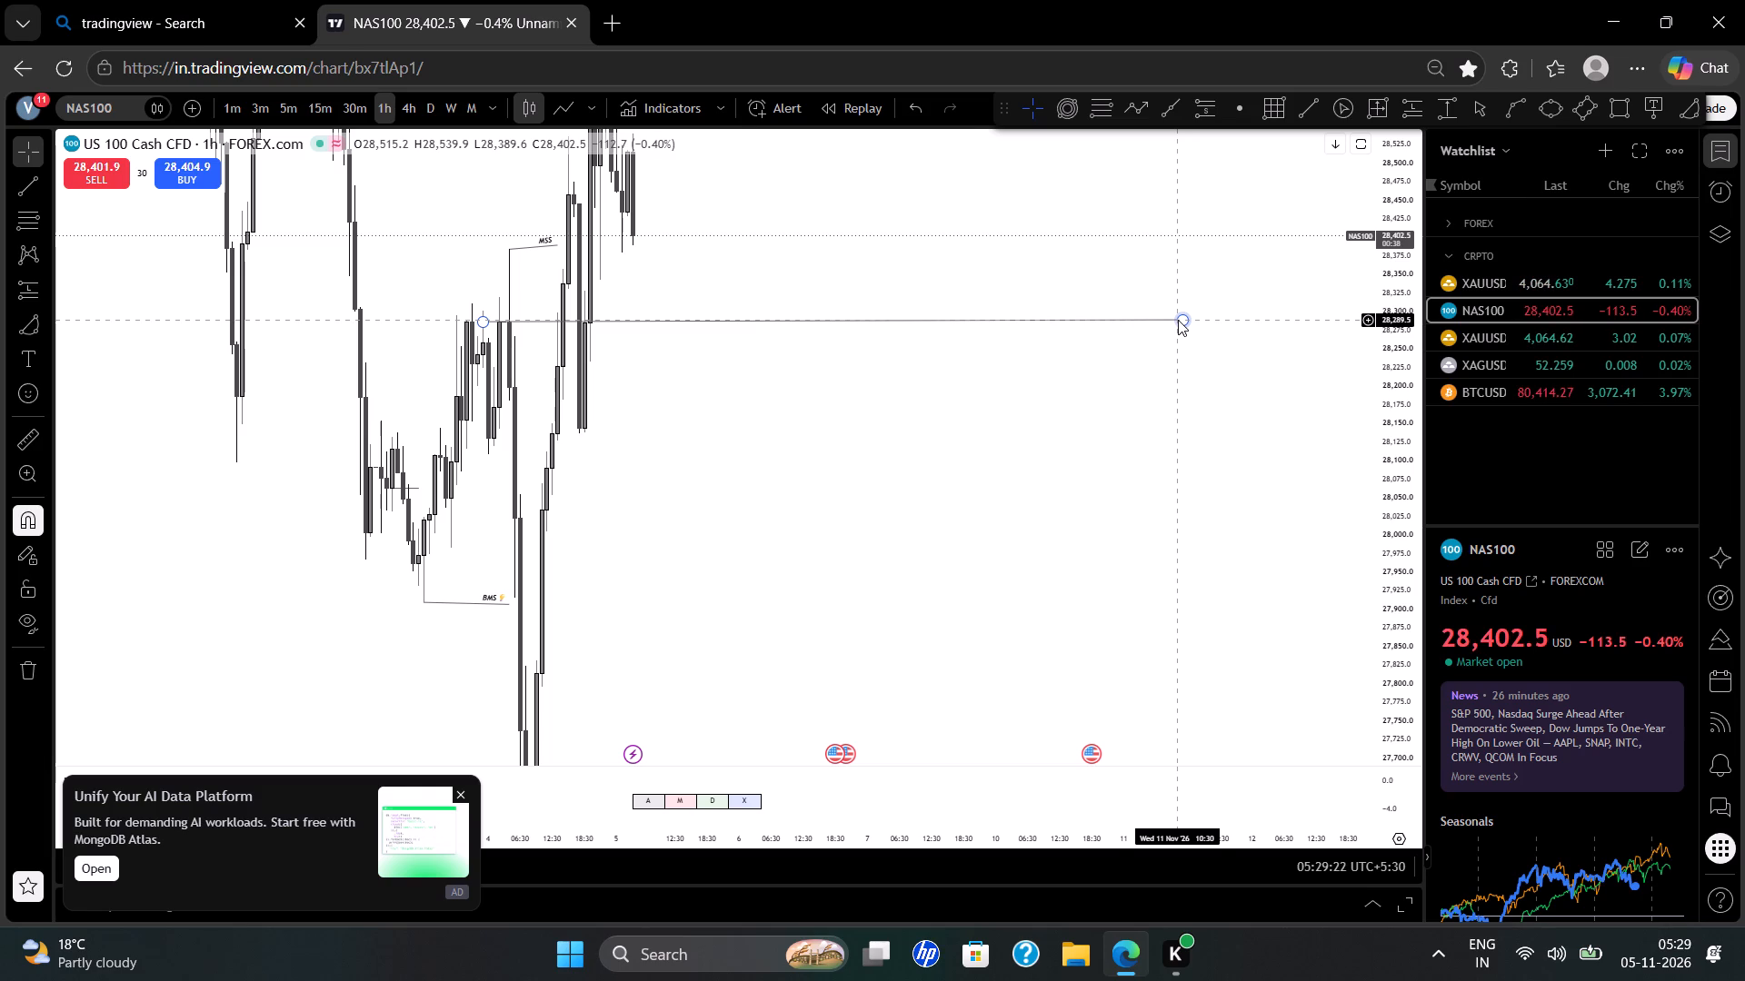
drag(1183, 320, 1142, 324)
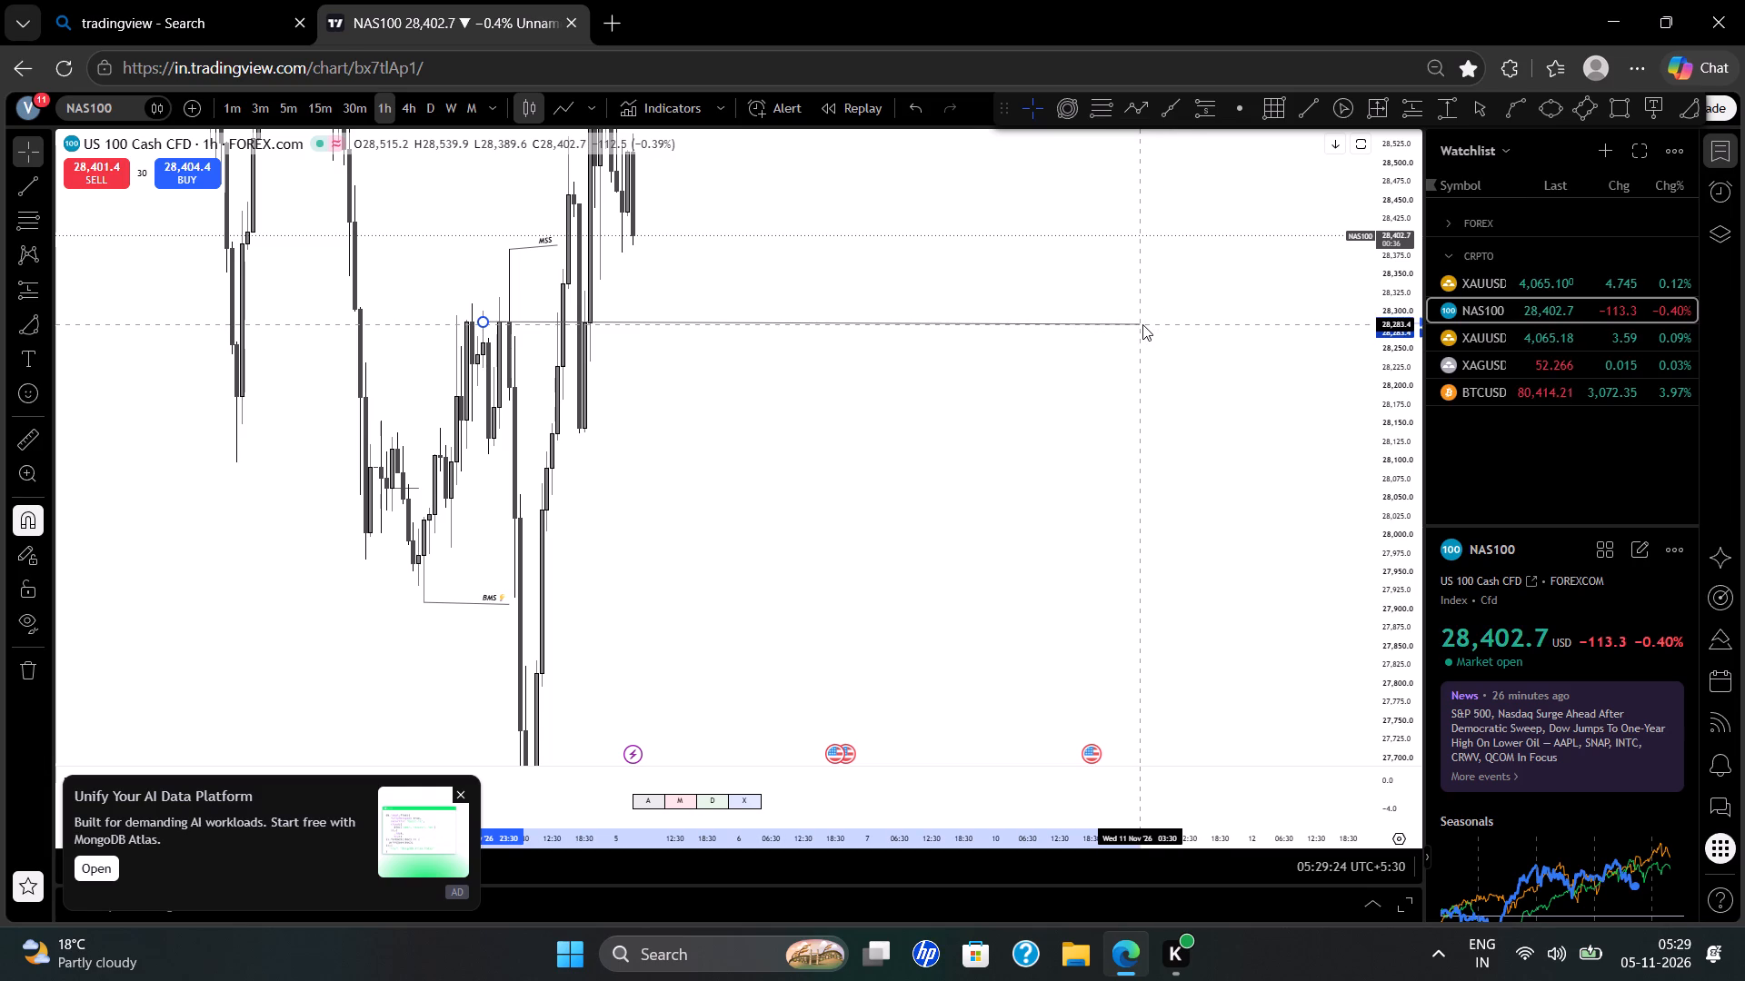
drag(1142, 324, 1174, 331)
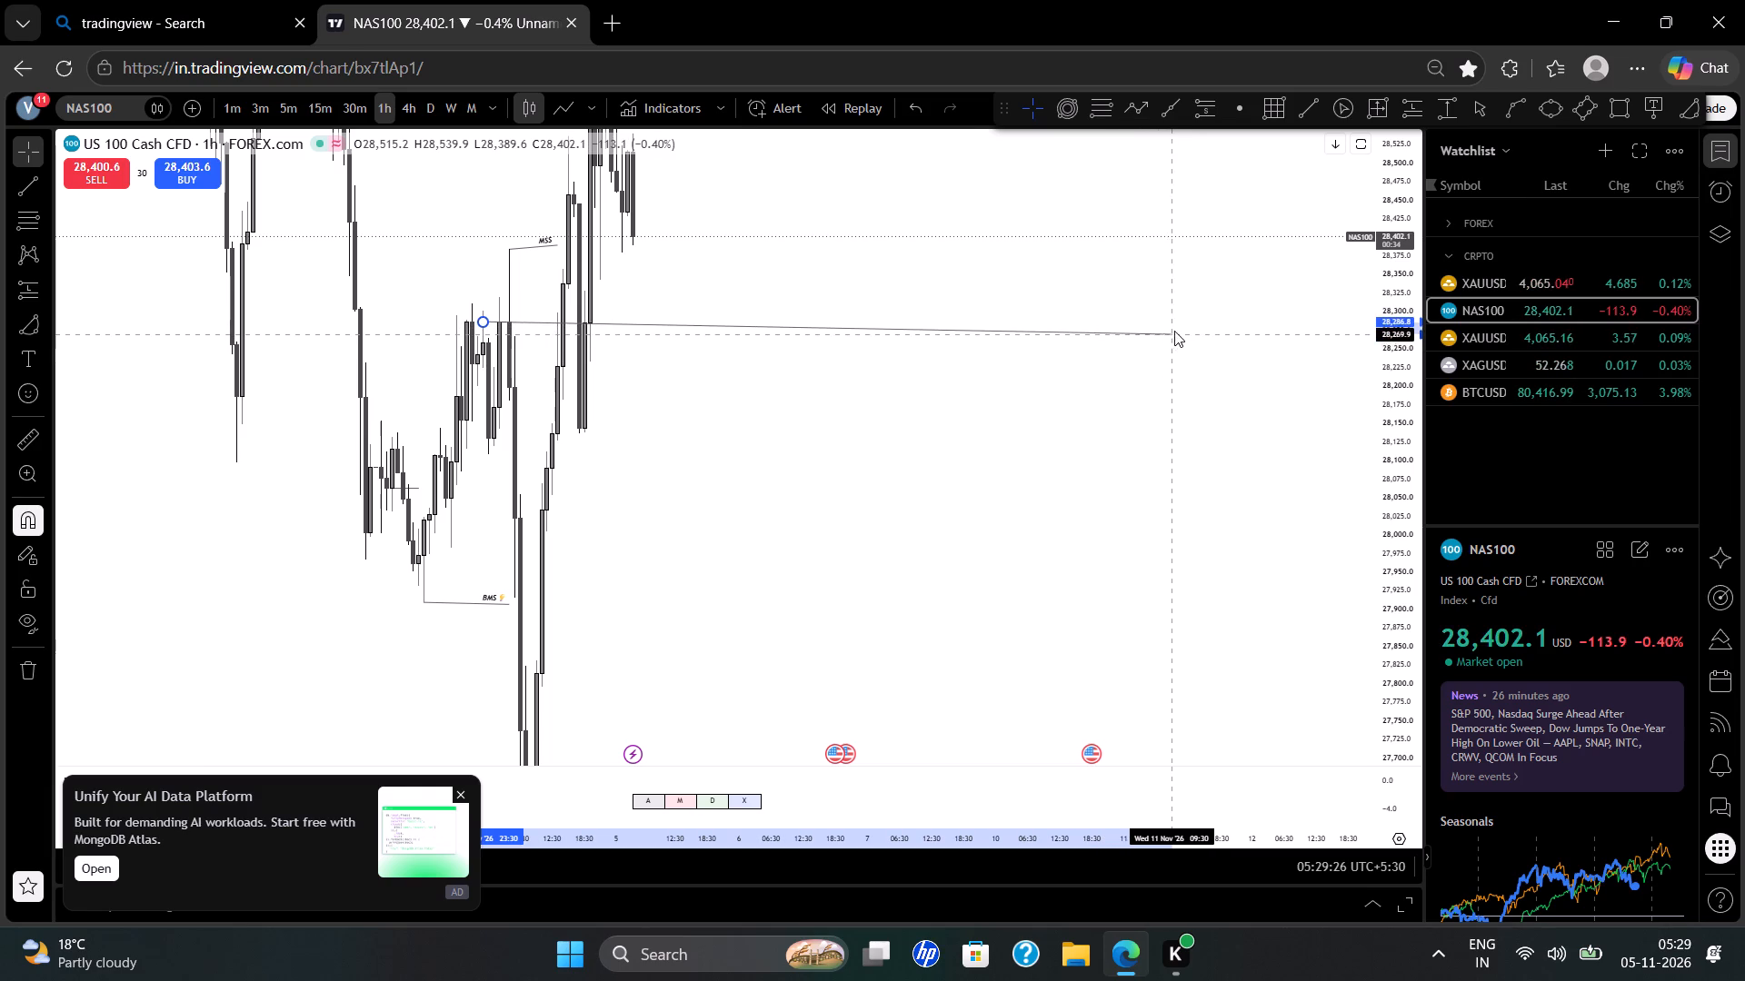
drag(1174, 331, 1199, 322)
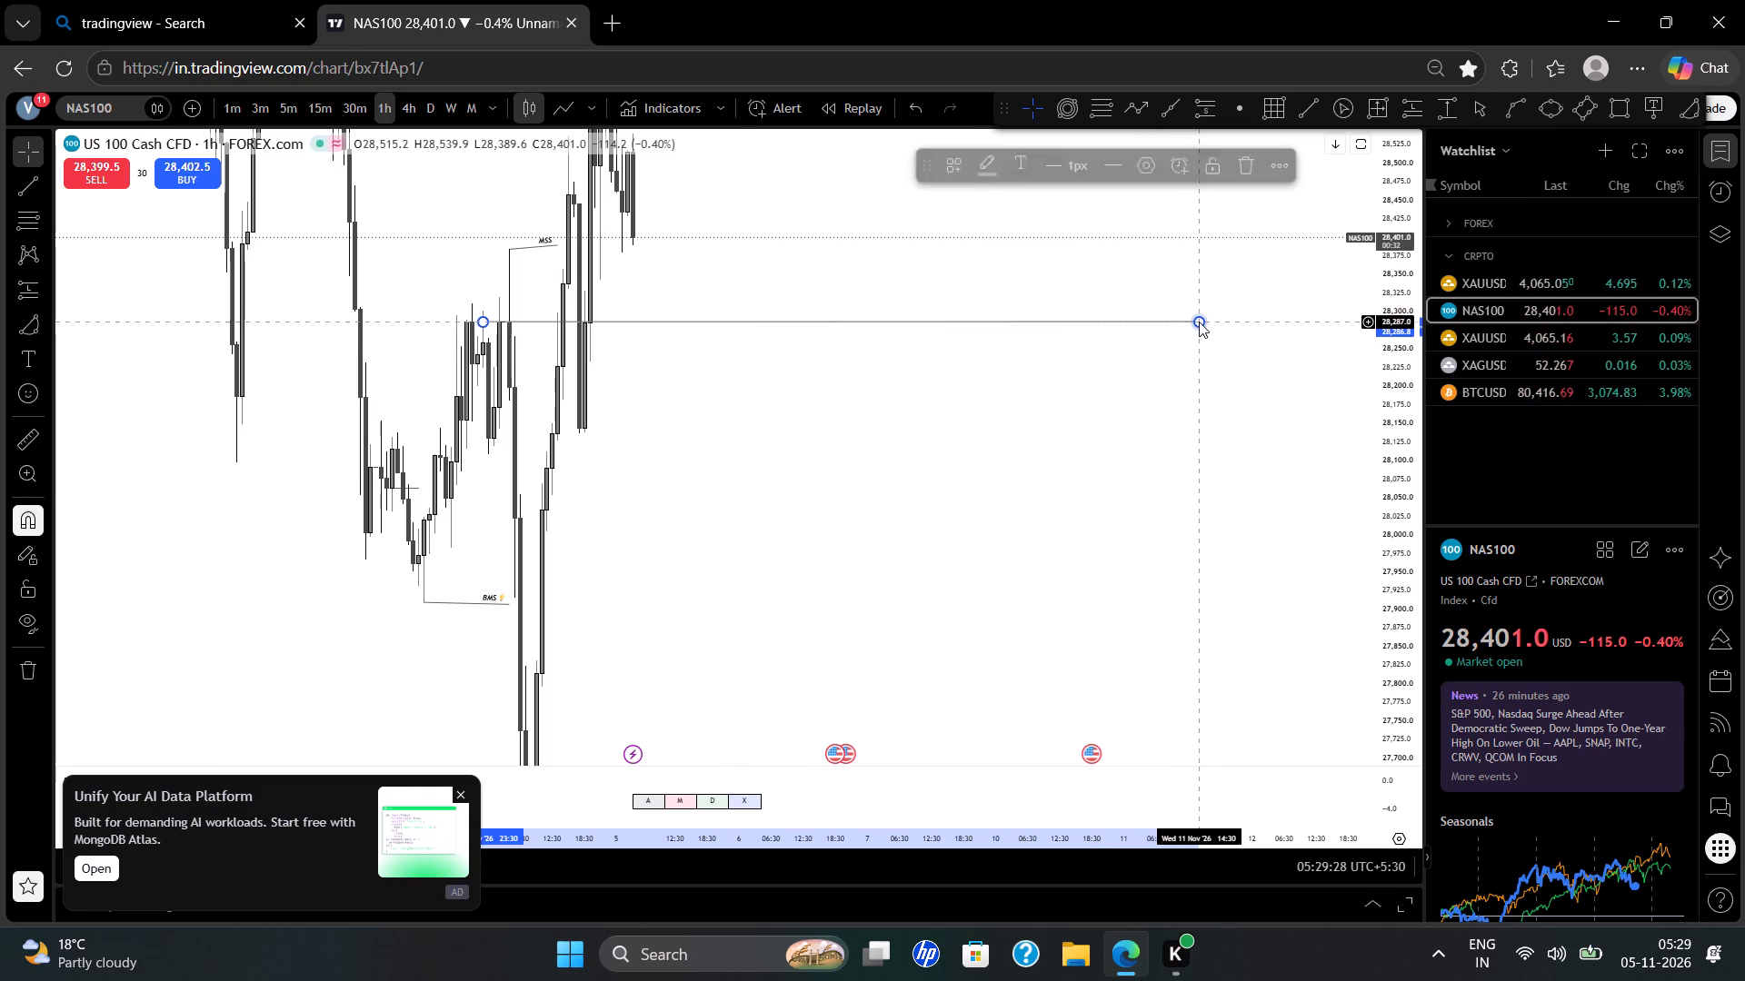
click(1199, 368)
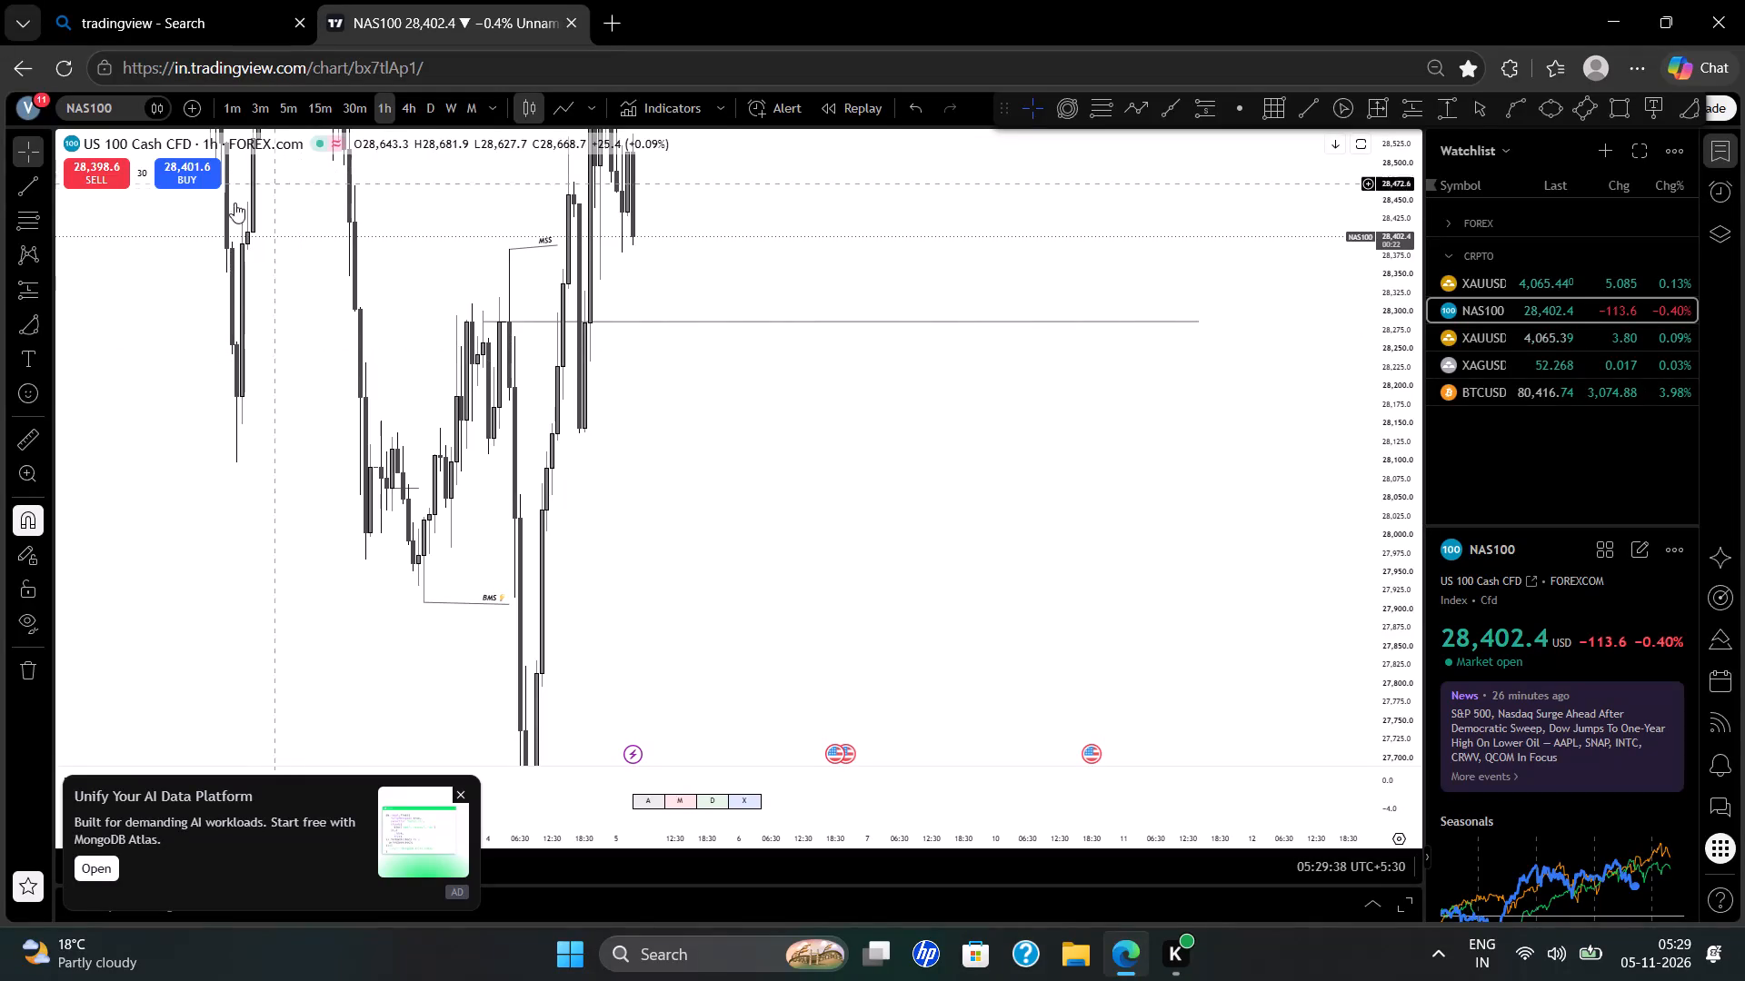
Draw a rectangle zone beneath the level line from 4 Nov 19:30 at about 28,286 to early 6 Nov at about 28,233.
click(49, 313)
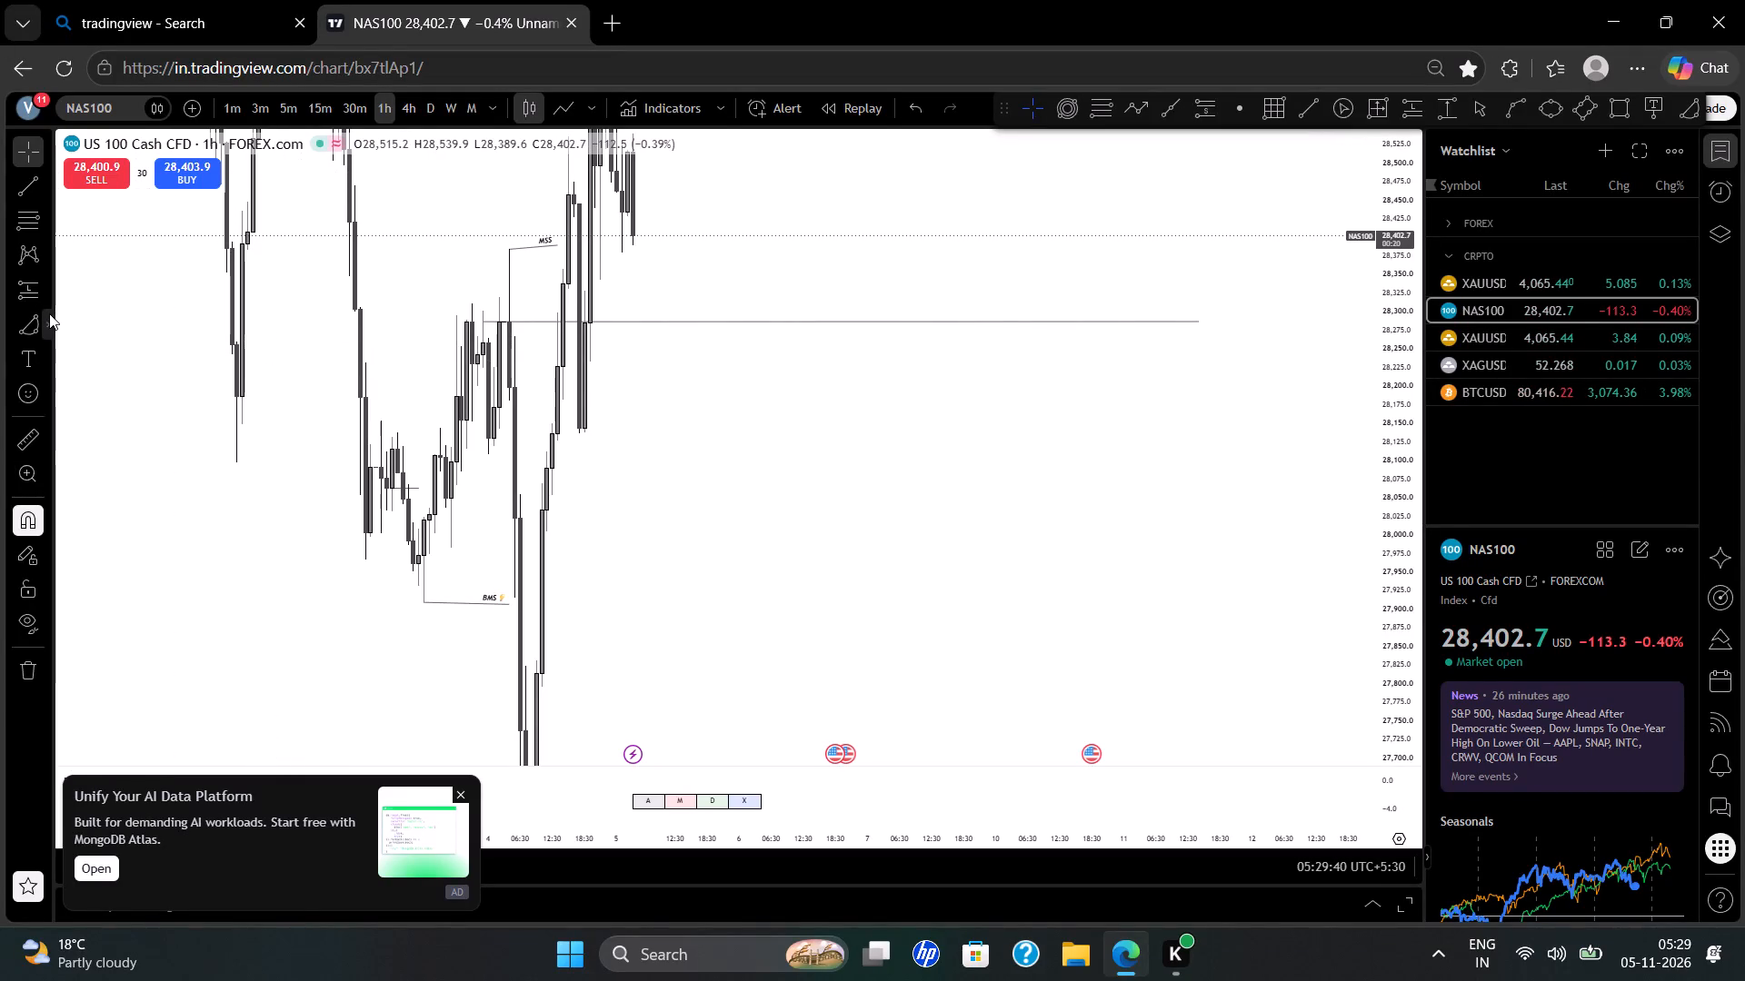
click(87, 576)
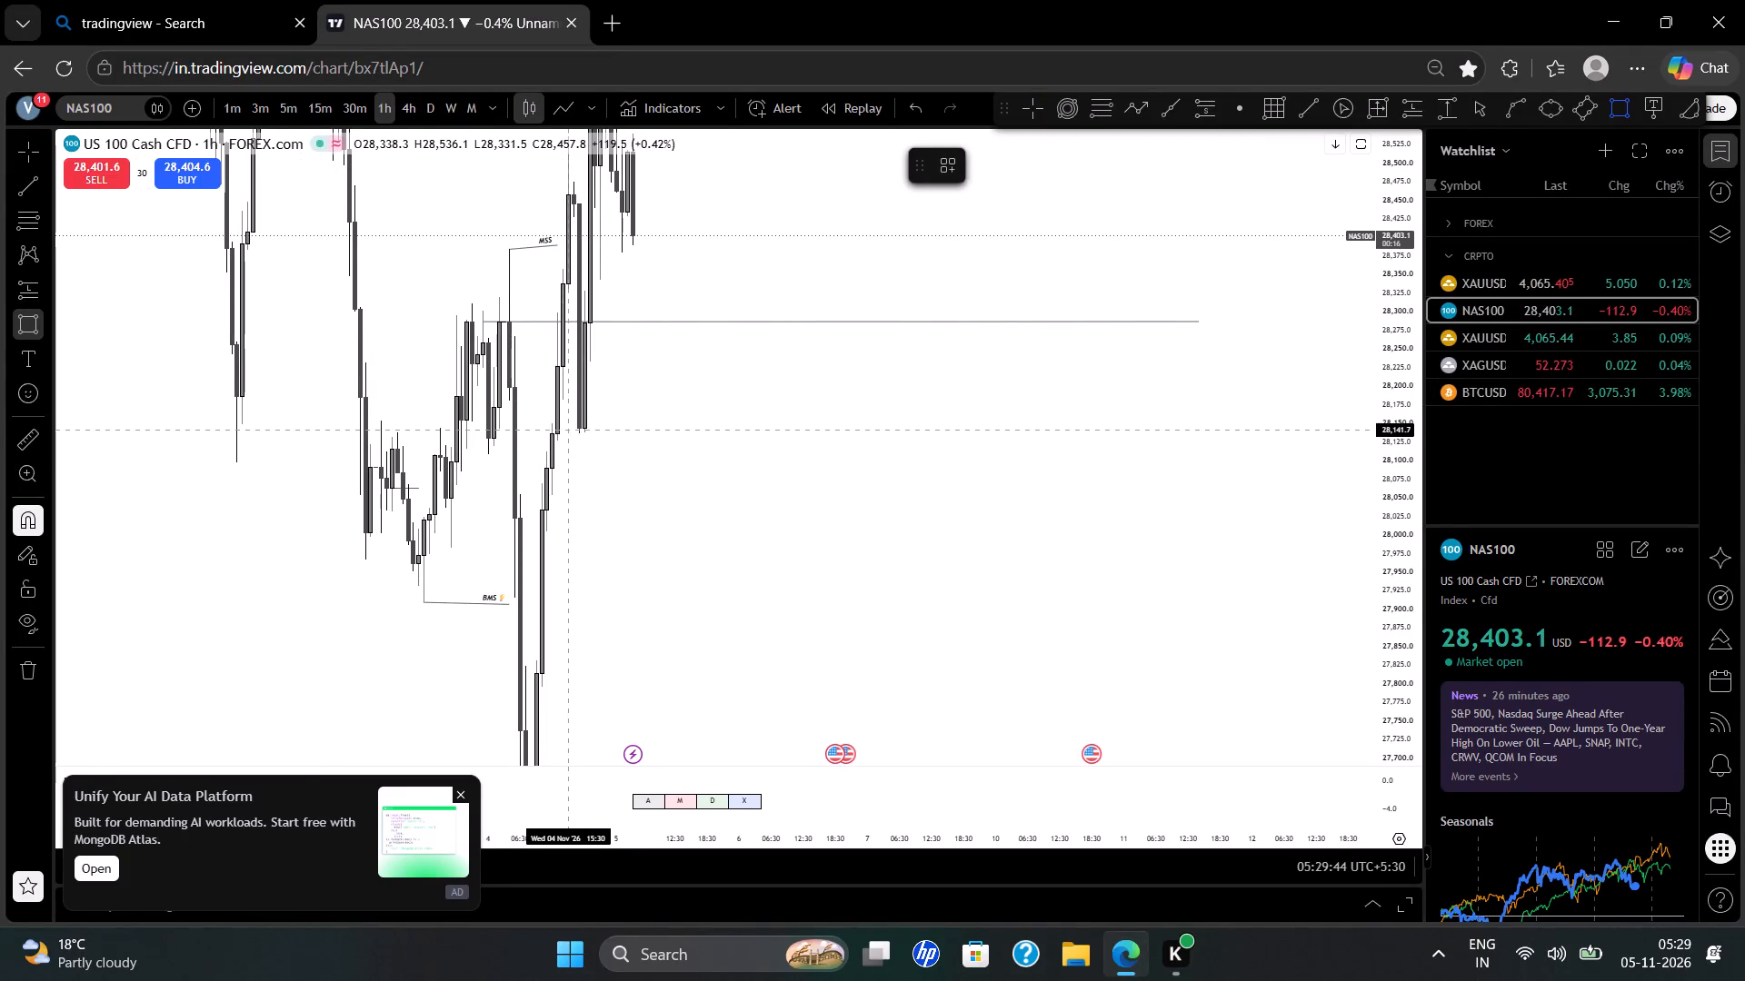
drag(588, 323, 715, 356)
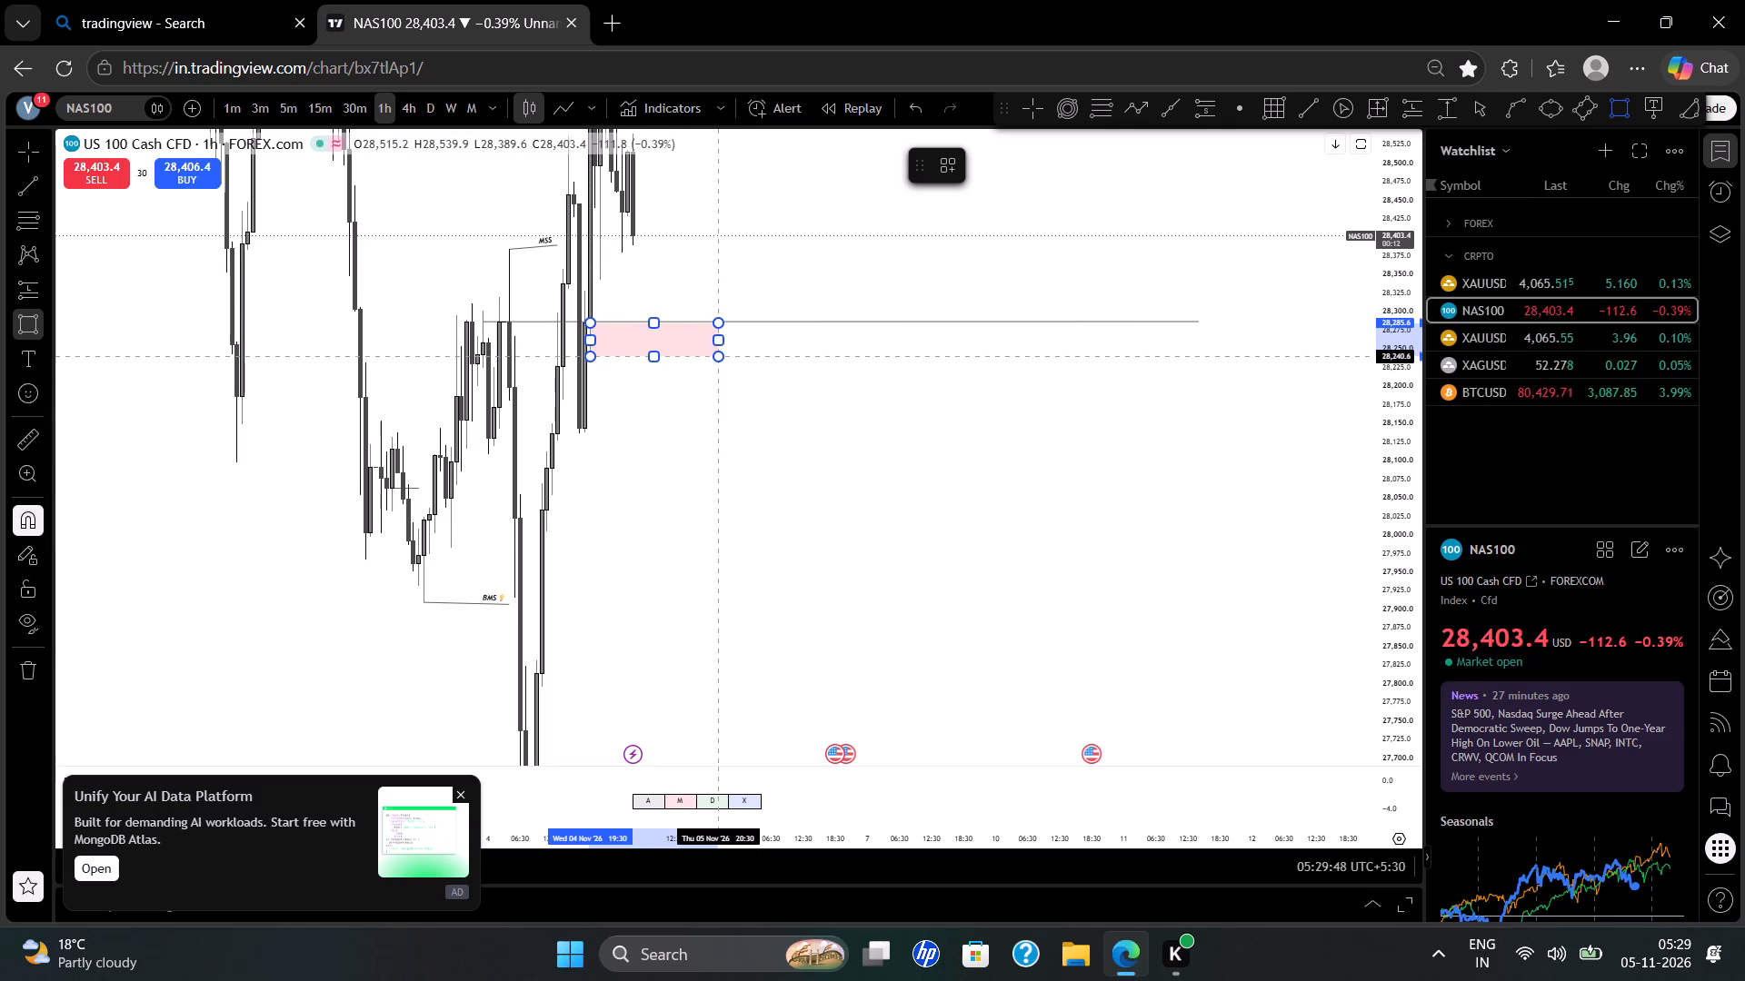
click(715, 356)
click(742, 401)
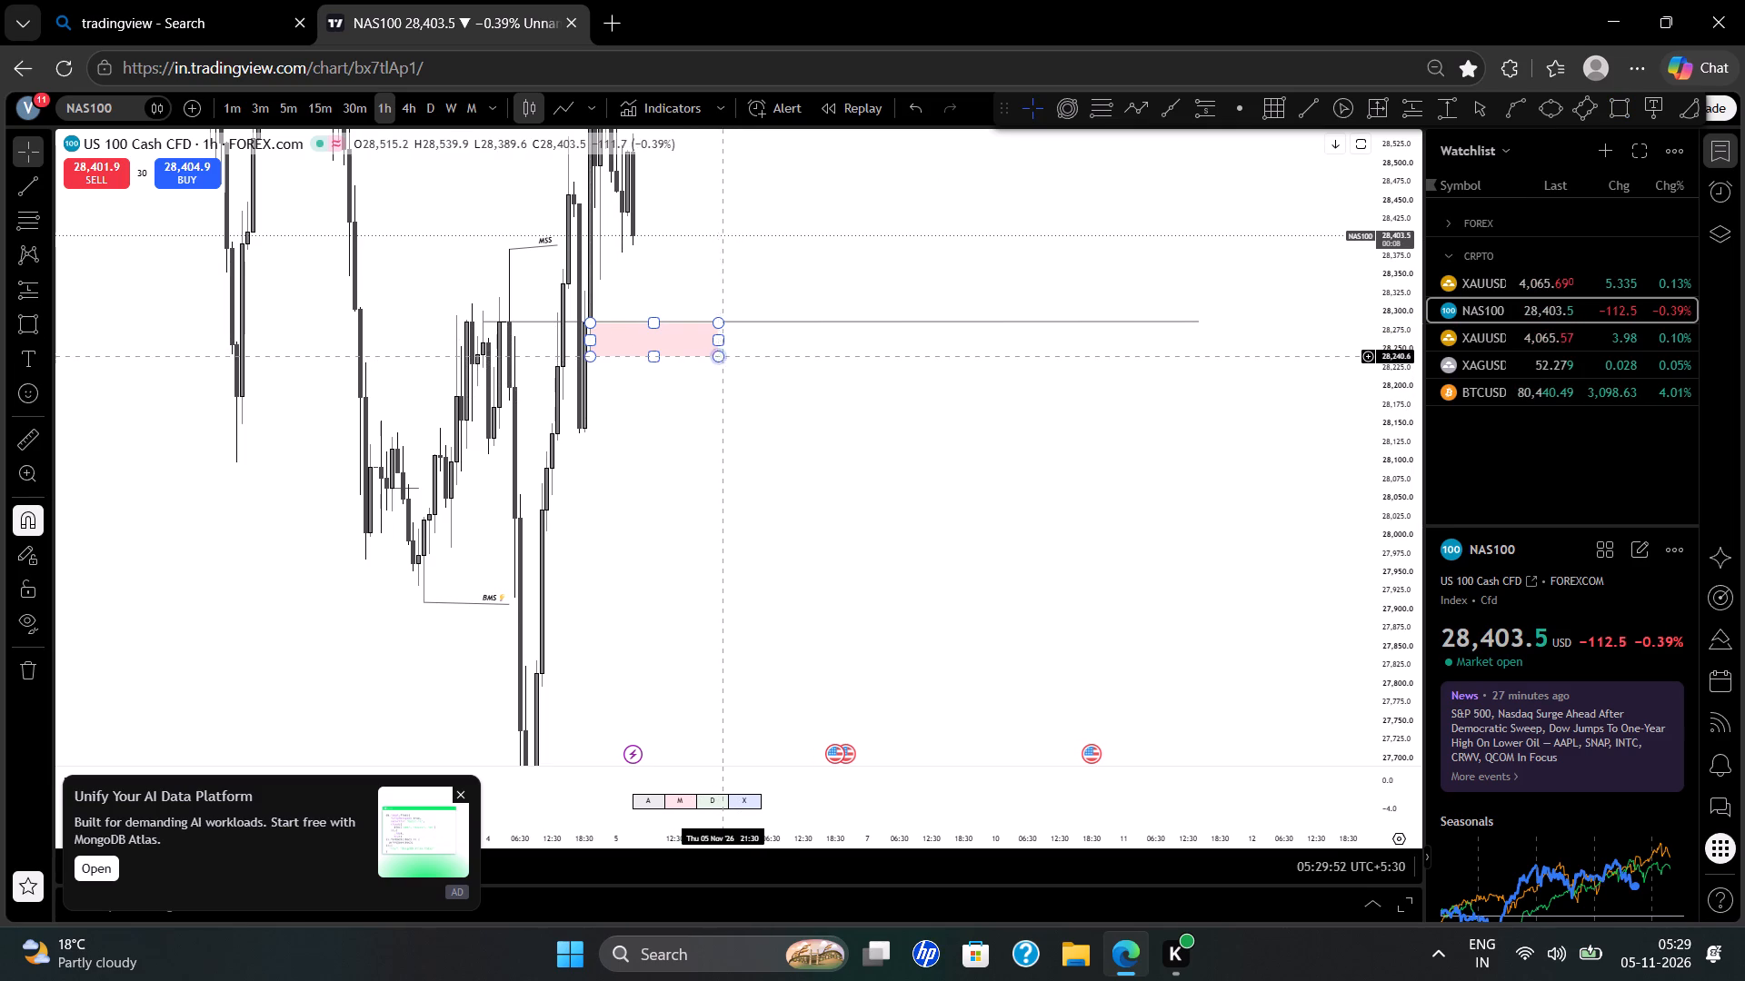
drag(716, 360, 727, 360)
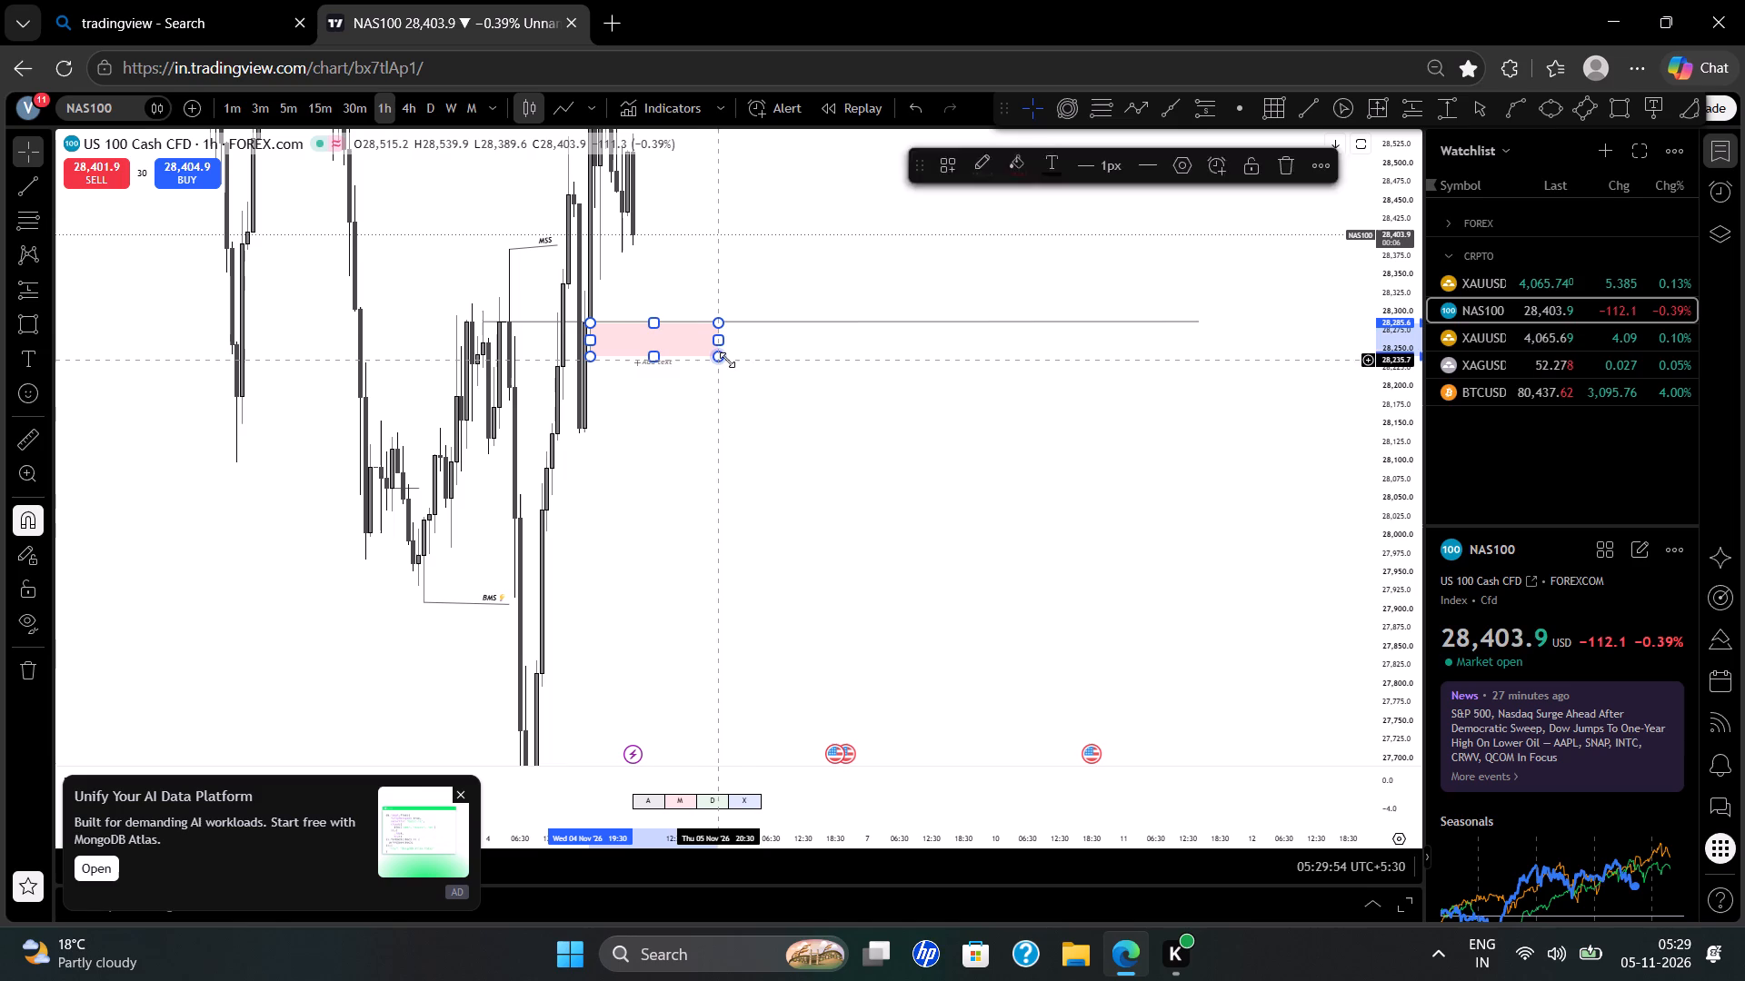
drag(727, 360, 743, 362)
click(778, 406)
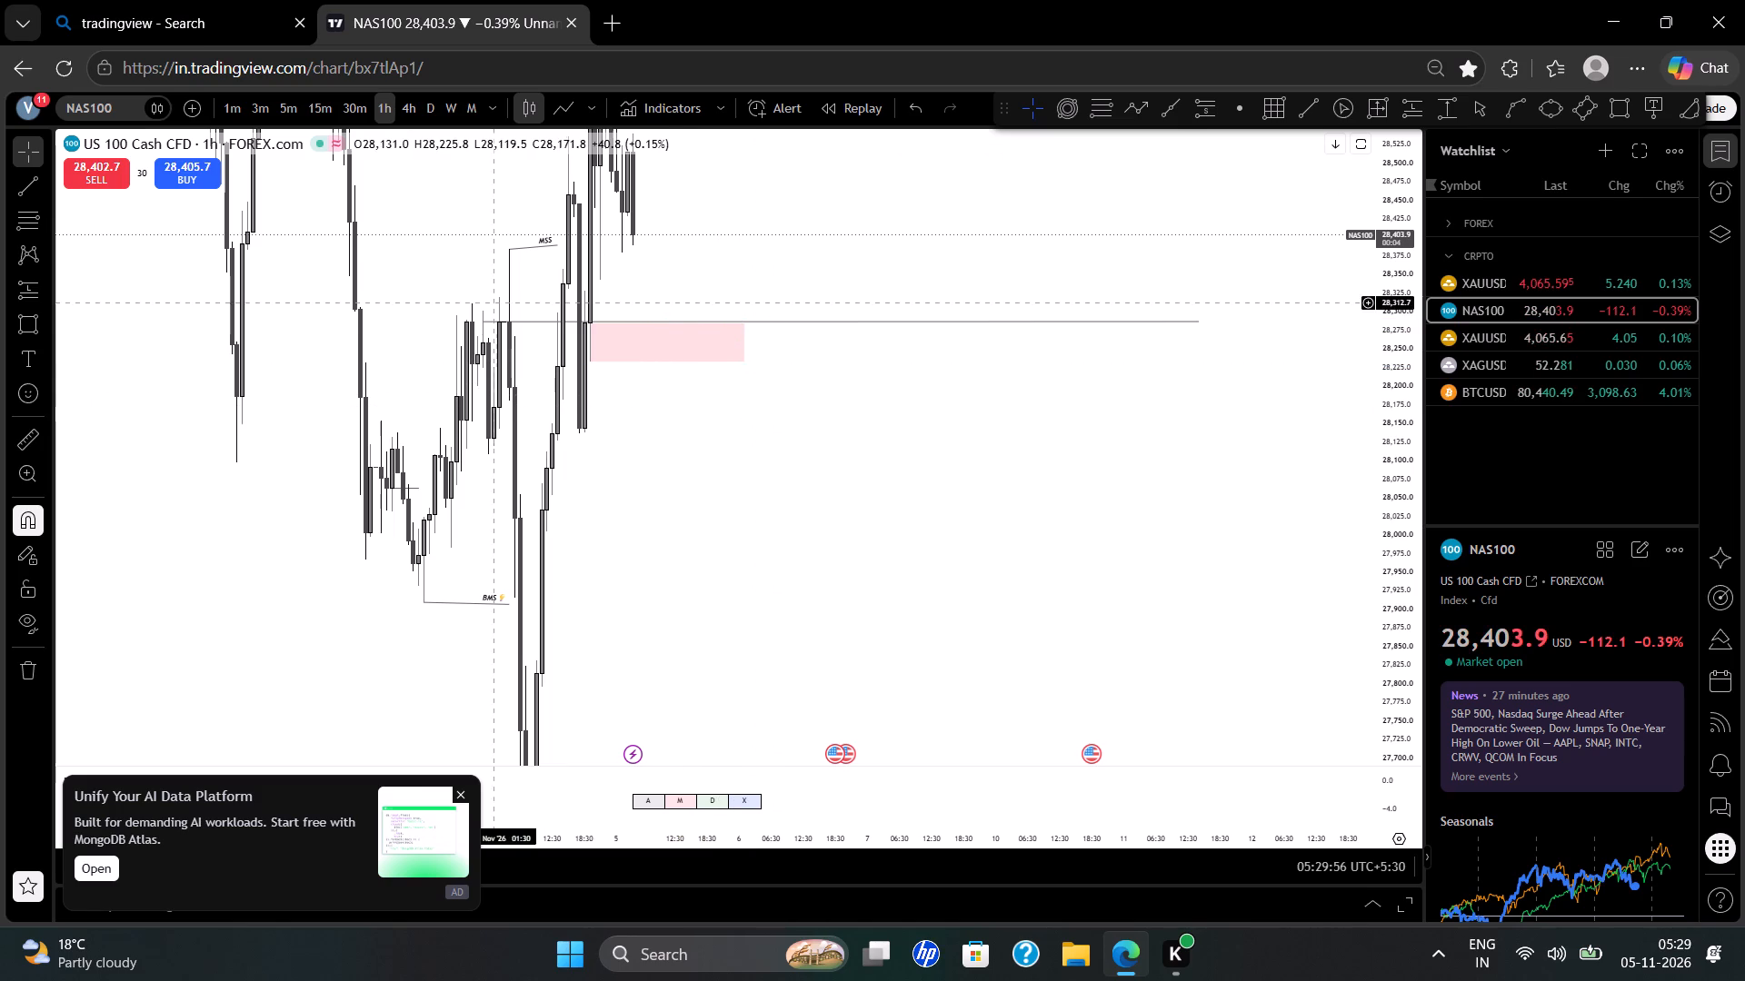
On the 15-minute timeframe, place a long position at 5 Nov 07:45 with entry about 28,286 and stop about 28,233 at the zone's base.
click(308, 117)
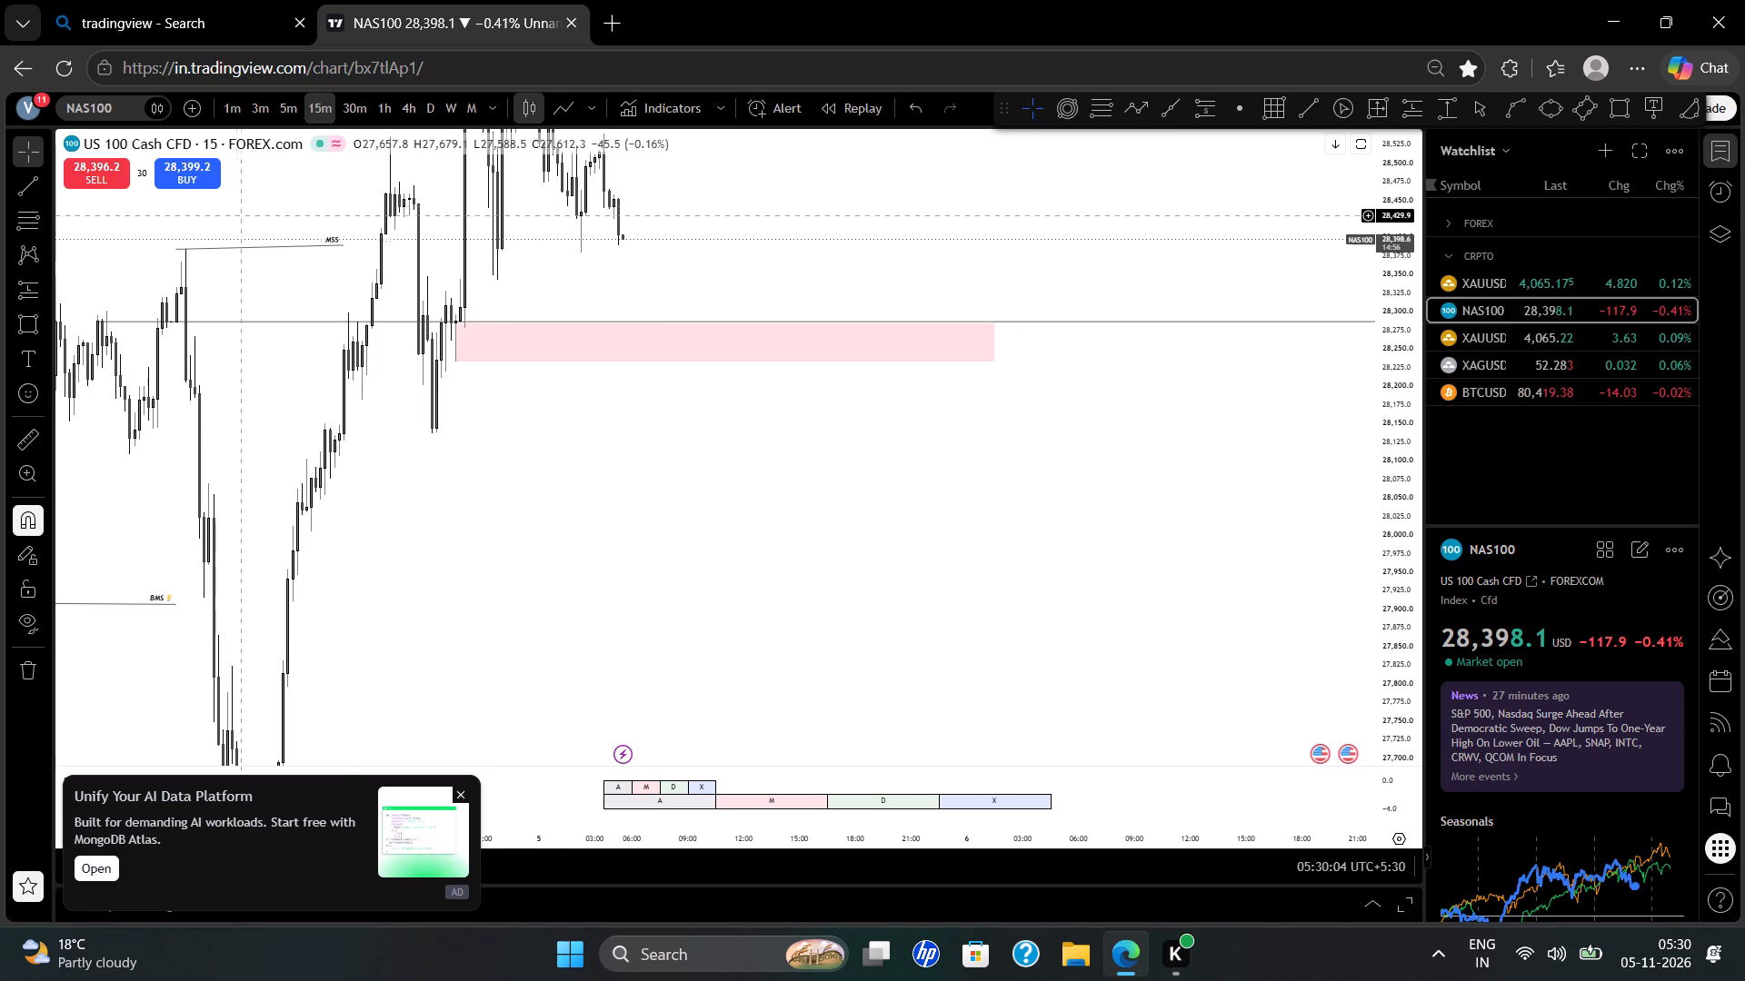
click(29, 277)
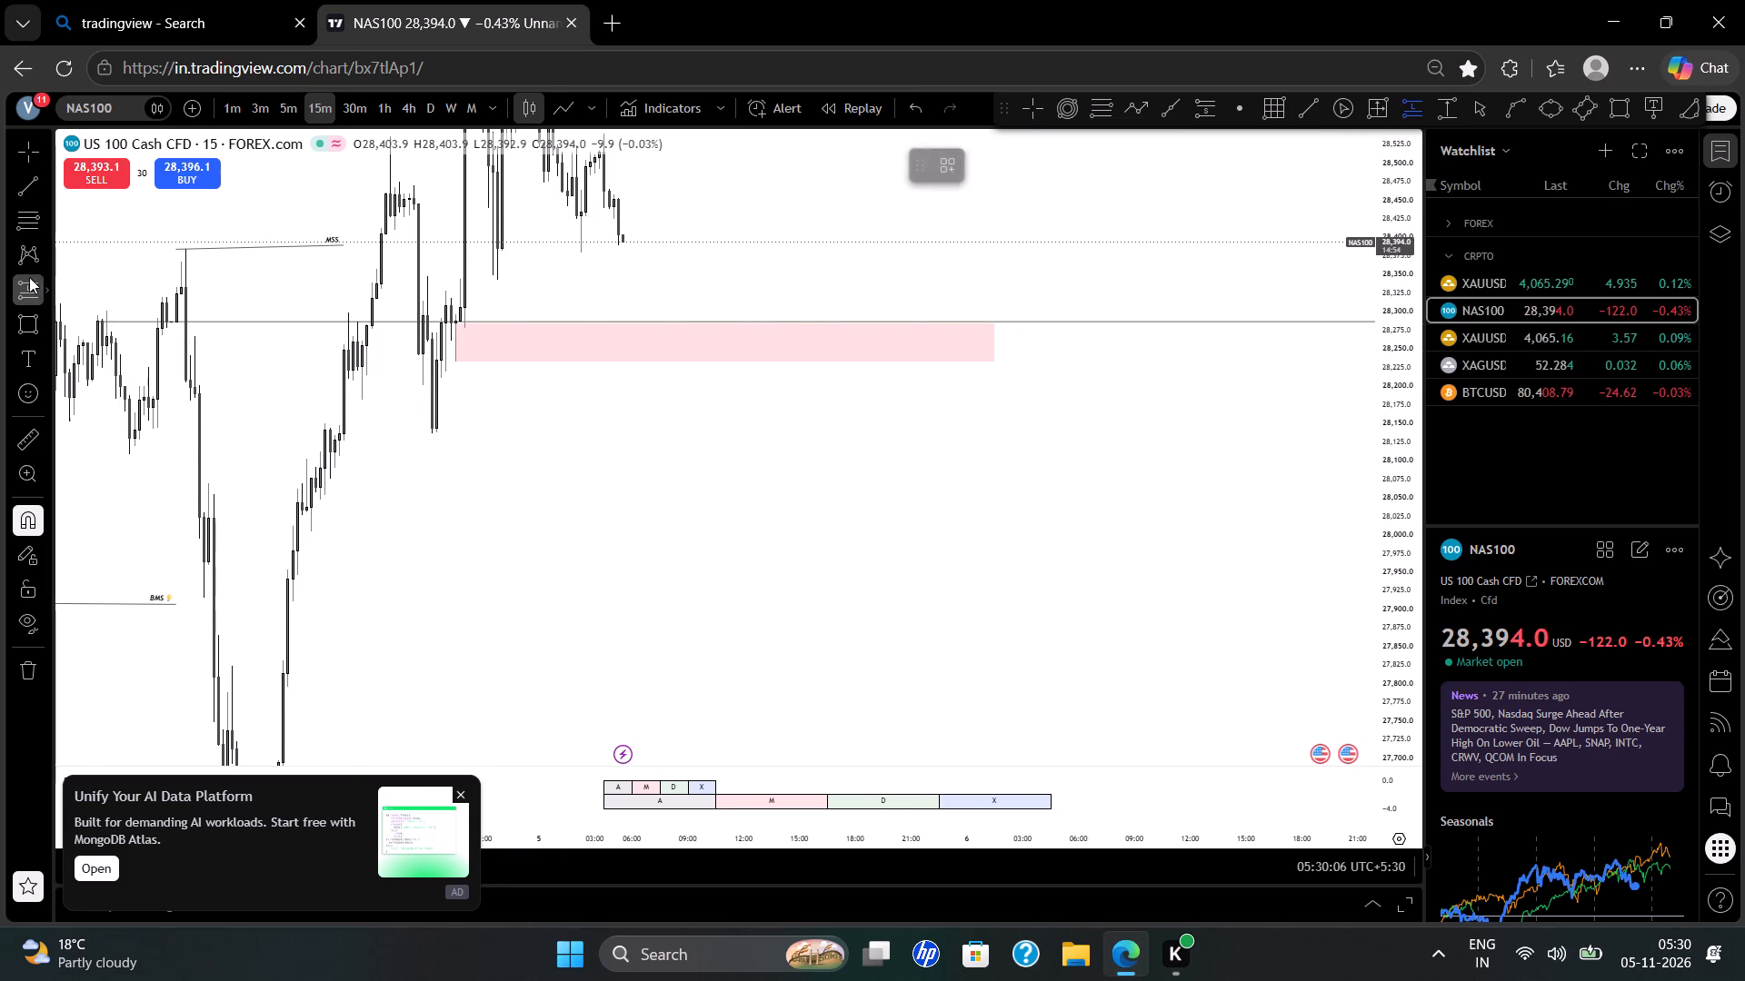
click(663, 322)
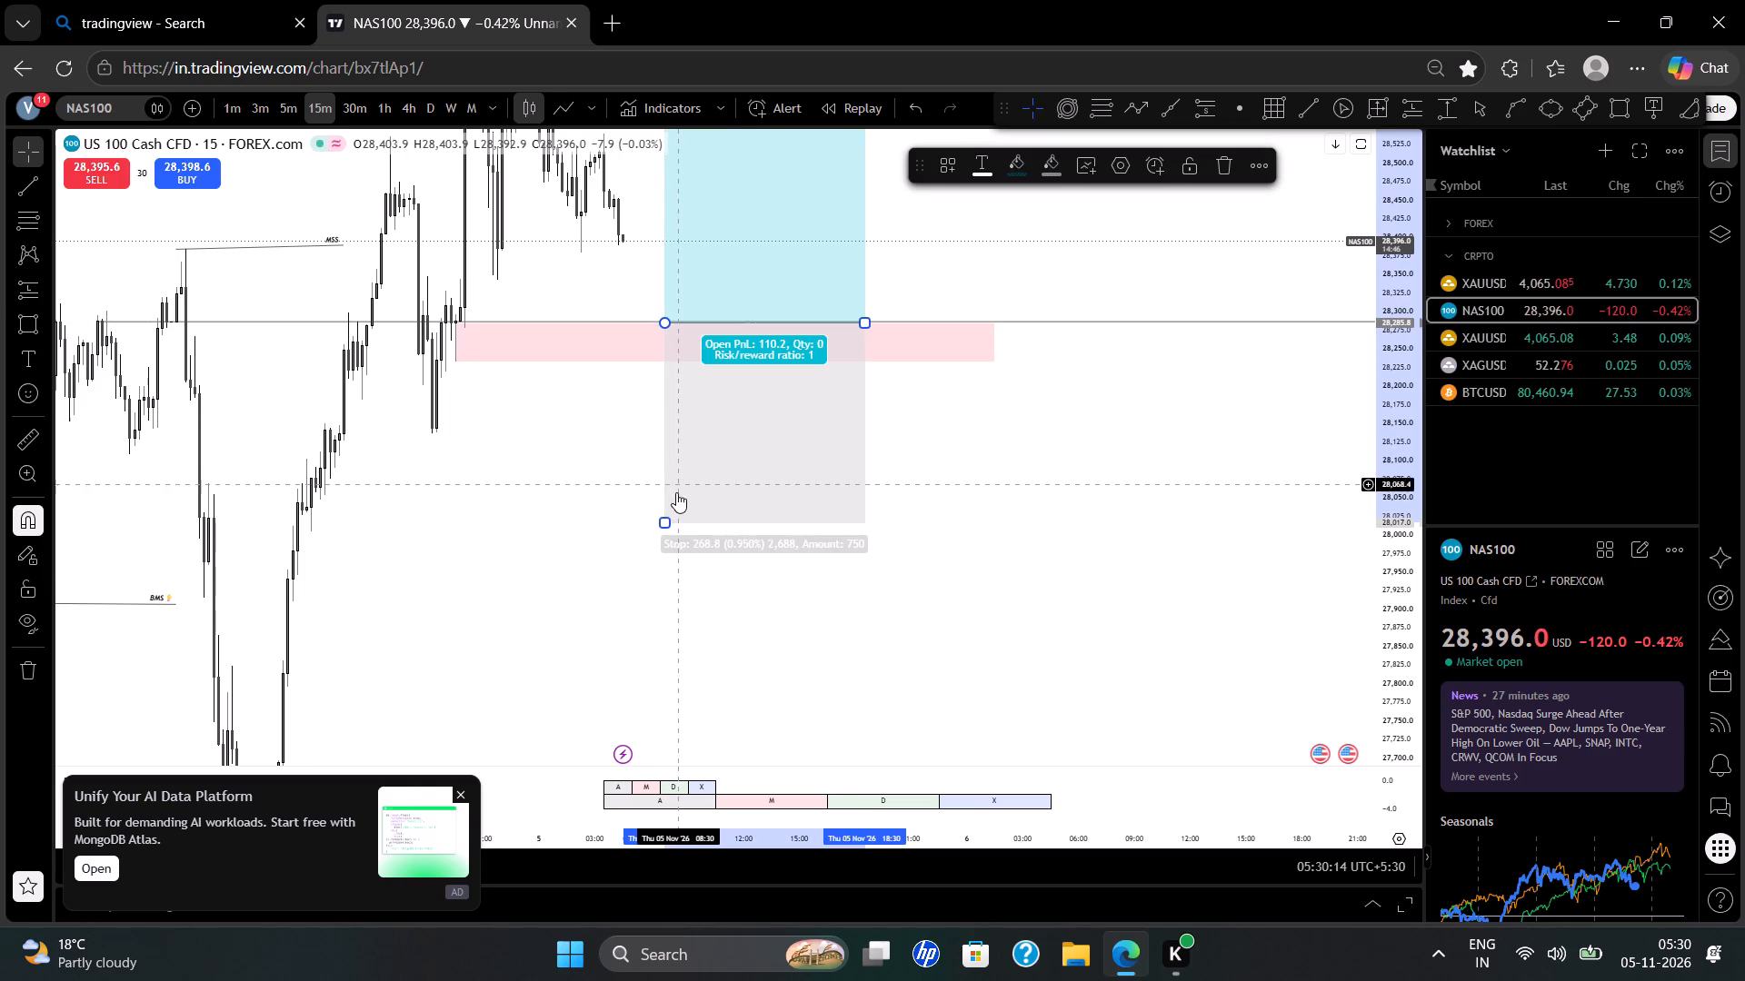
click(667, 523)
drag(667, 523, 665, 441)
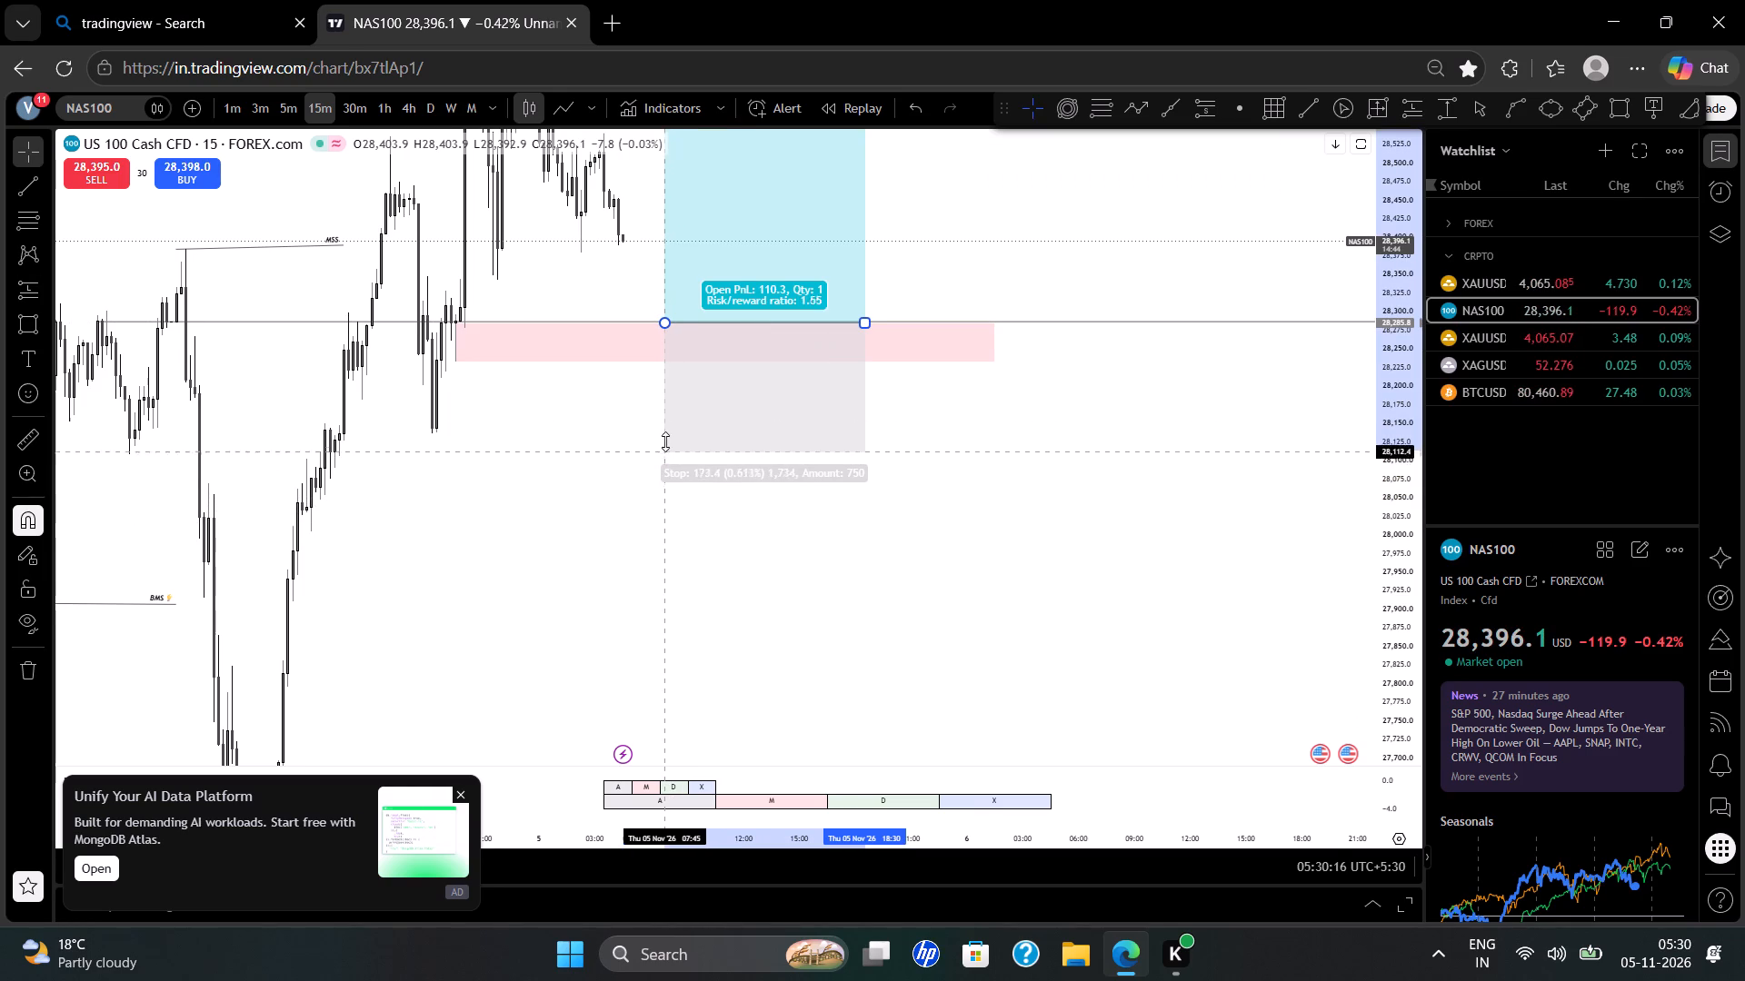
drag(665, 441, 675, 366)
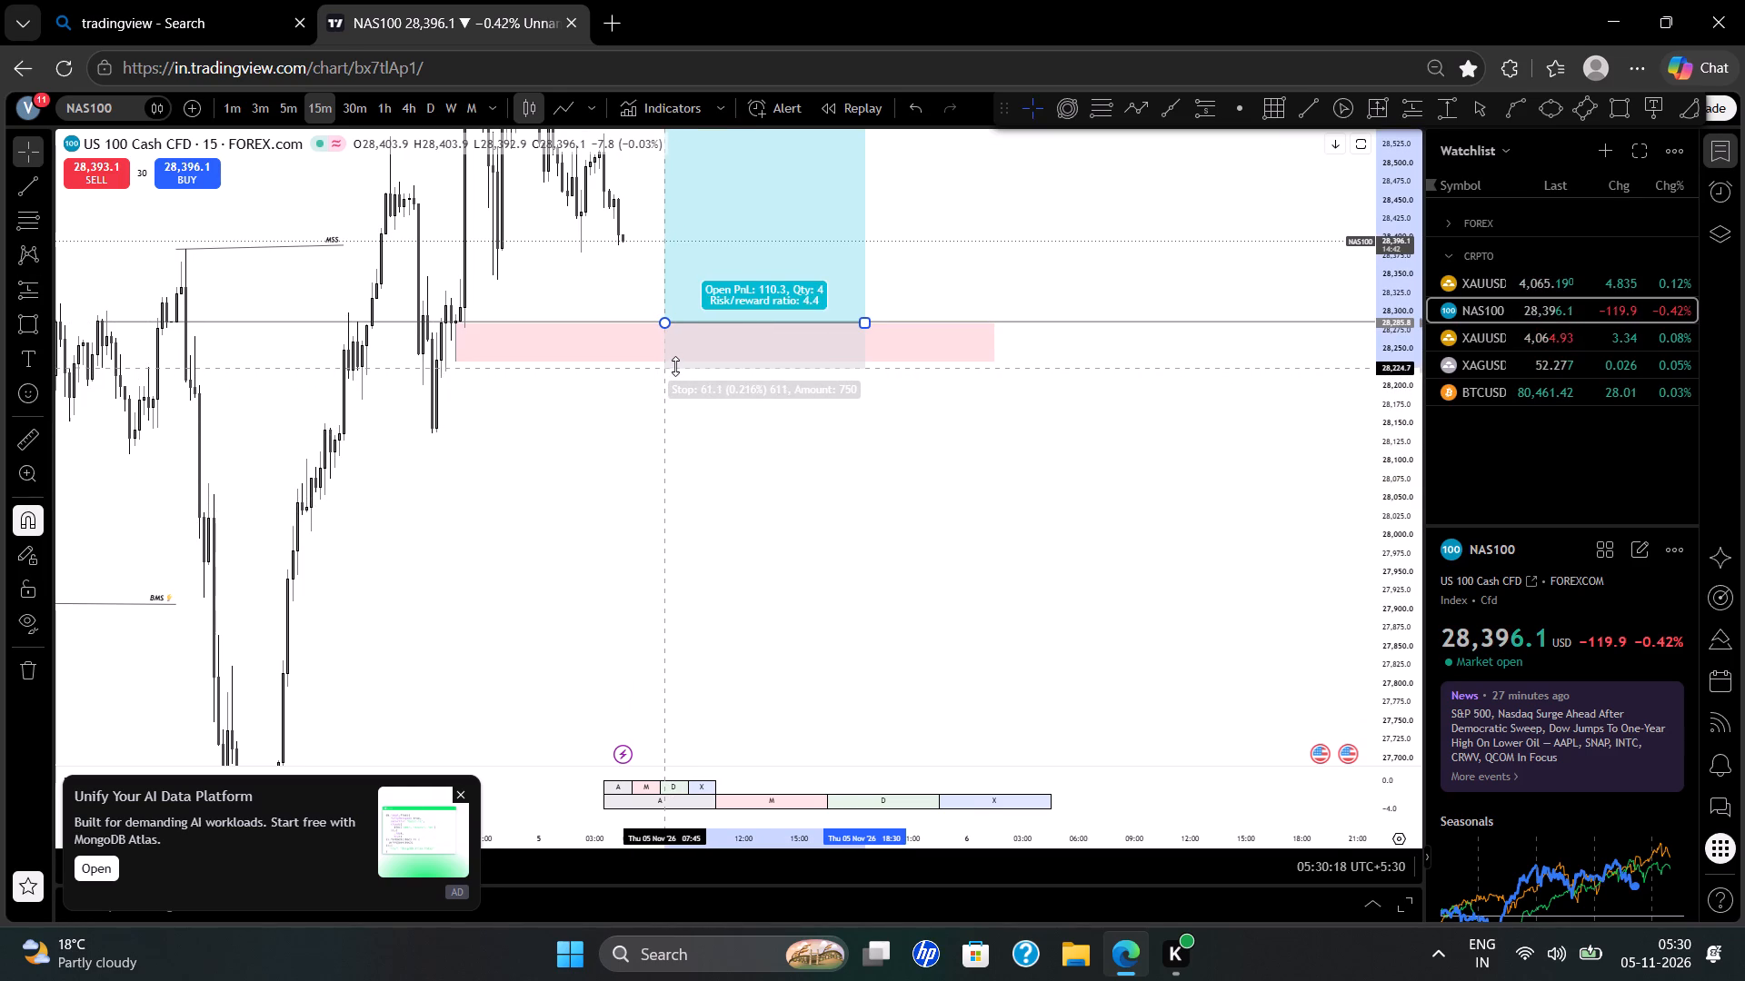
drag(675, 366, 675, 362)
Raise the long position's target to about 28,814, just under the recent swing high.
drag(783, 464, 807, 510)
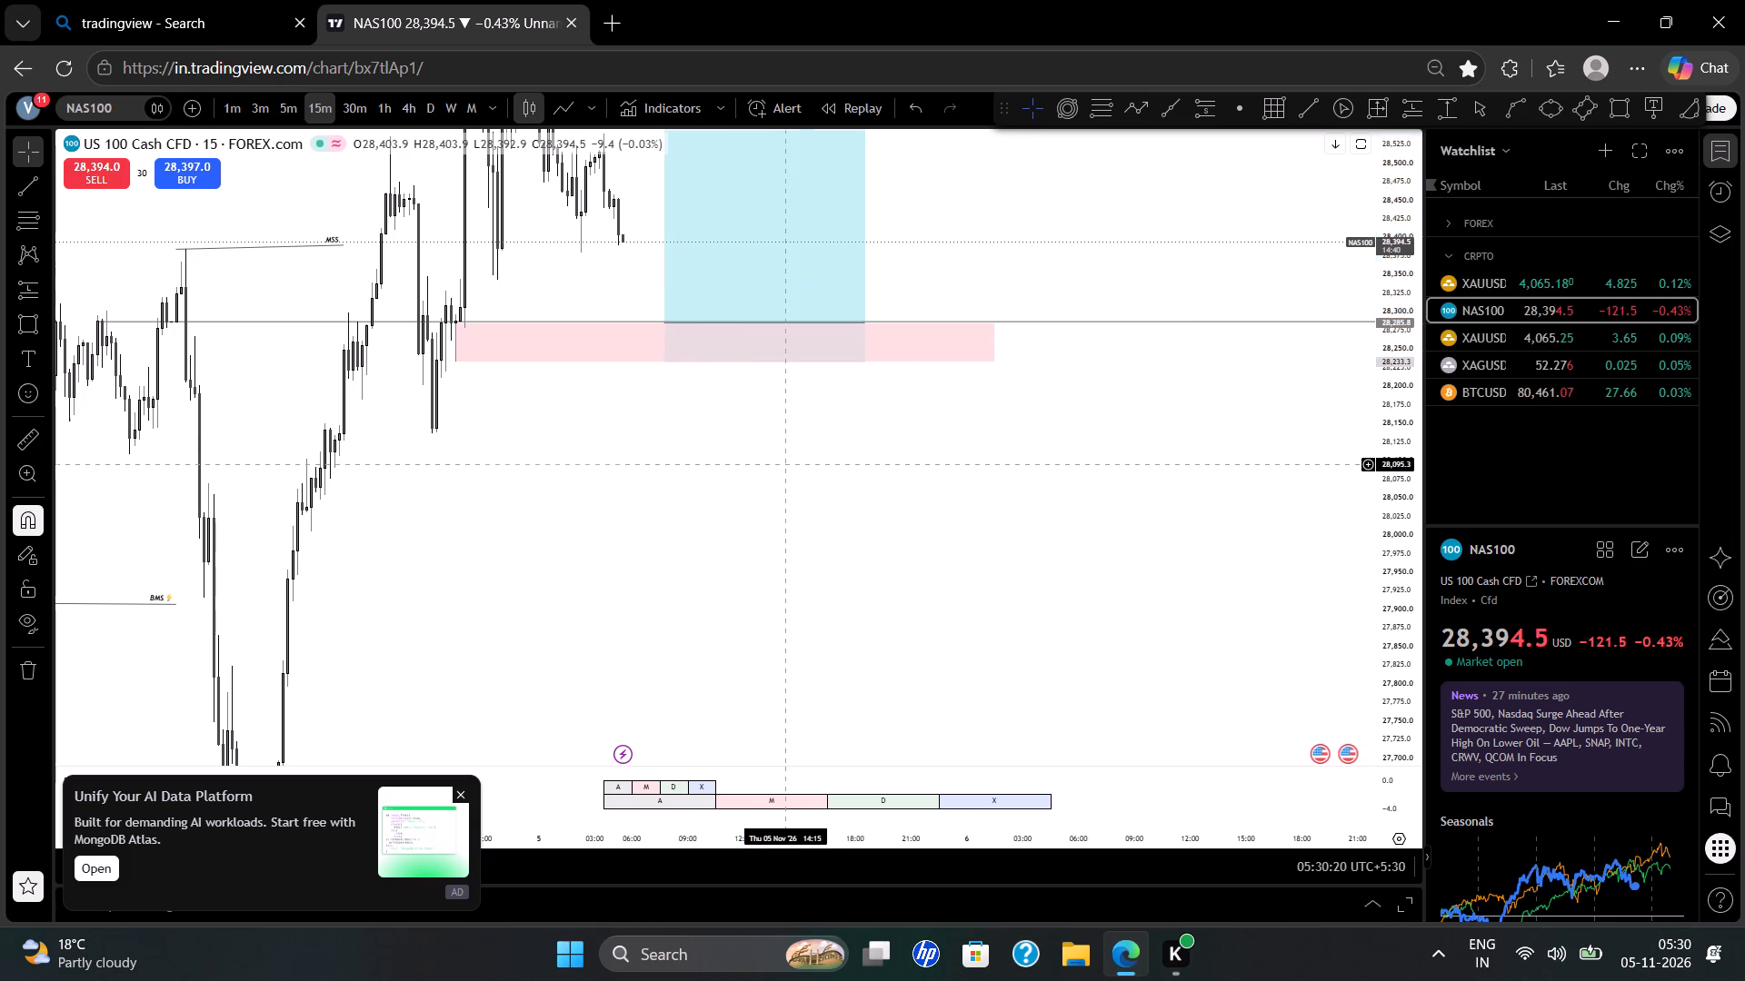
drag(807, 510, 890, 696)
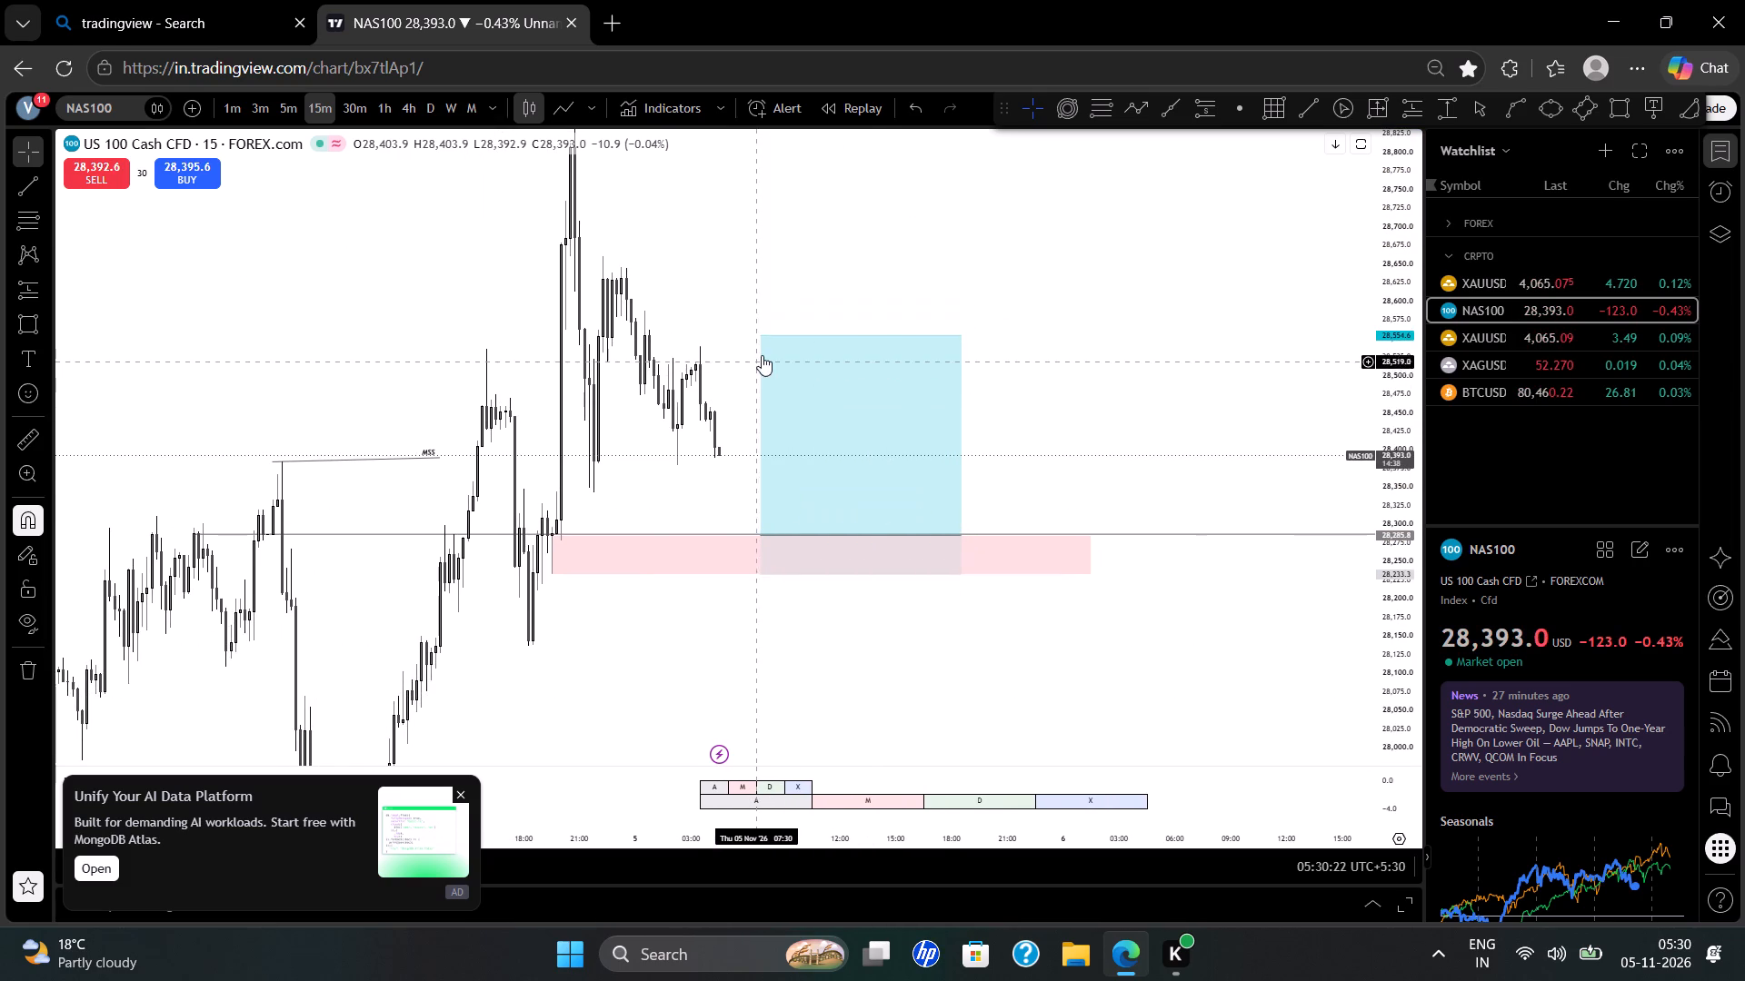
drag(763, 338, 782, 186)
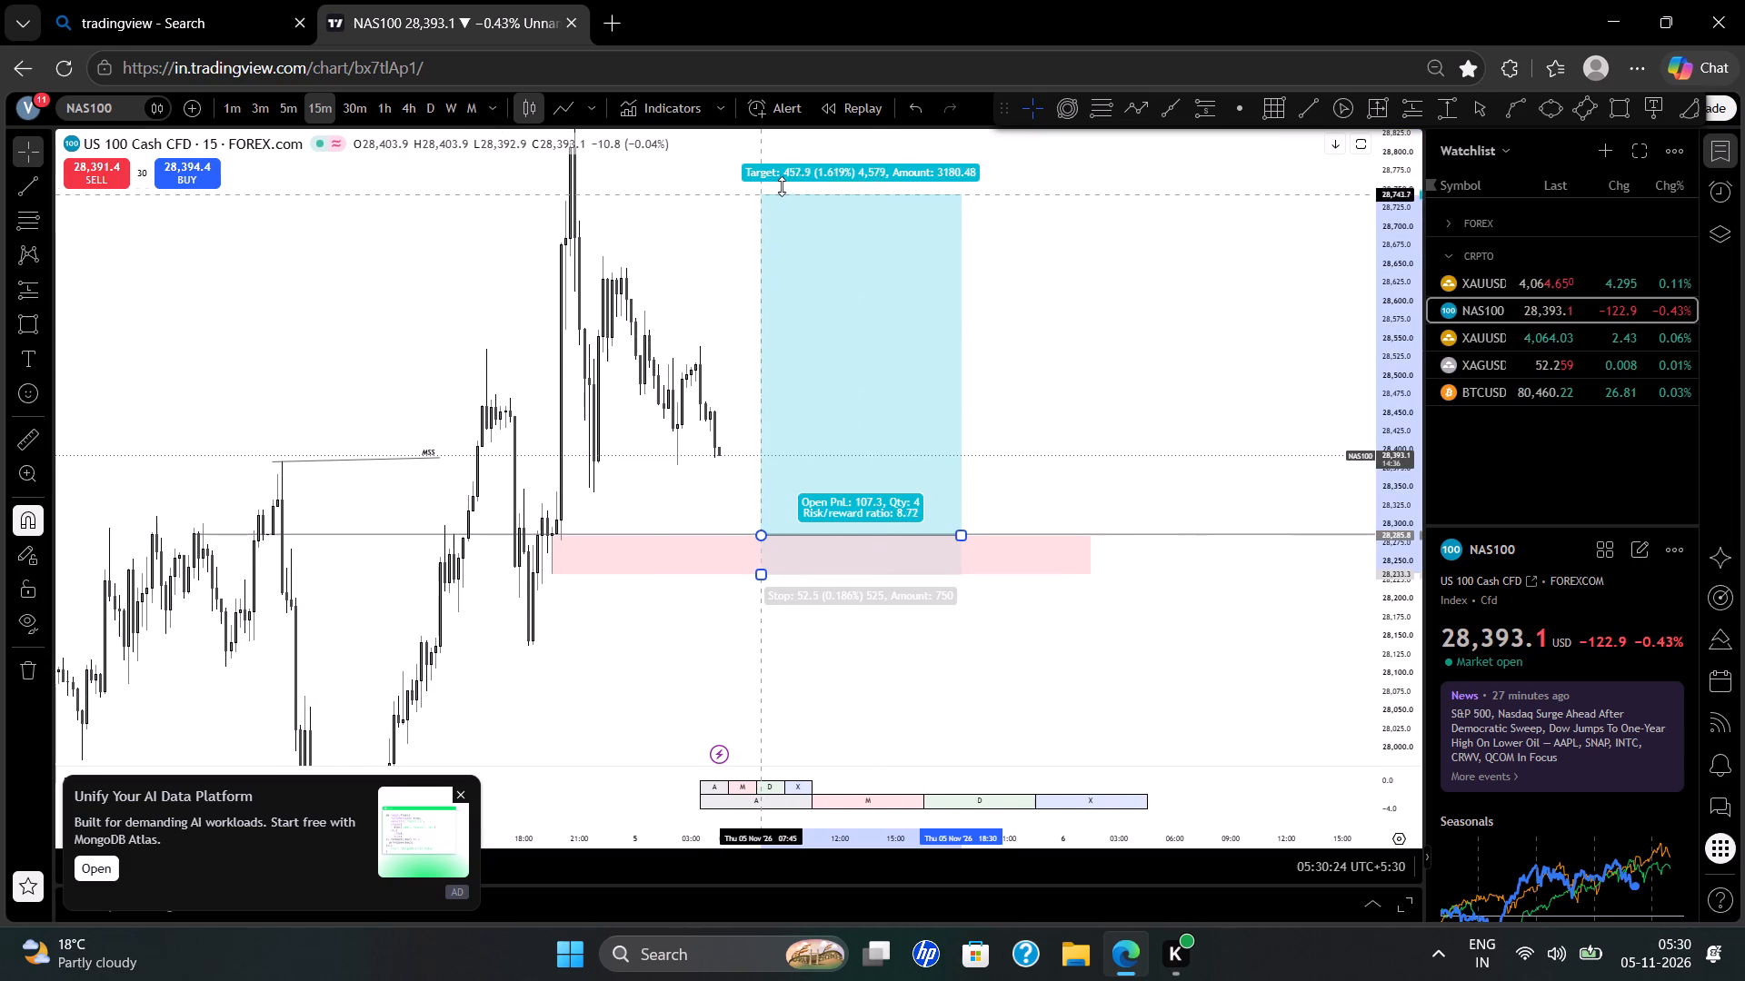
drag(782, 186, 787, 145)
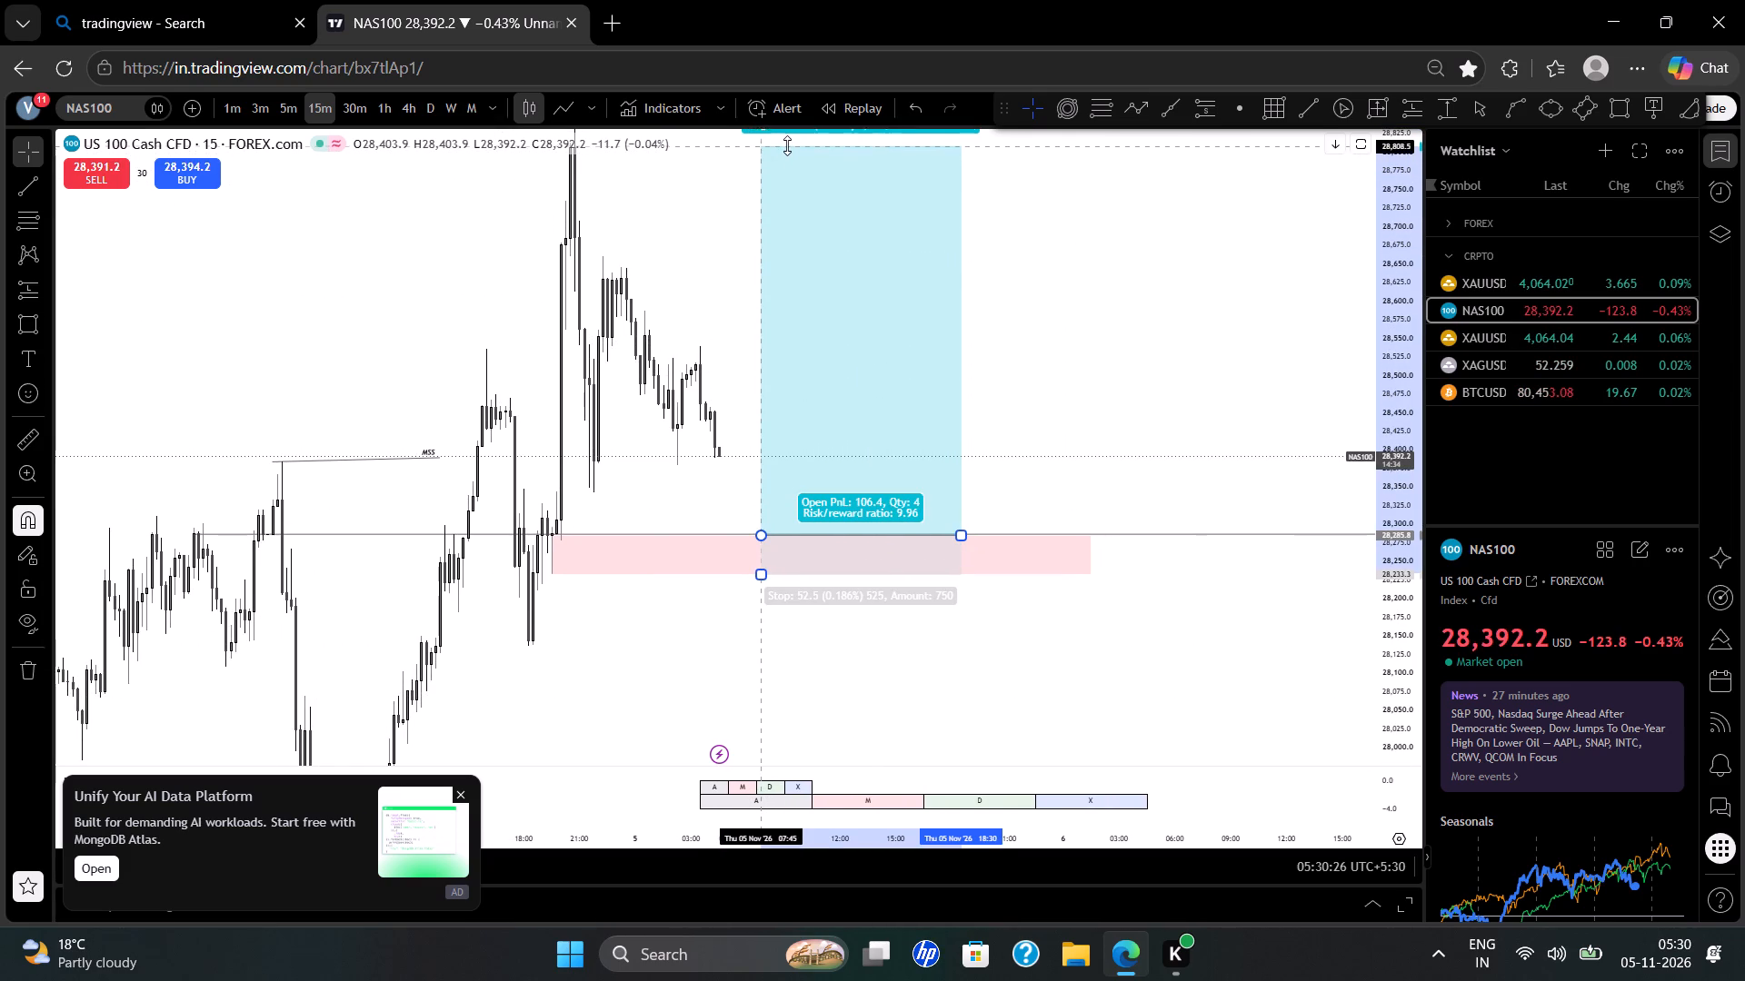
drag(787, 145, 787, 142)
drag(1143, 290, 1162, 469)
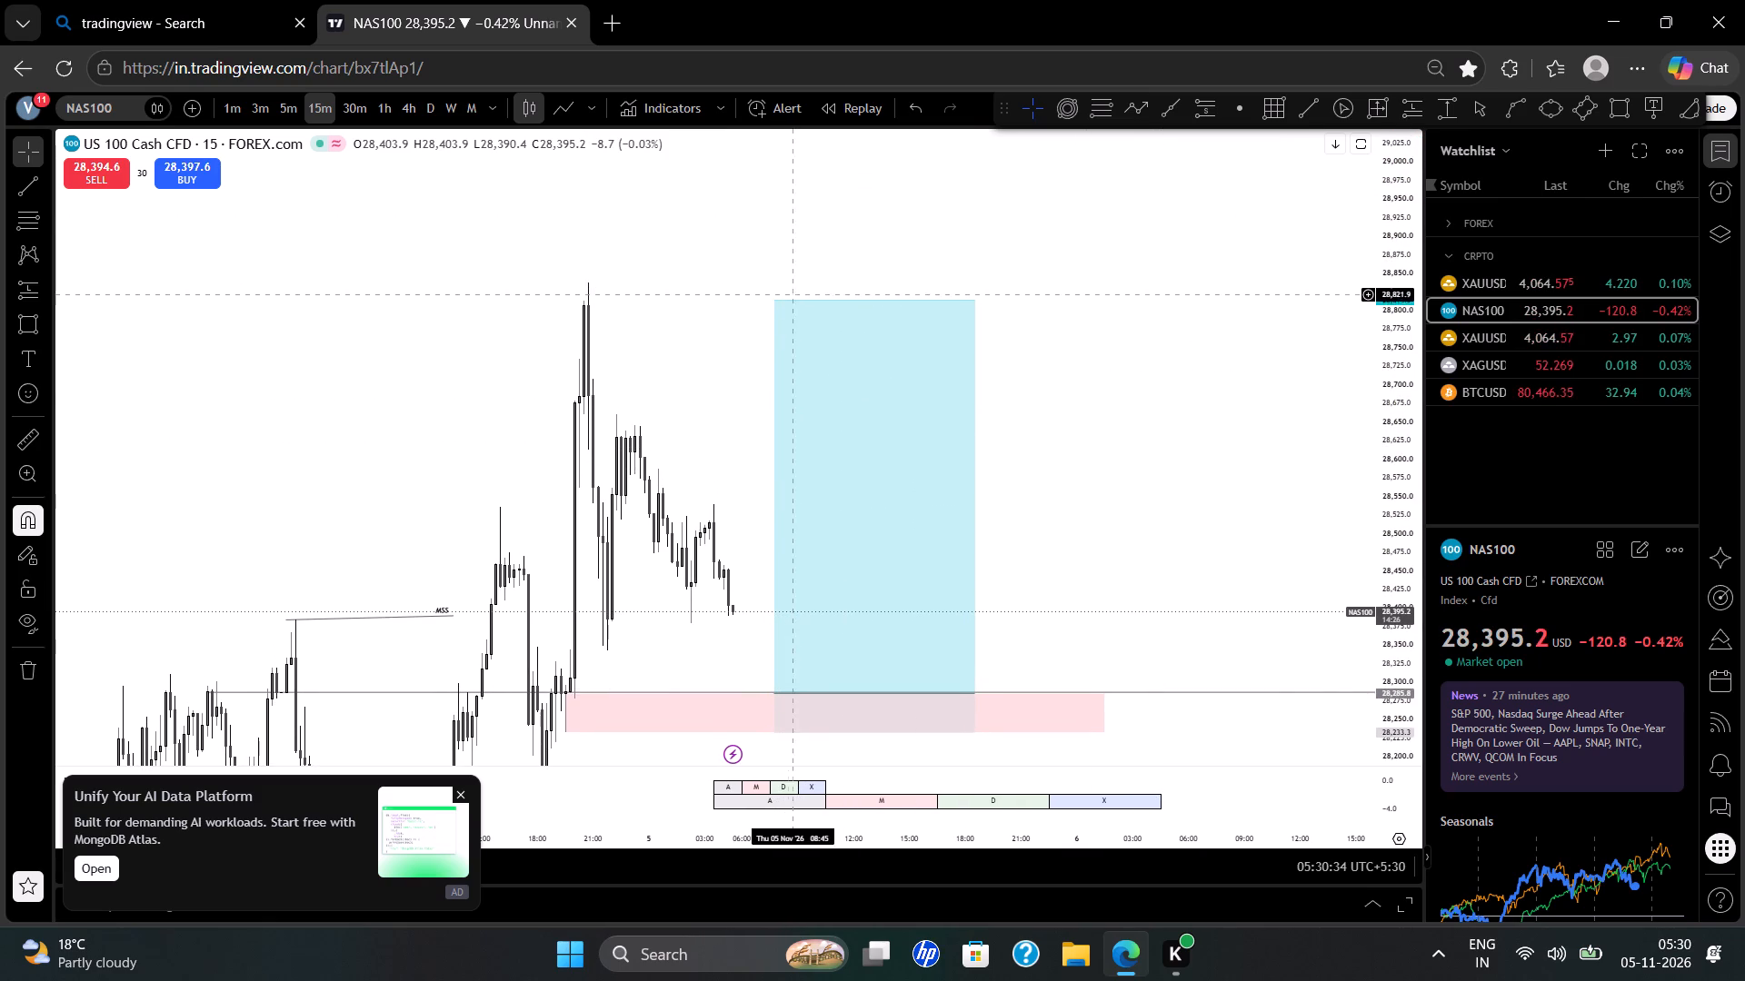
Raise the NAS100 long position's target to about 28,836, level with the recent swing high.
drag(777, 302, 791, 286)
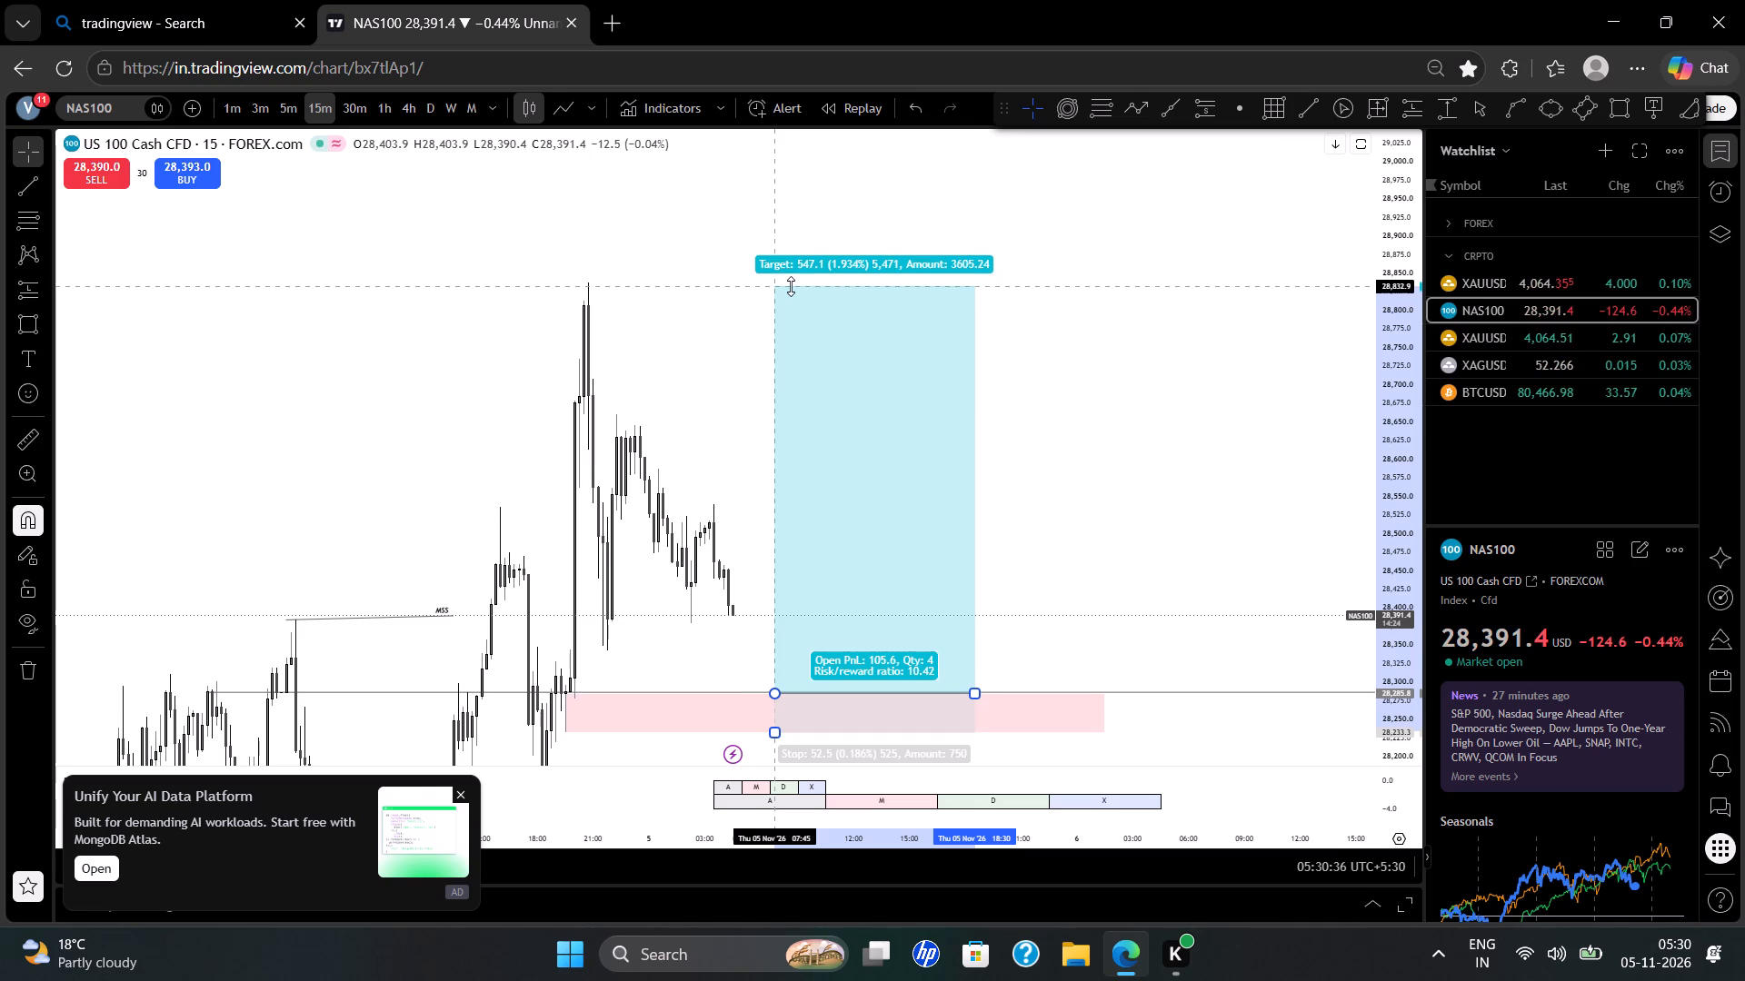
drag(791, 286, 804, 283)
click(1026, 337)
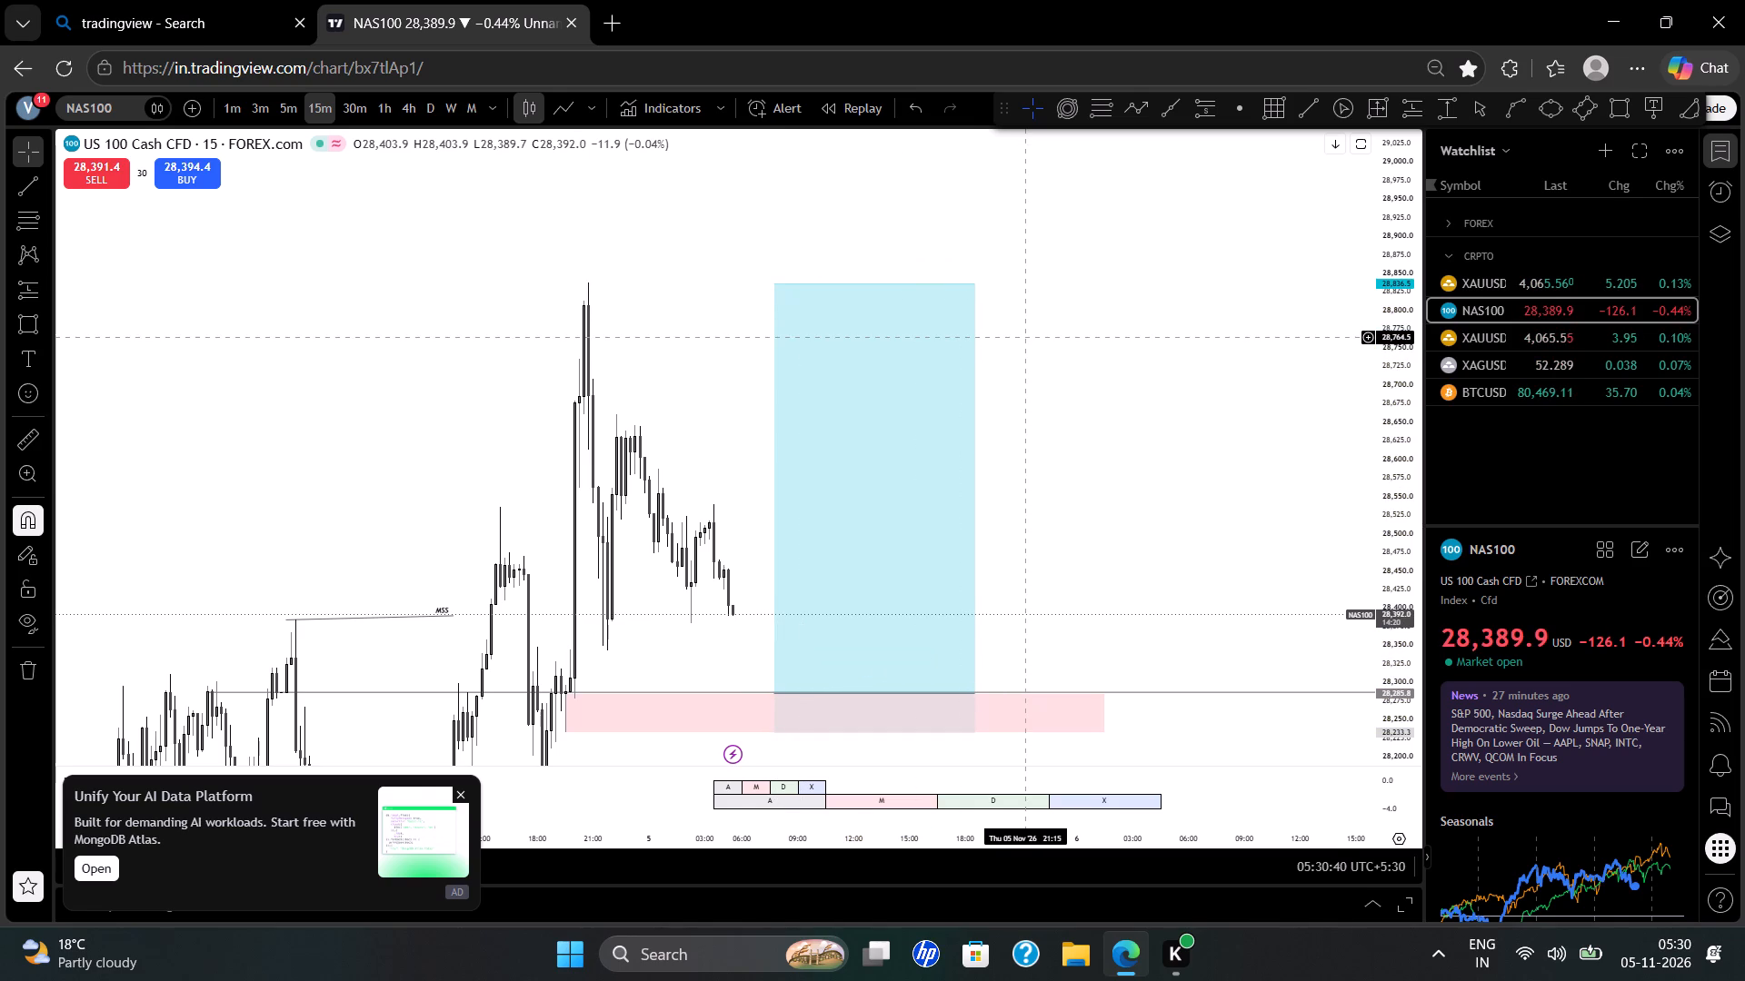
Open the XAUUSD 15-minute chart and examine recent price action around the CLASSIC [A] level, IDM line and short position.
click(1573, 278)
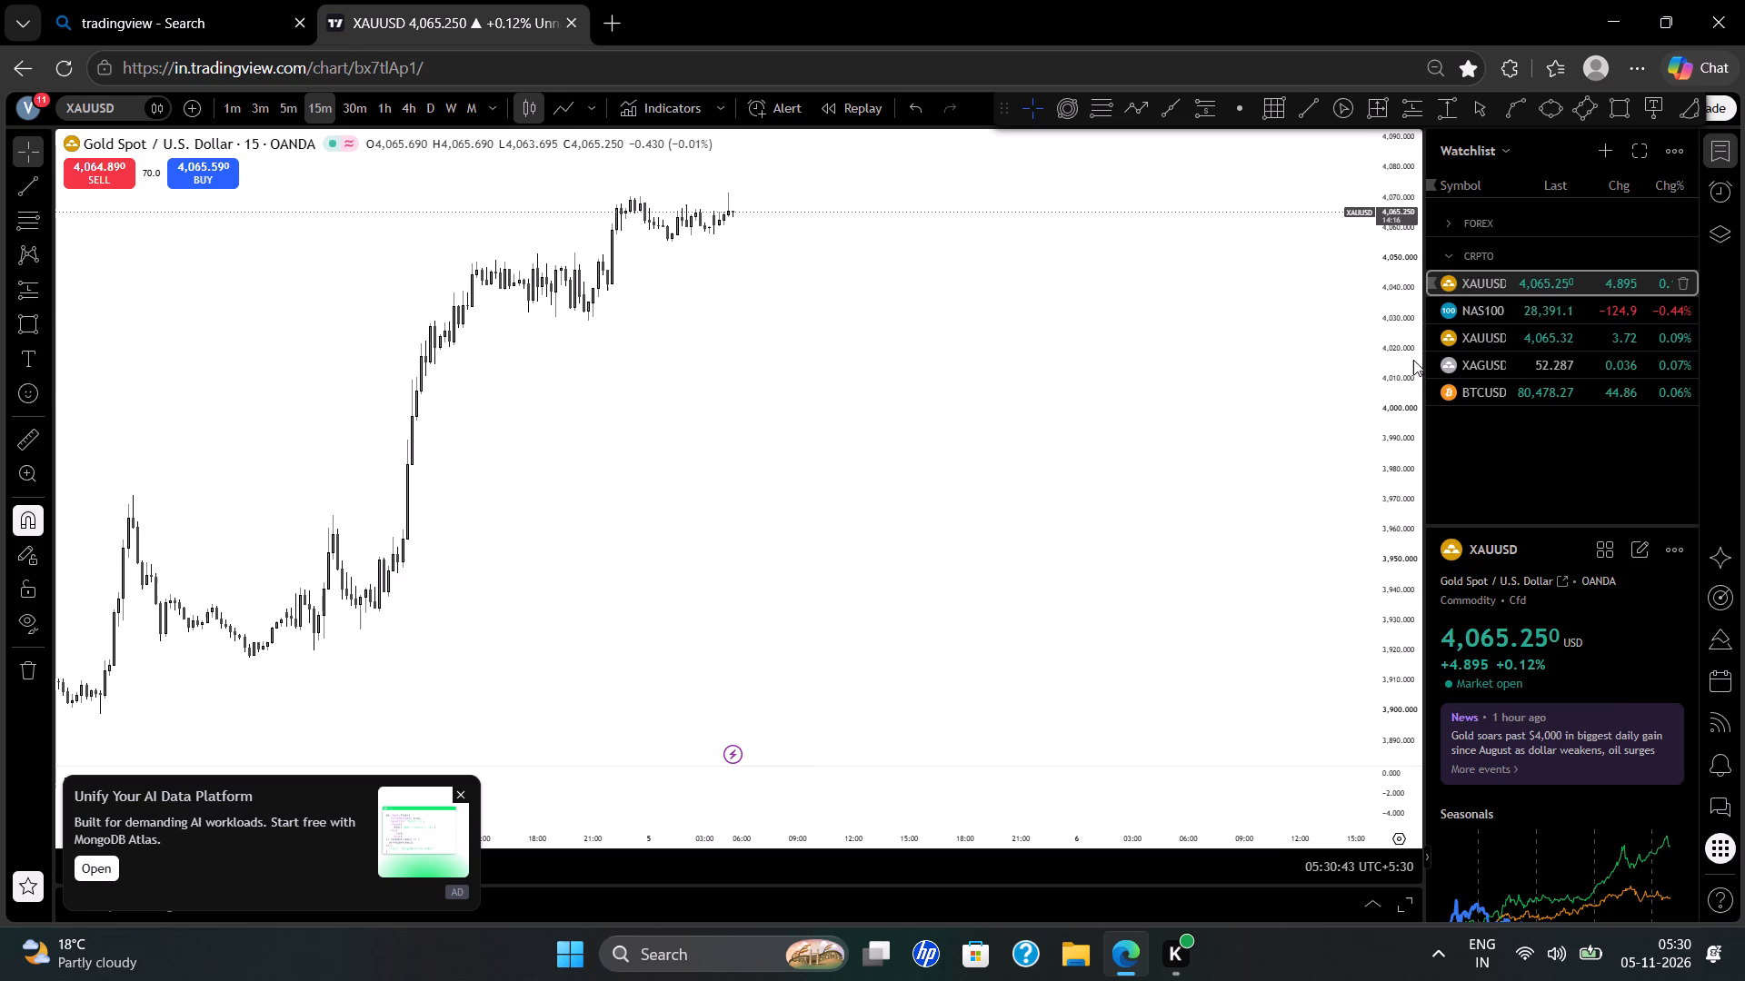
scroll(1318, 392, up, 4)
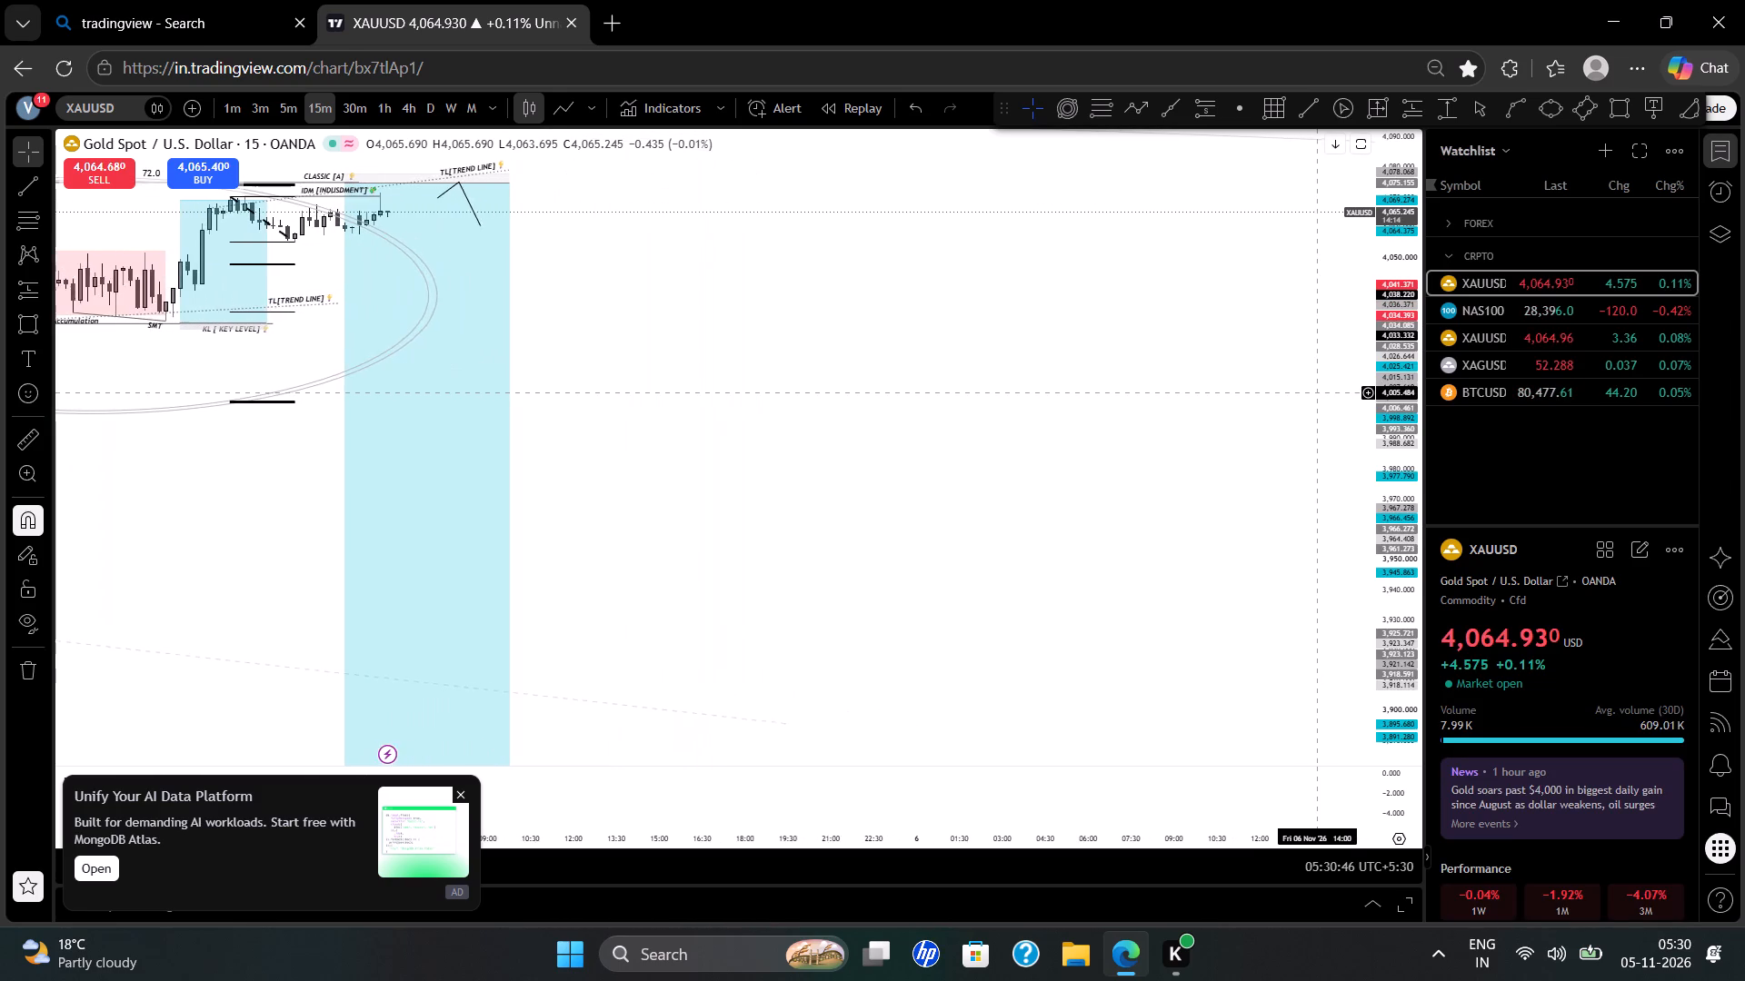
right_click(1122, 345)
click(1227, 356)
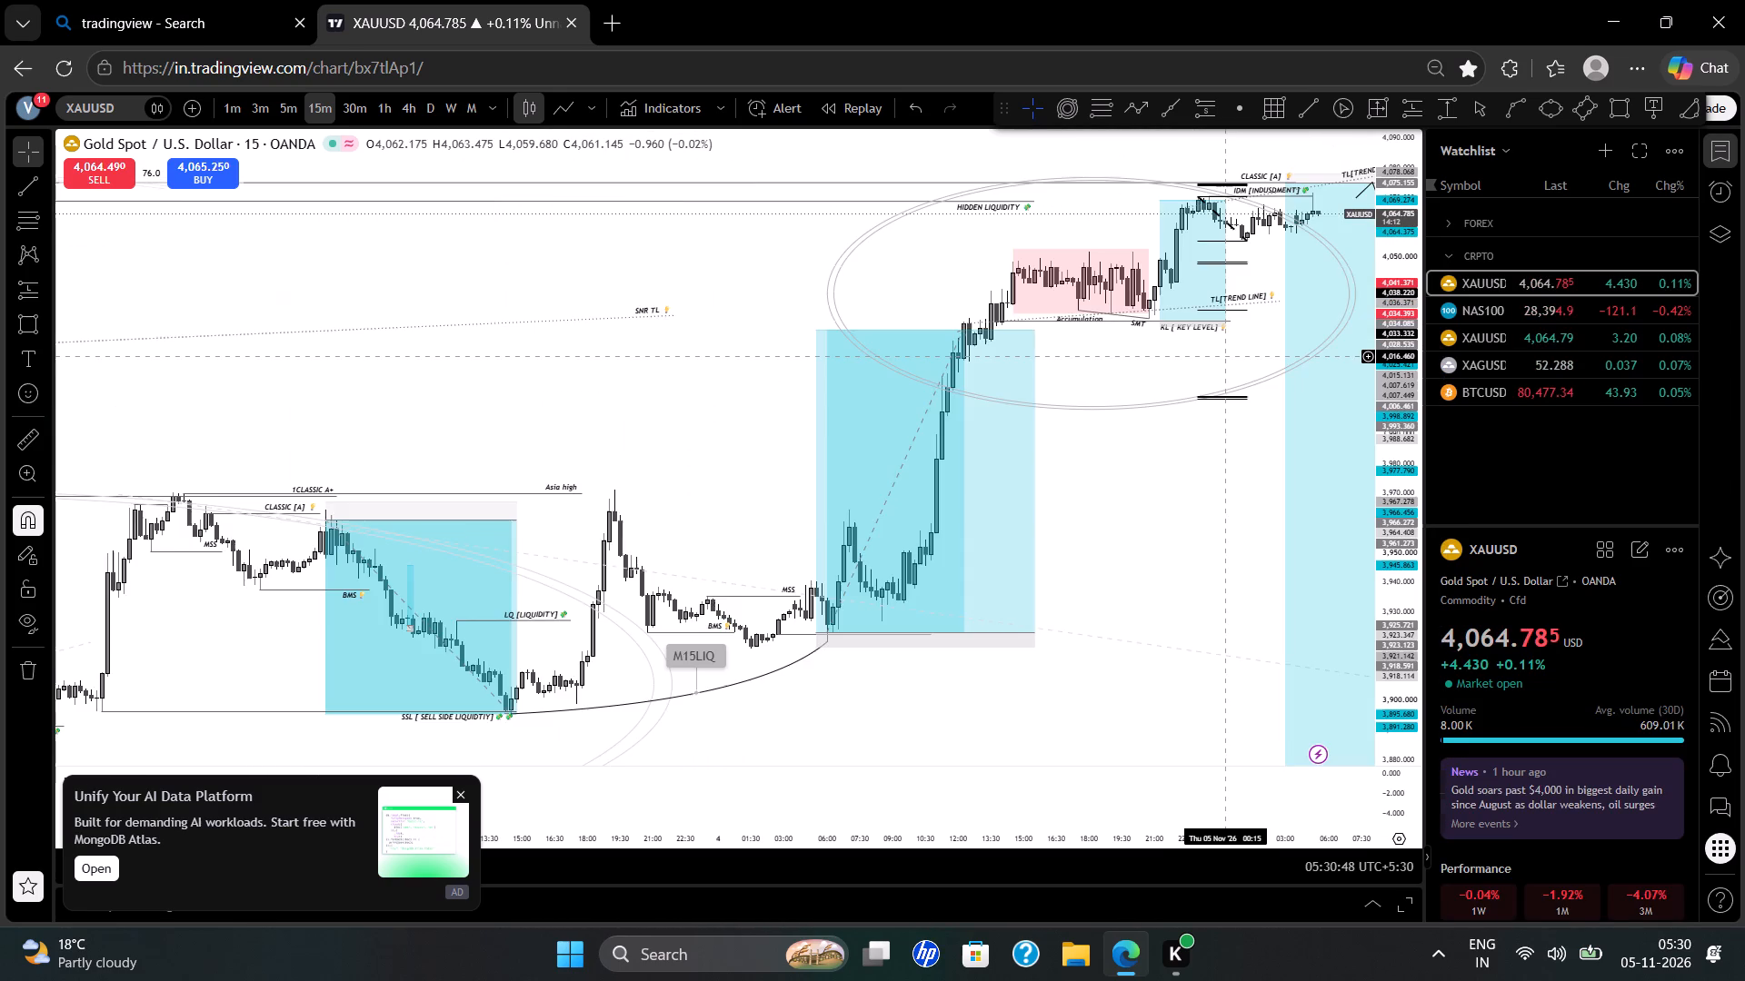
scroll(1227, 356, up, 1)
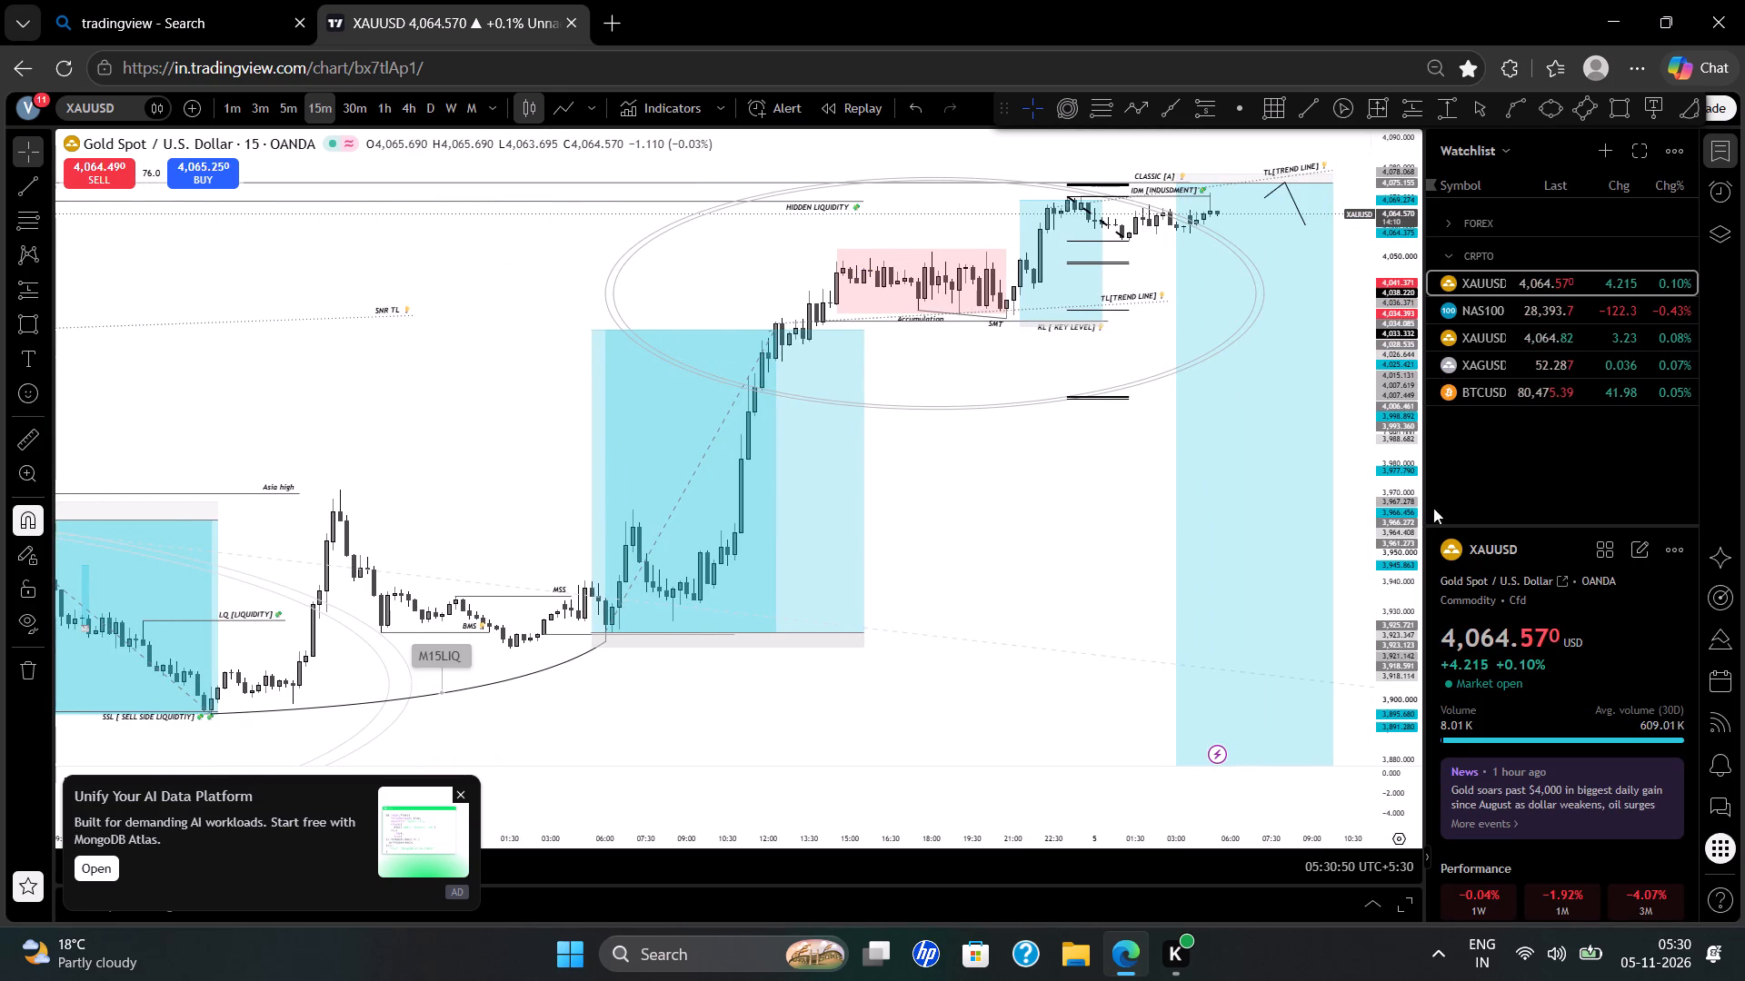
drag(1401, 625, 1407, 183)
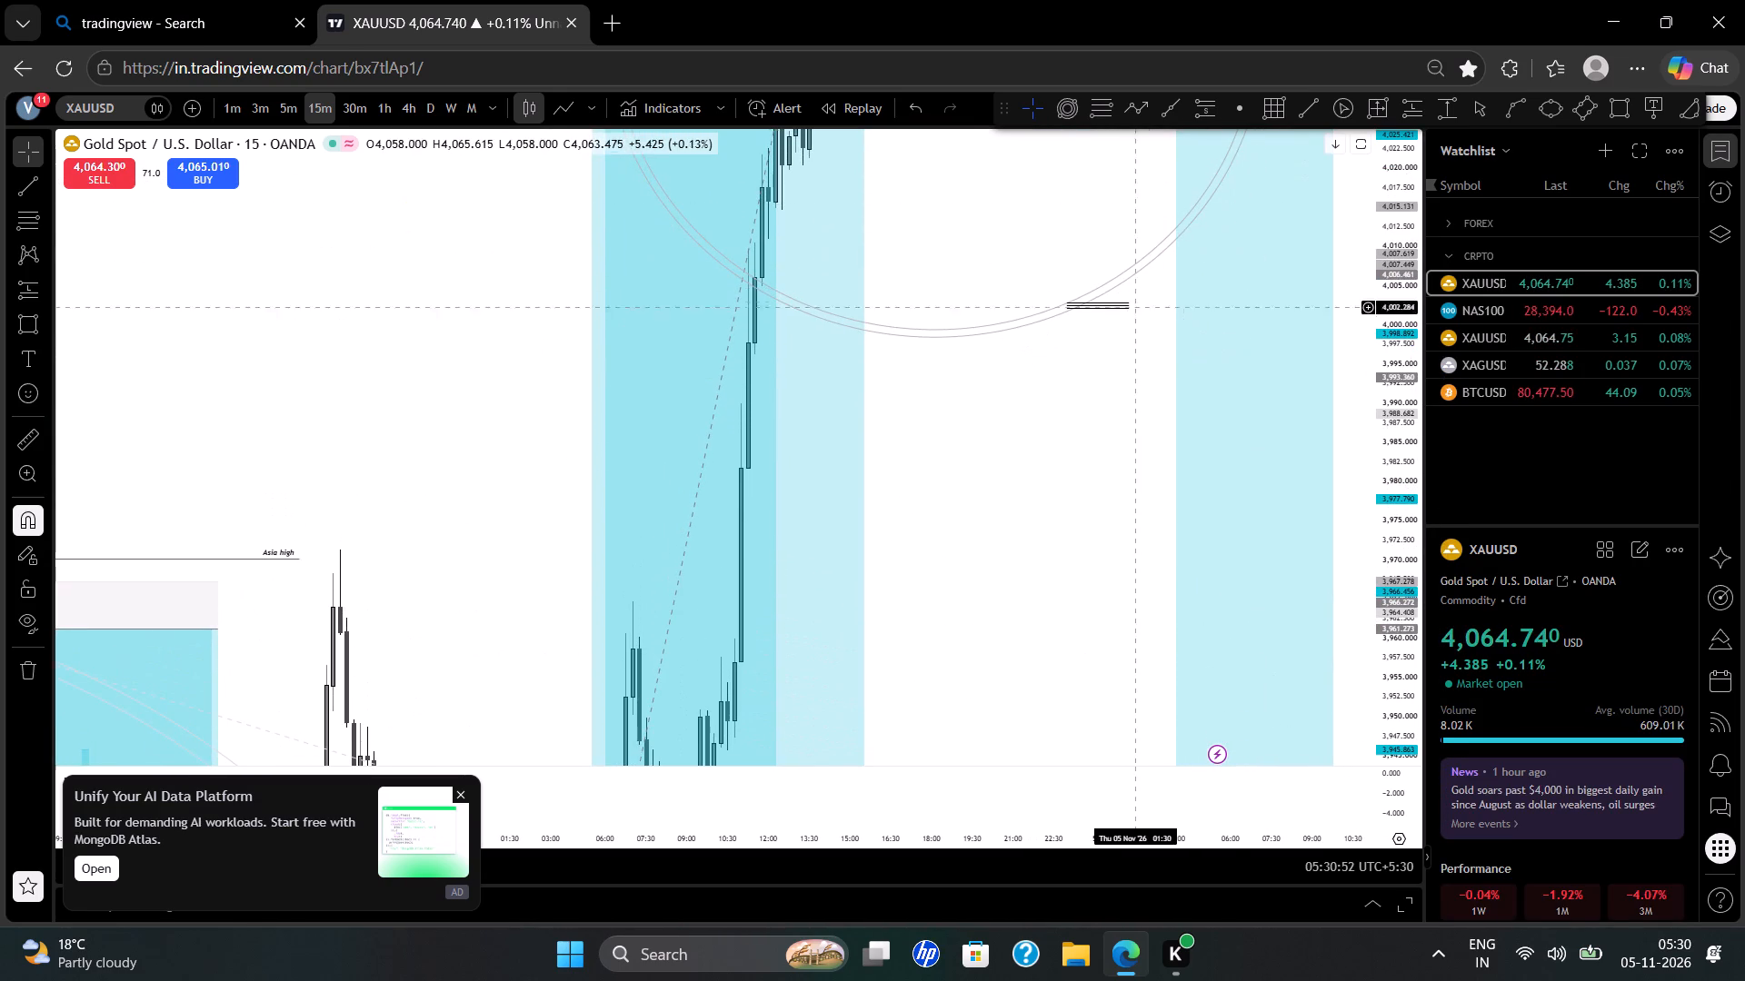
drag(1072, 341, 997, 775)
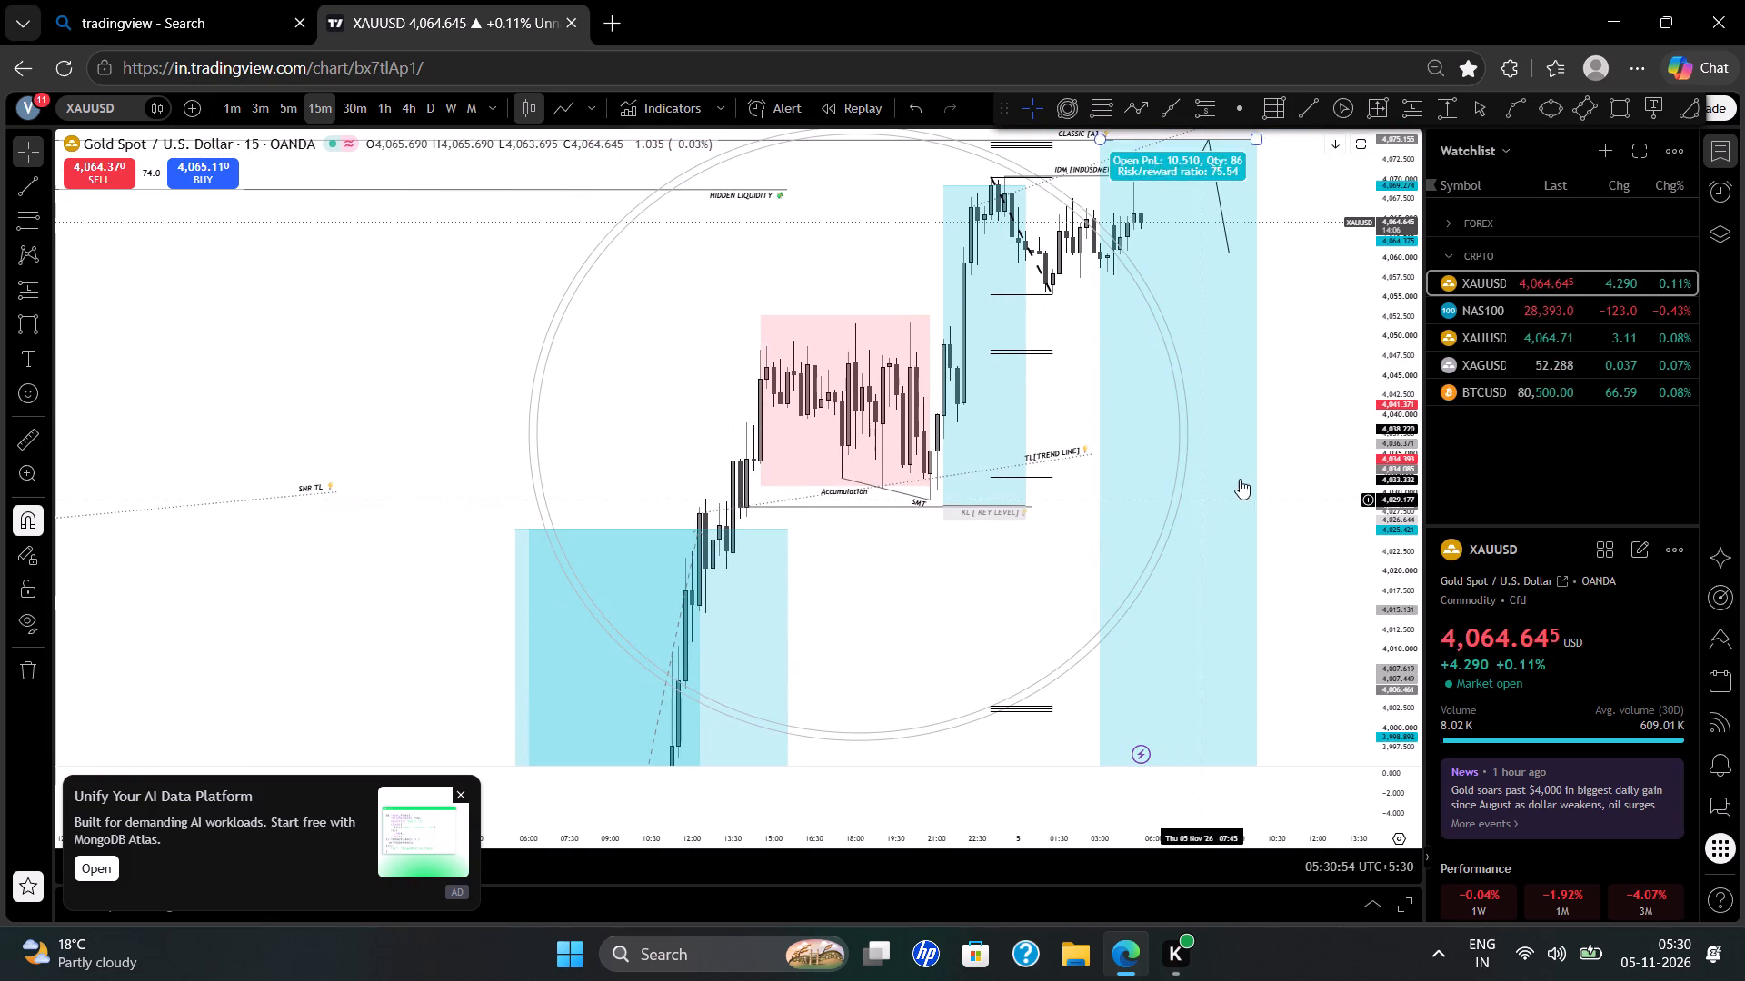
drag(1290, 428, 1236, 676)
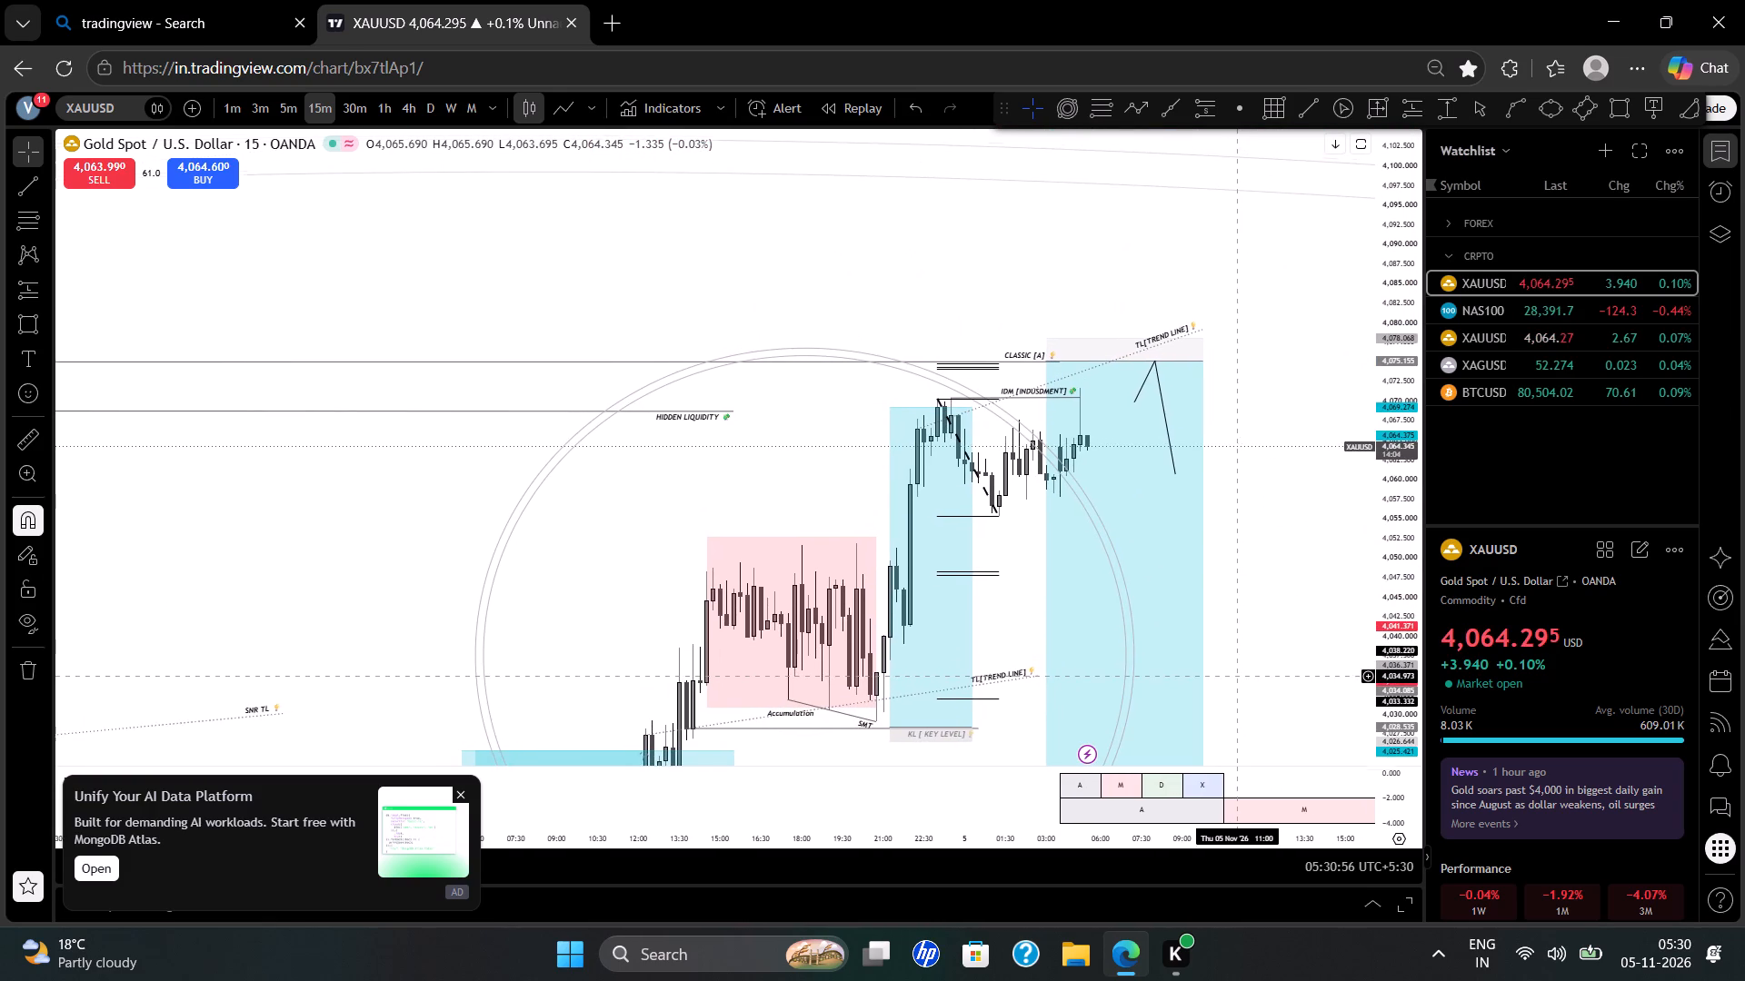
scroll(1236, 676, up, 1)
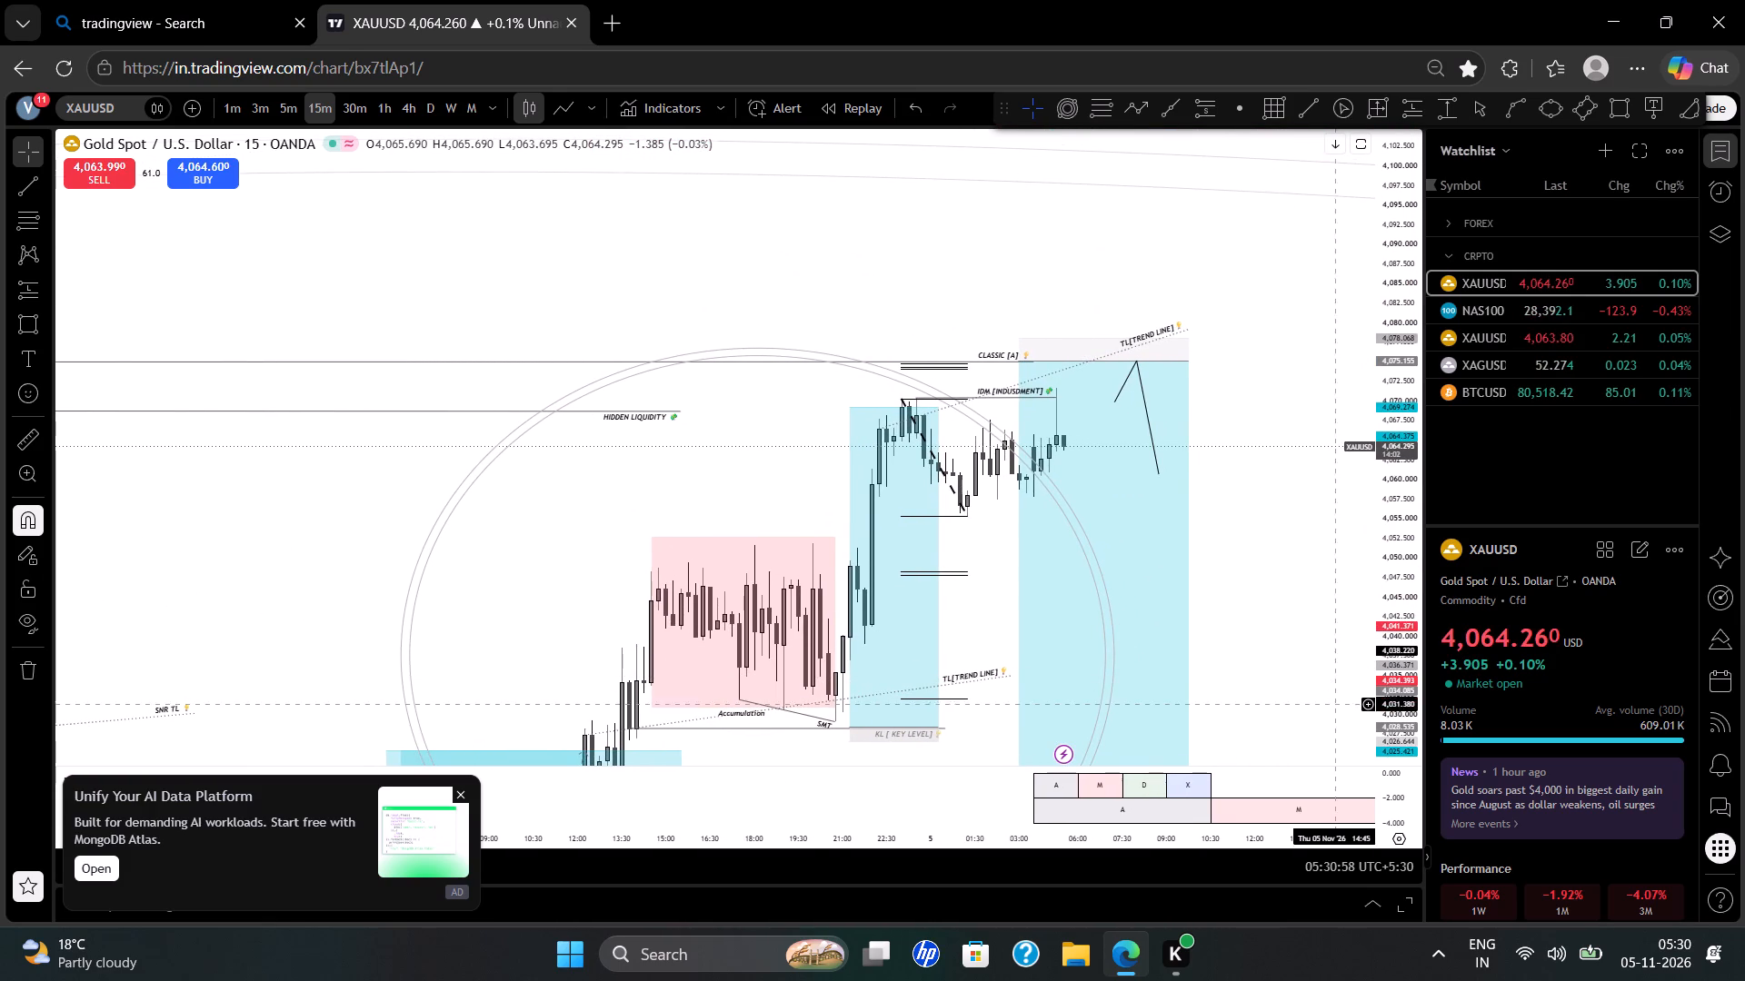
drag(1396, 691, 1358, 420)
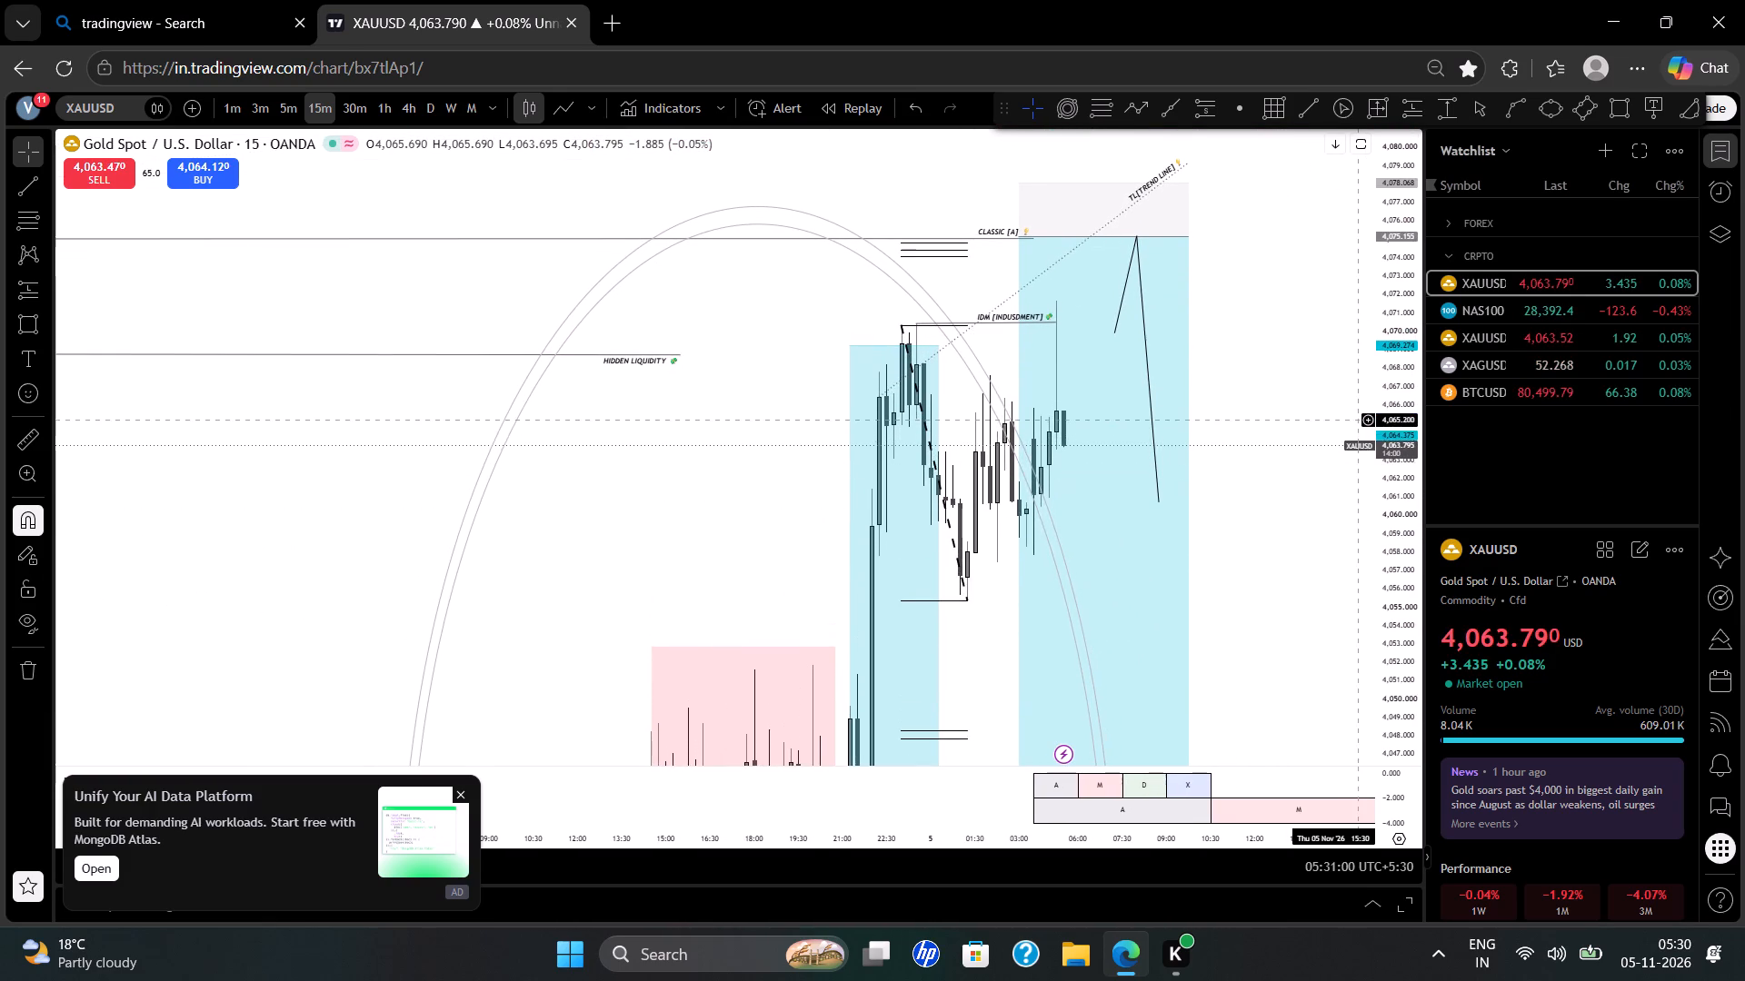
drag(1264, 458, 1122, 390)
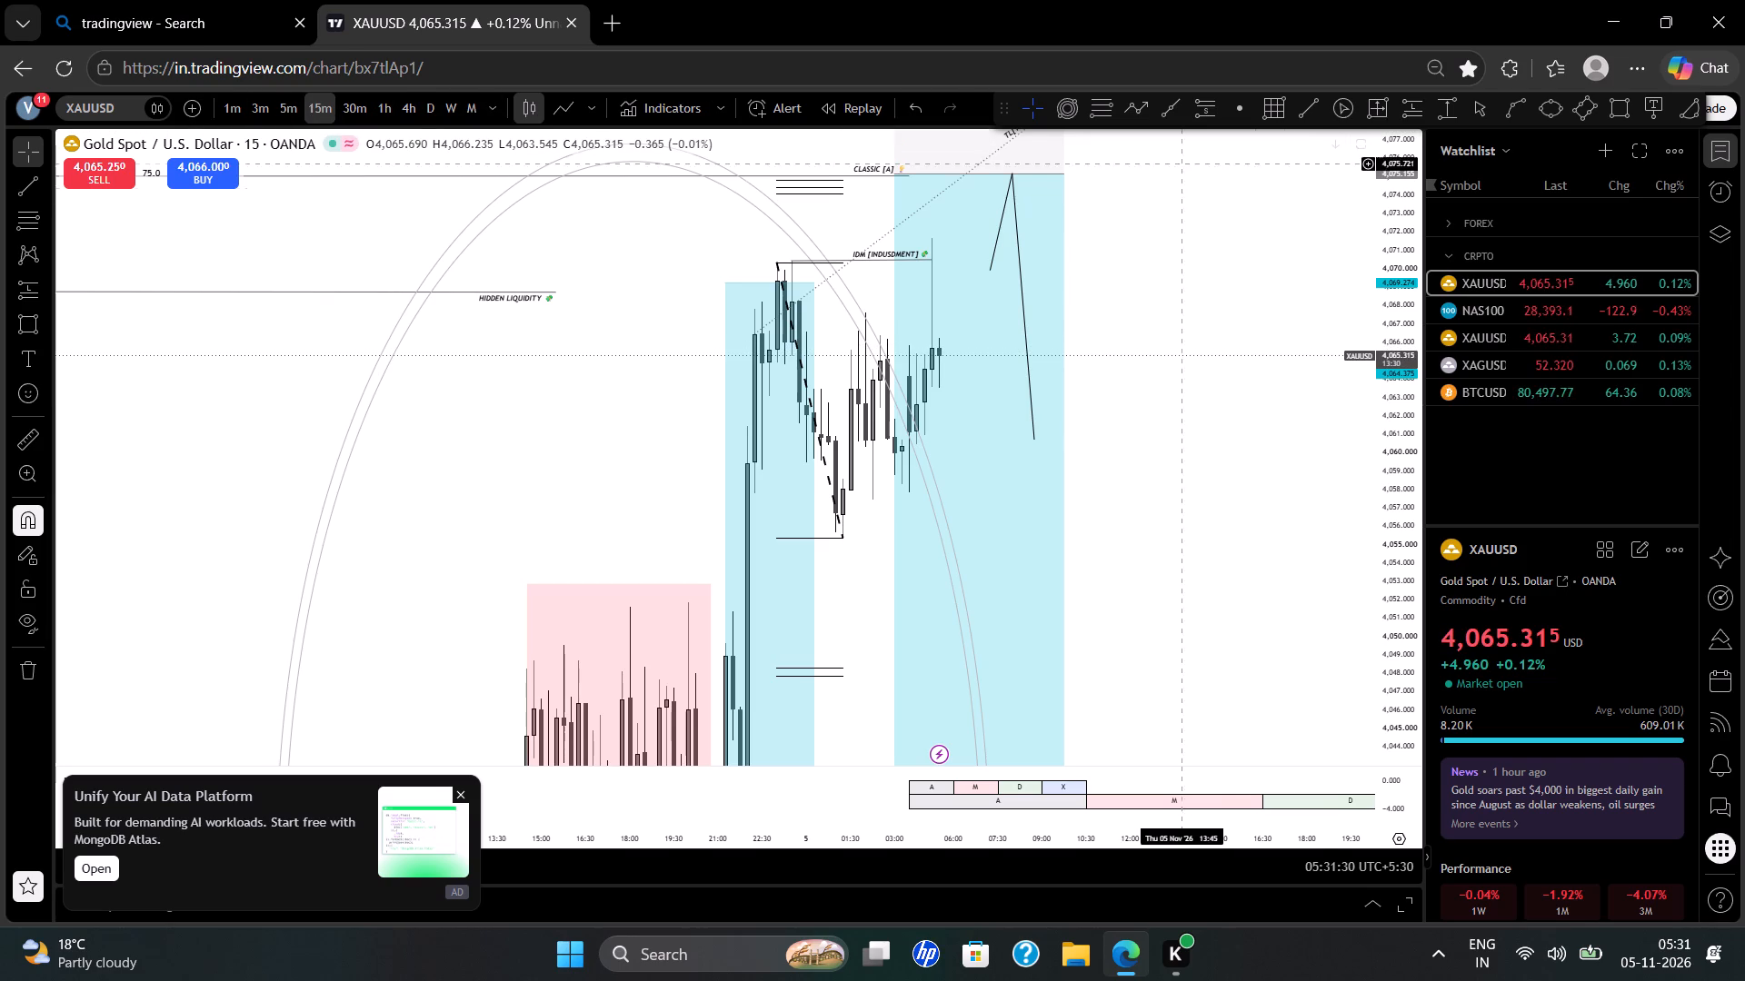
On the XAGUSD 15-minute chart, draw a trend line across the highs from 4 Nov 23:30 at about 52.461 to 5 Nov 05:15 at about 52.41.
click(1480, 351)
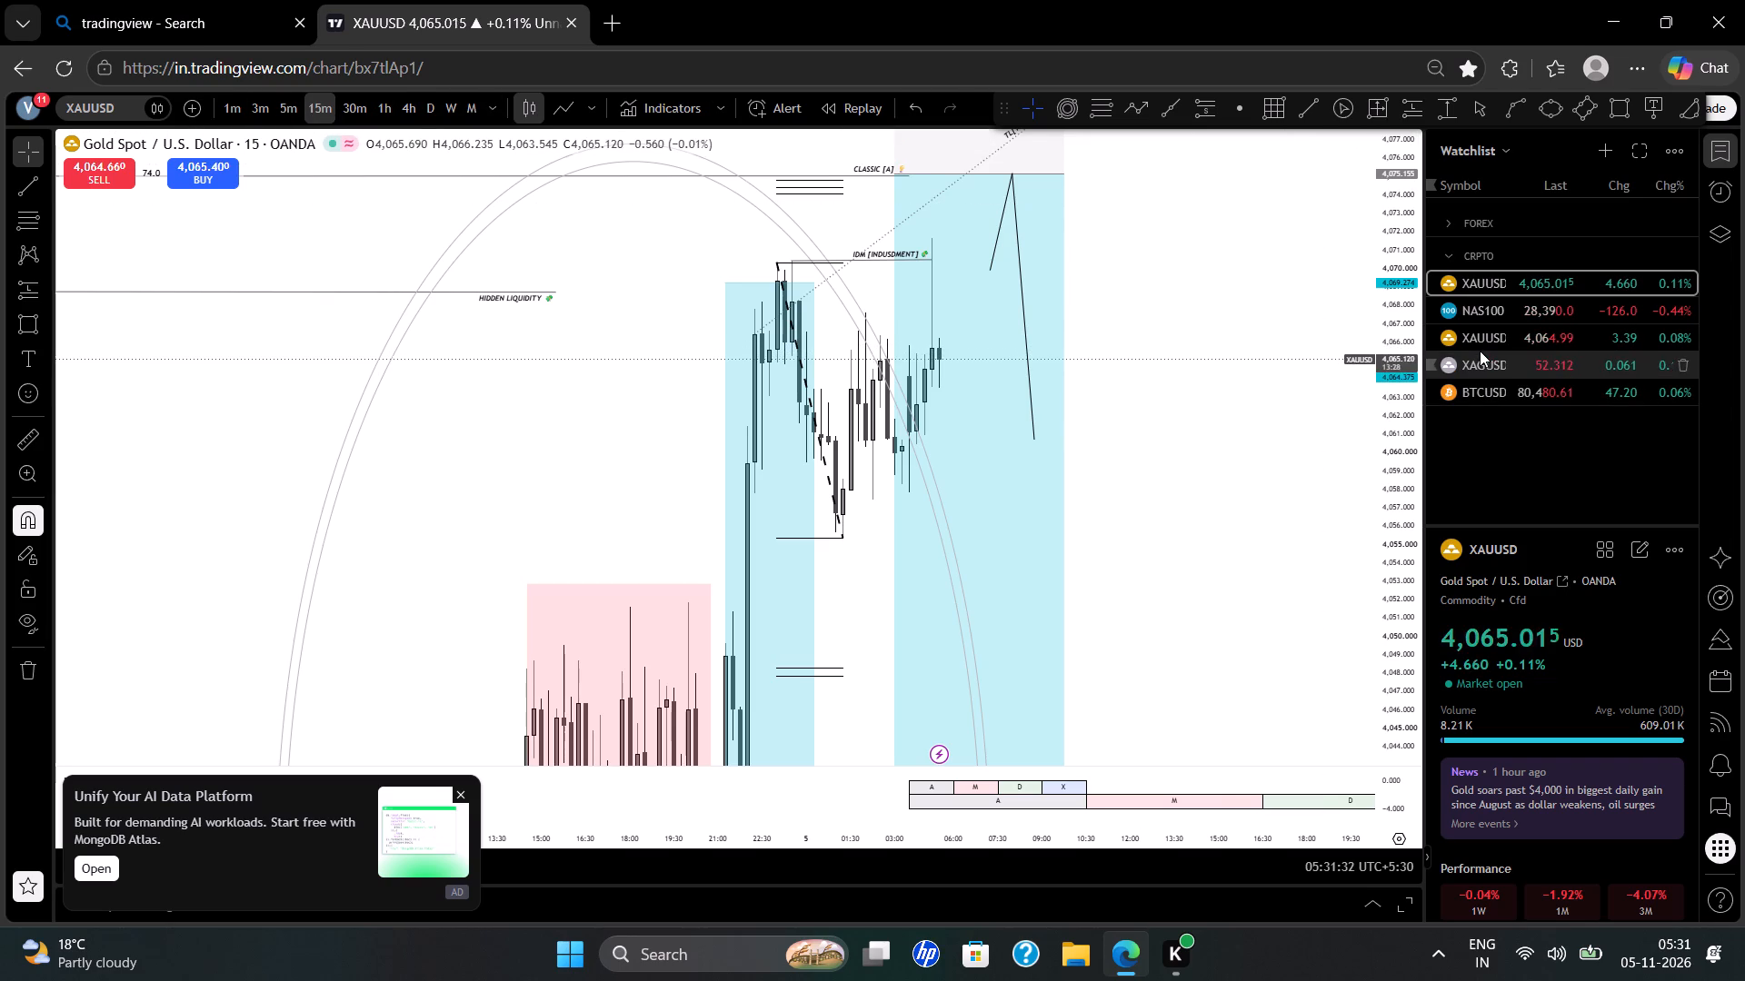
scroll(1303, 401, up, 1)
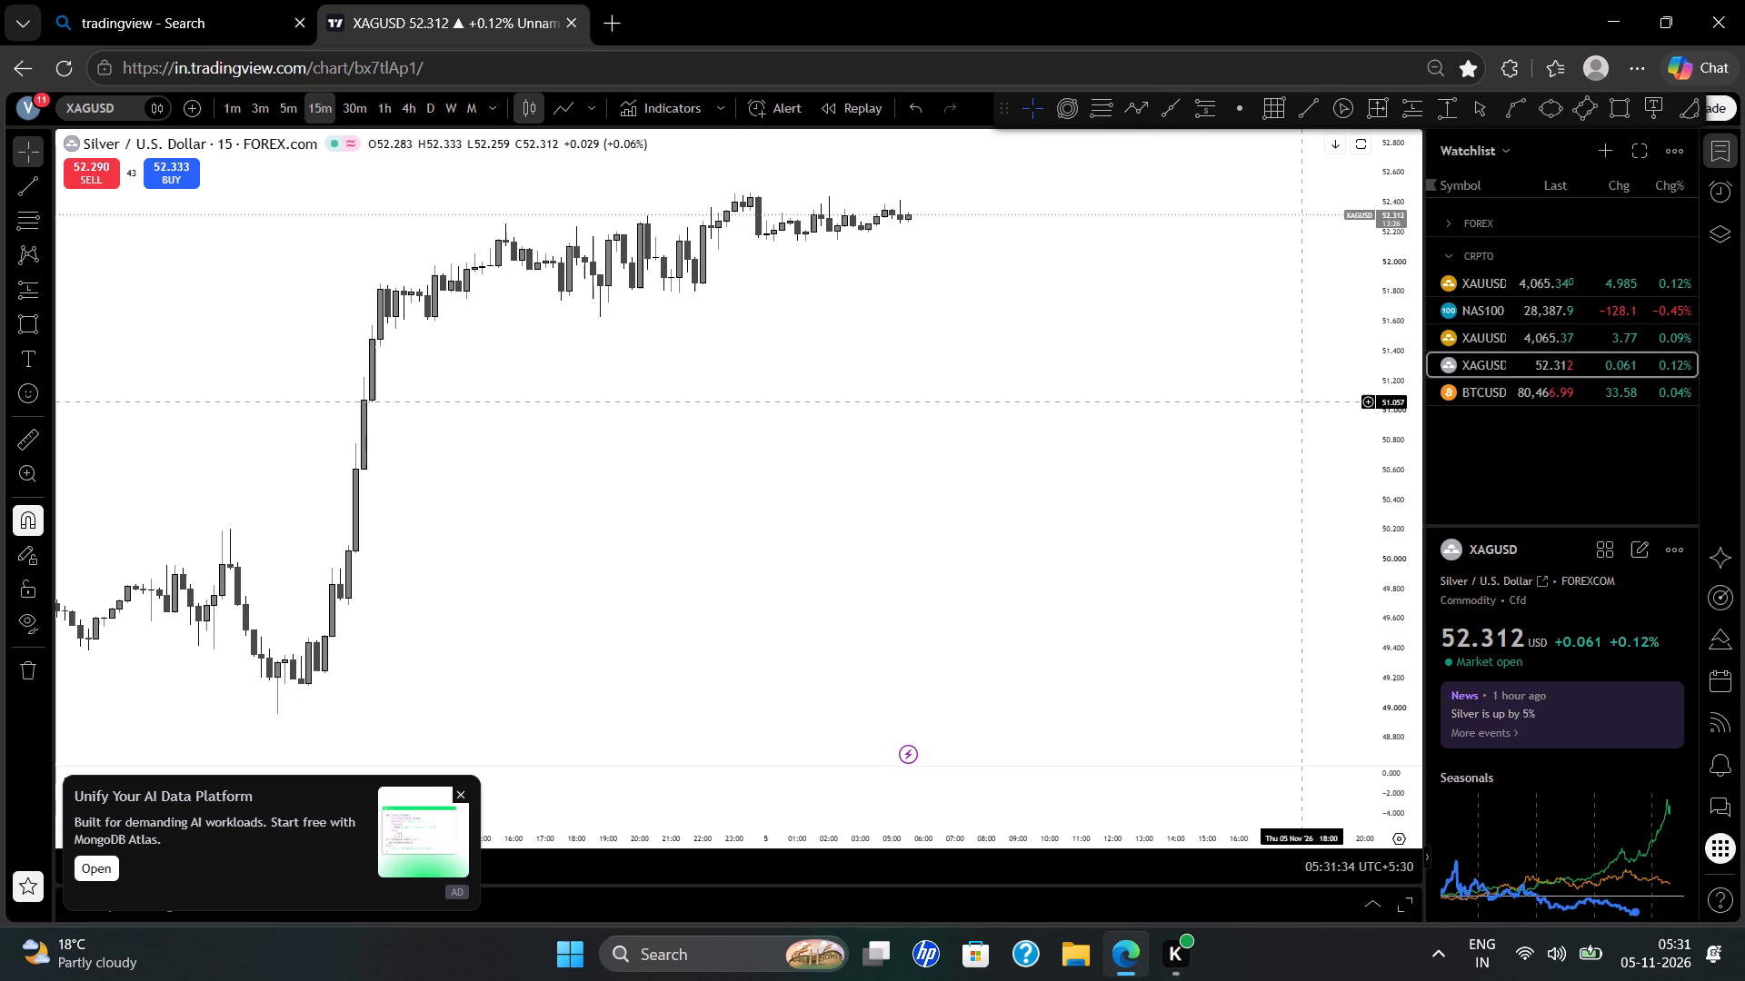
drag(1405, 710, 1394, 358)
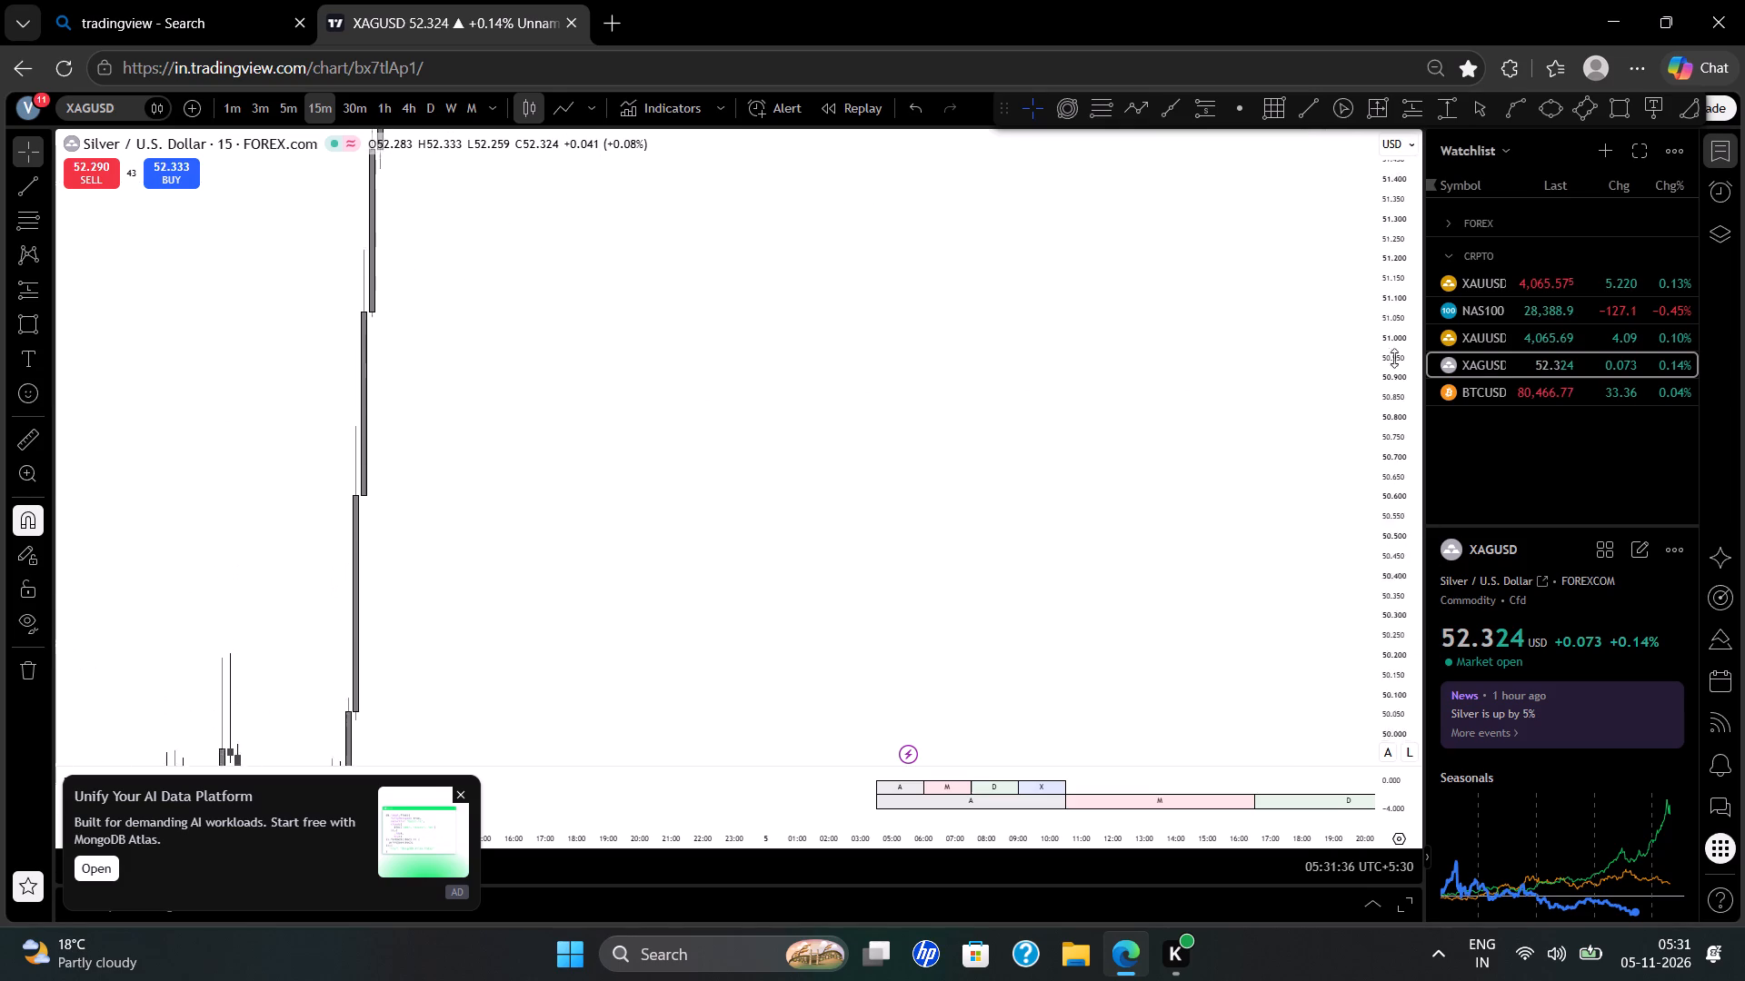
drag(1394, 358, 1382, 171)
drag(1172, 346, 1182, 894)
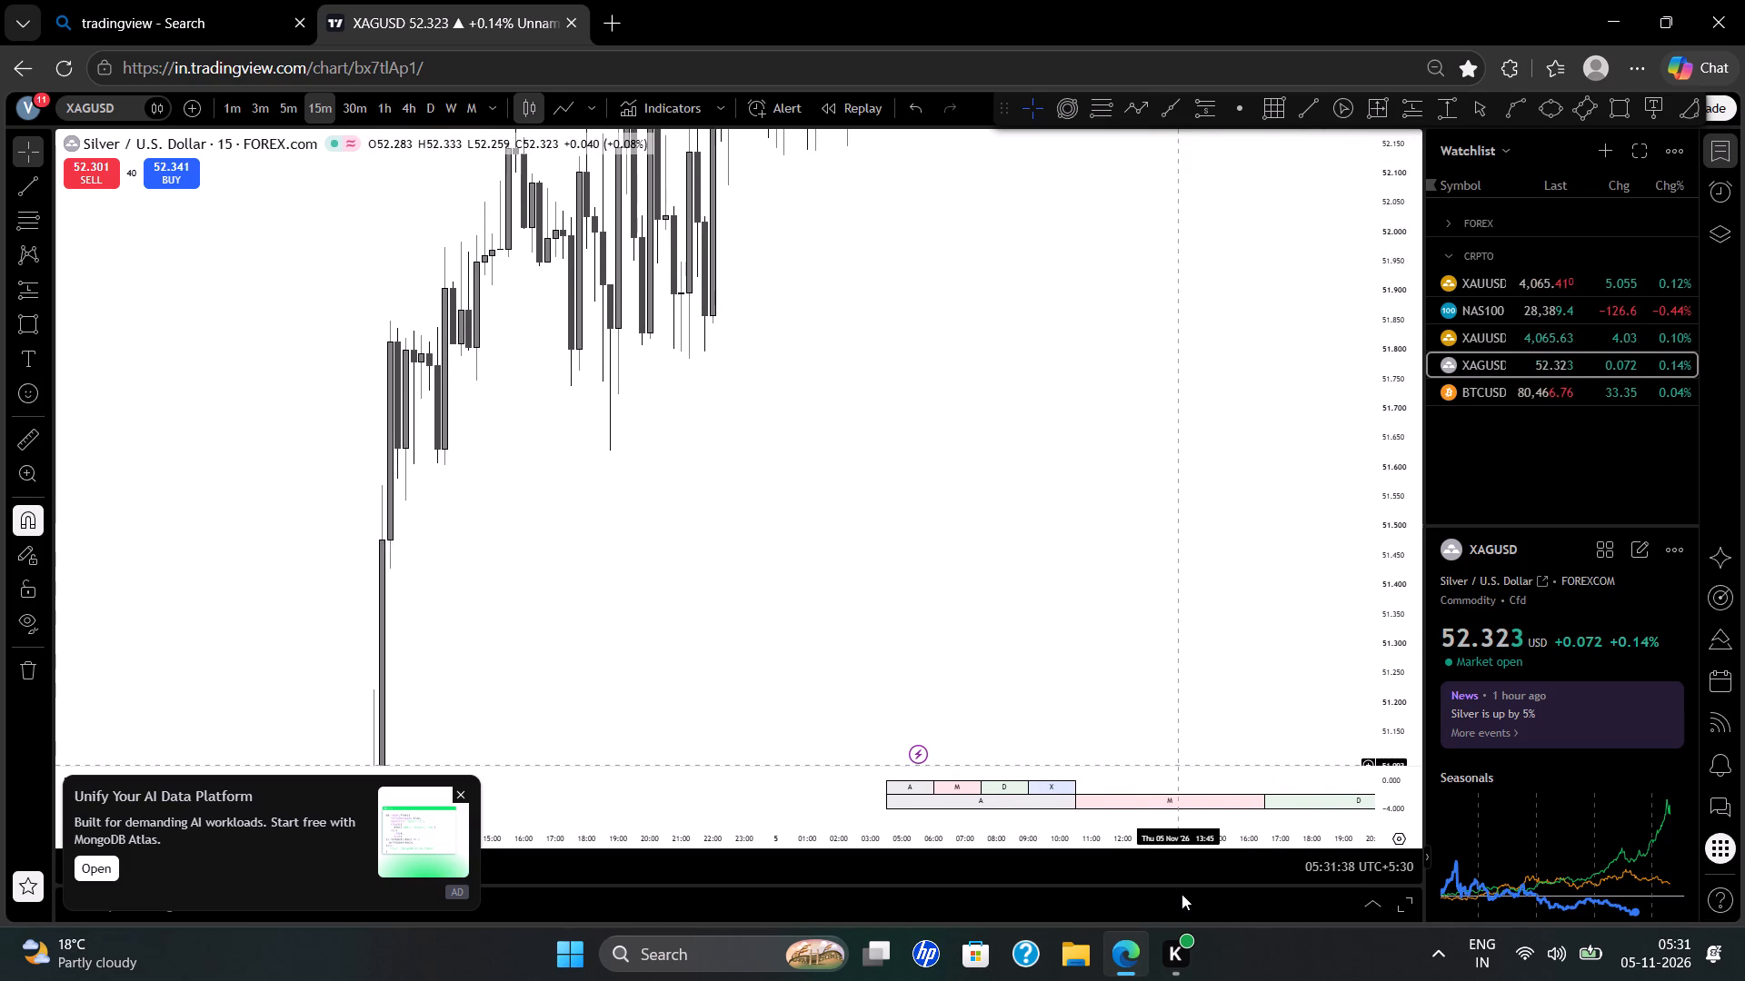
drag(1093, 628, 1105, 980)
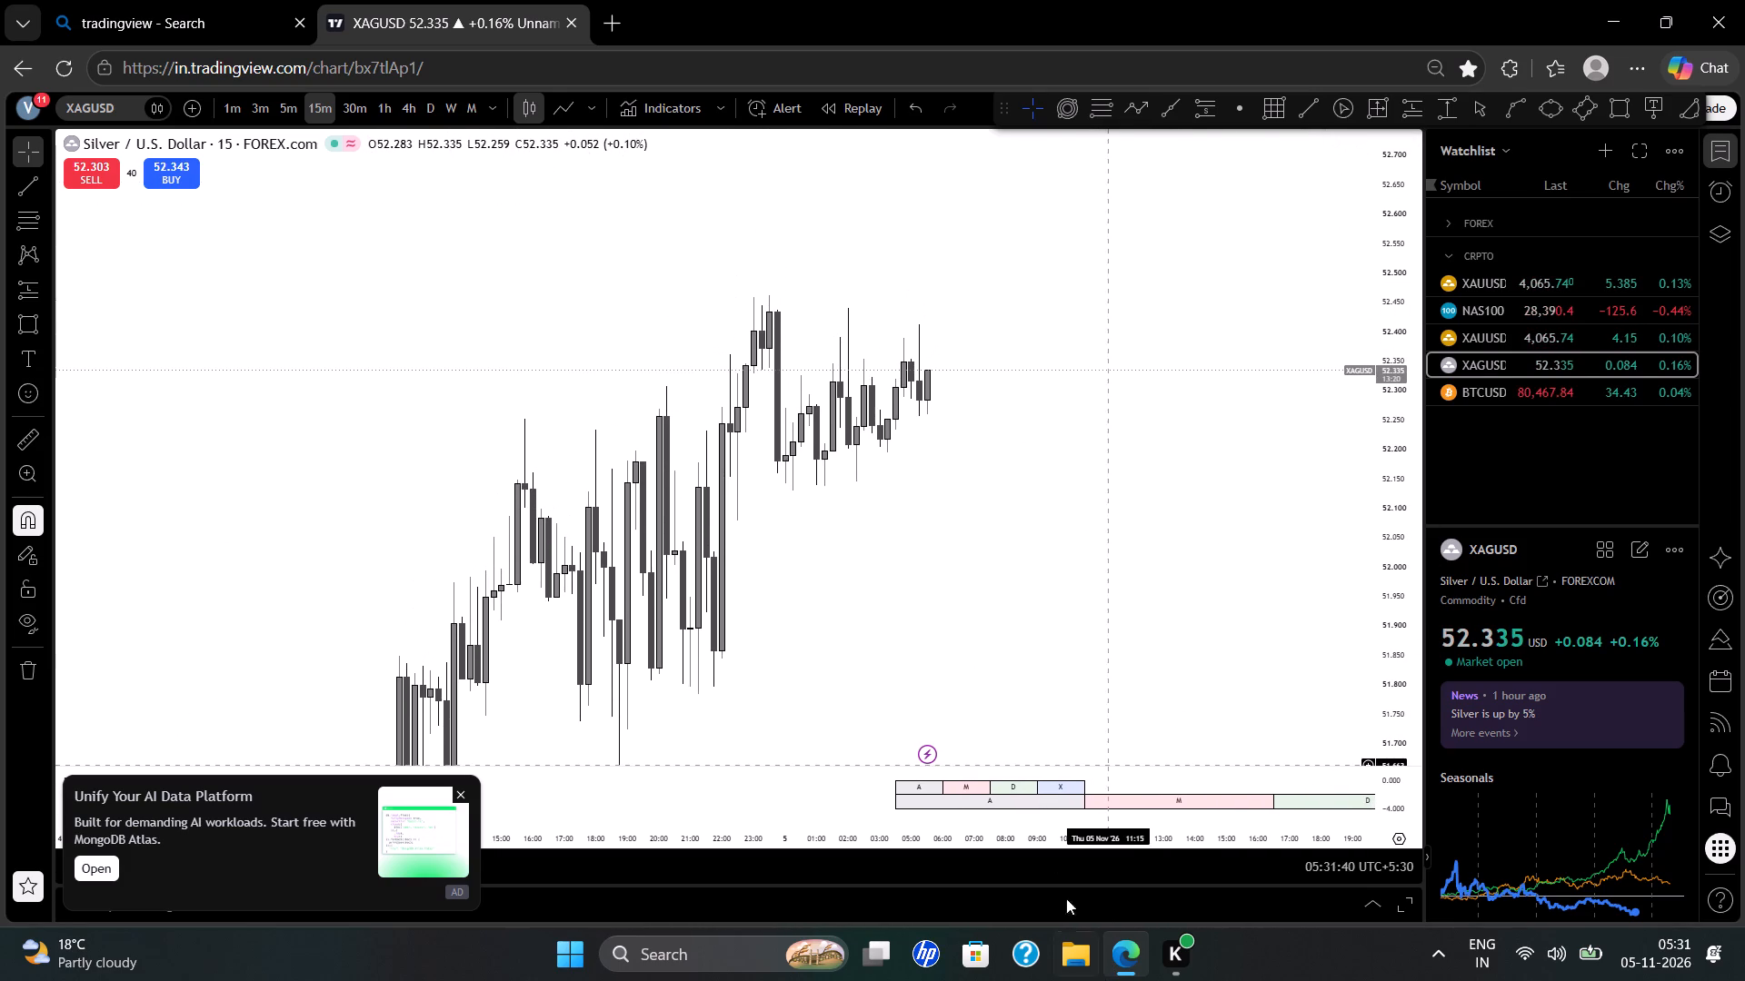
drag(1036, 767, 967, 768)
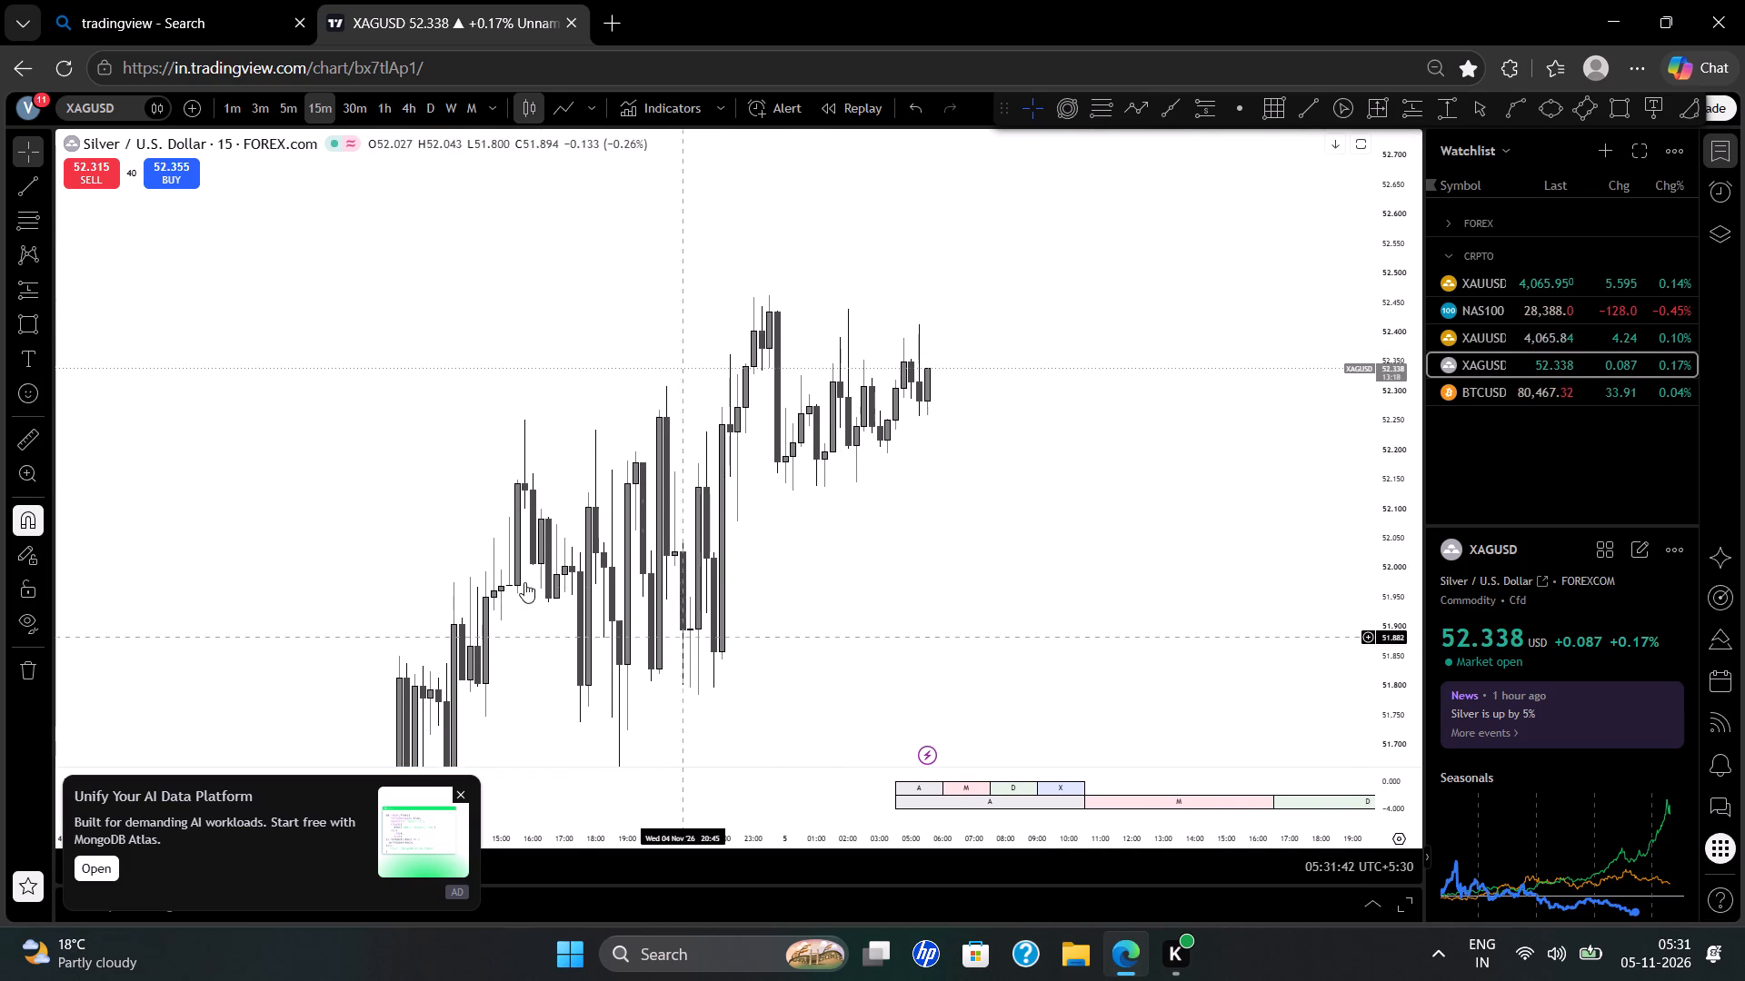
click(16, 181)
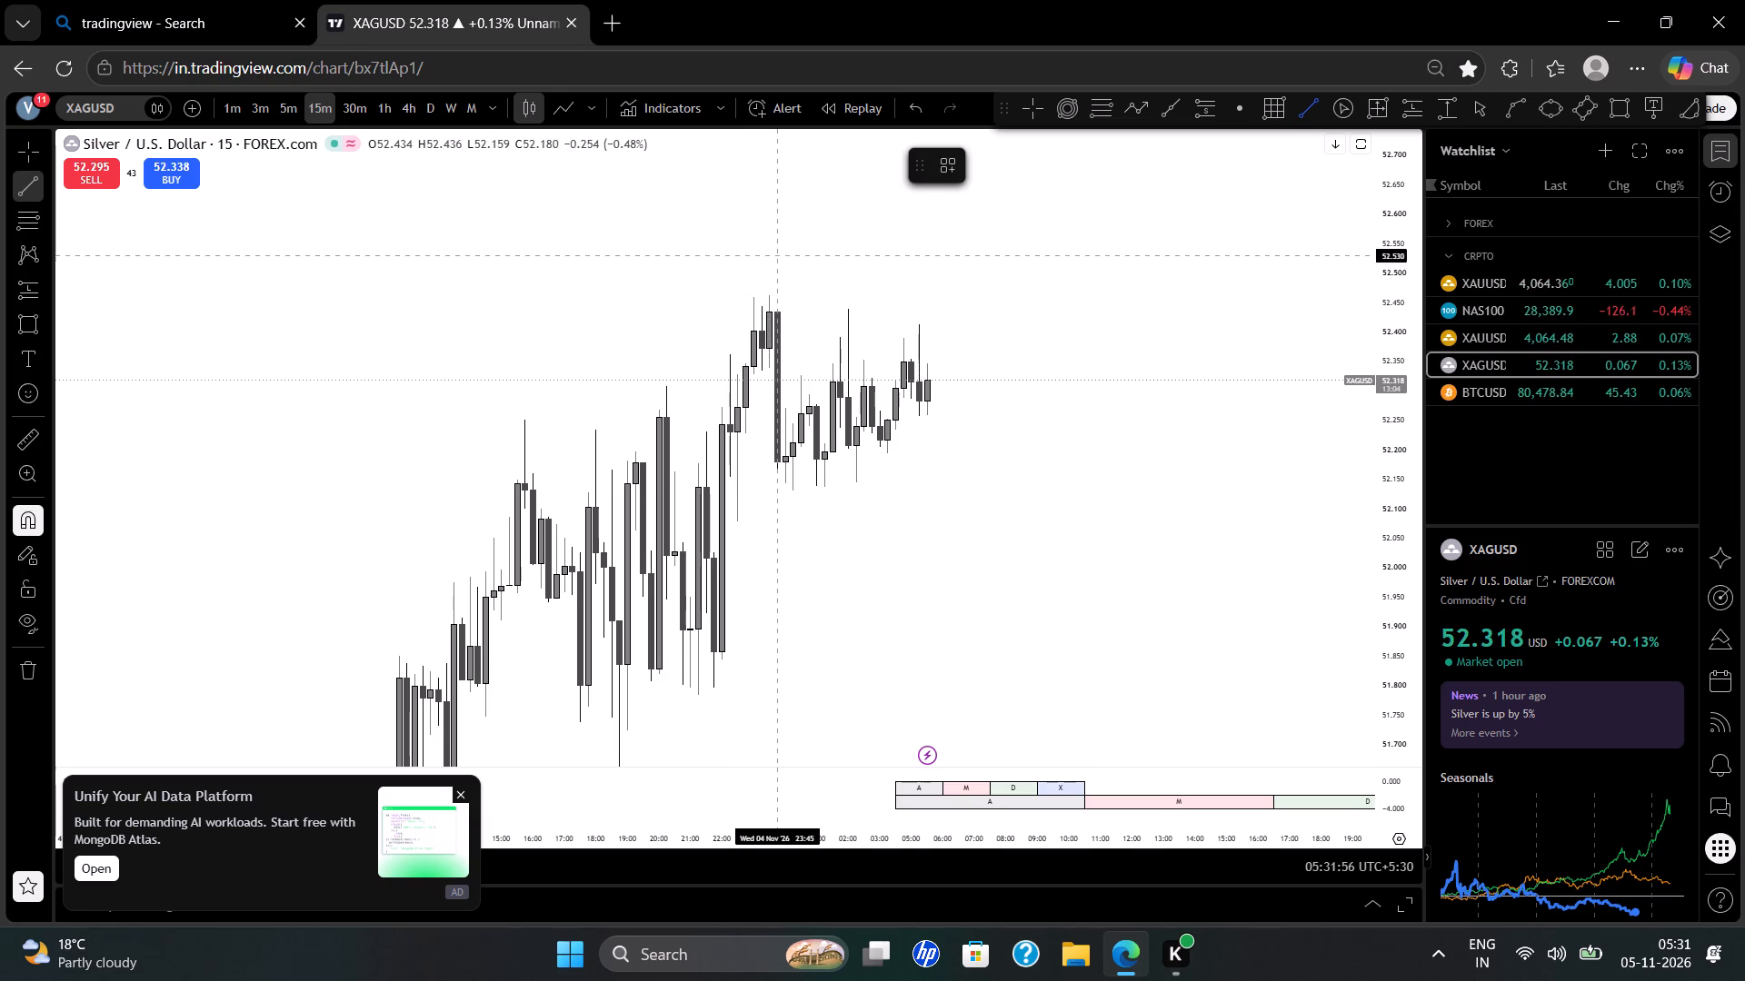
drag(769, 282, 947, 303)
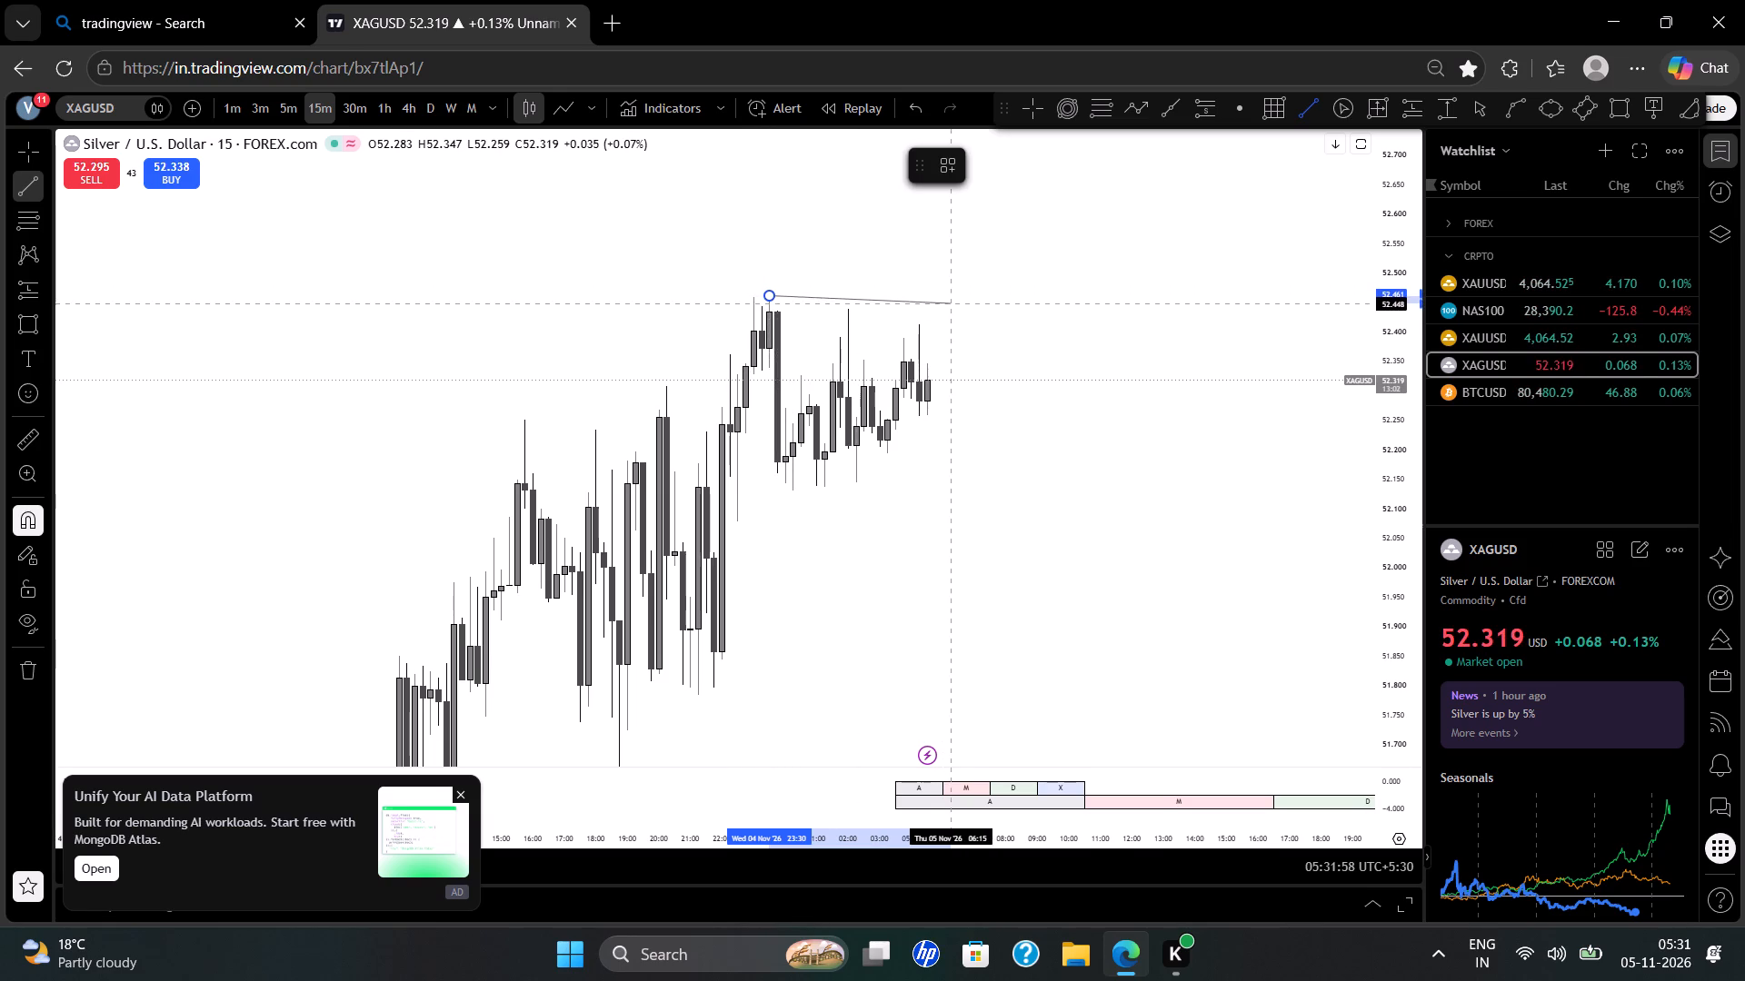
drag(947, 303, 909, 326)
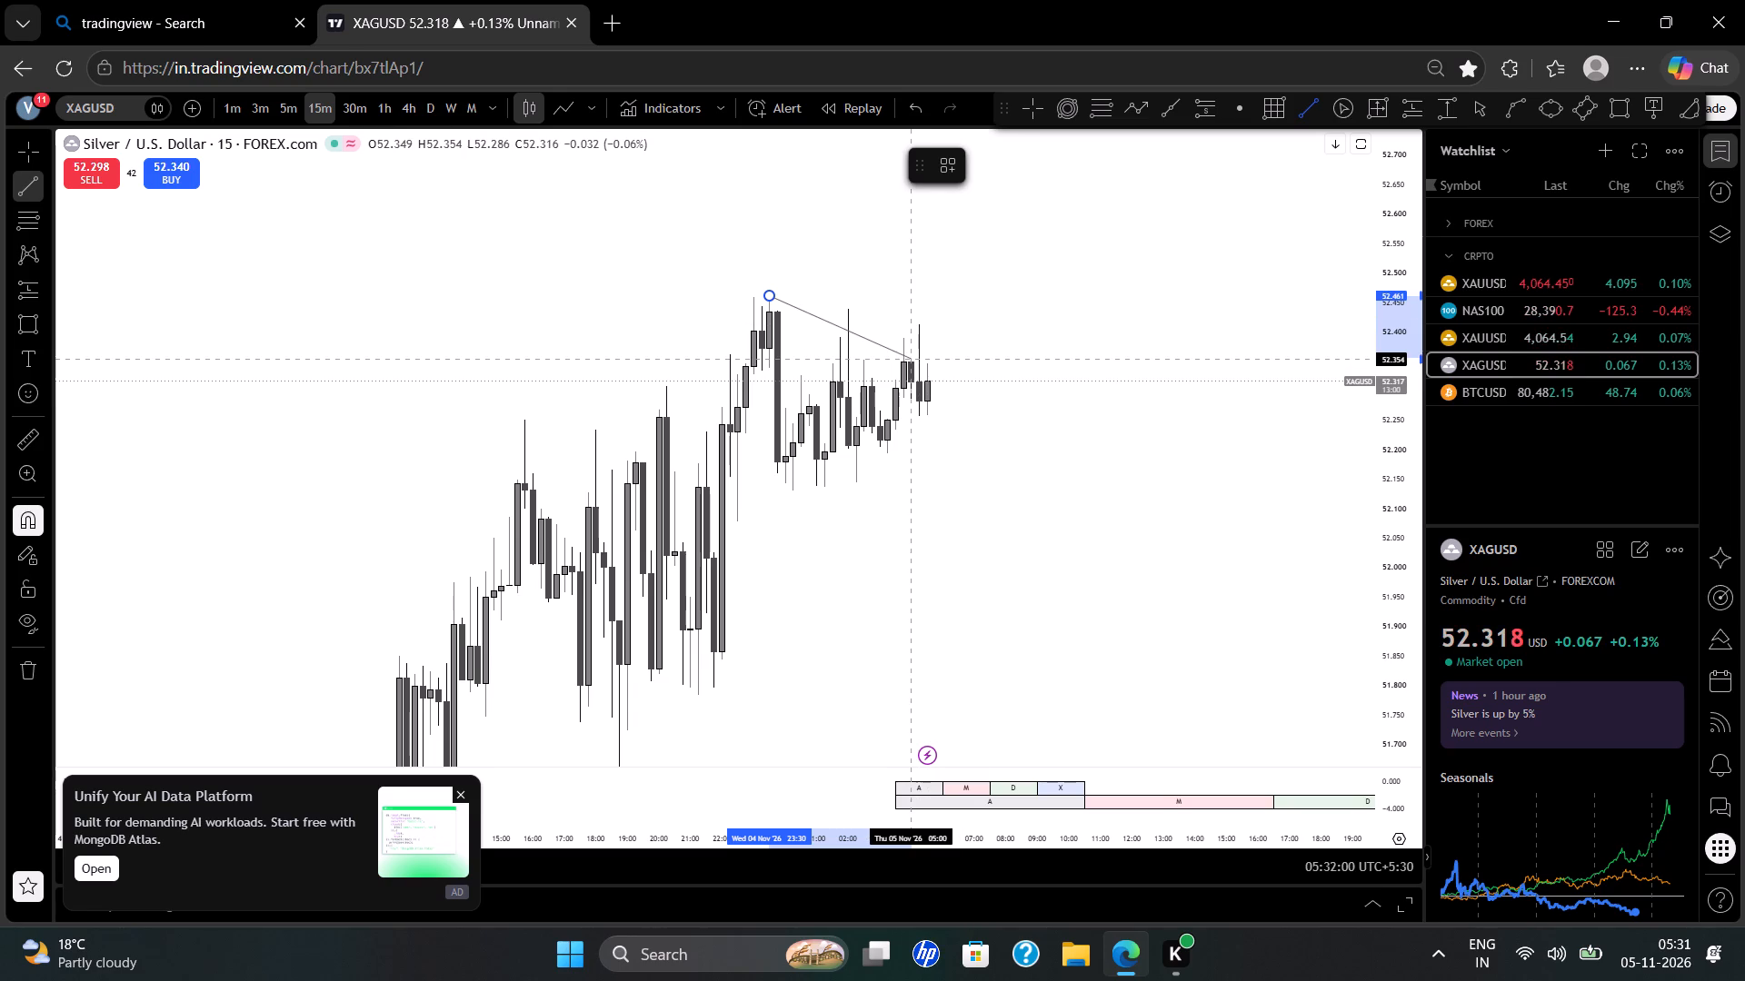
click(917, 317)
click(1044, 350)
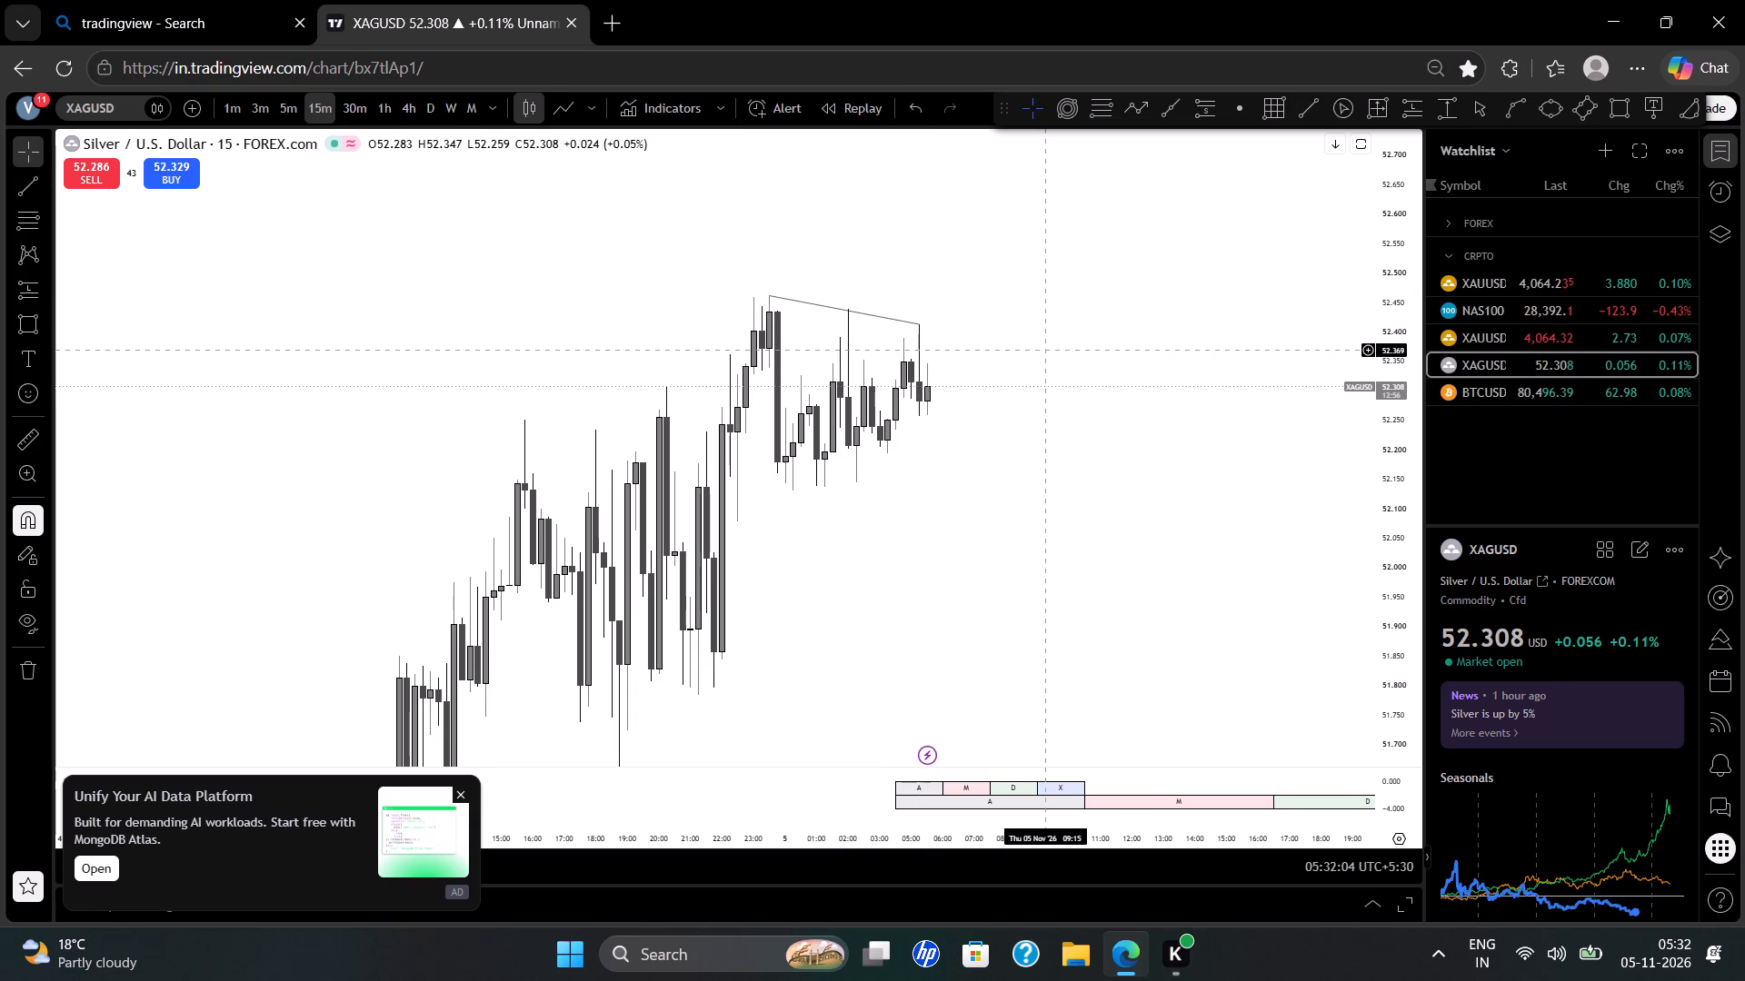
Return to XAUUSD and examine the price action near the short position, viewing it briefly as a line chart before restoring candles.
click(1515, 292)
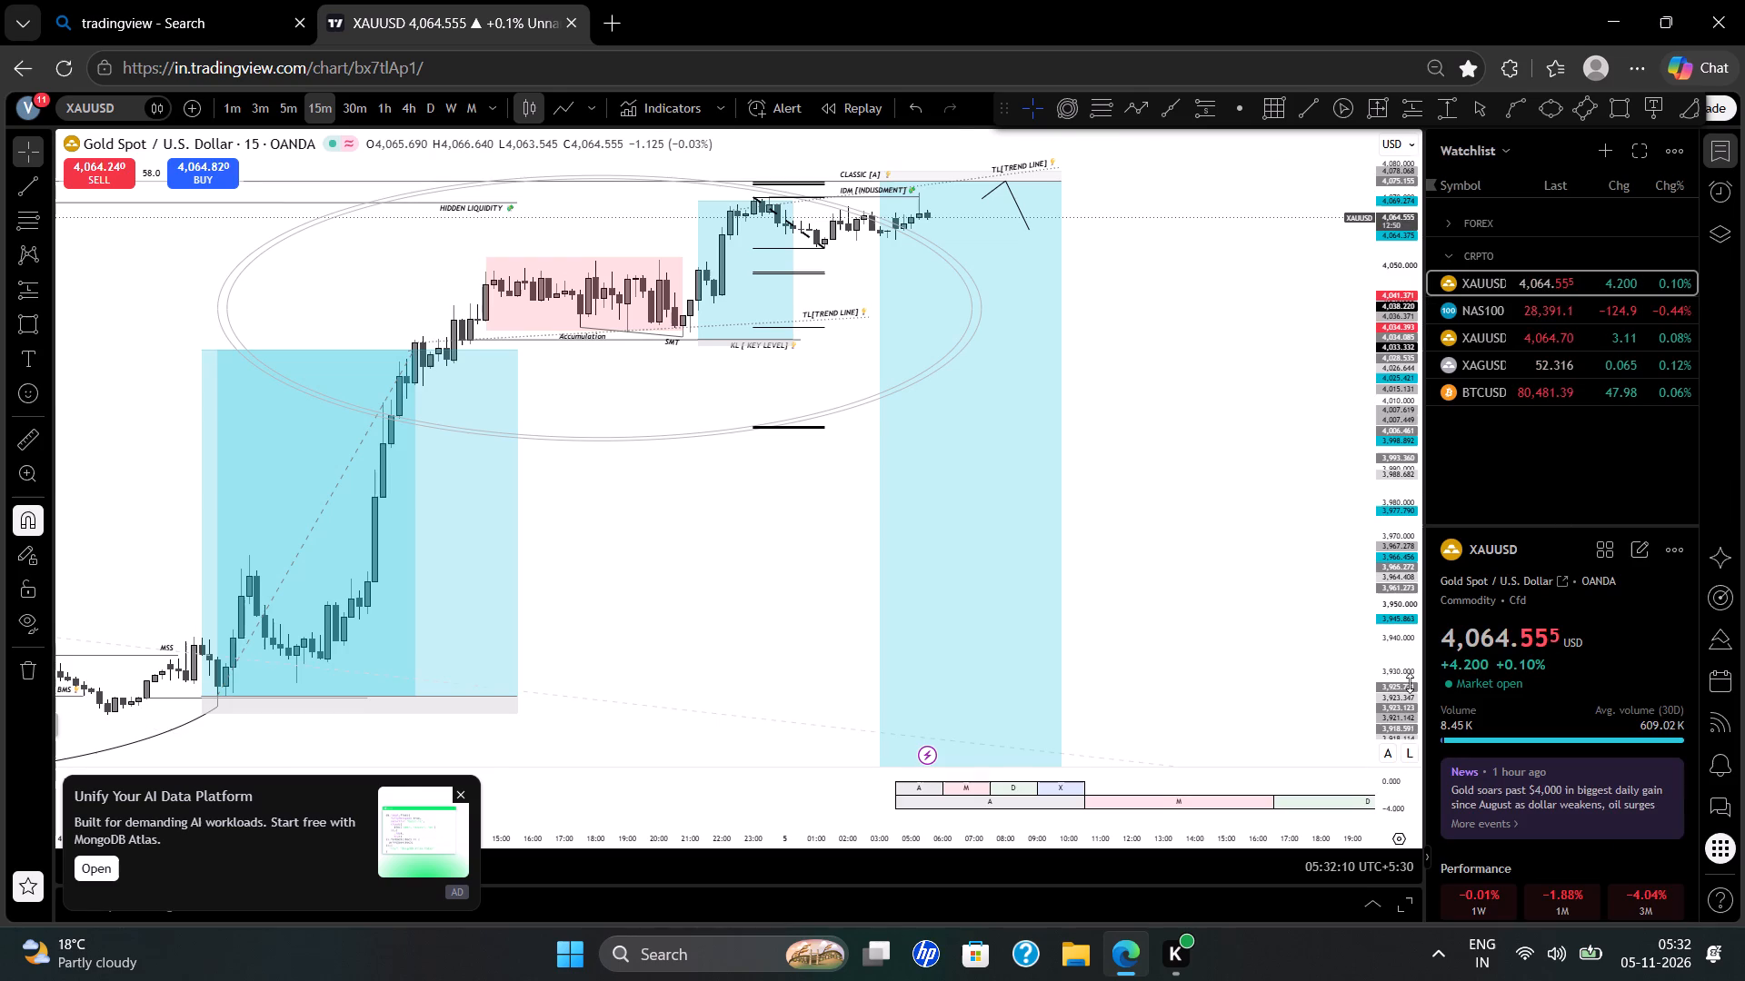
drag(1387, 697, 1394, 253)
drag(1230, 279, 1251, 381)
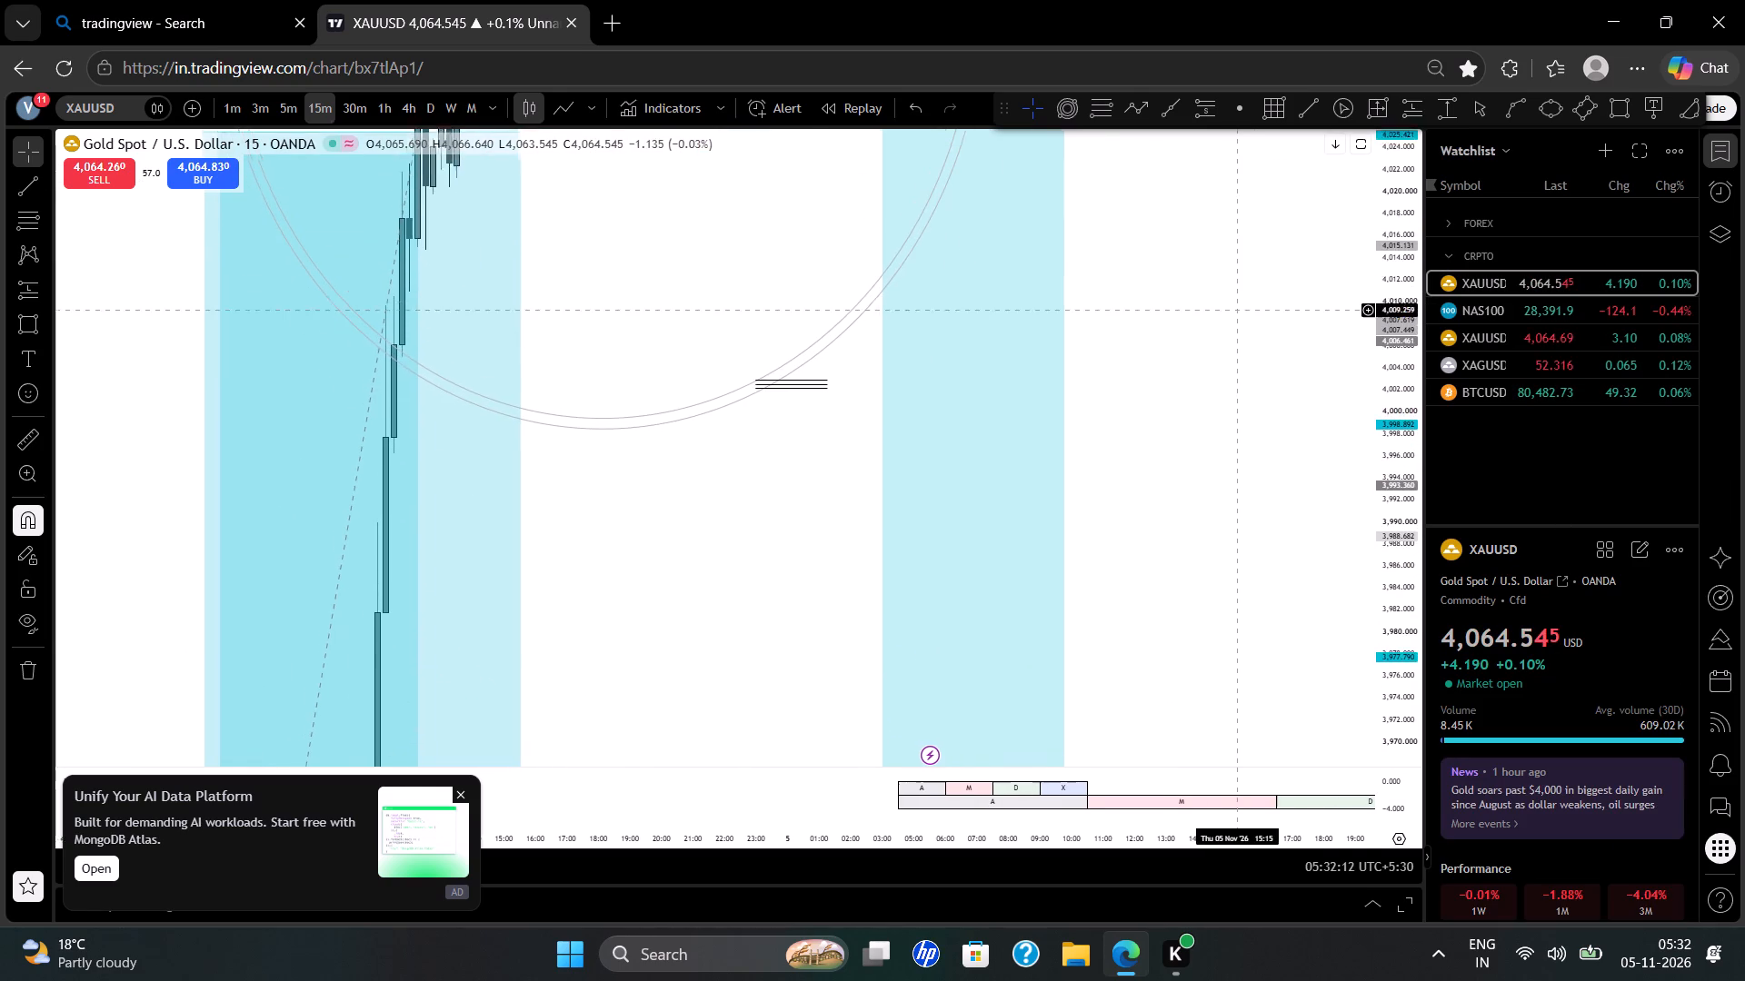
drag(1251, 381, 1287, 748)
drag(1289, 473, 1288, 761)
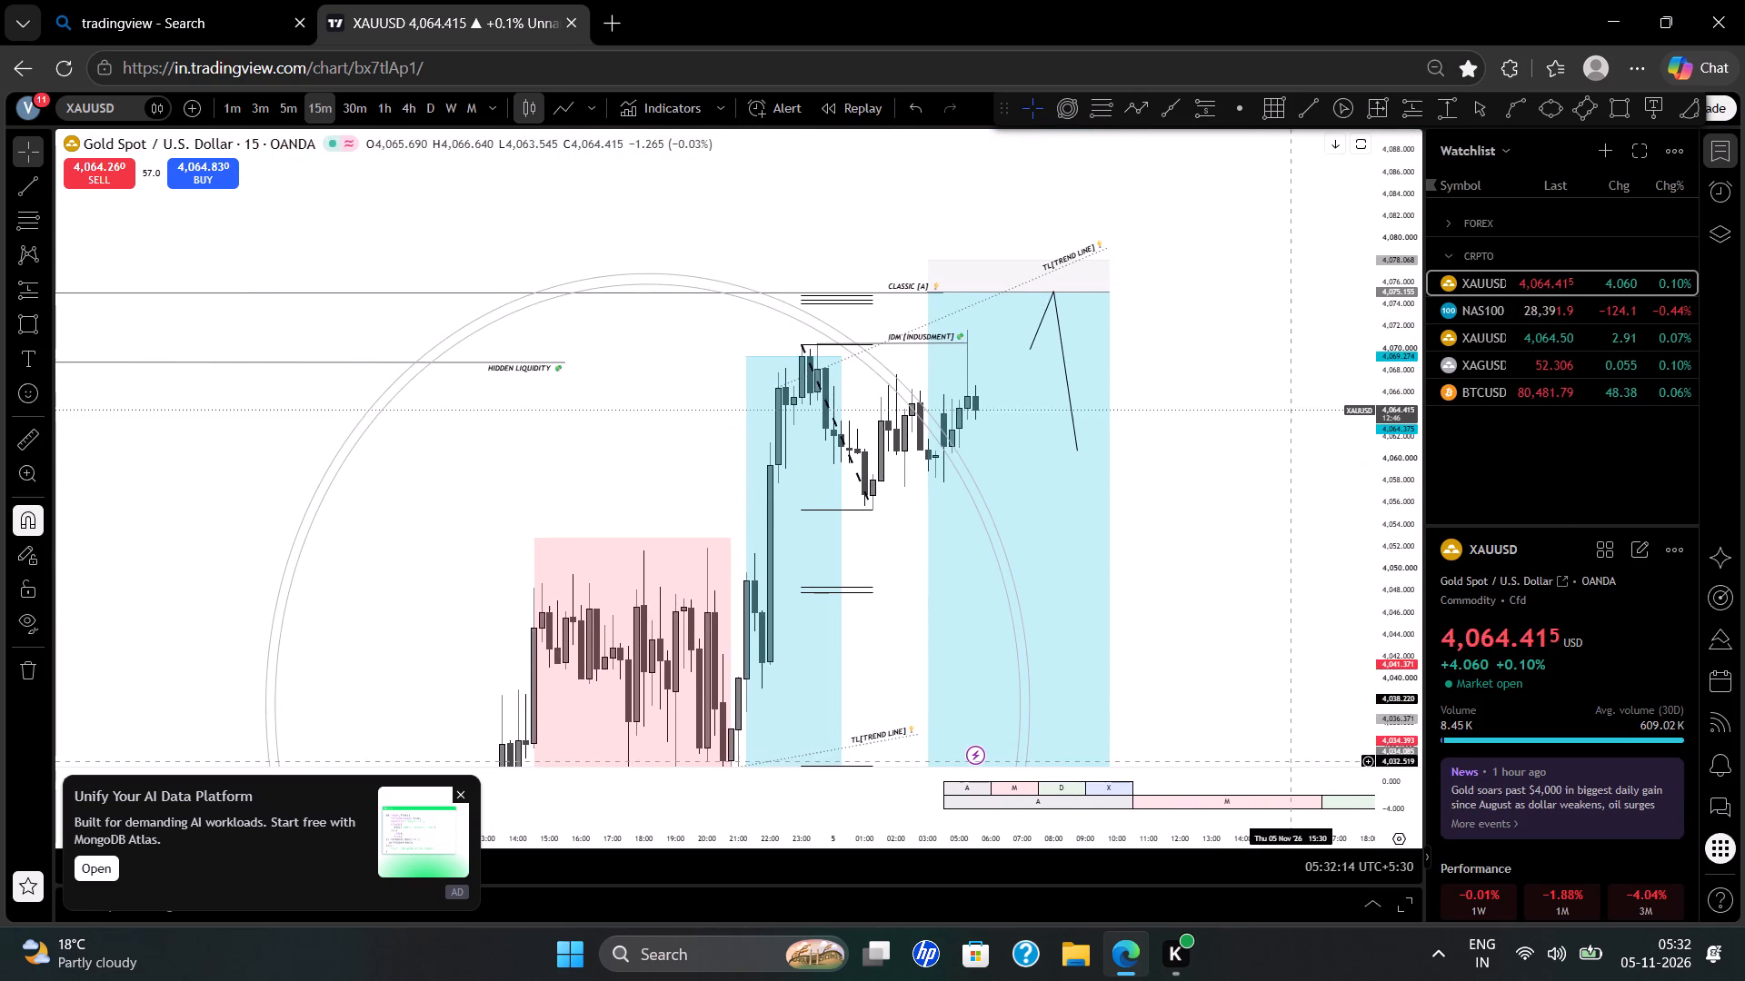
drag(1289, 565, 1279, 568)
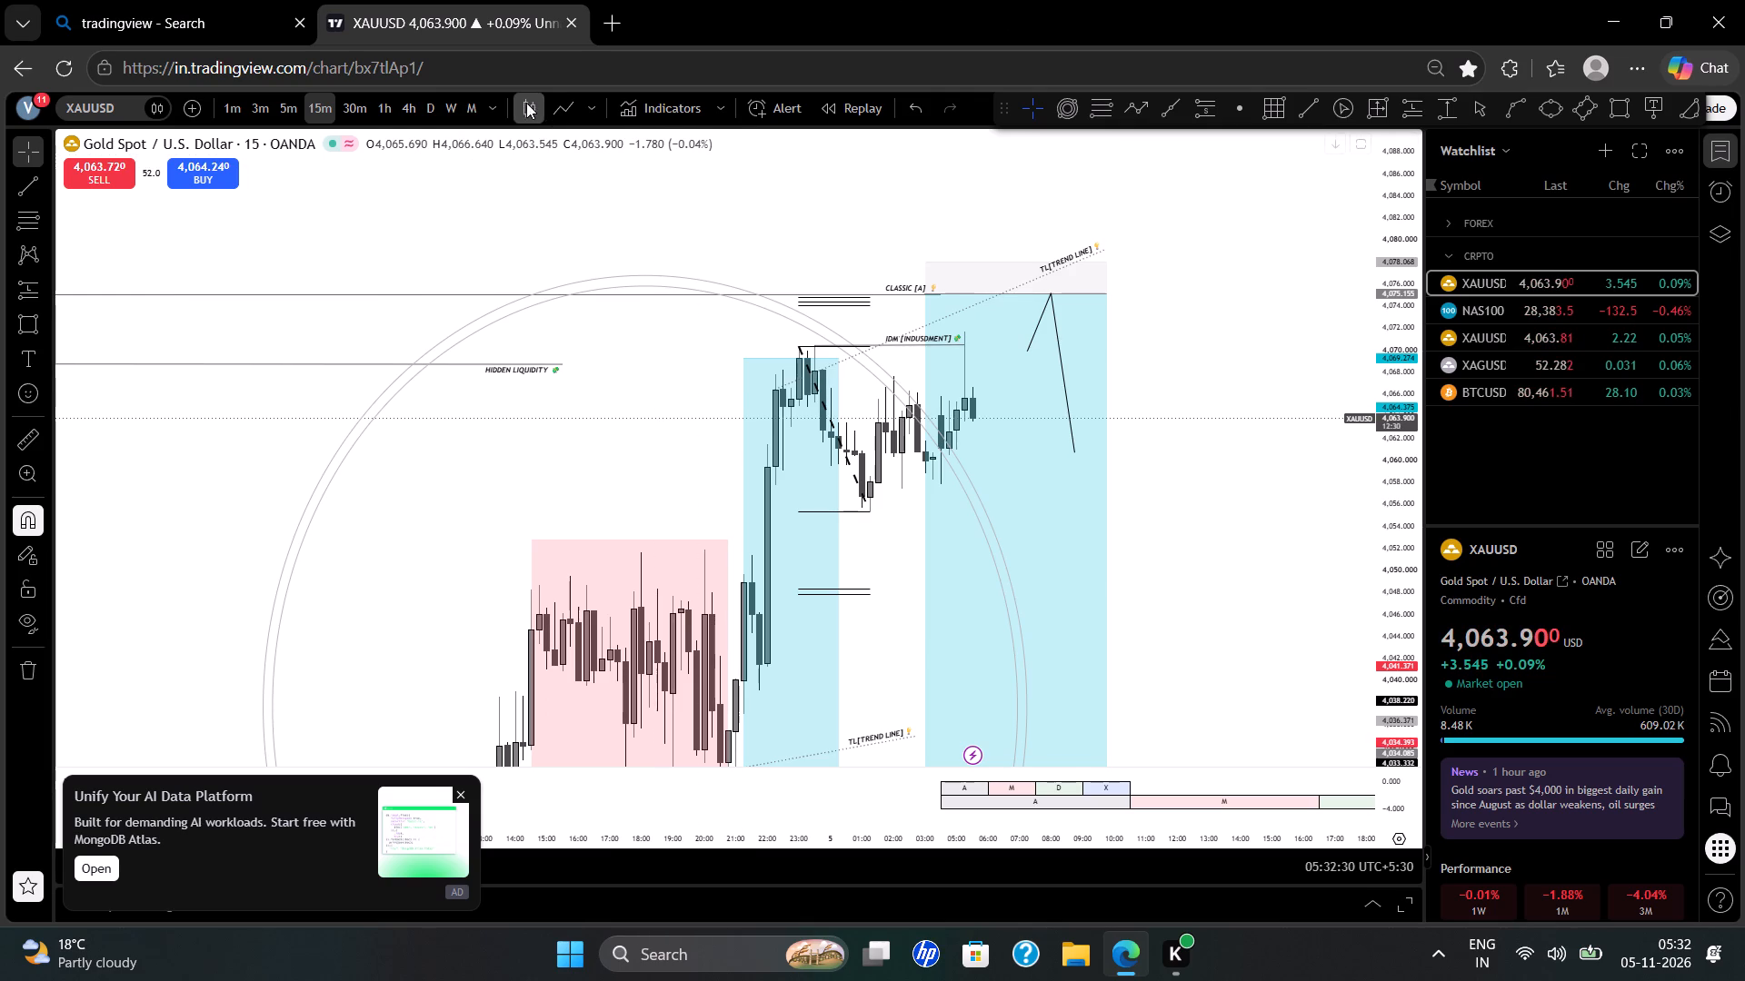
click(571, 106)
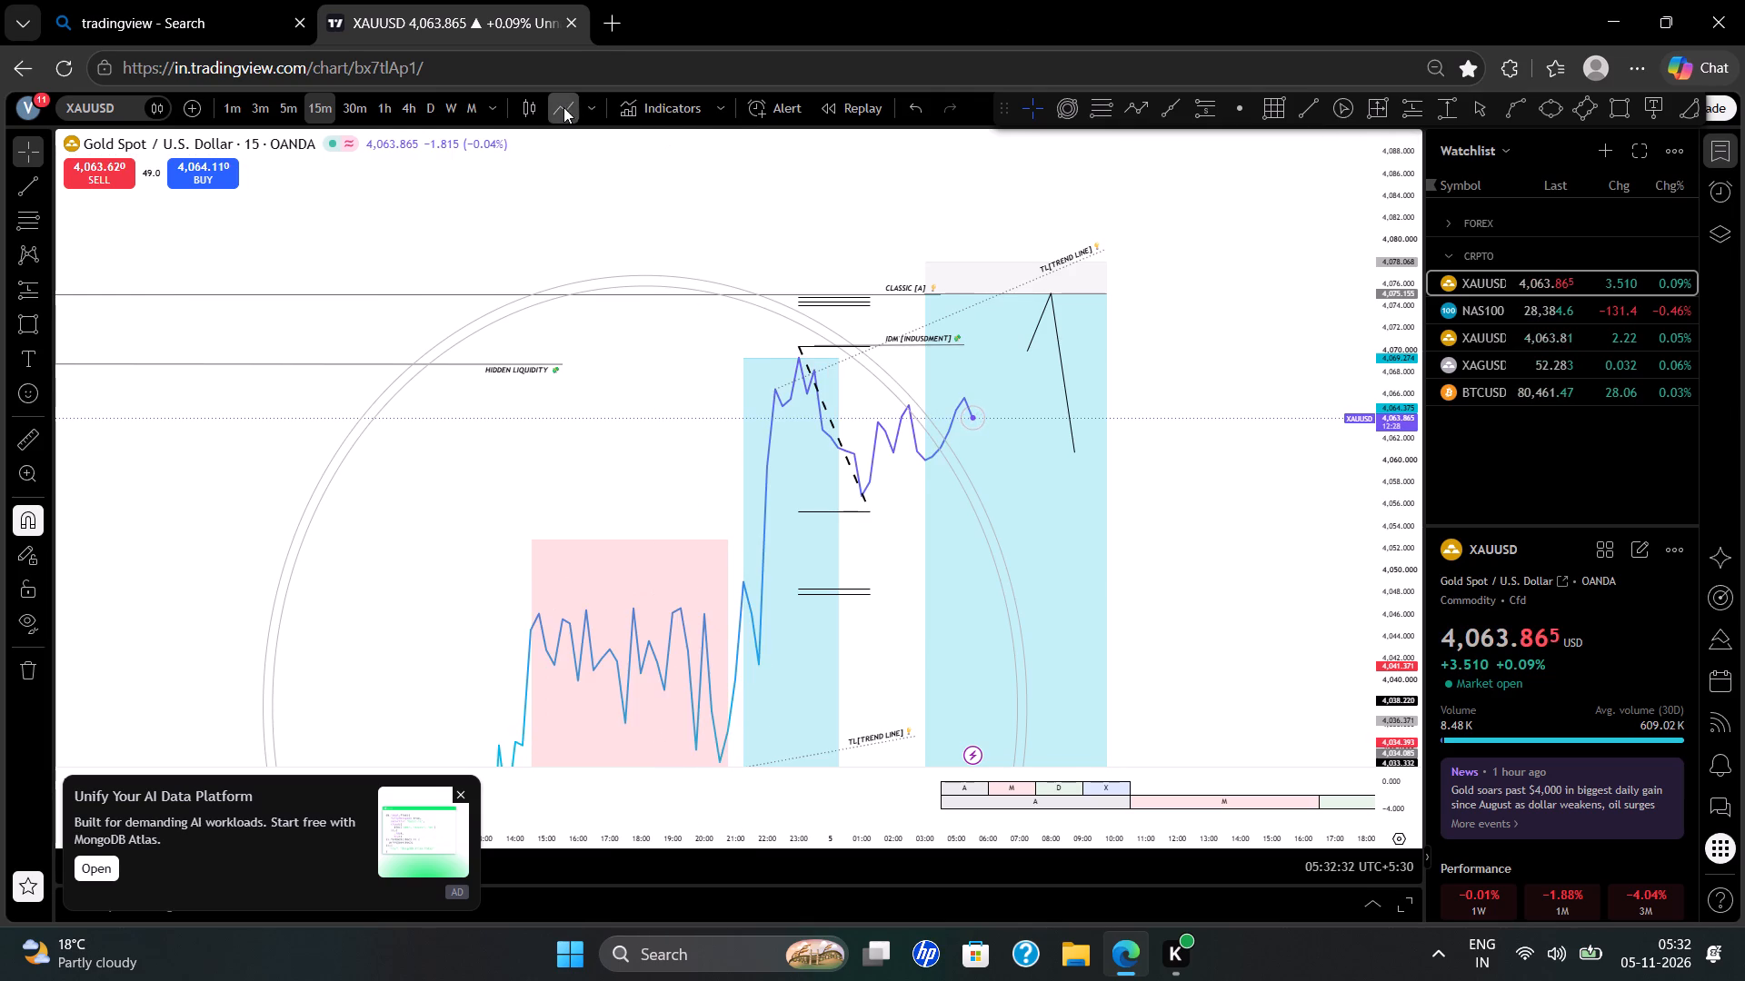
double_click(544, 109)
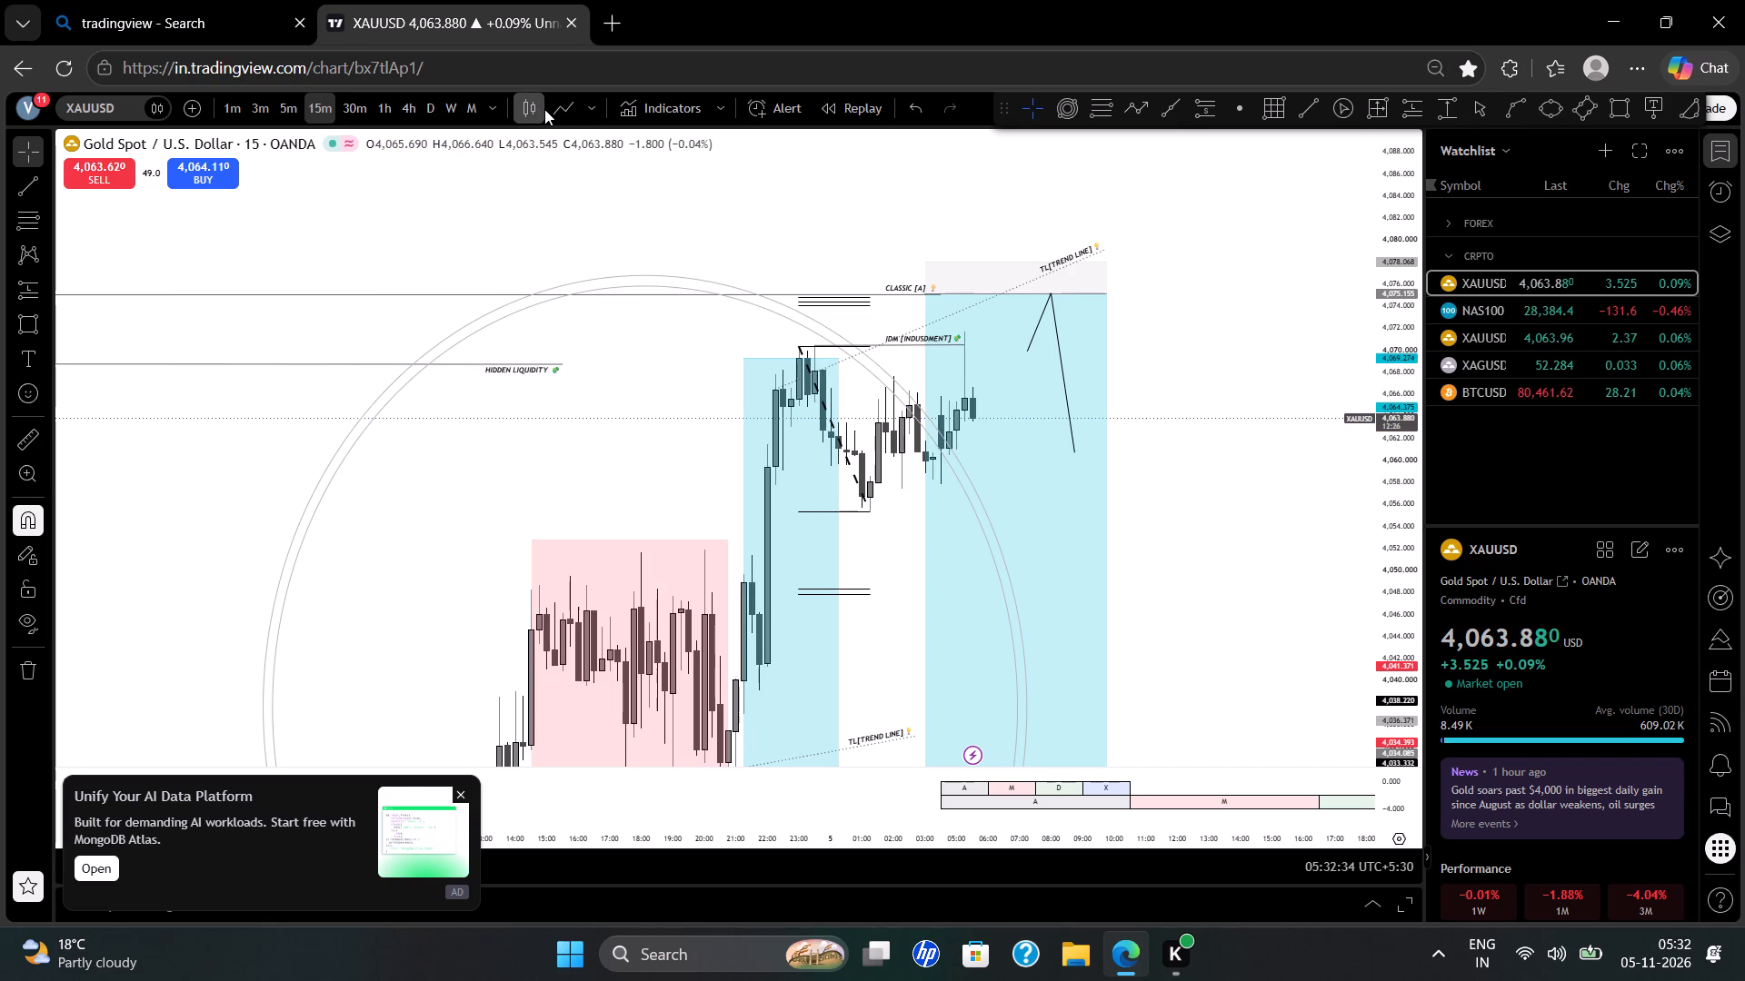
Recolour the trend line of the XAUUSD Fib retracement light grey and reduce its opacity.
click(799, 352)
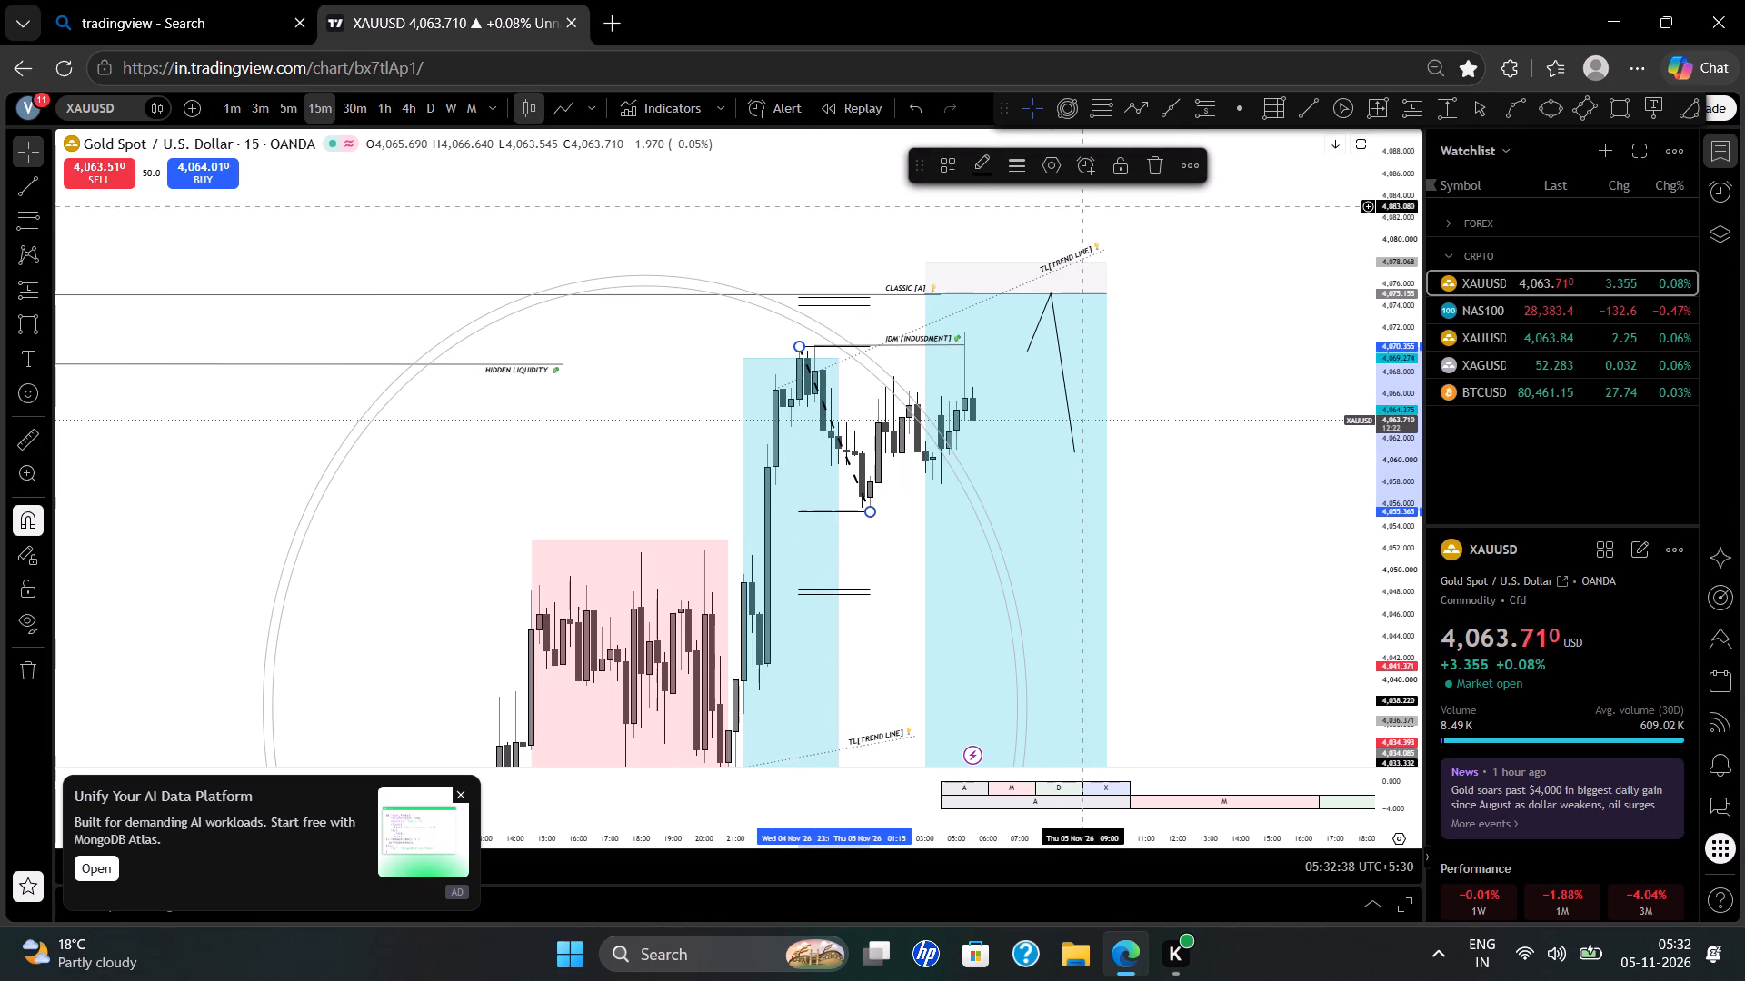
click(1056, 162)
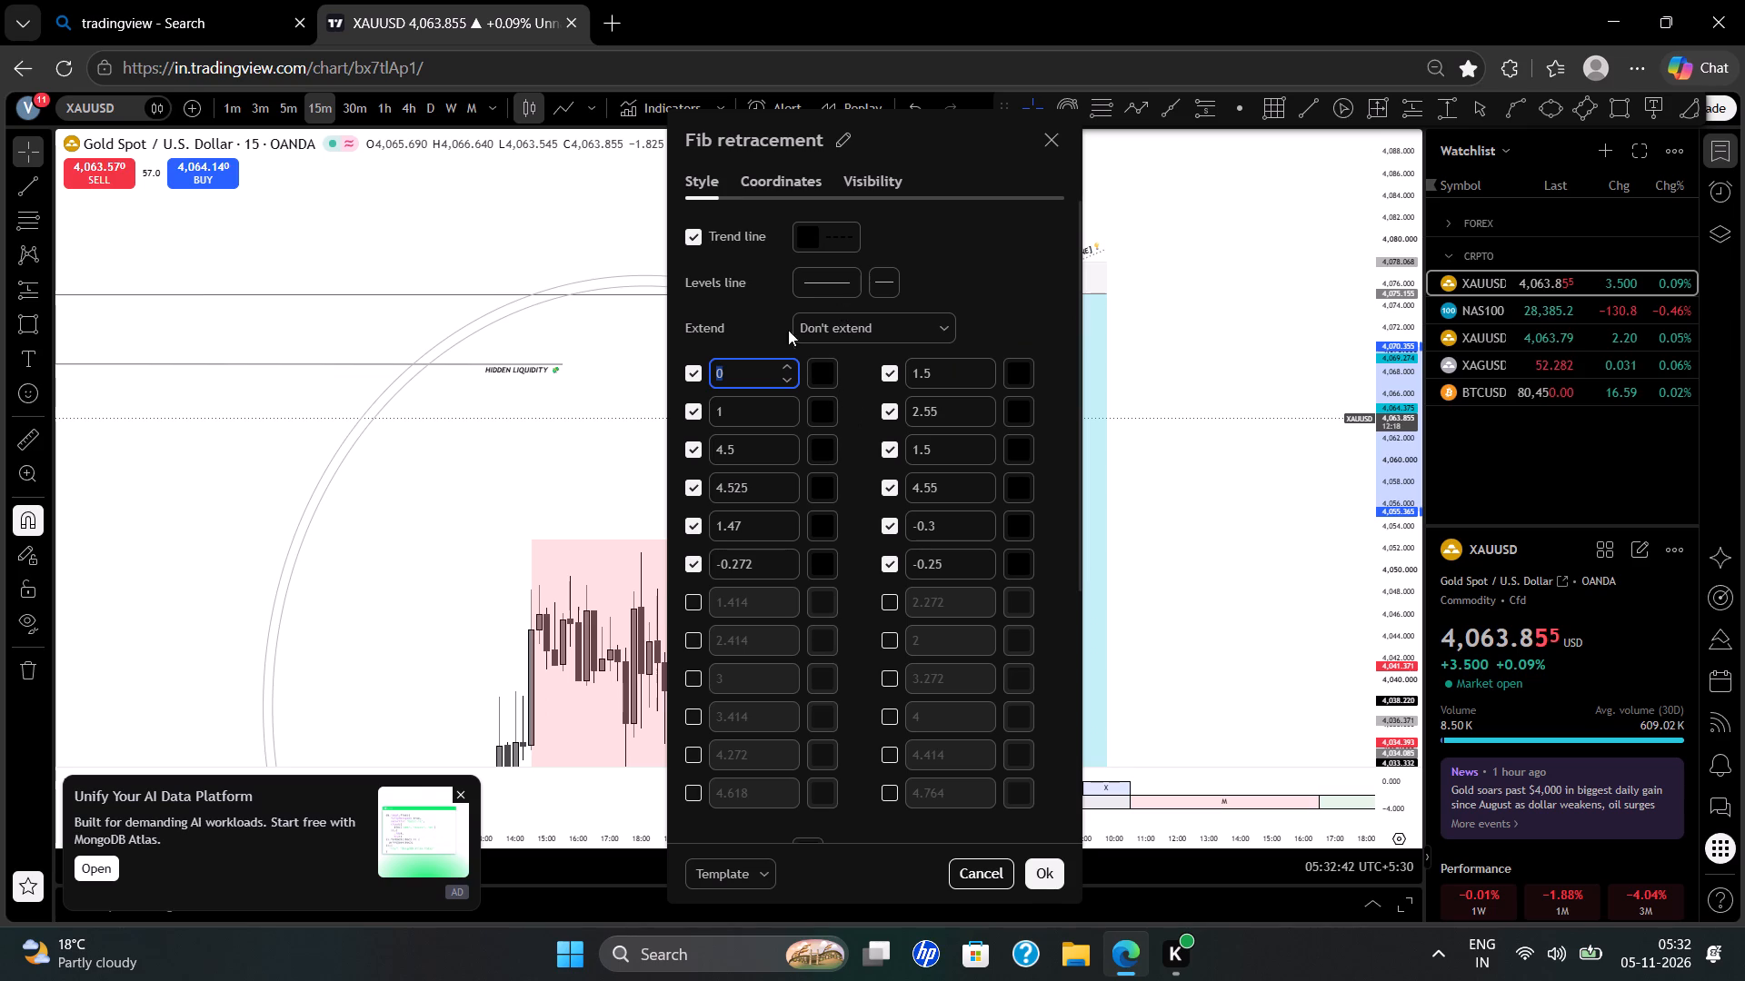
click(805, 247)
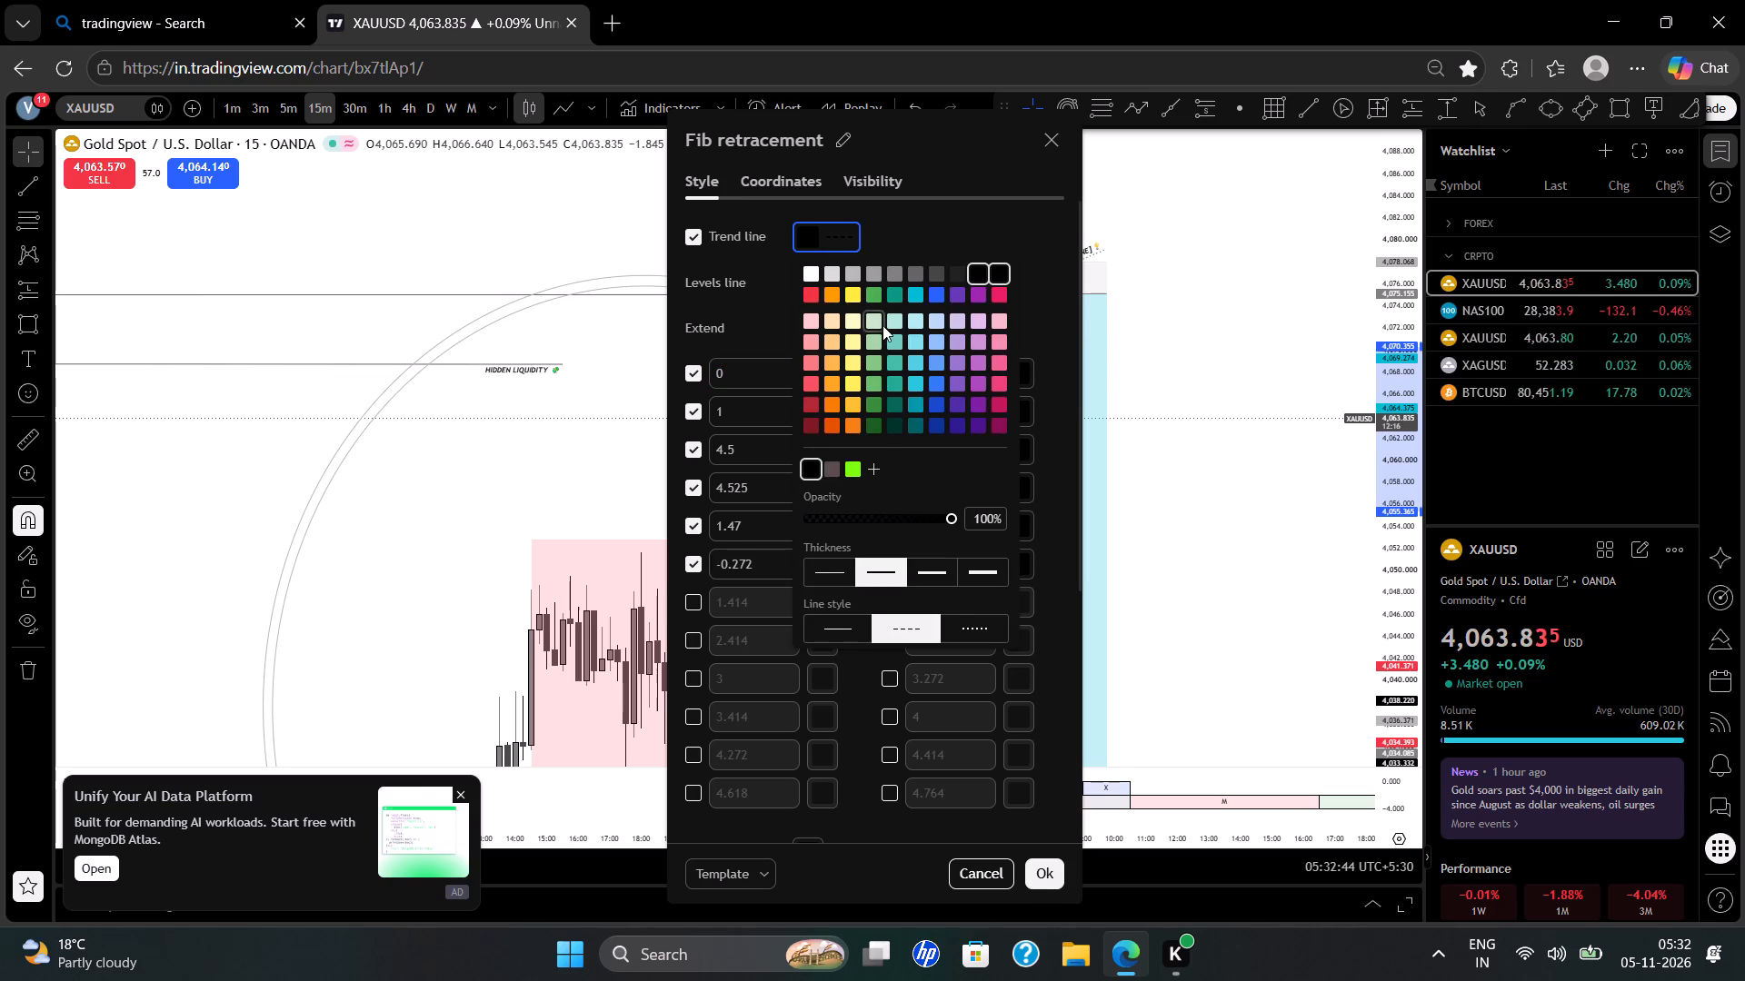
click(847, 279)
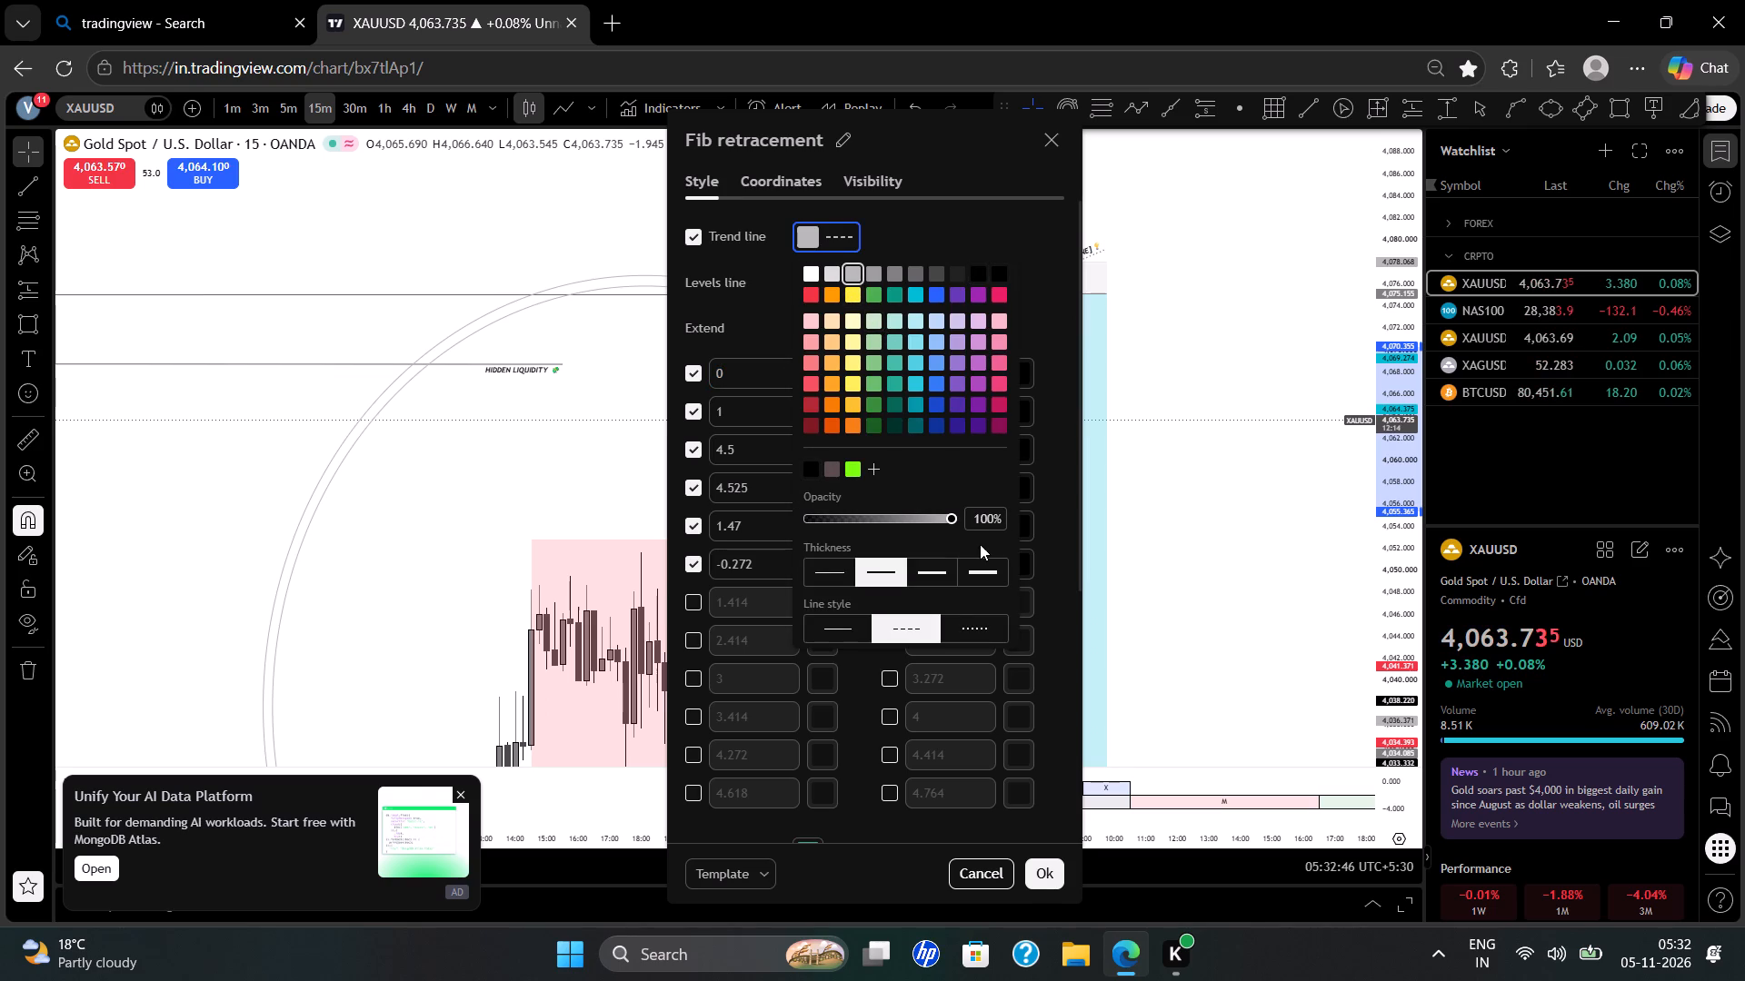
click(917, 514)
click(1096, 632)
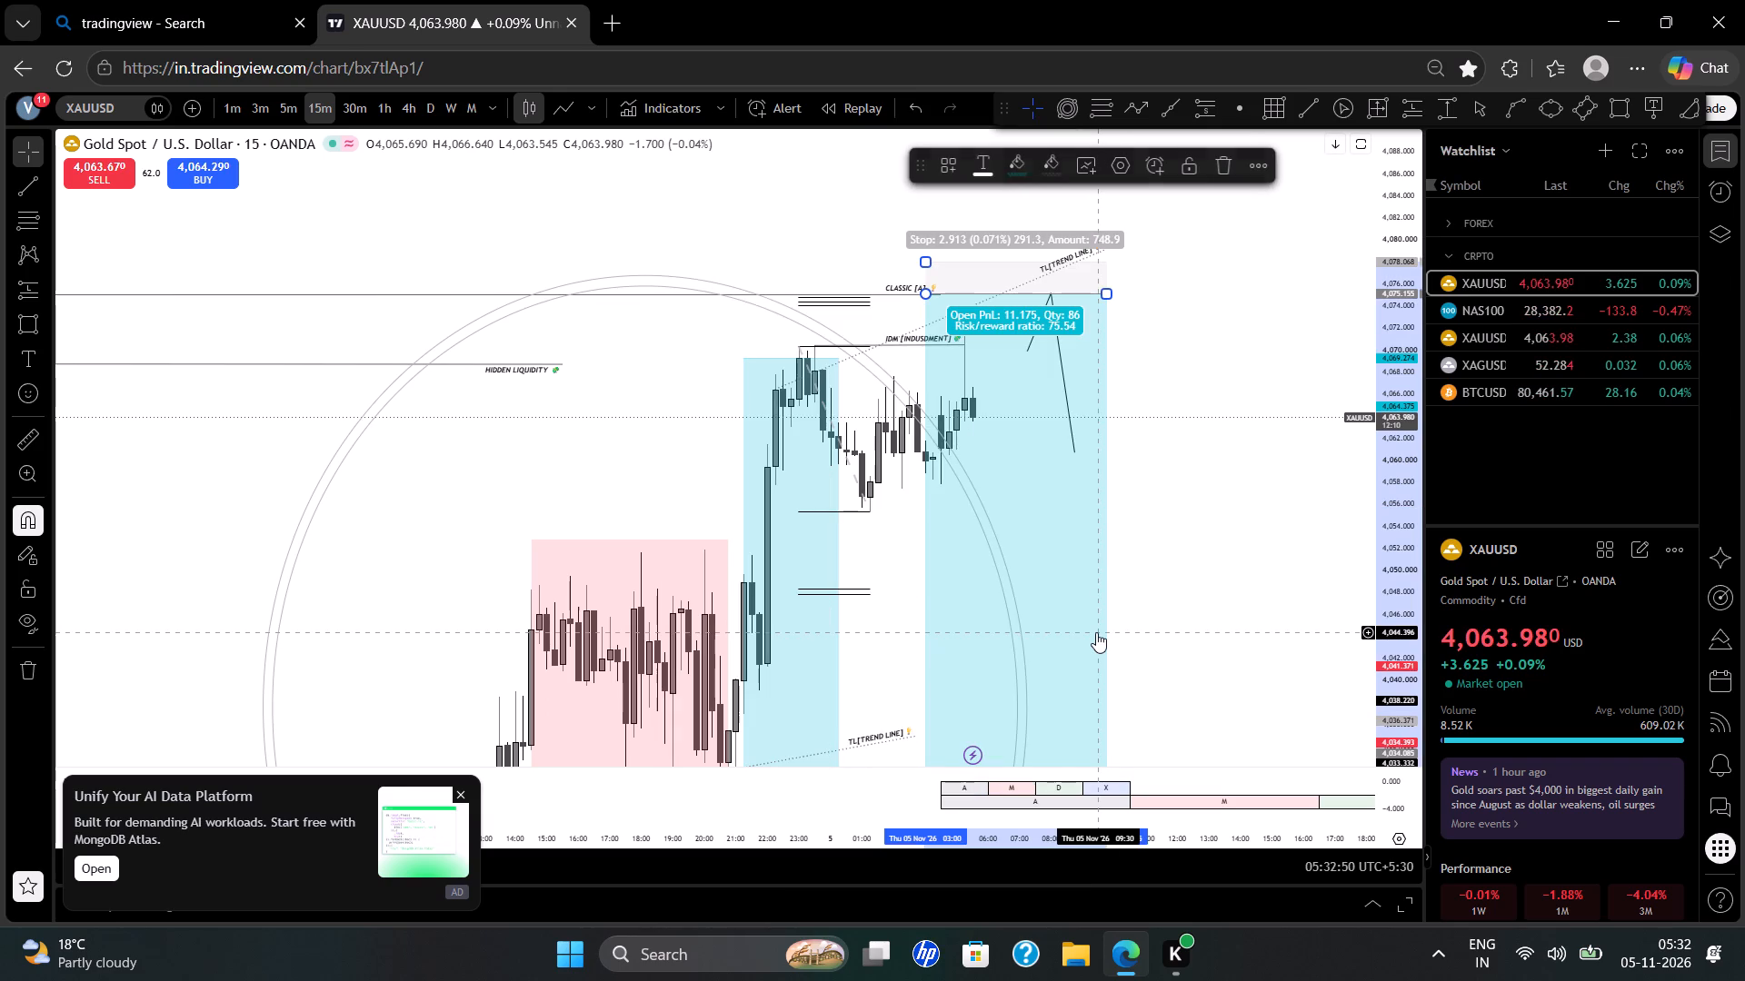
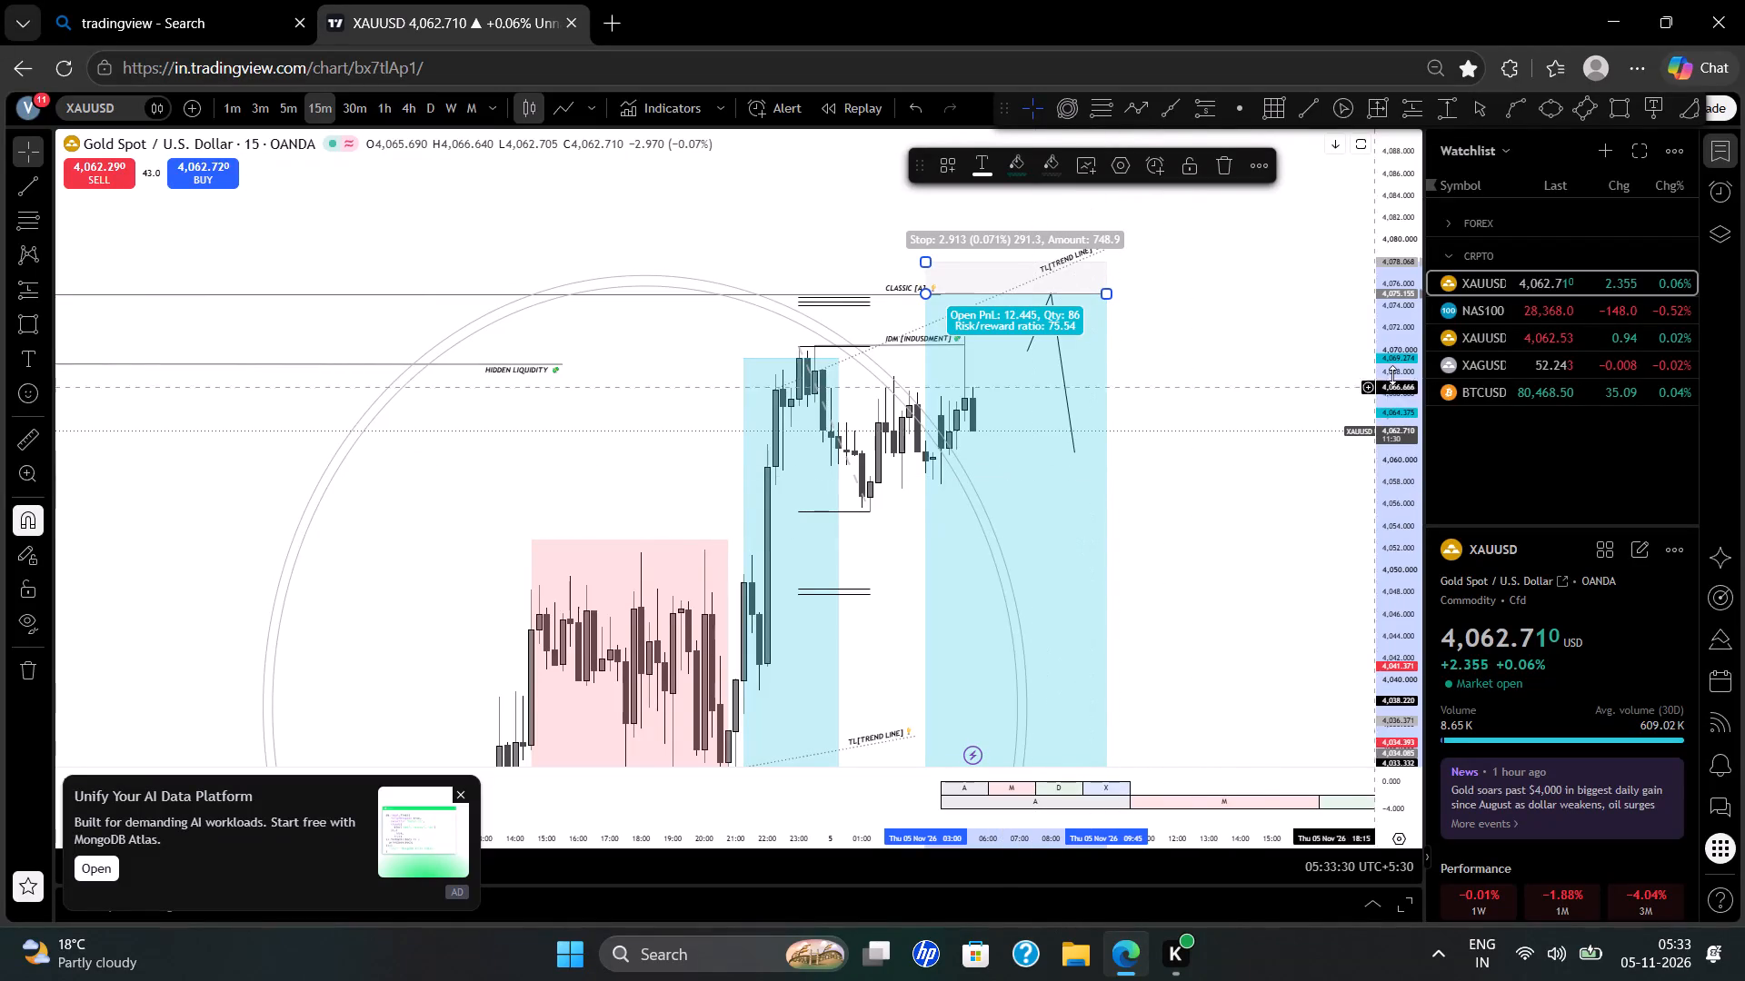
Open the XAGUSD 15-minute chart and examine the recent candles around the trend line drawn across the highs.
click(1477, 361)
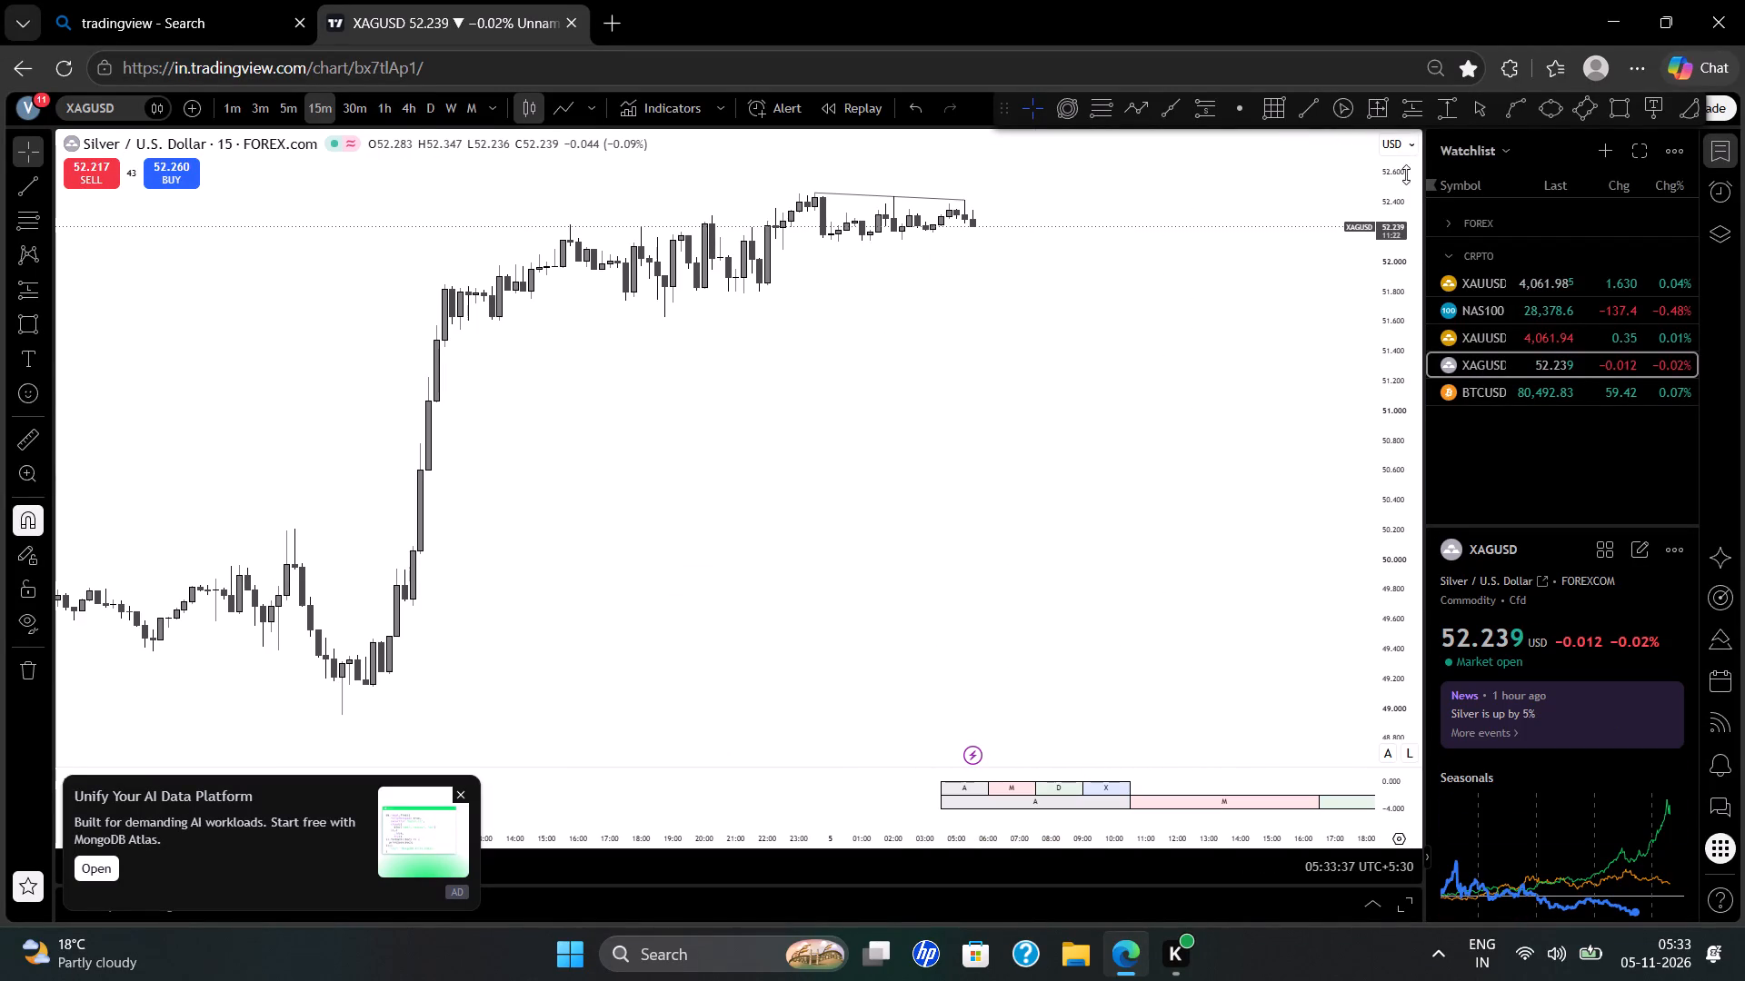
drag(1408, 601, 1415, 219)
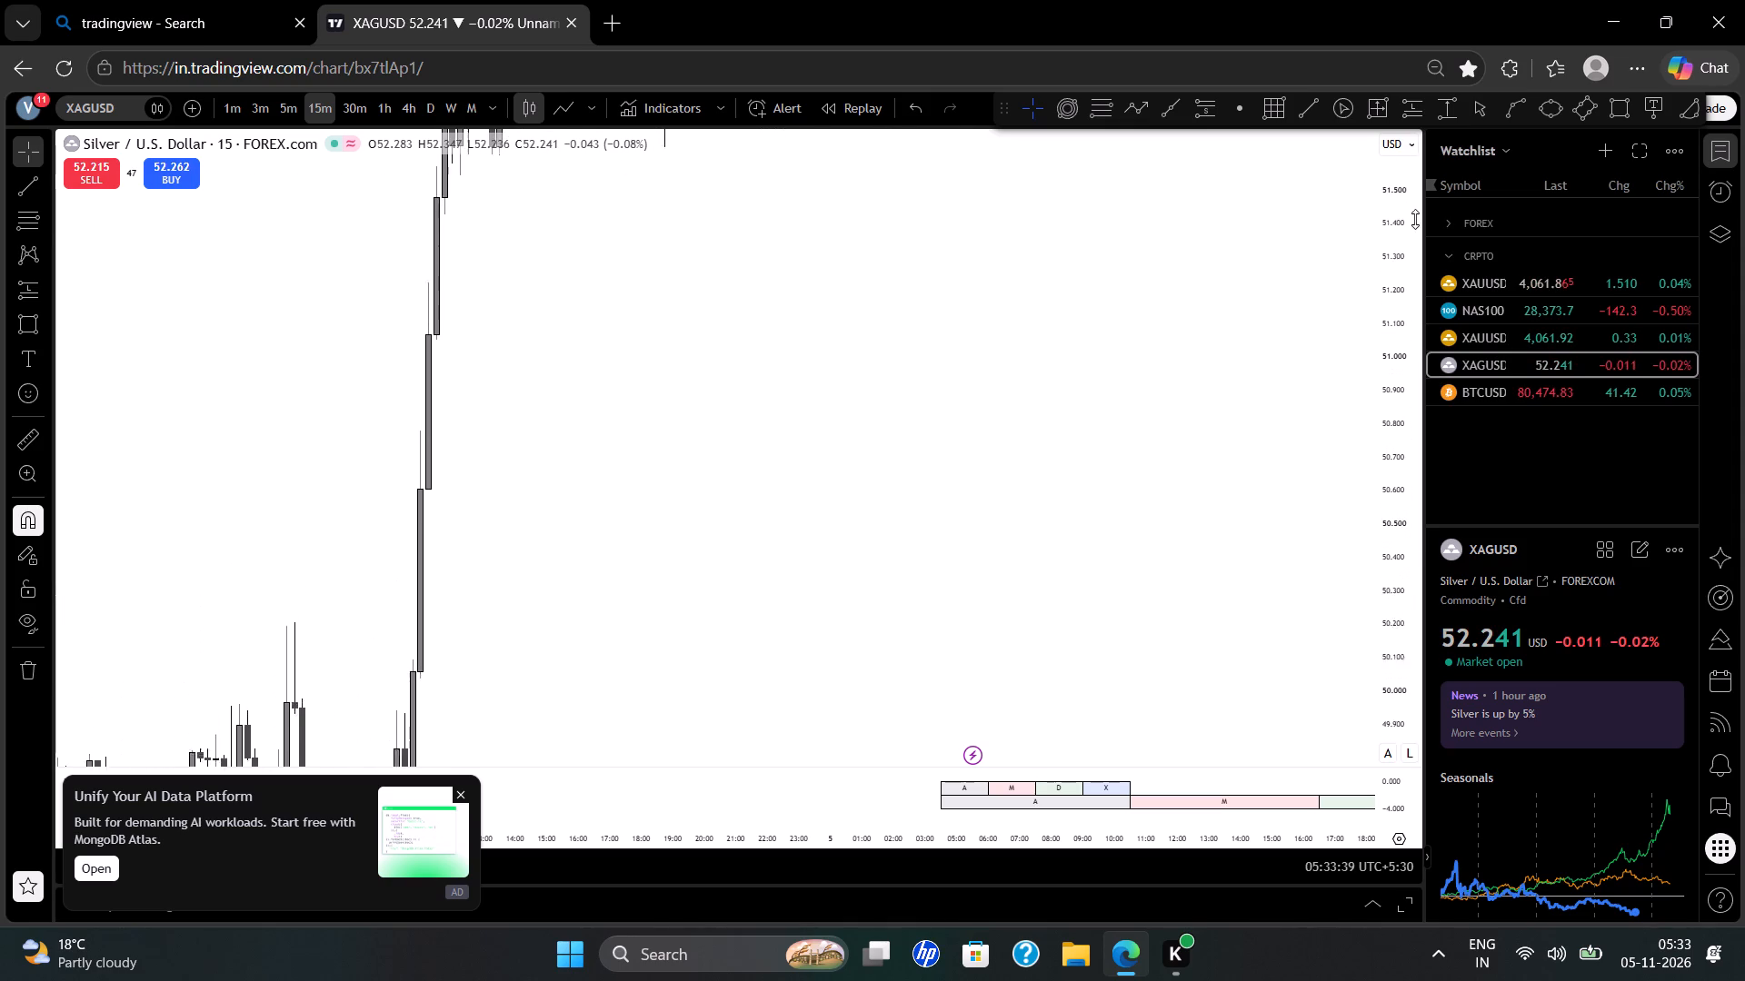
drag(1415, 219, 1412, 206)
drag(1257, 243, 1271, 636)
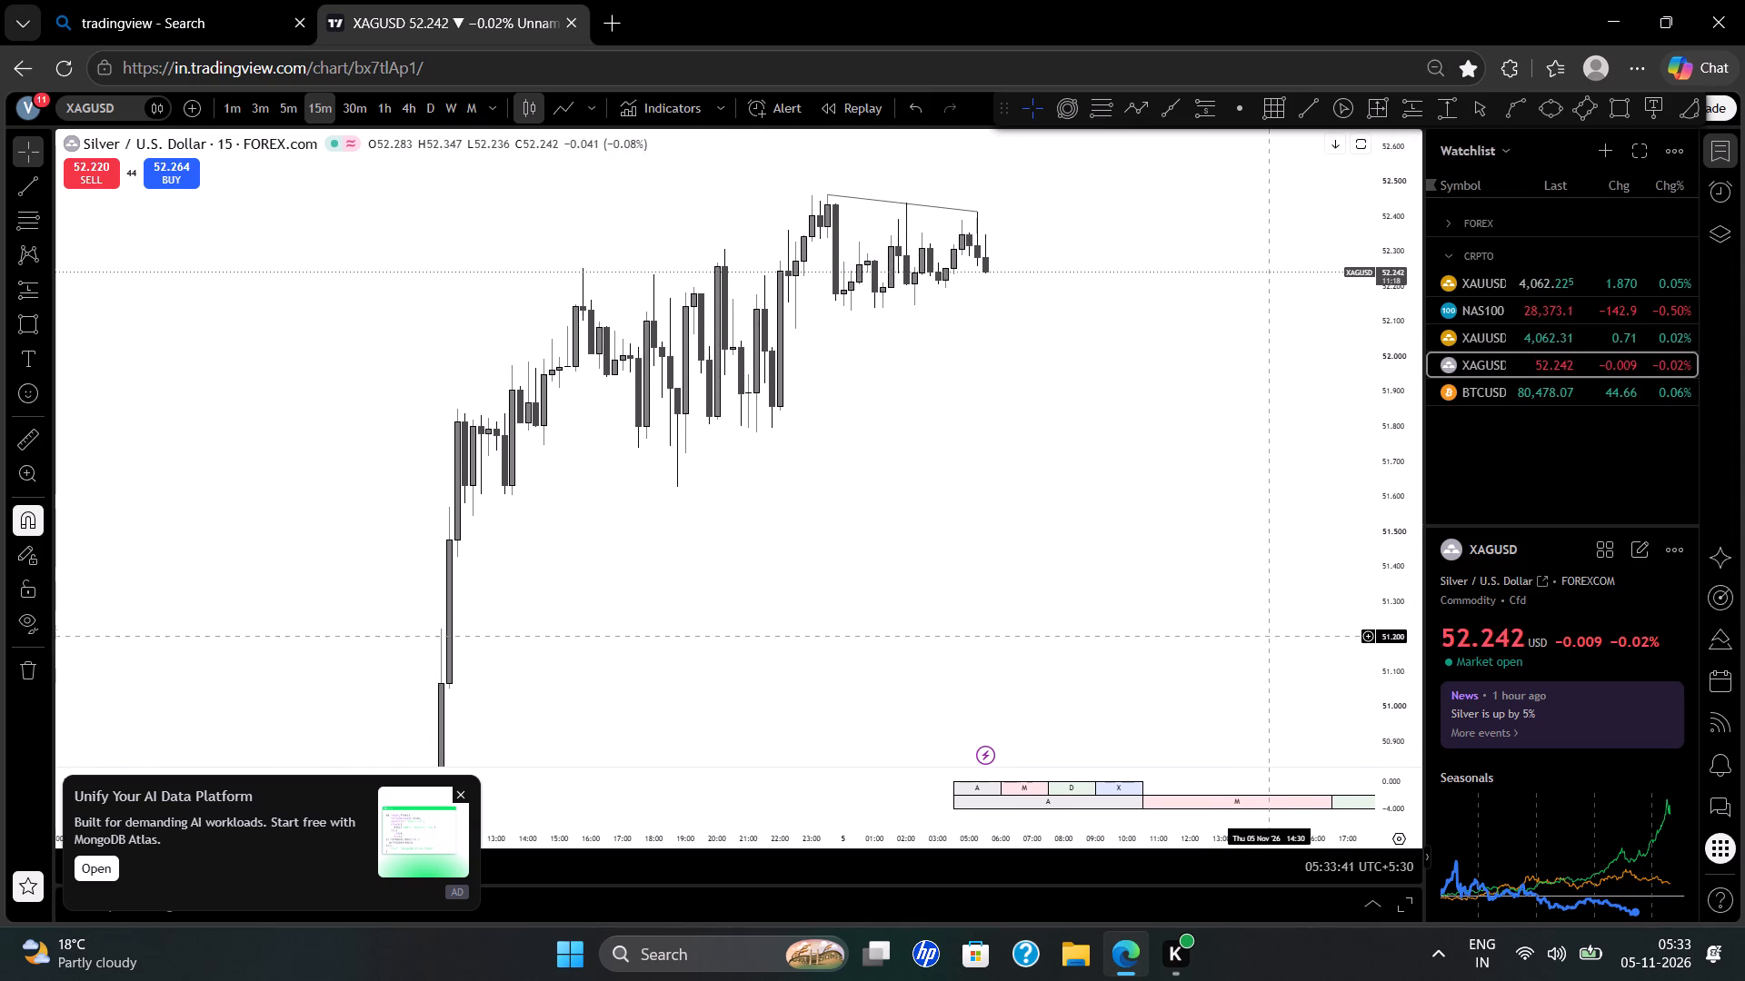
drag(1271, 636, 1268, 631)
drag(1400, 633, 1411, 500)
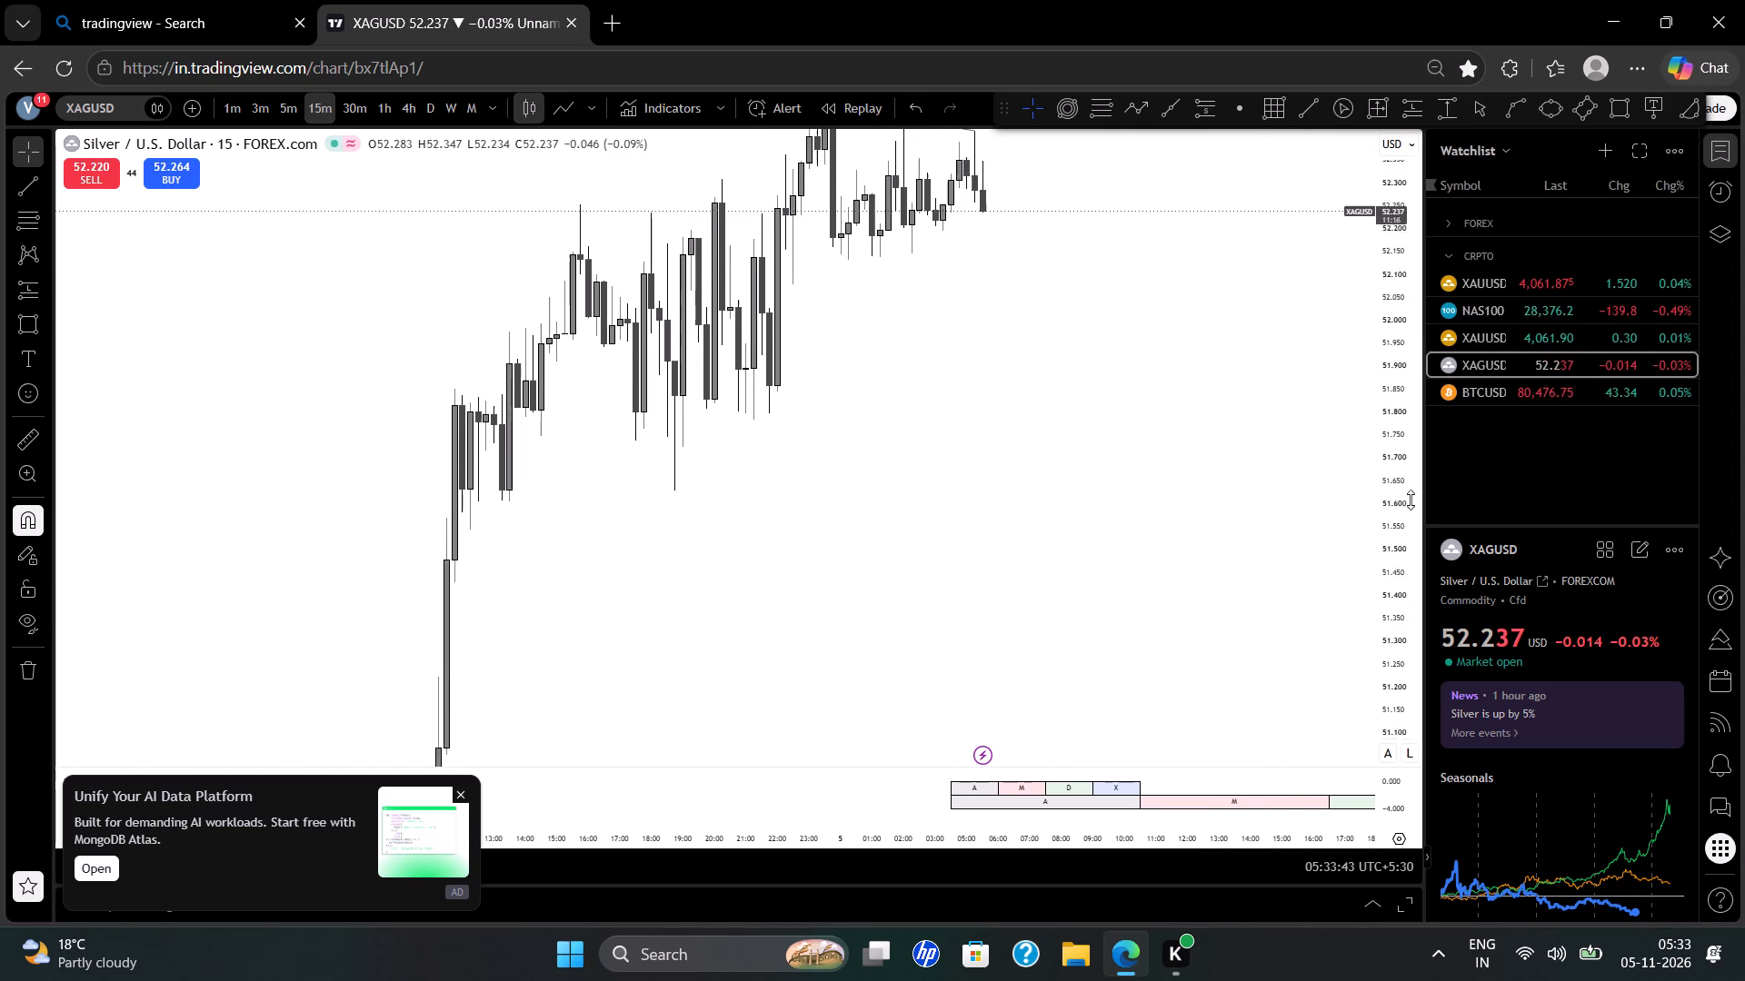
drag(1411, 500, 1386, 263)
drag(1183, 323, 1111, 708)
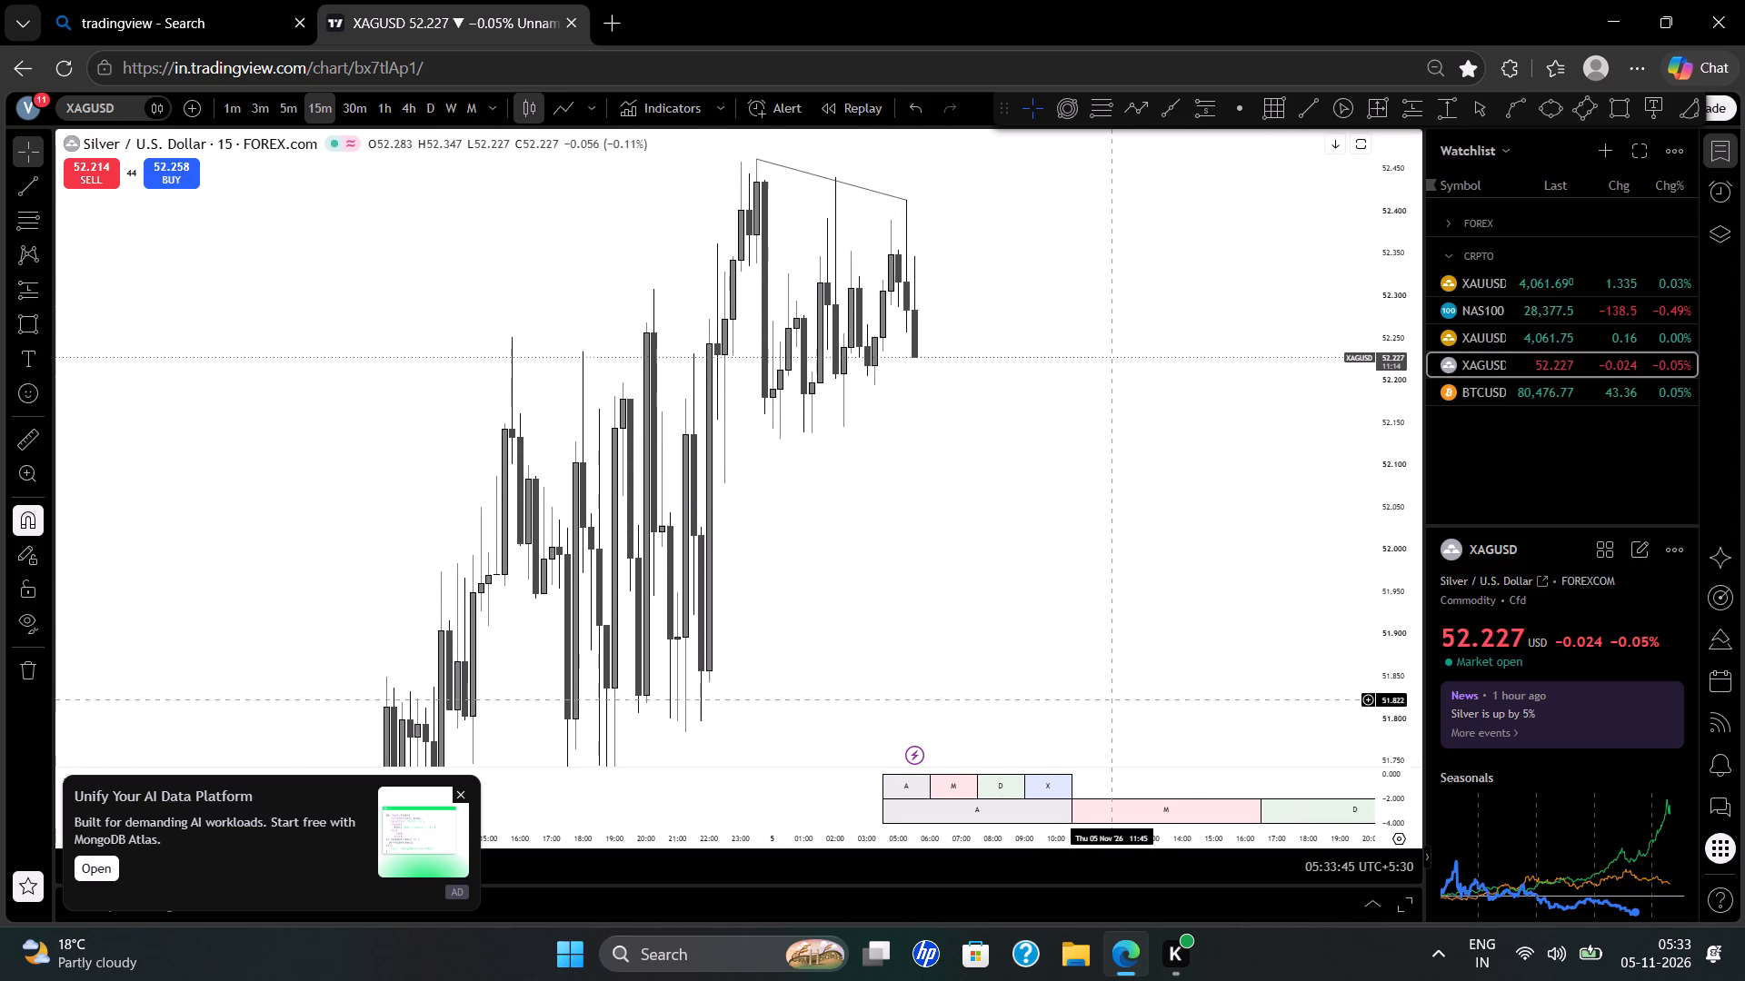
drag(1111, 708, 1111, 708)
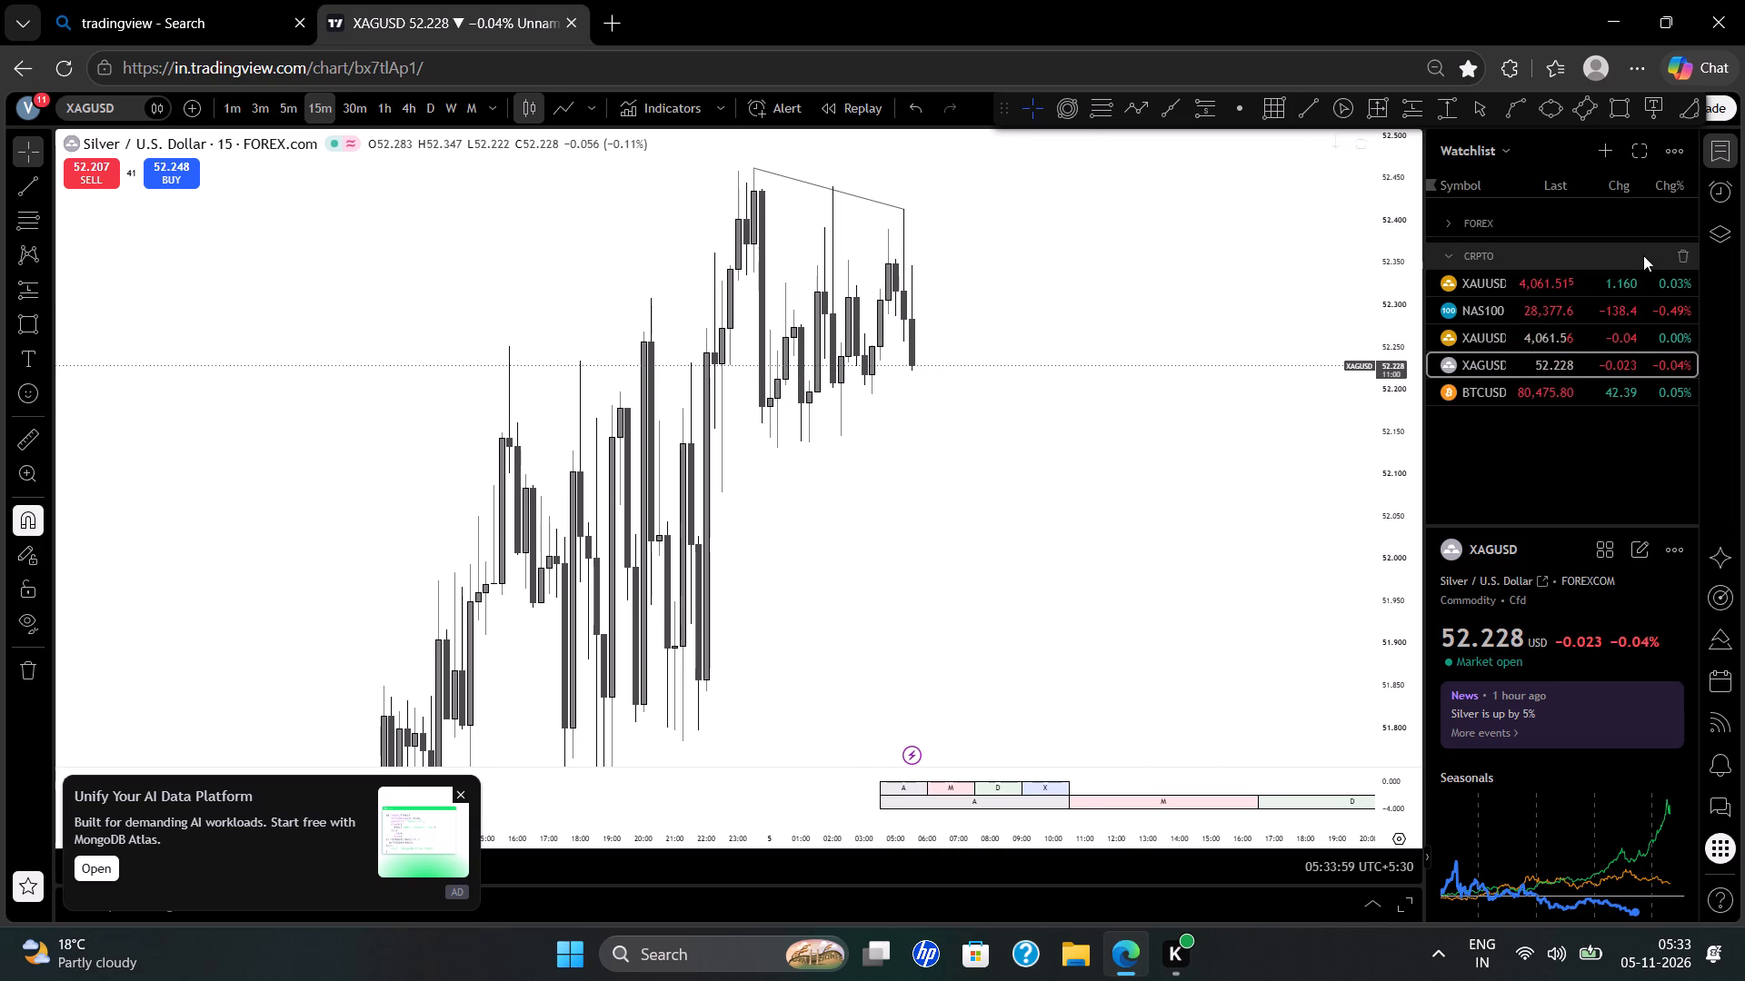
Return to the XAUUSD chart, reset its view, examine price around the accumulation range and key level, and dismiss the advertisement.
click(1594, 293)
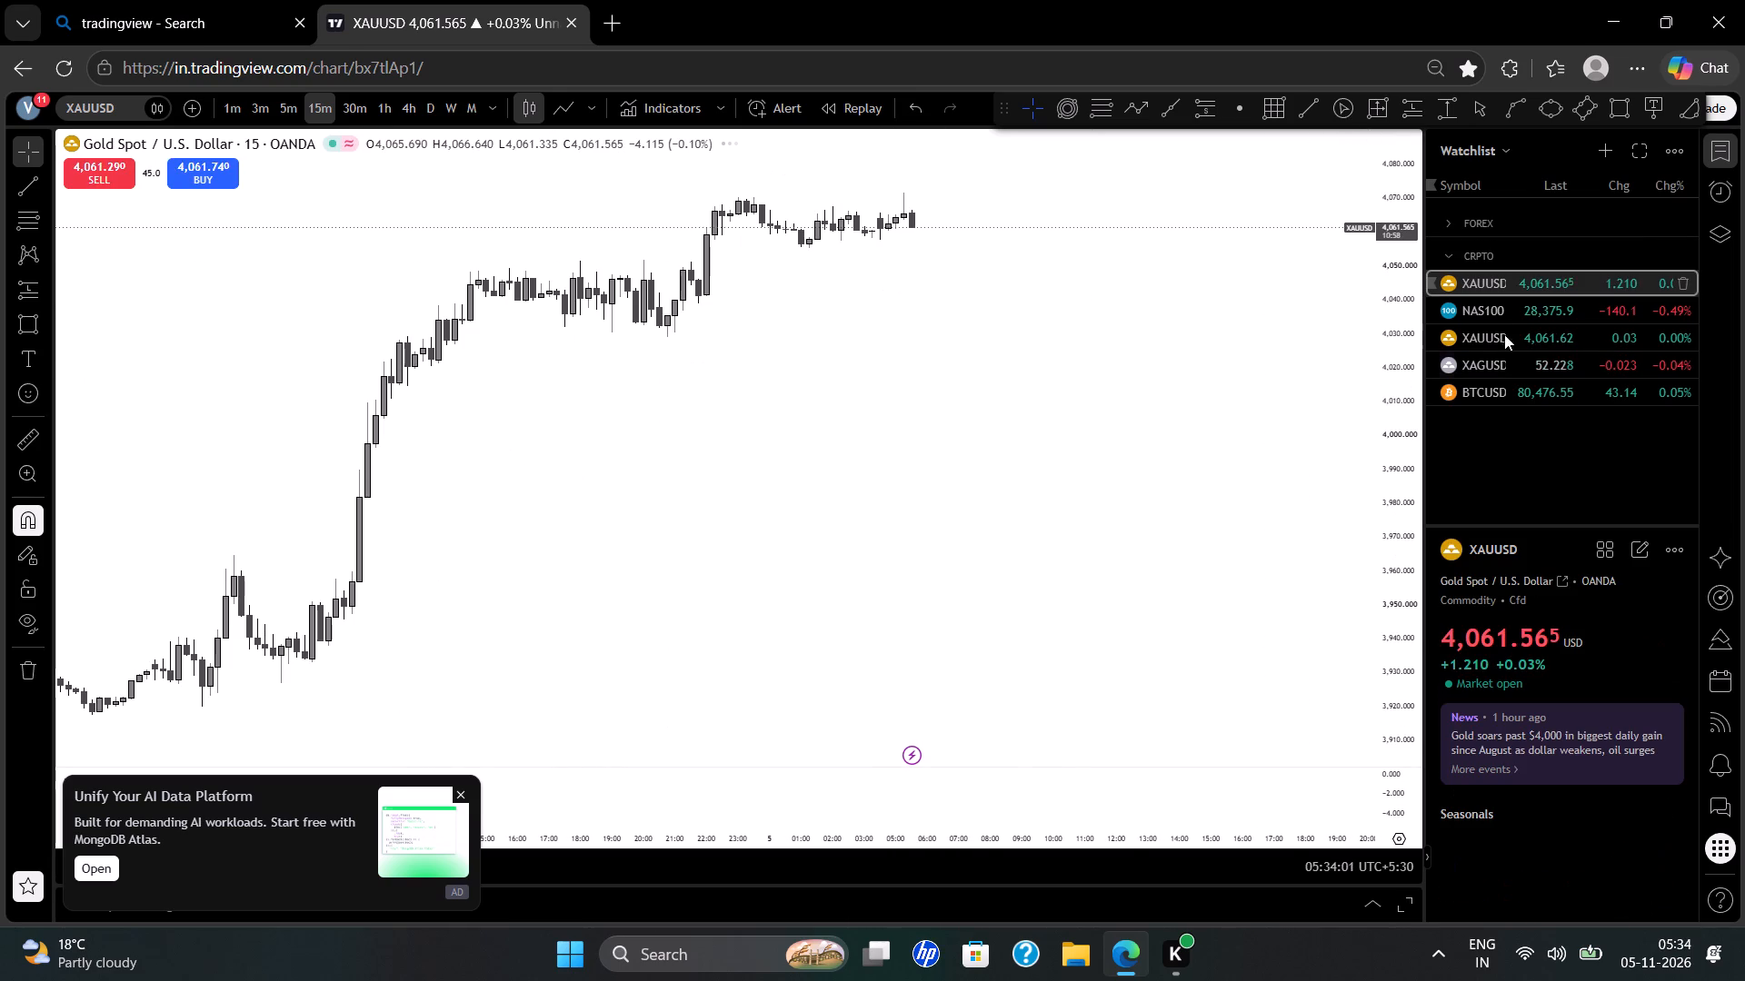
right_click(1175, 555)
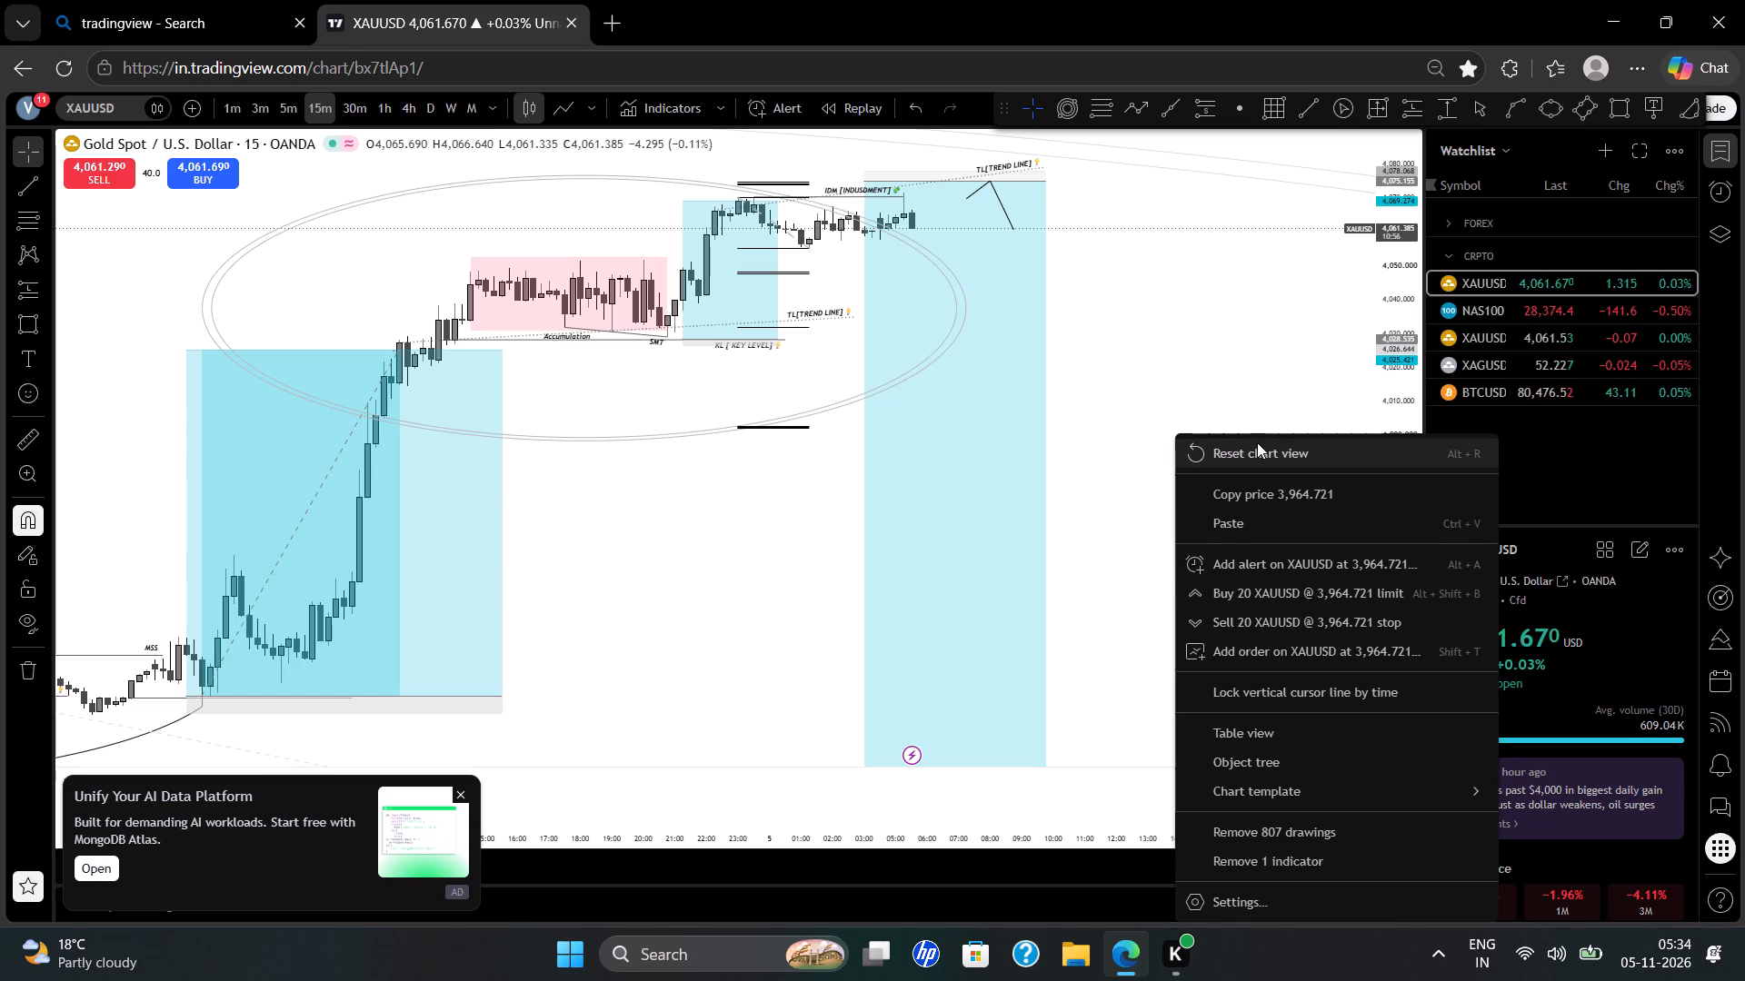
click(1257, 442)
scroll(1257, 442, up, 2)
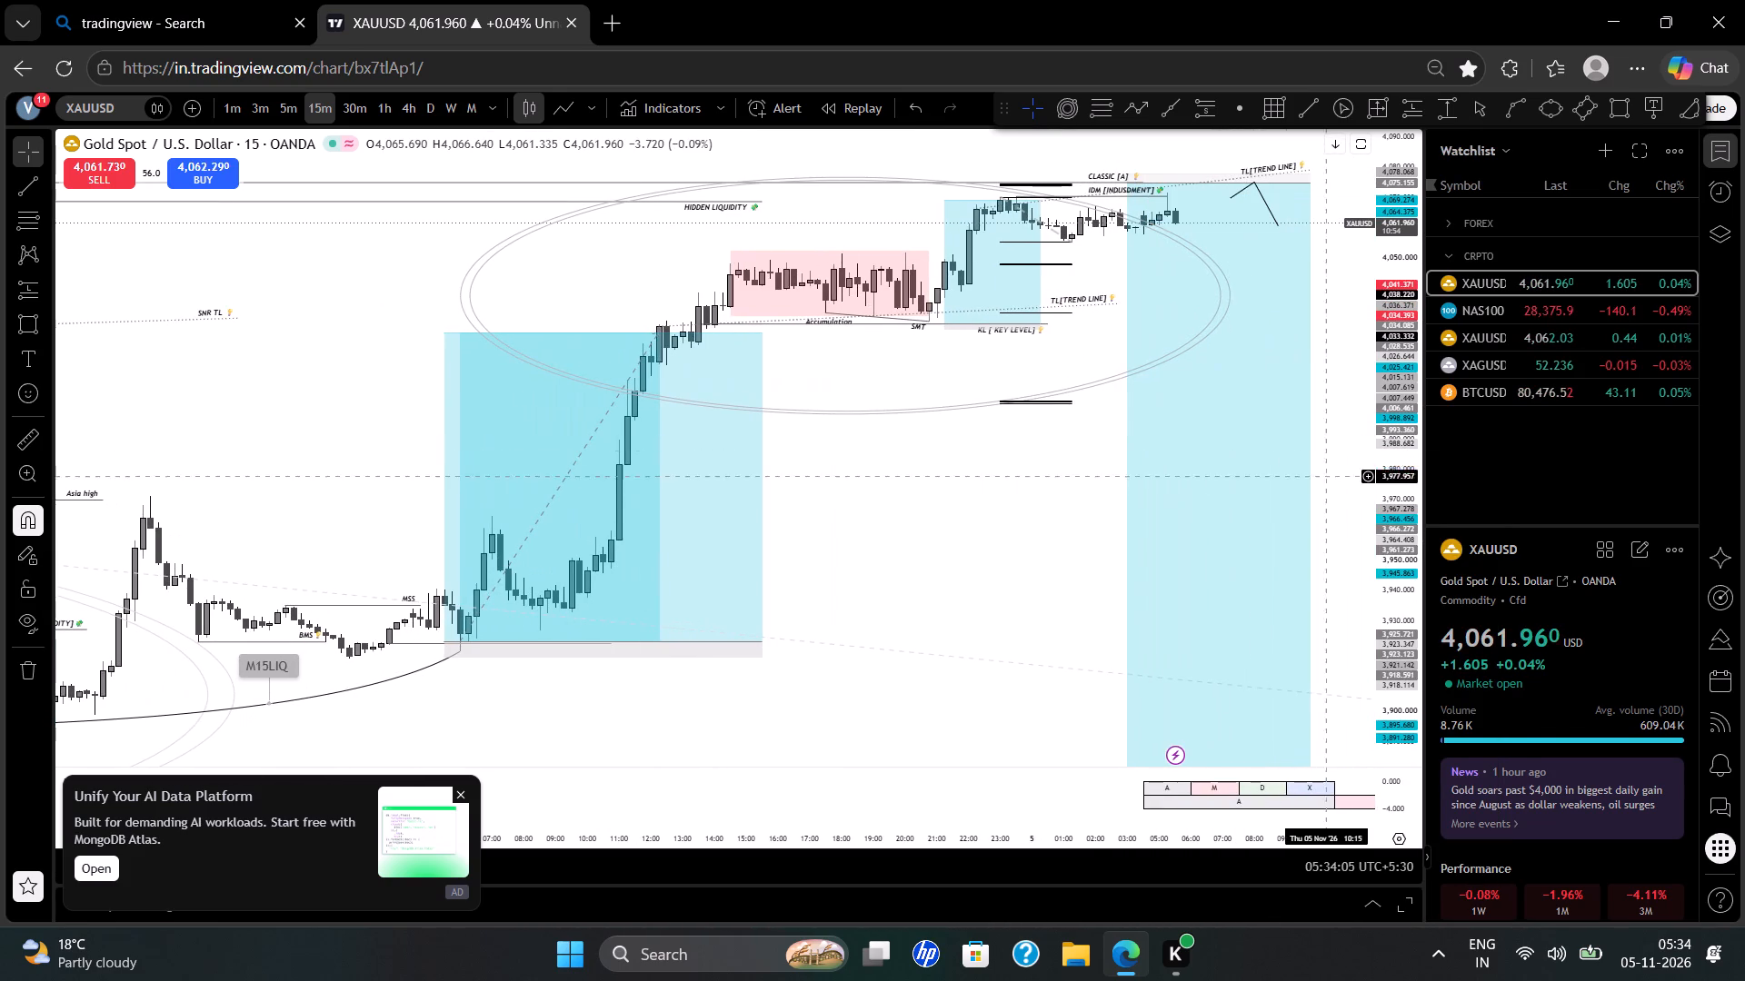
drag(1401, 561, 1325, 147)
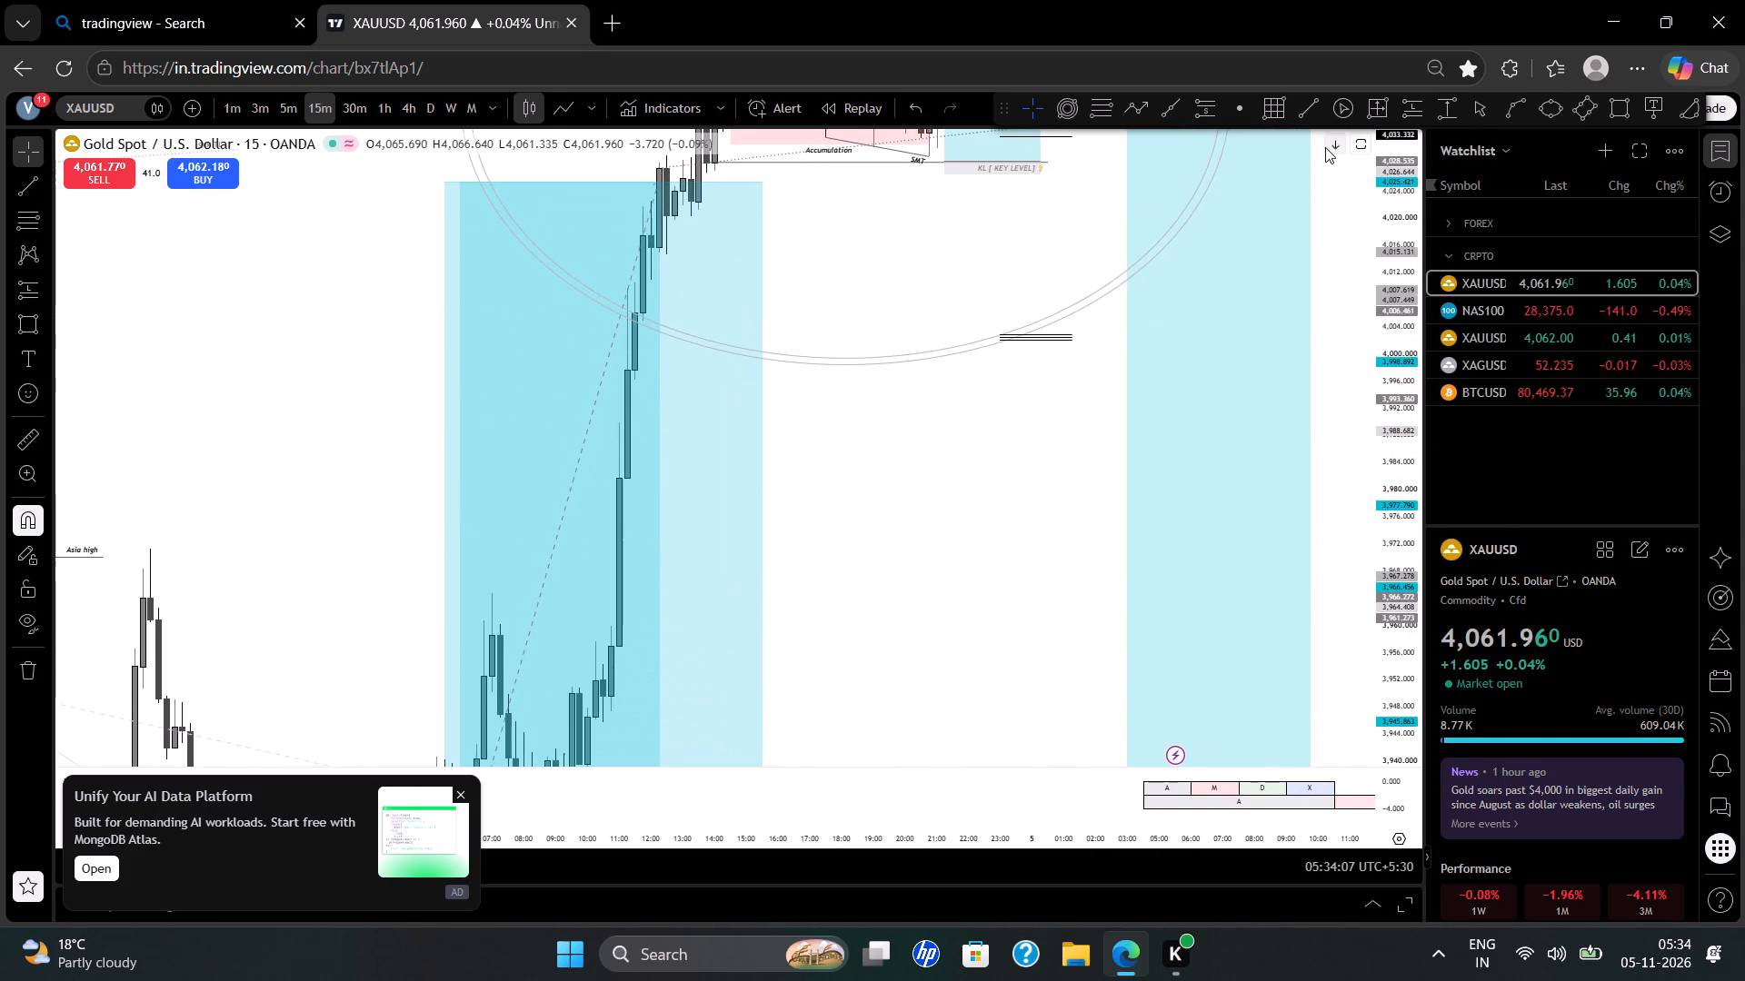
click(1325, 147)
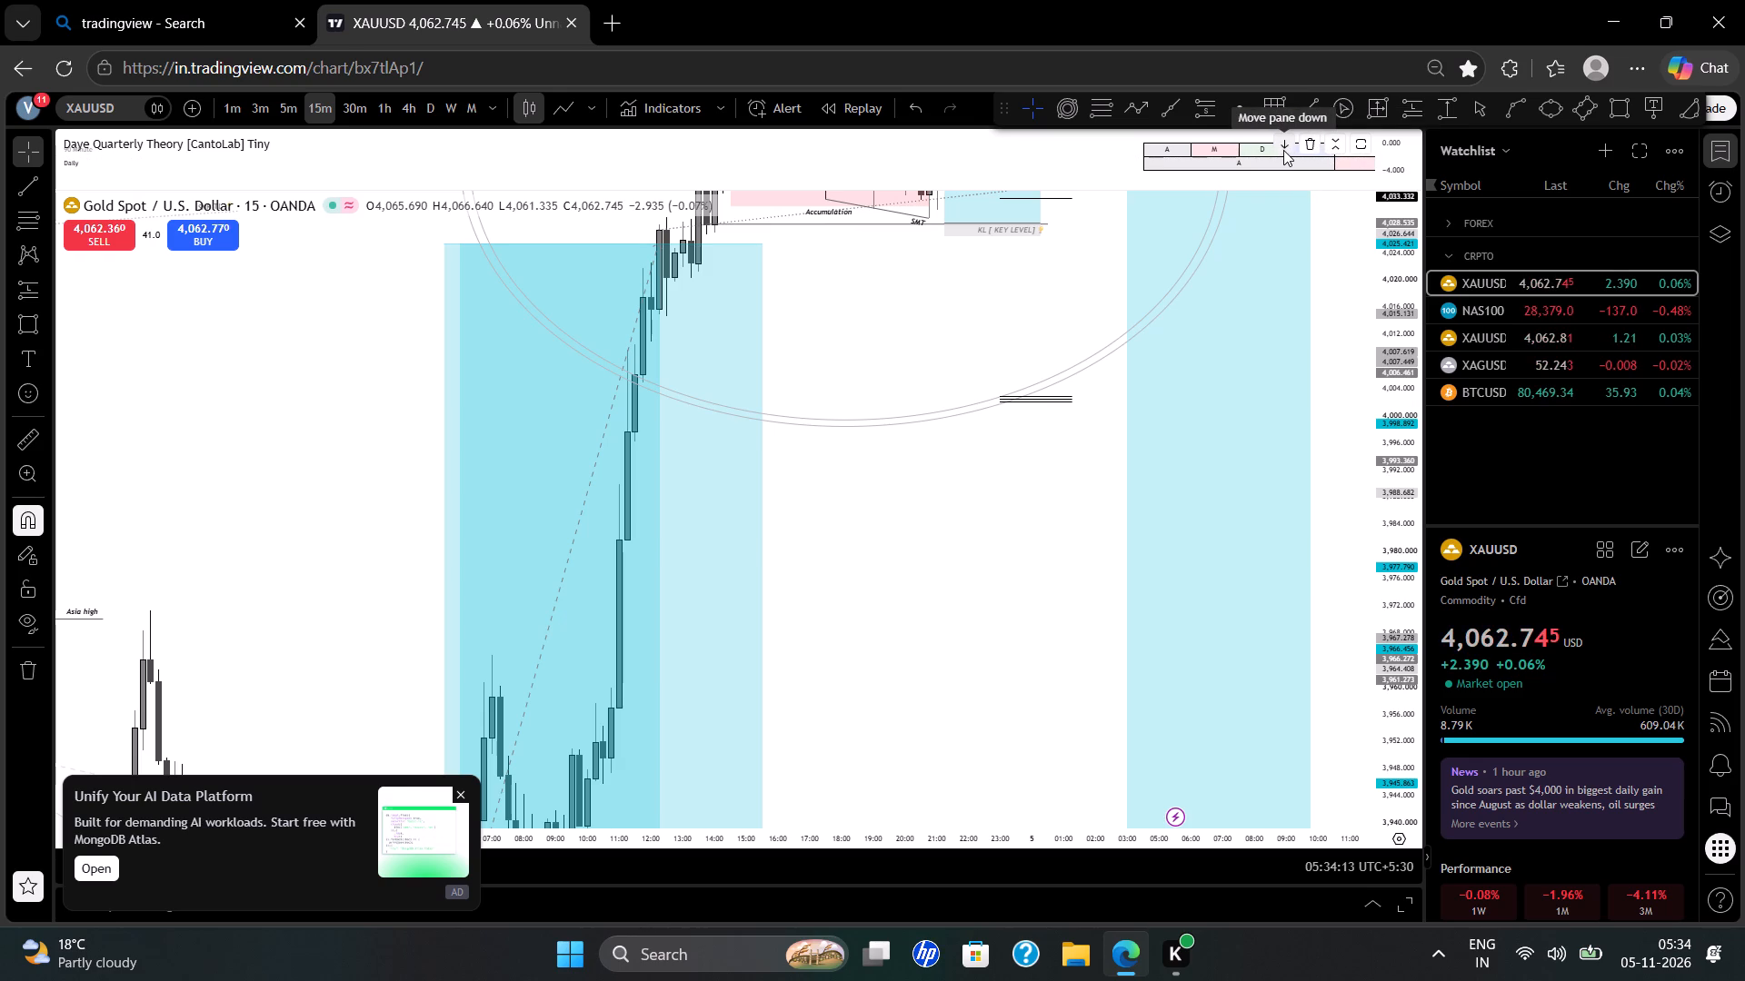
click(1283, 150)
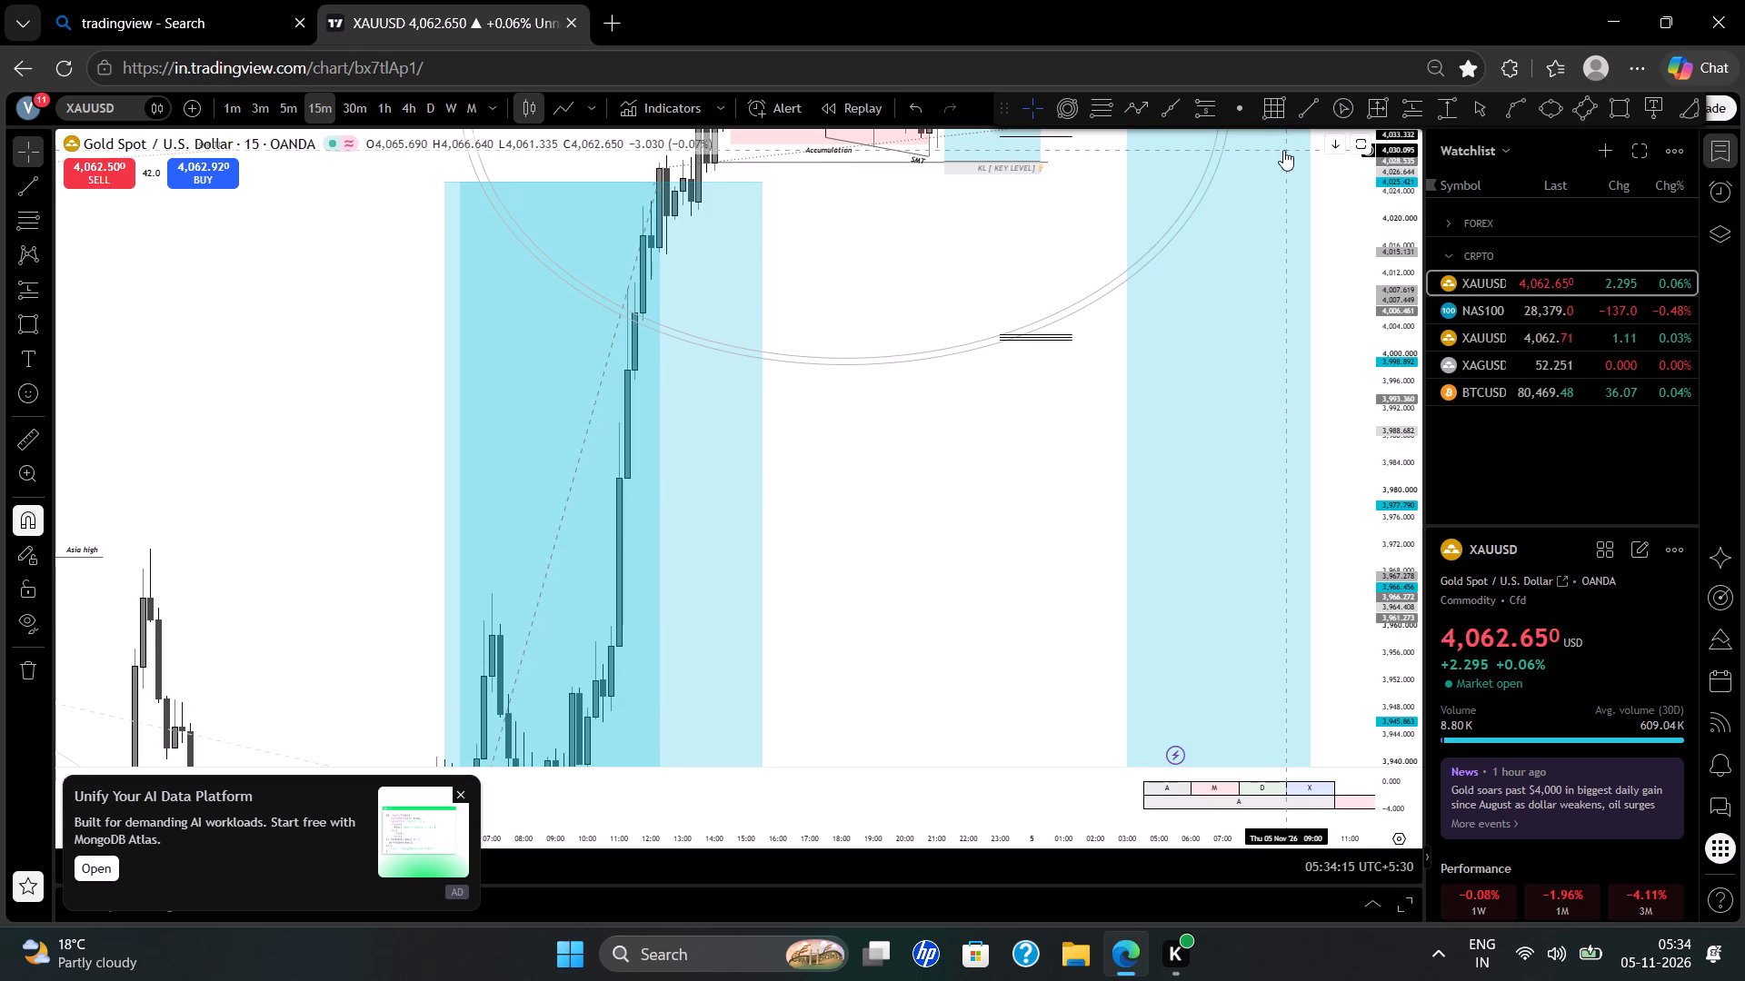
drag(1320, 218, 1282, 467)
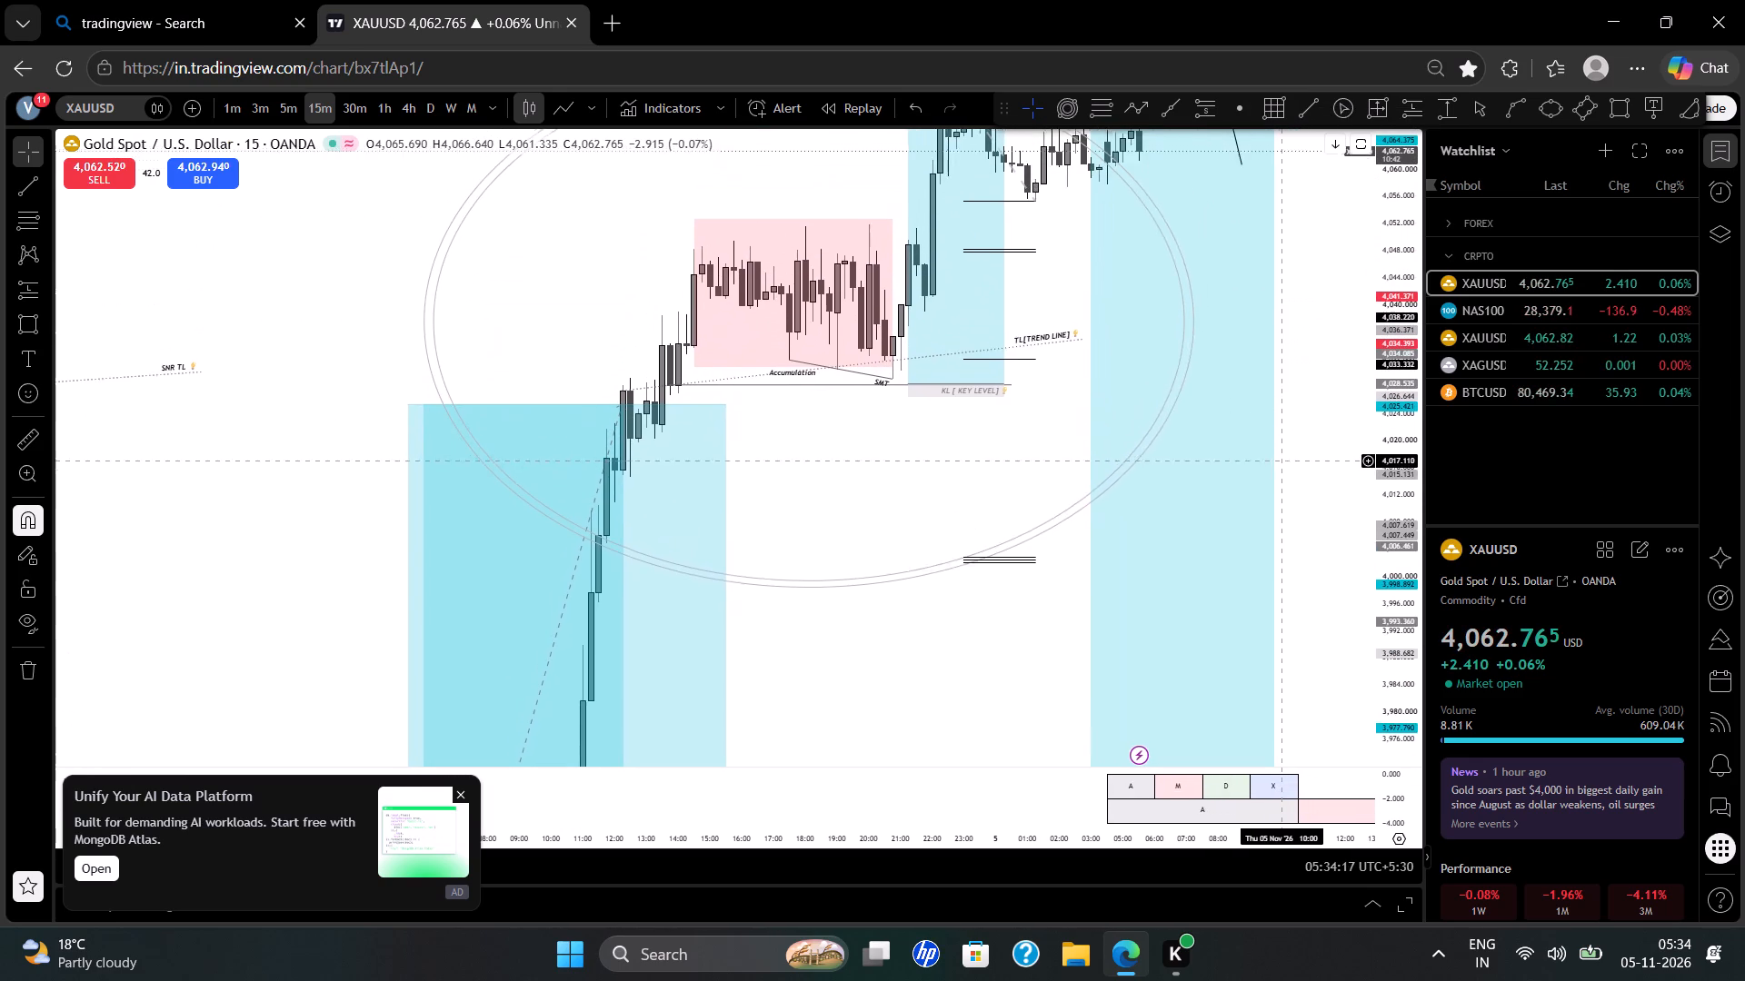
drag(1282, 467, 1275, 504)
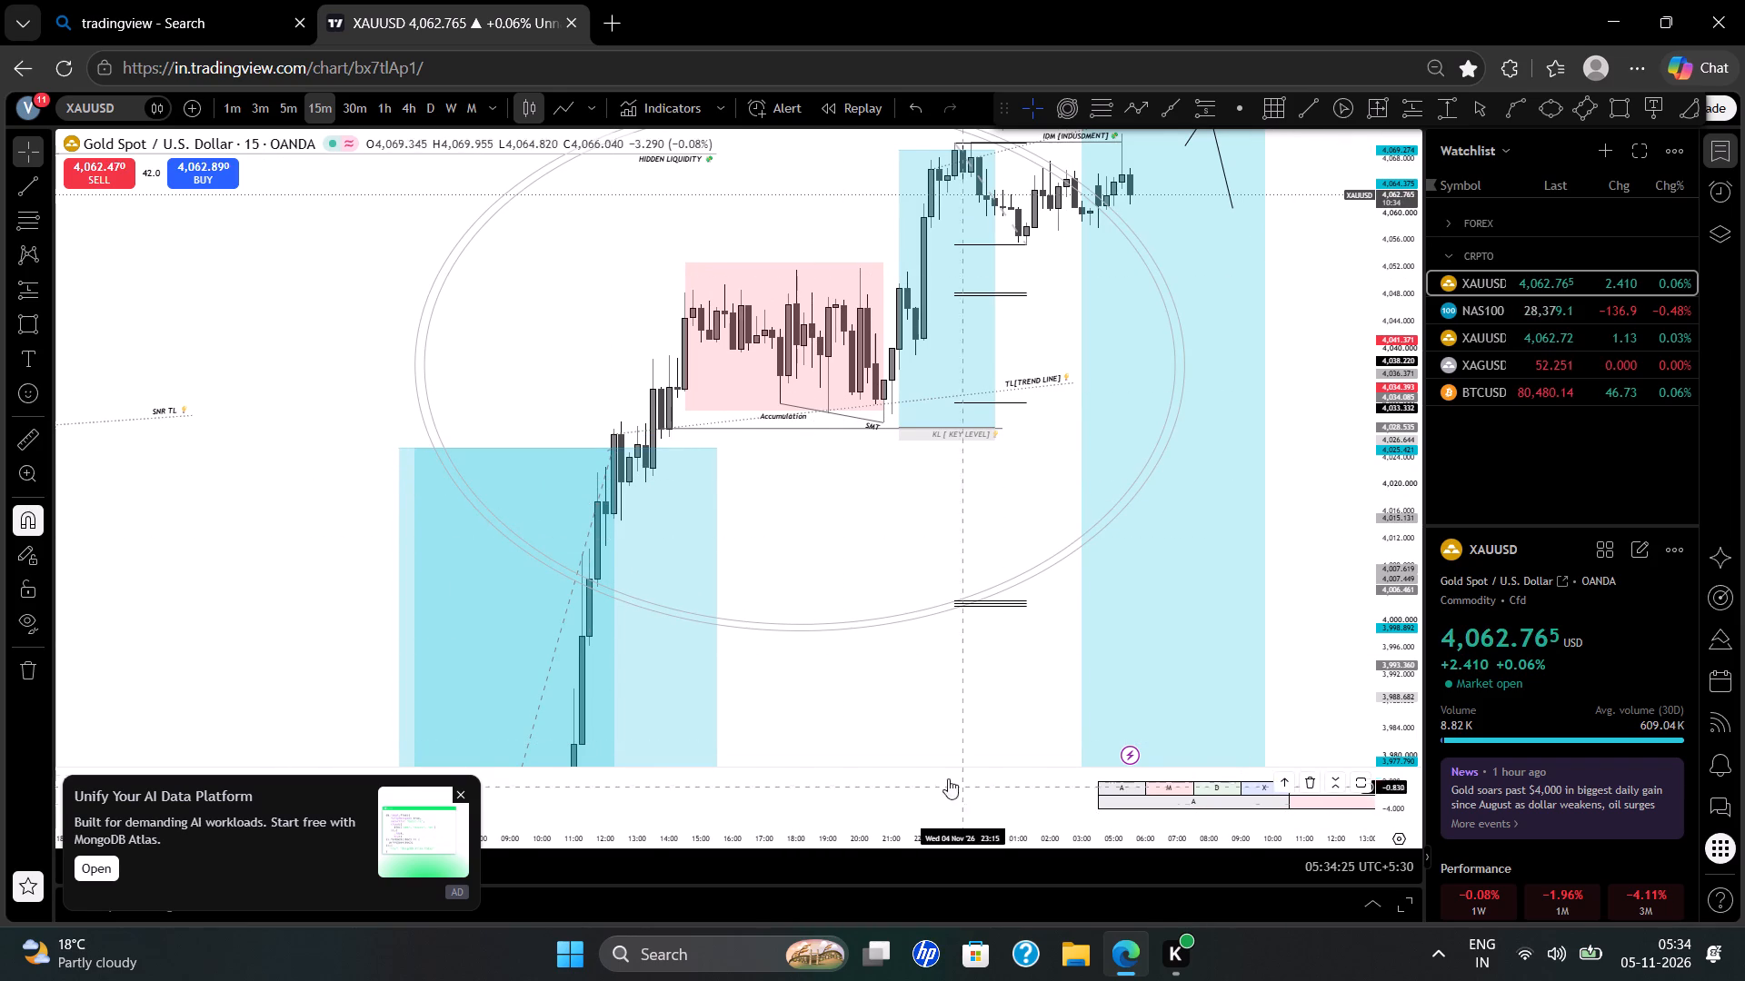
click(459, 795)
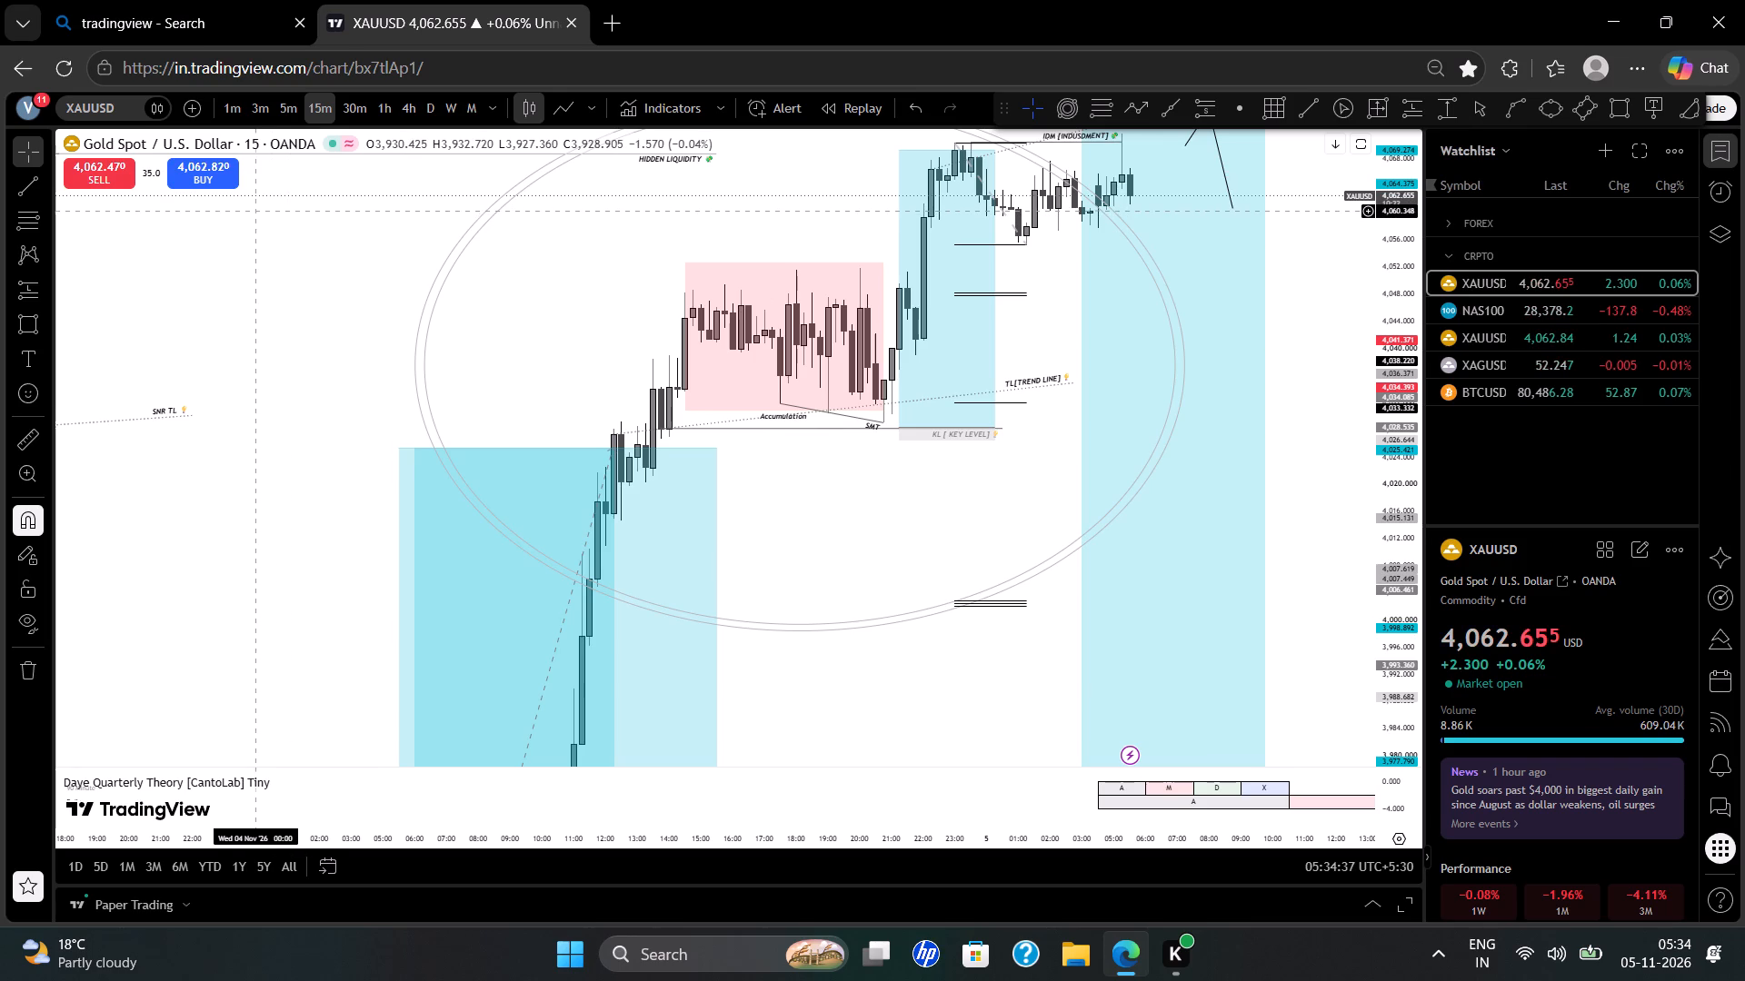
Add XAGUSD (Silver, OANDA) as a comparison symbol on the XAUUSD chart.
click(184, 122)
click(186, 118)
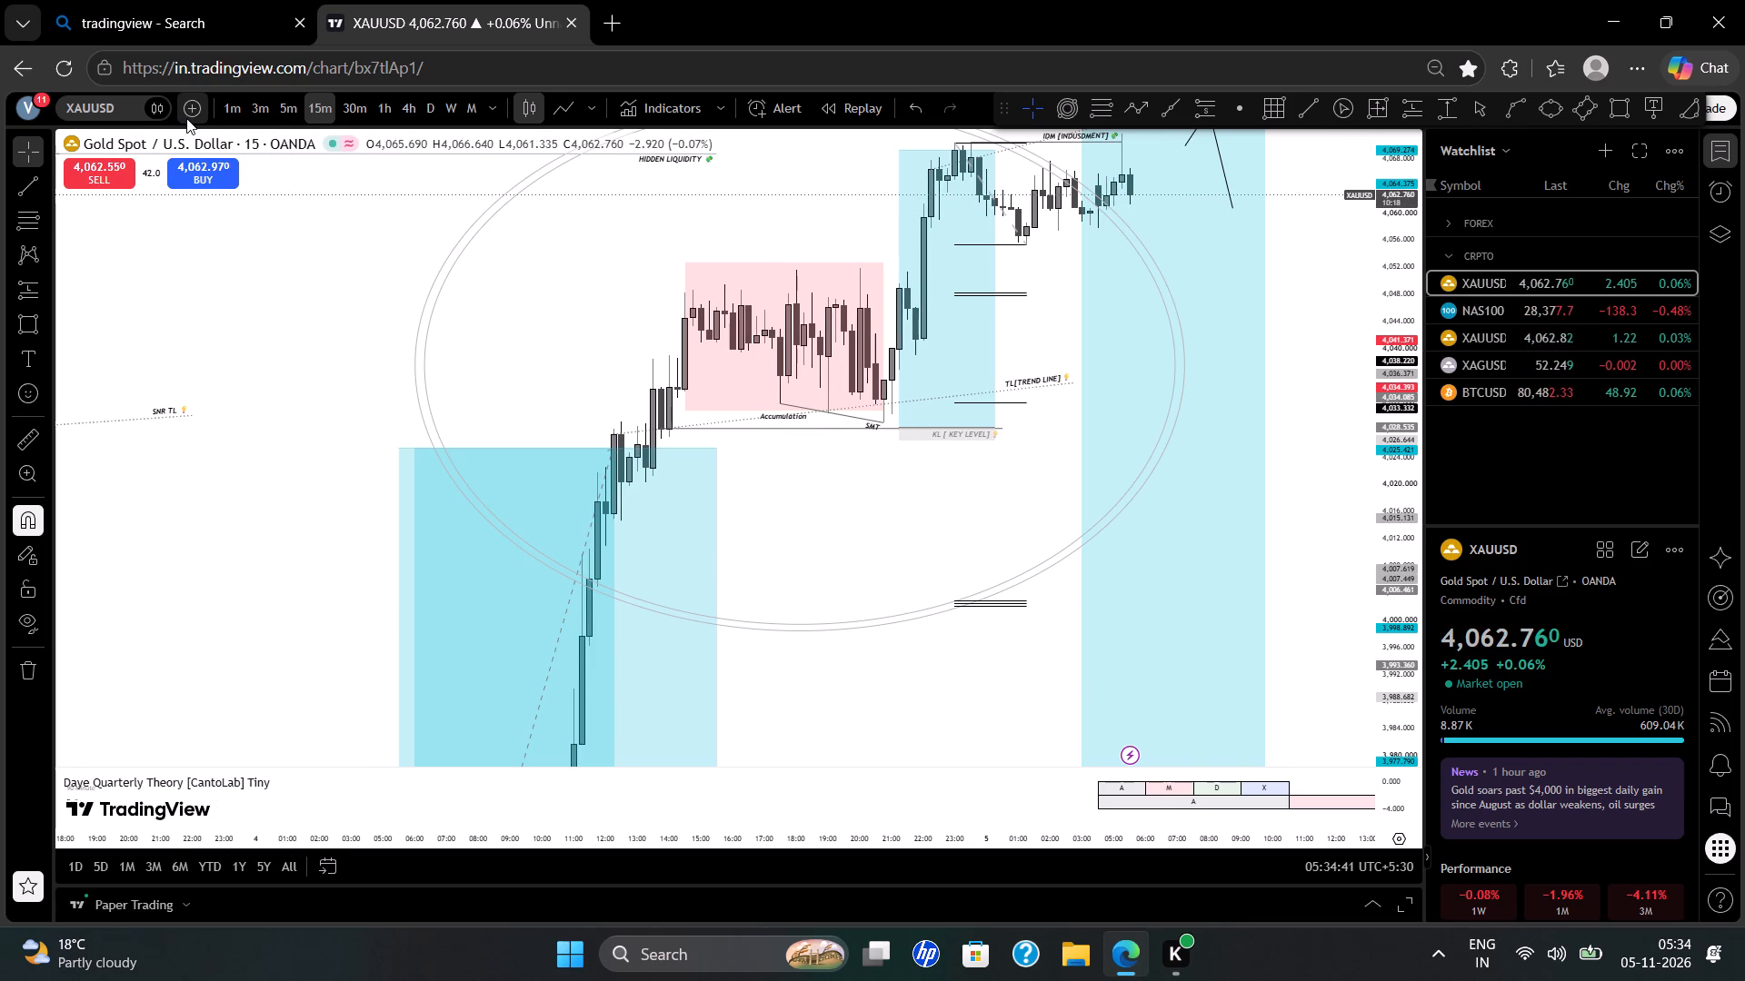
click(186, 113)
click(186, 113)
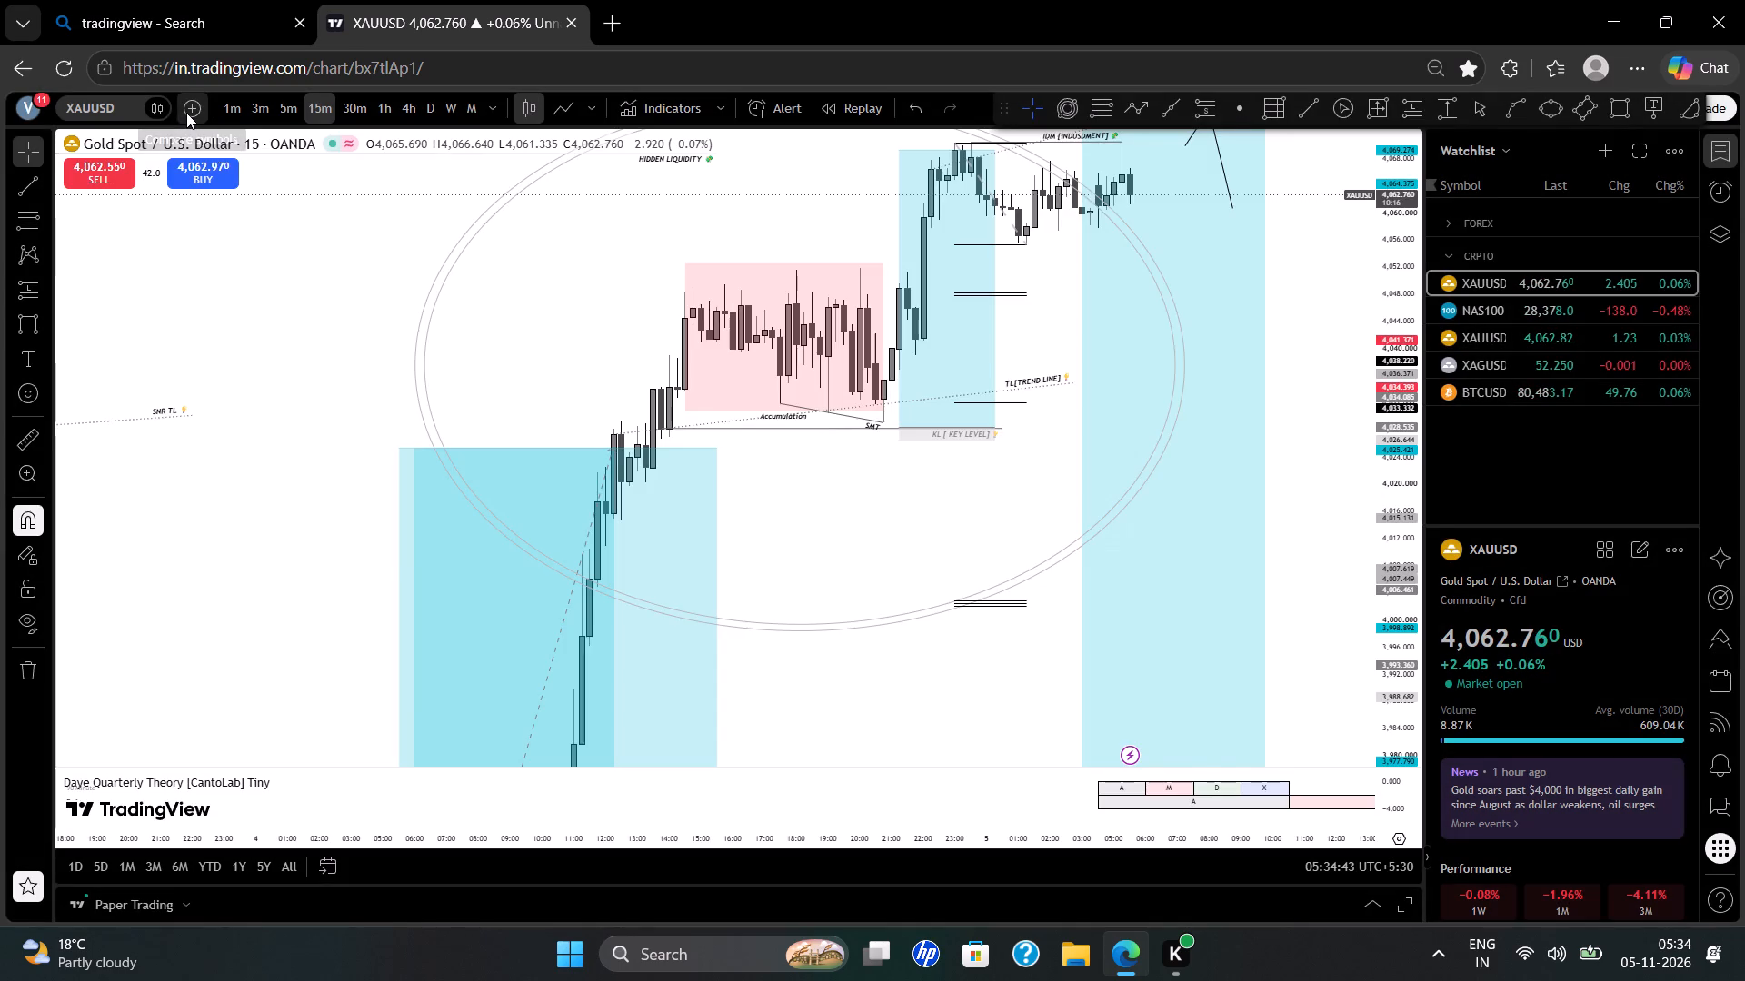
click(698, 367)
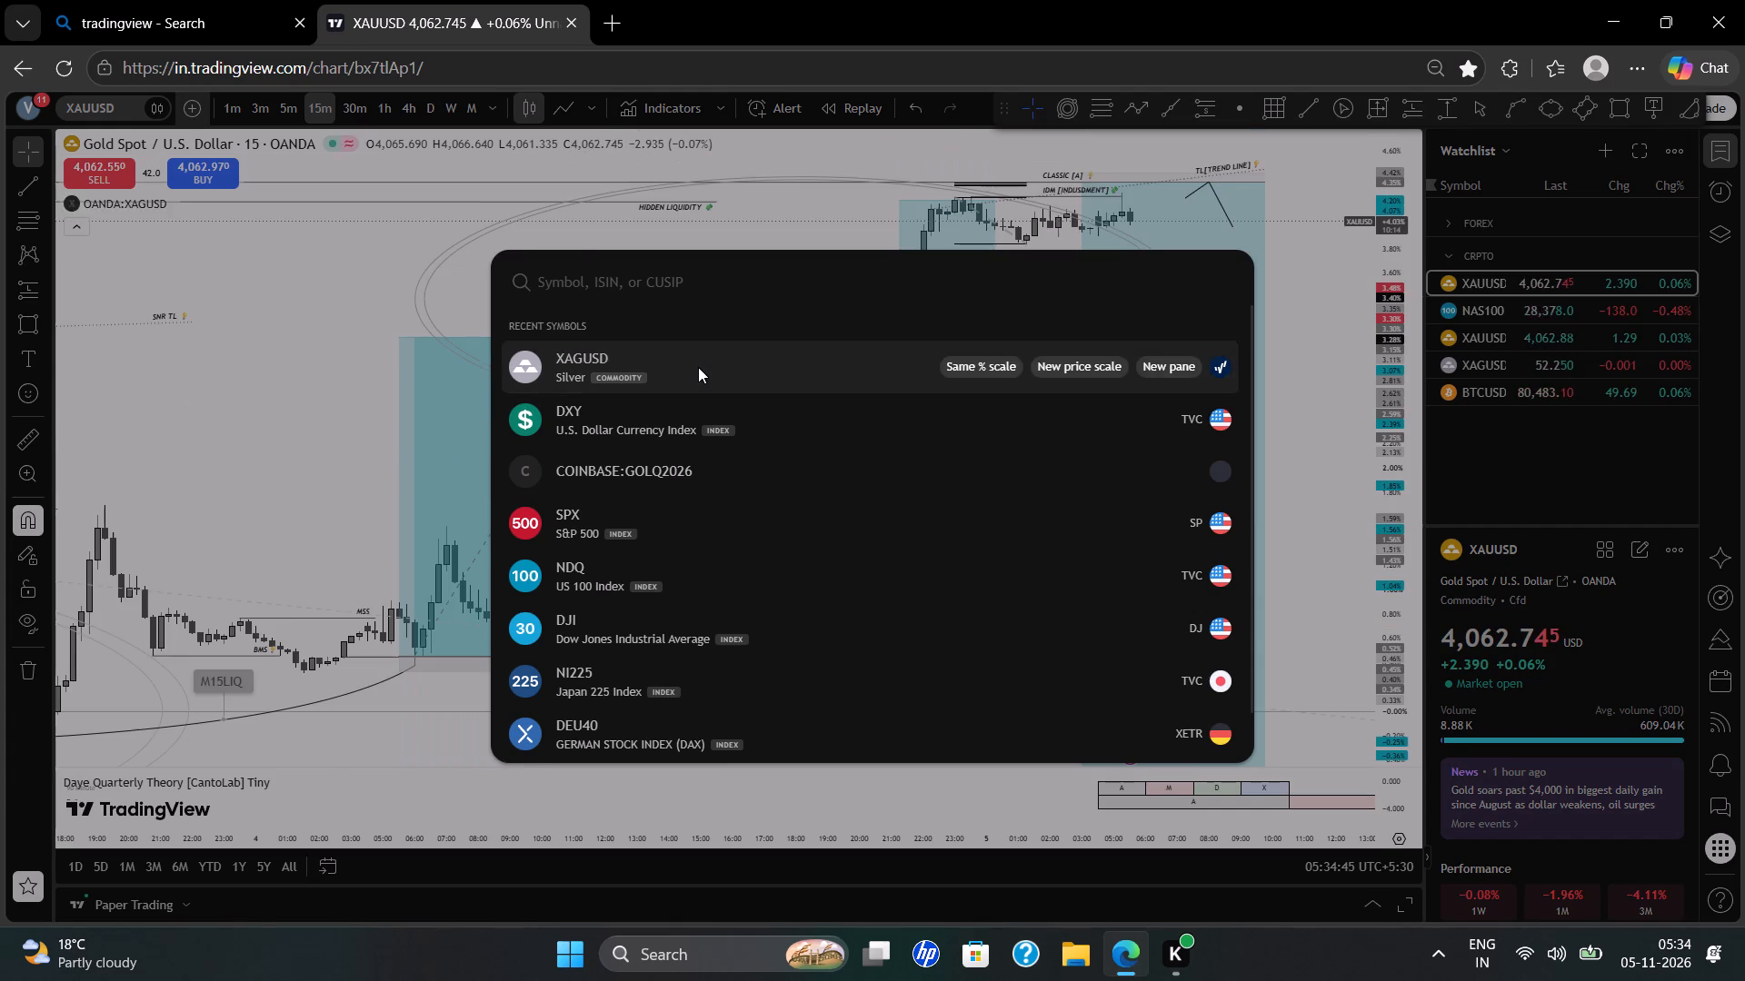
click(349, 267)
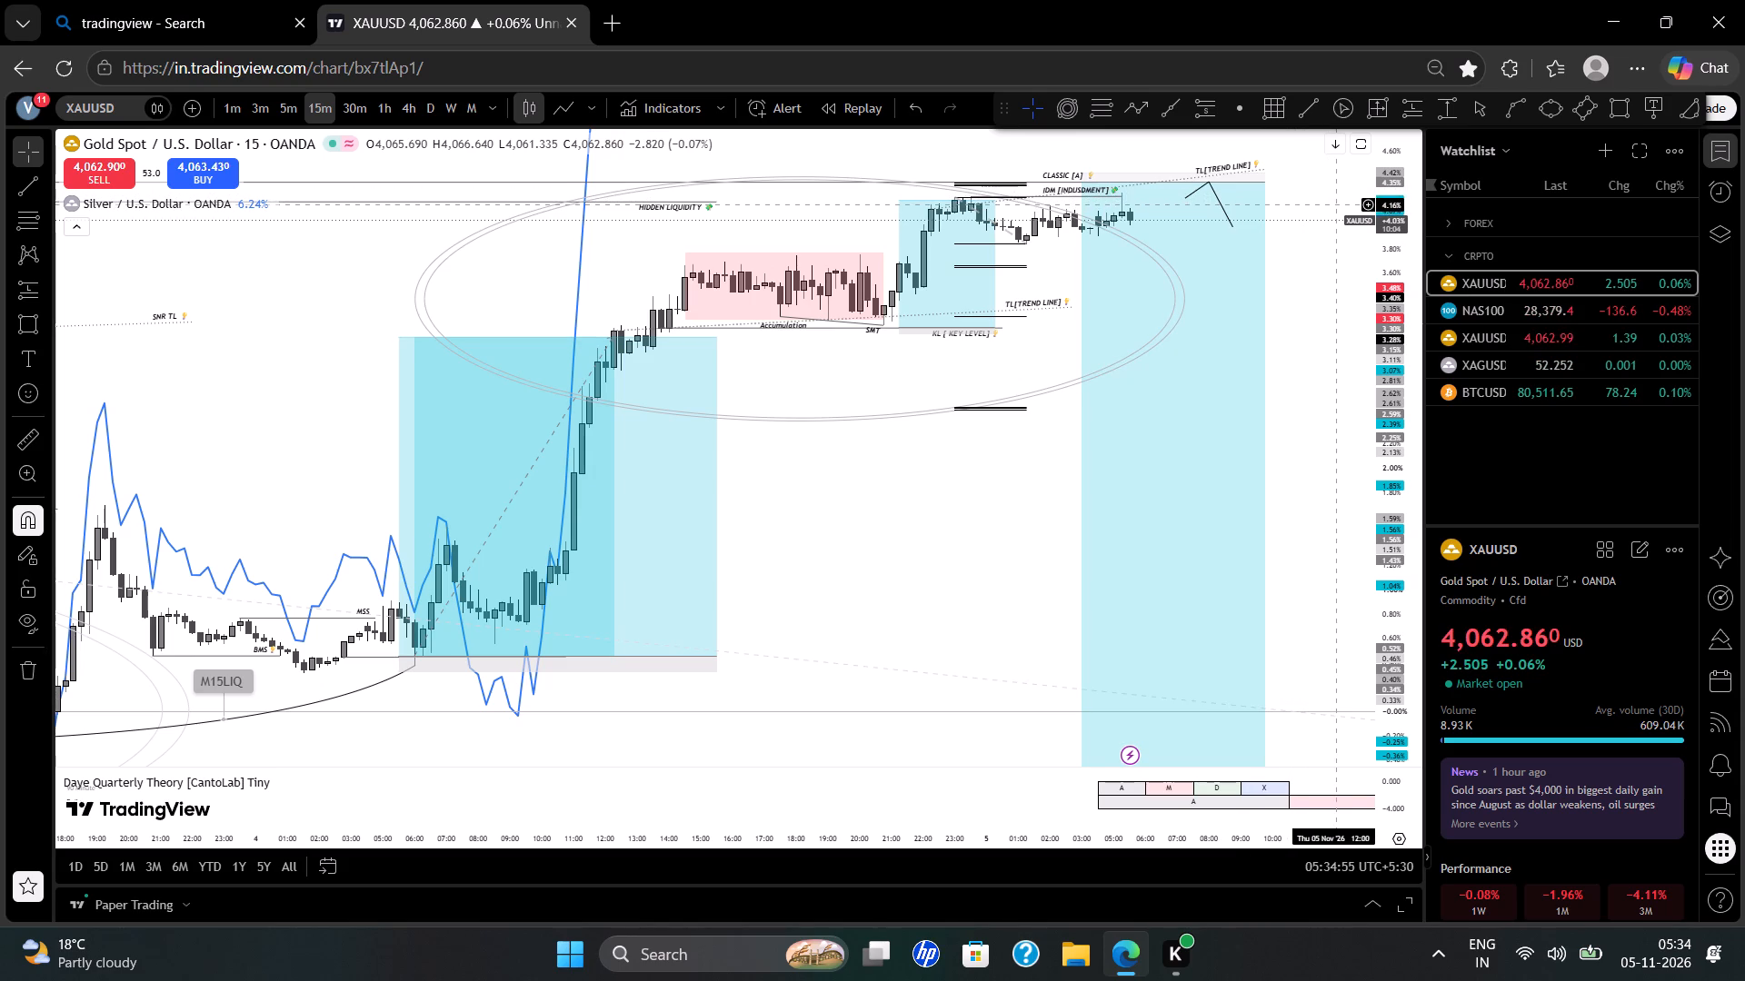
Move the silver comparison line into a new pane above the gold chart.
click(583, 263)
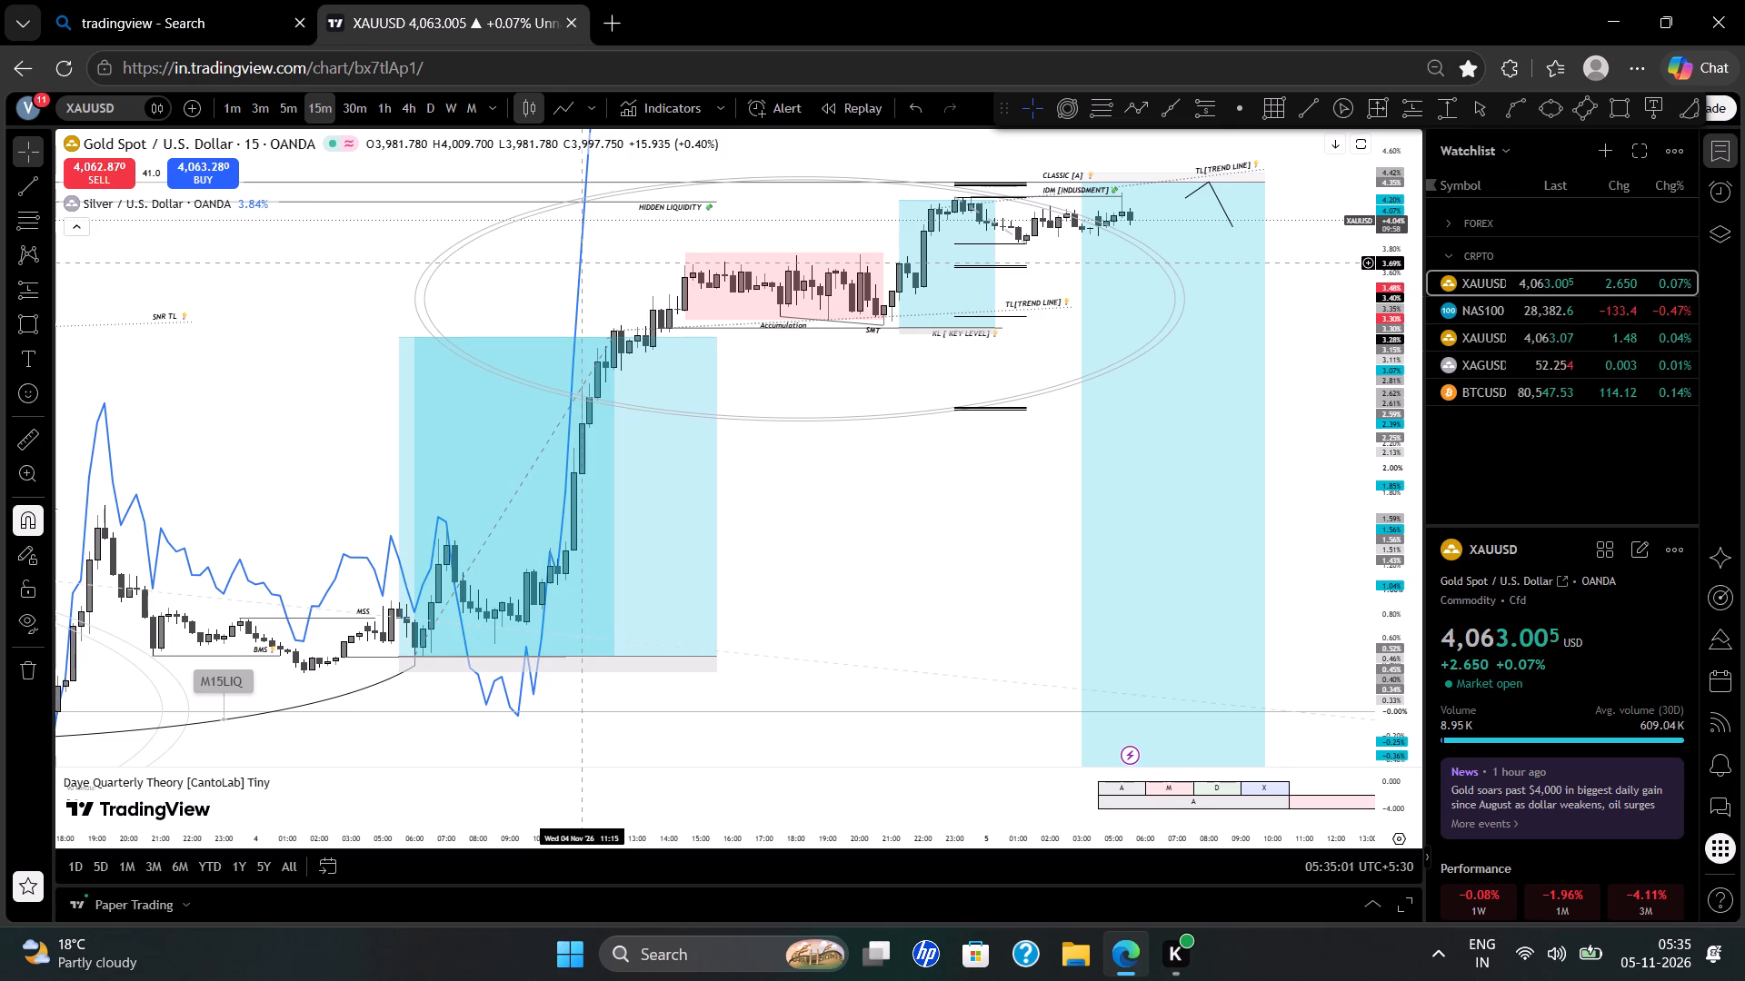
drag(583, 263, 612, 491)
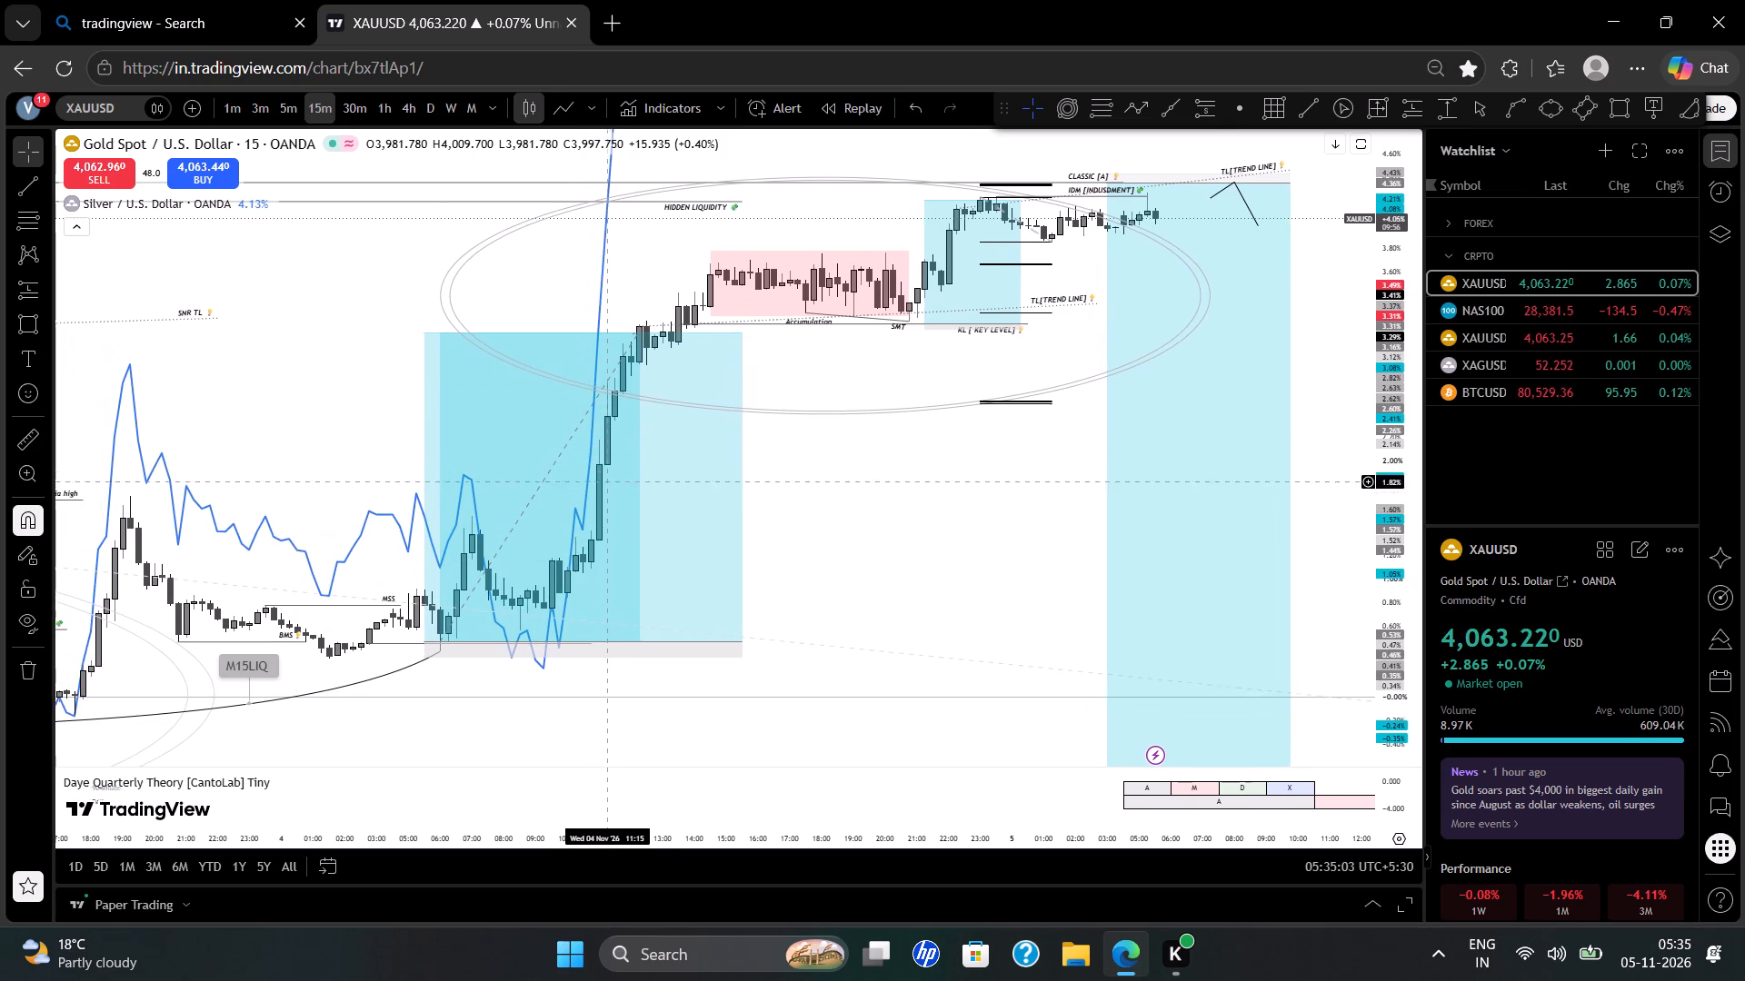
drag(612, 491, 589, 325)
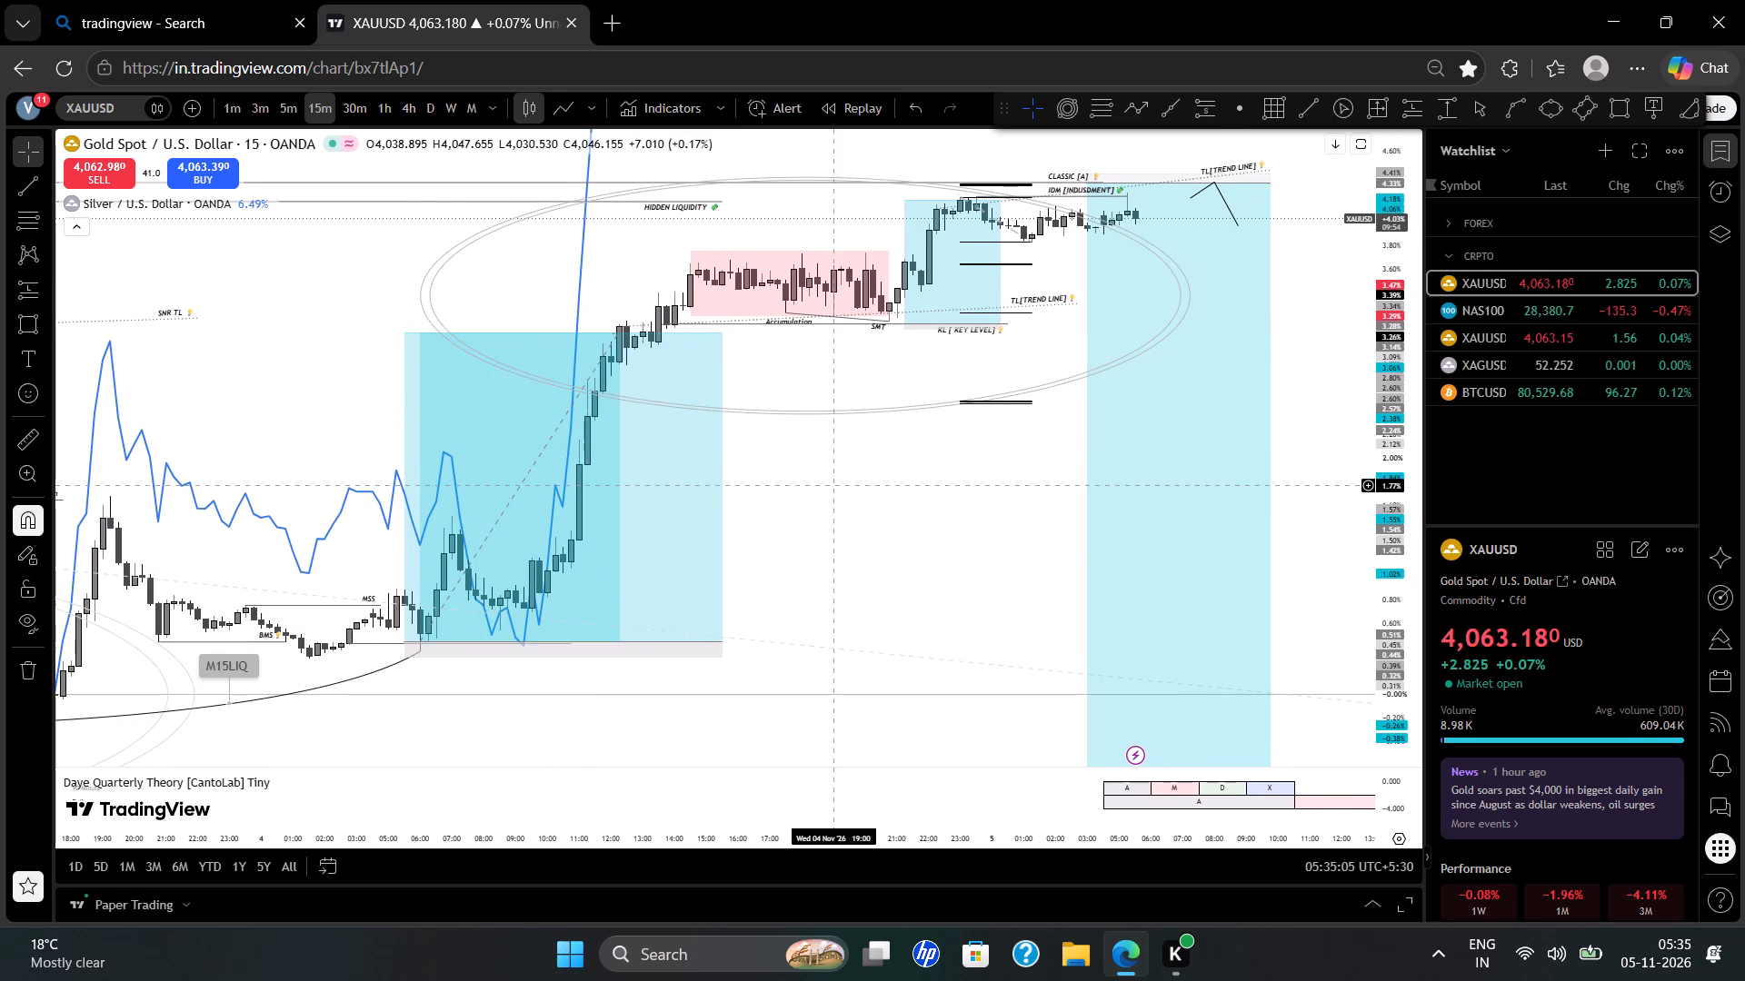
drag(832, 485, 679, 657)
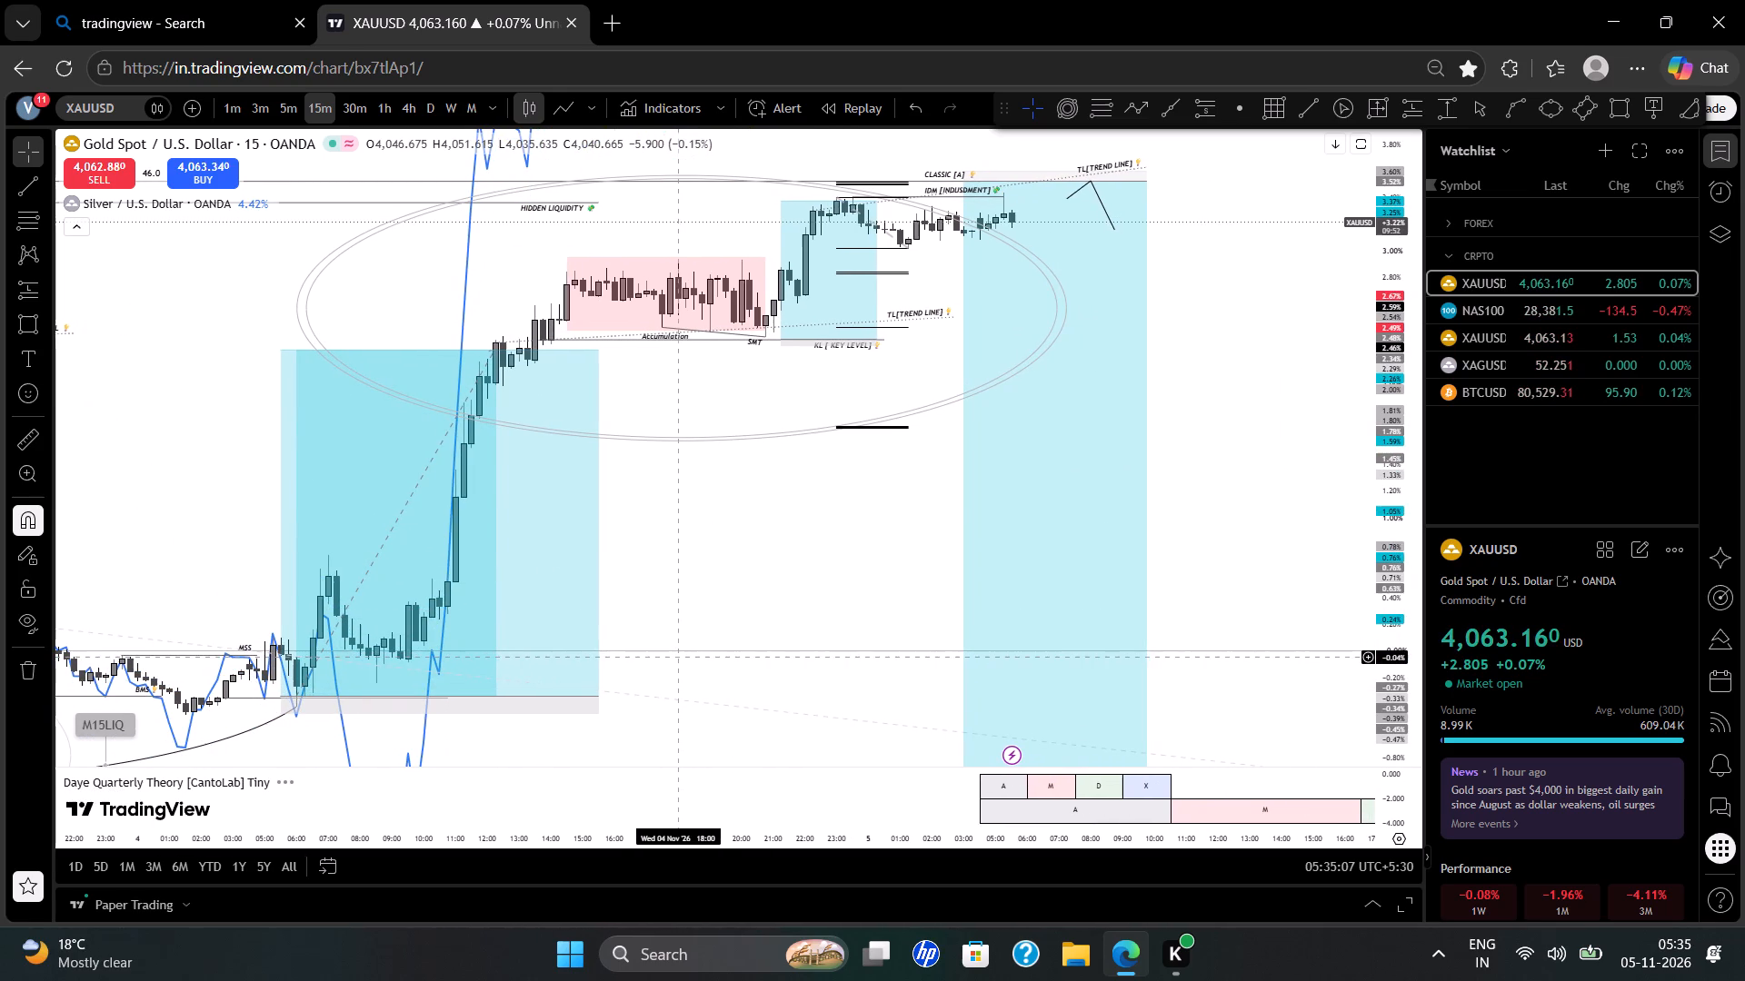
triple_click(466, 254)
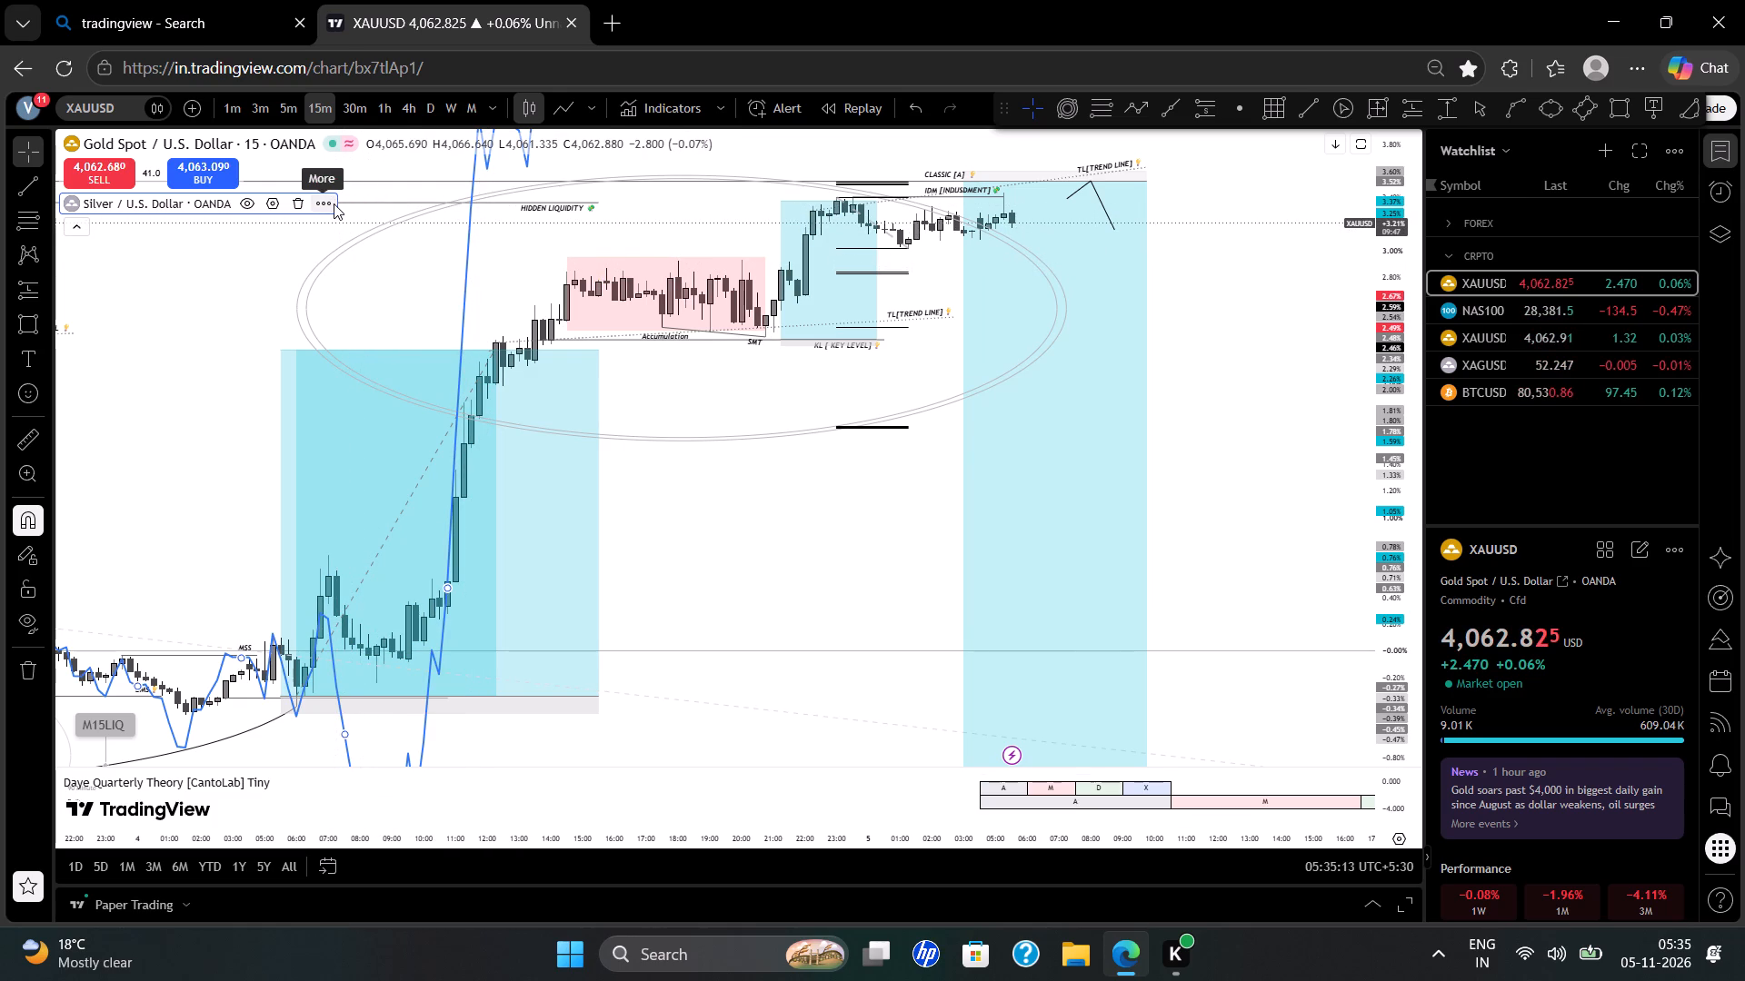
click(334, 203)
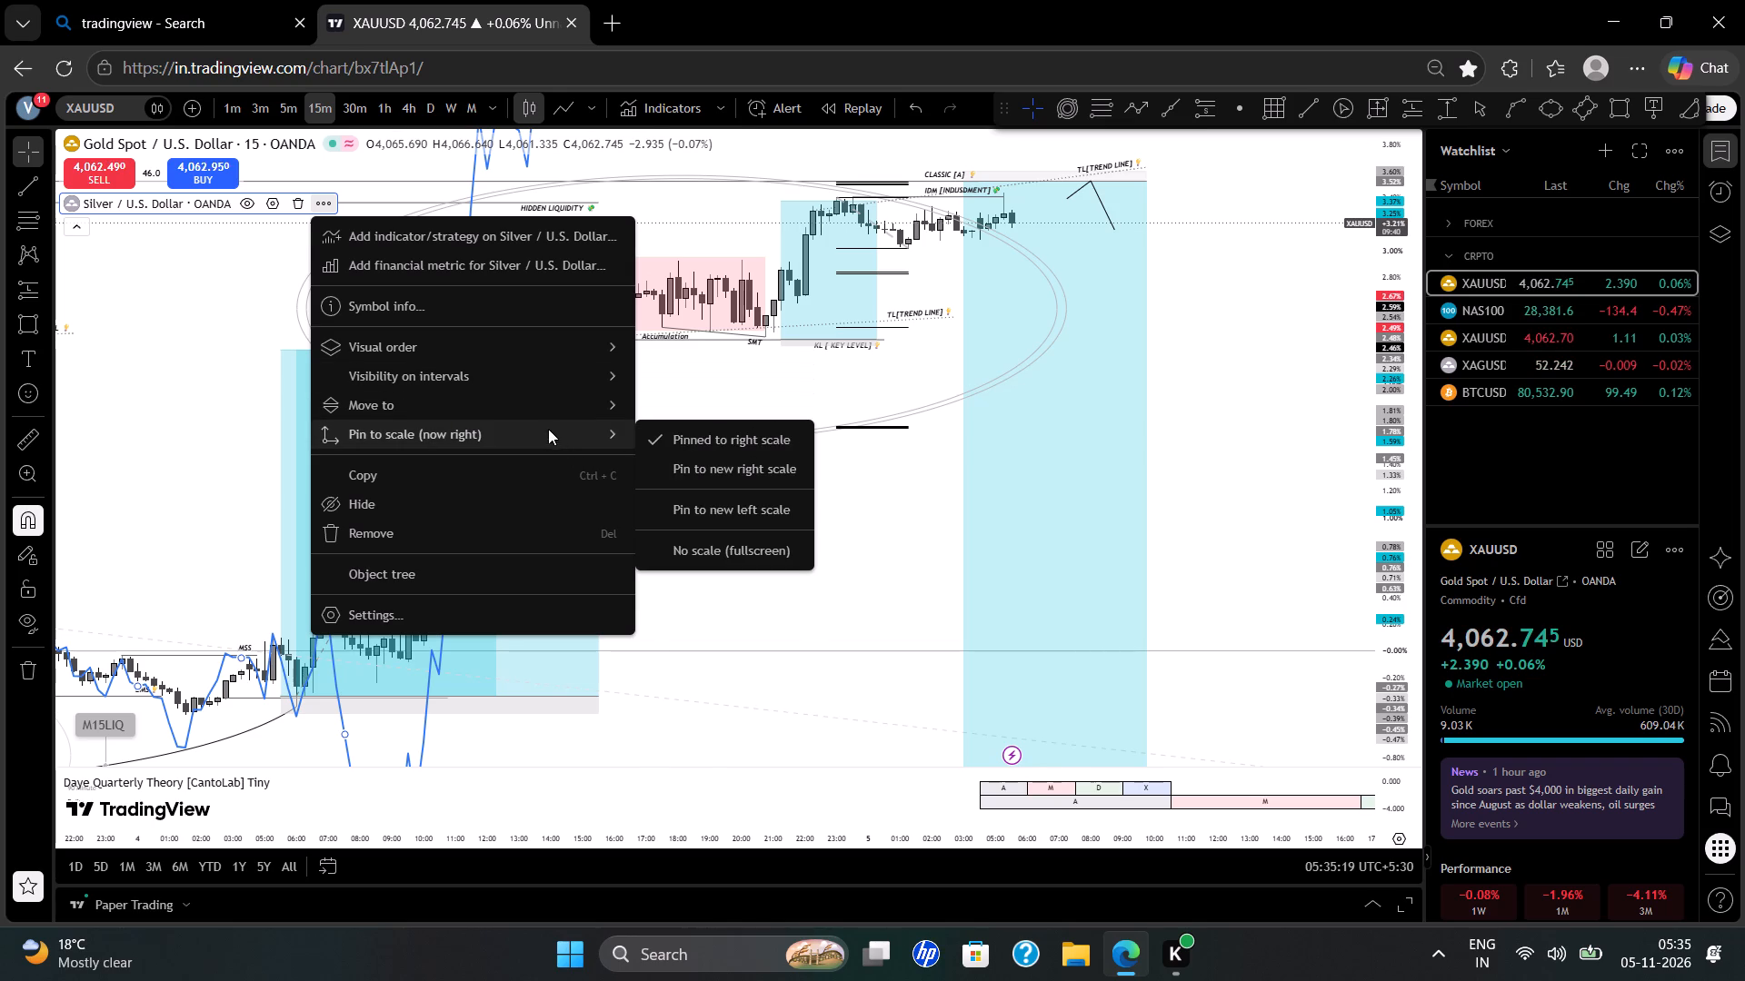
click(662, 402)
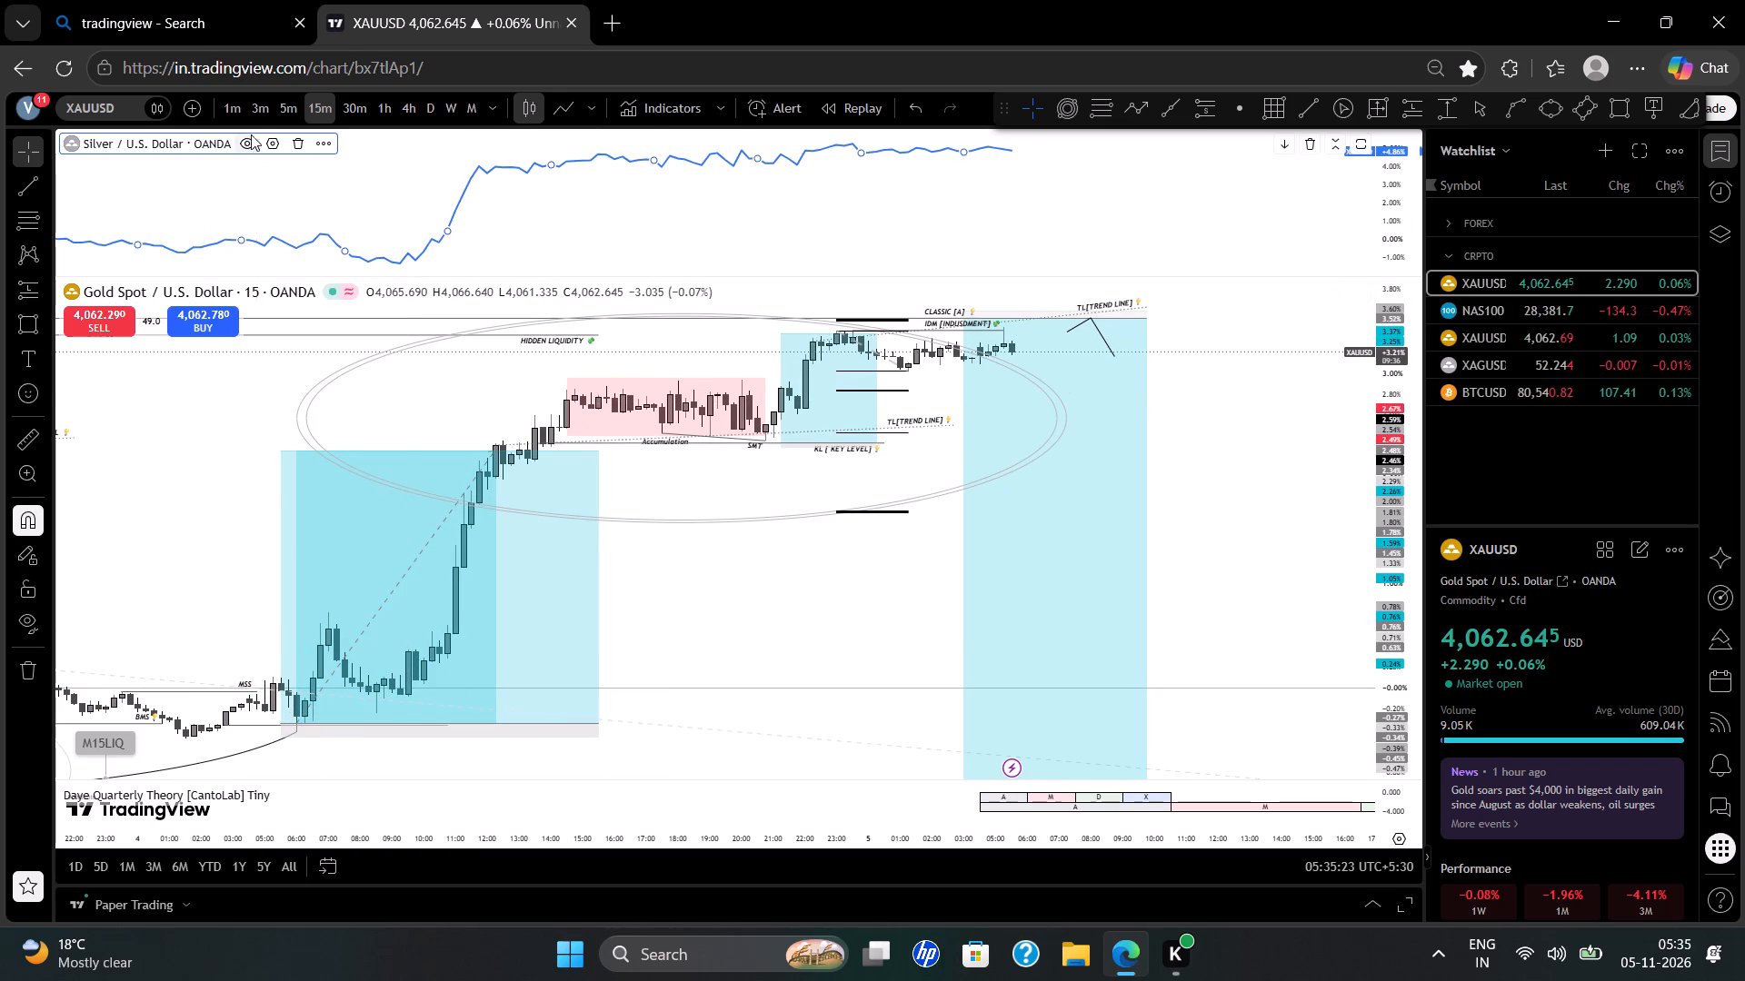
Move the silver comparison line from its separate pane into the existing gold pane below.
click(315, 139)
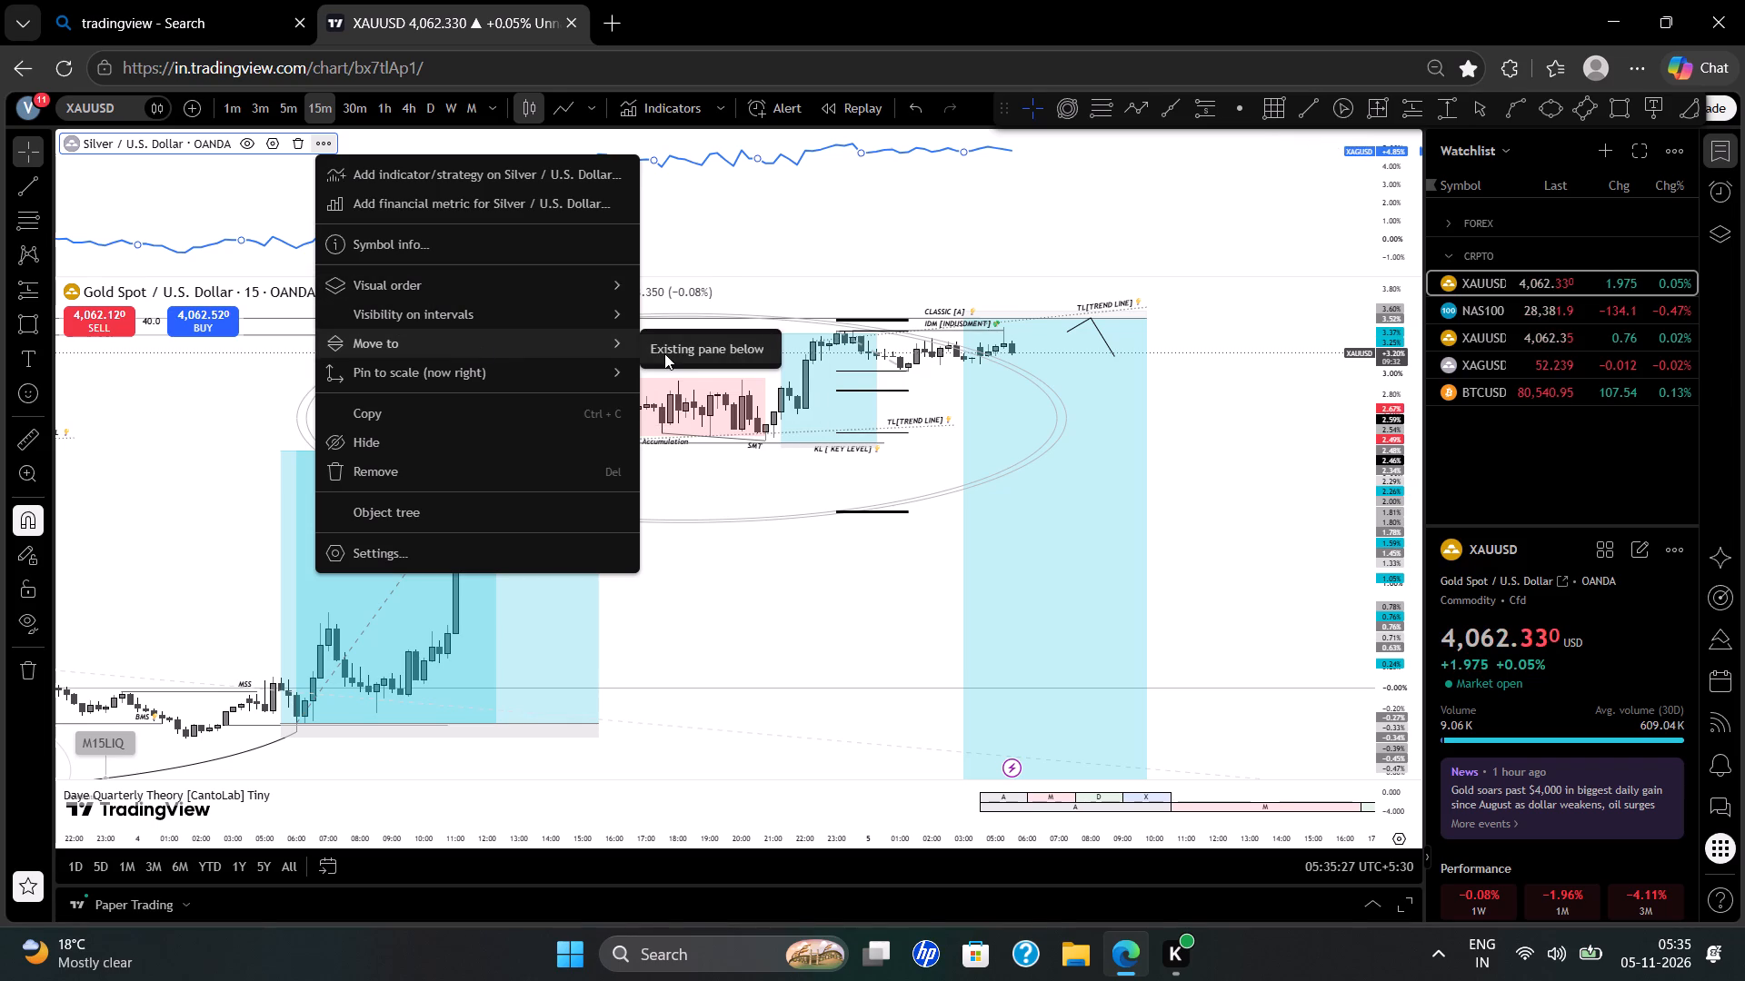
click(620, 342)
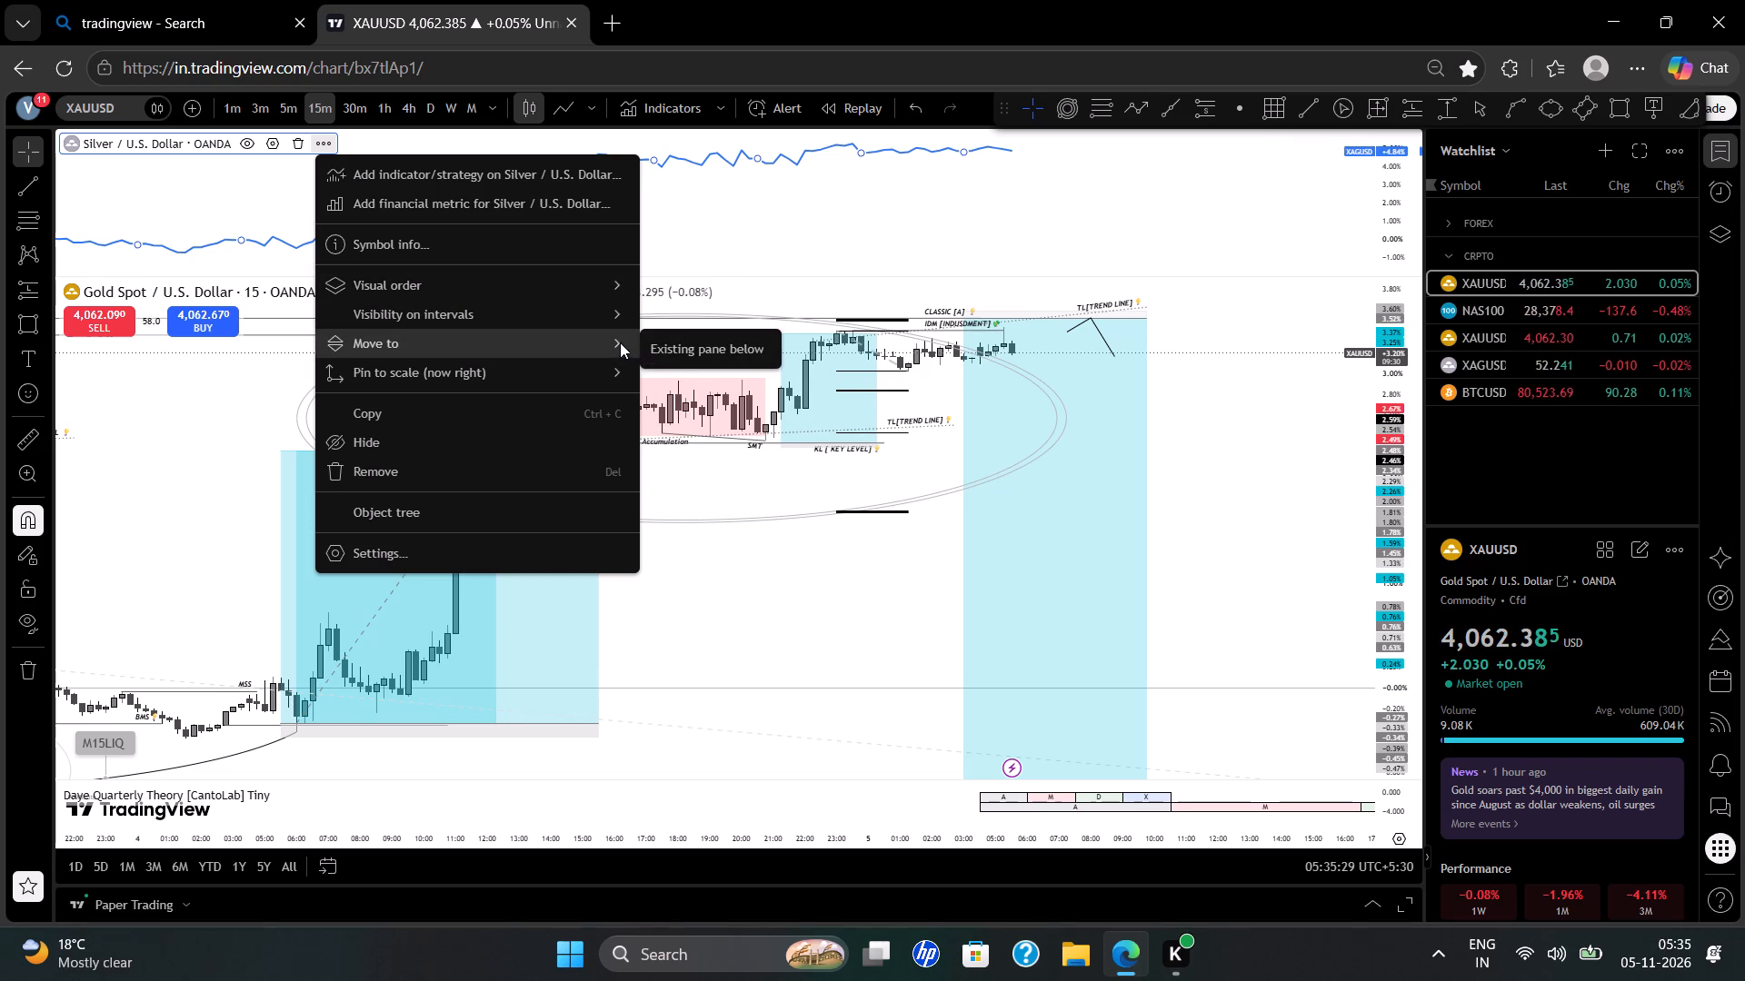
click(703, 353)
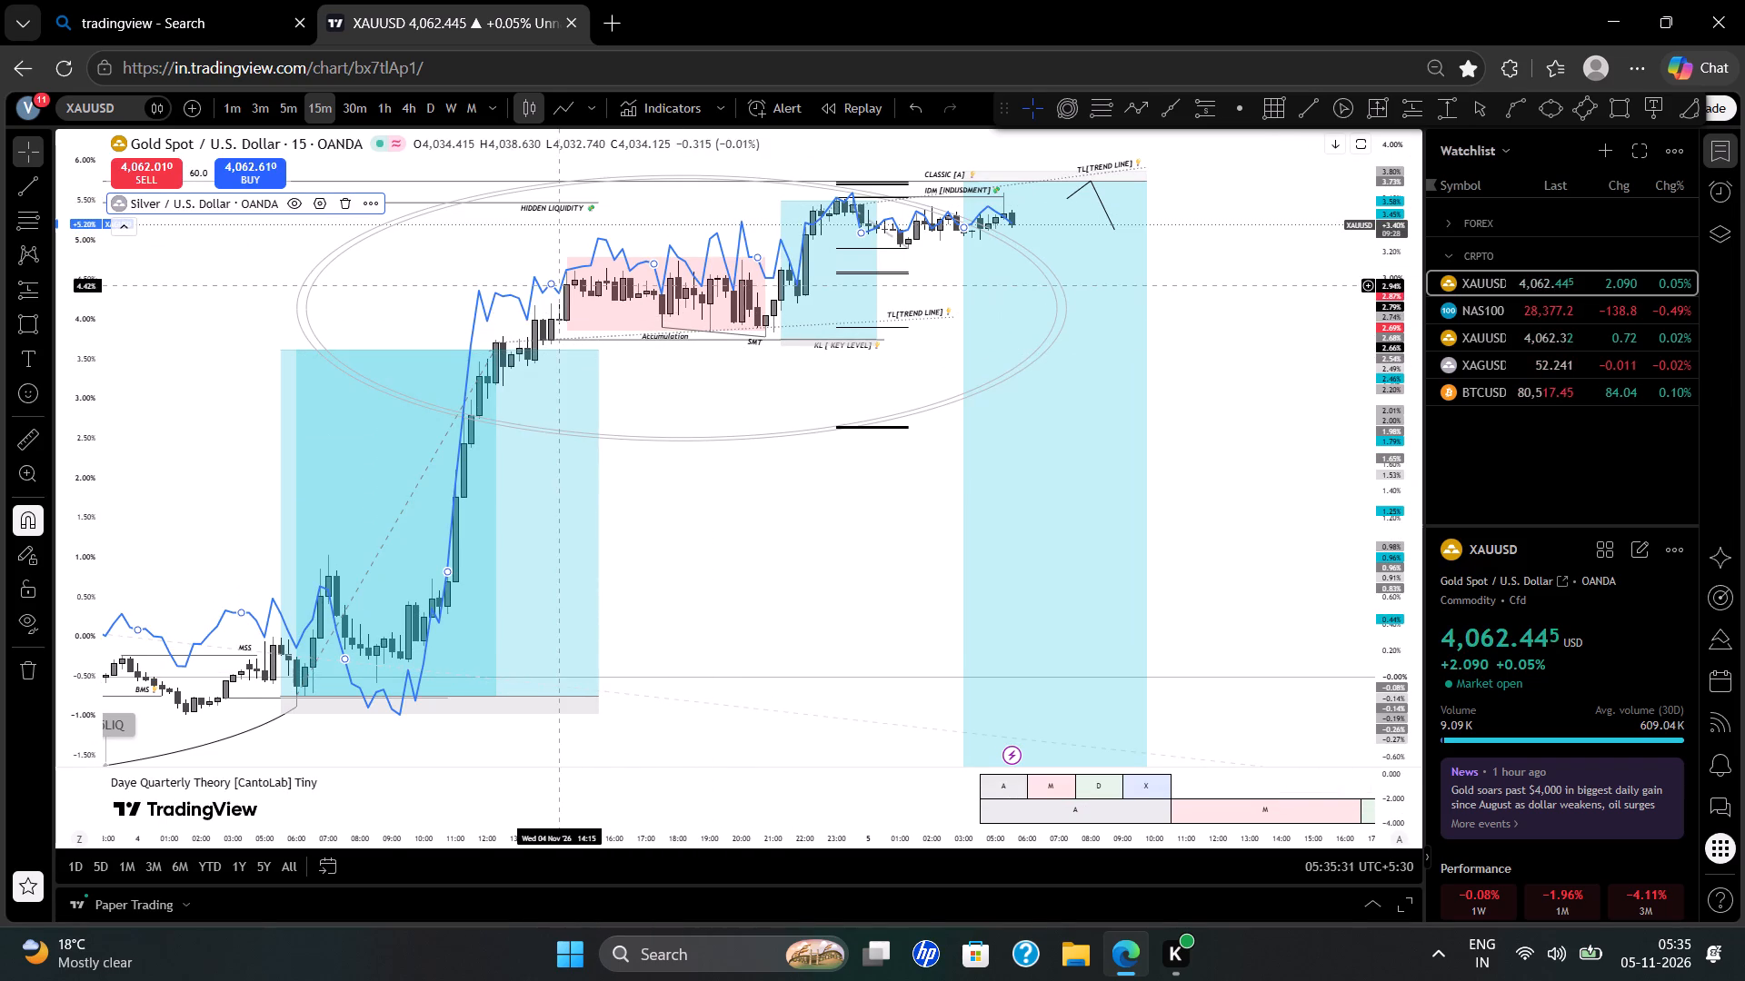
Move the silver comparison line into a new pane below the gold chart.
click(374, 198)
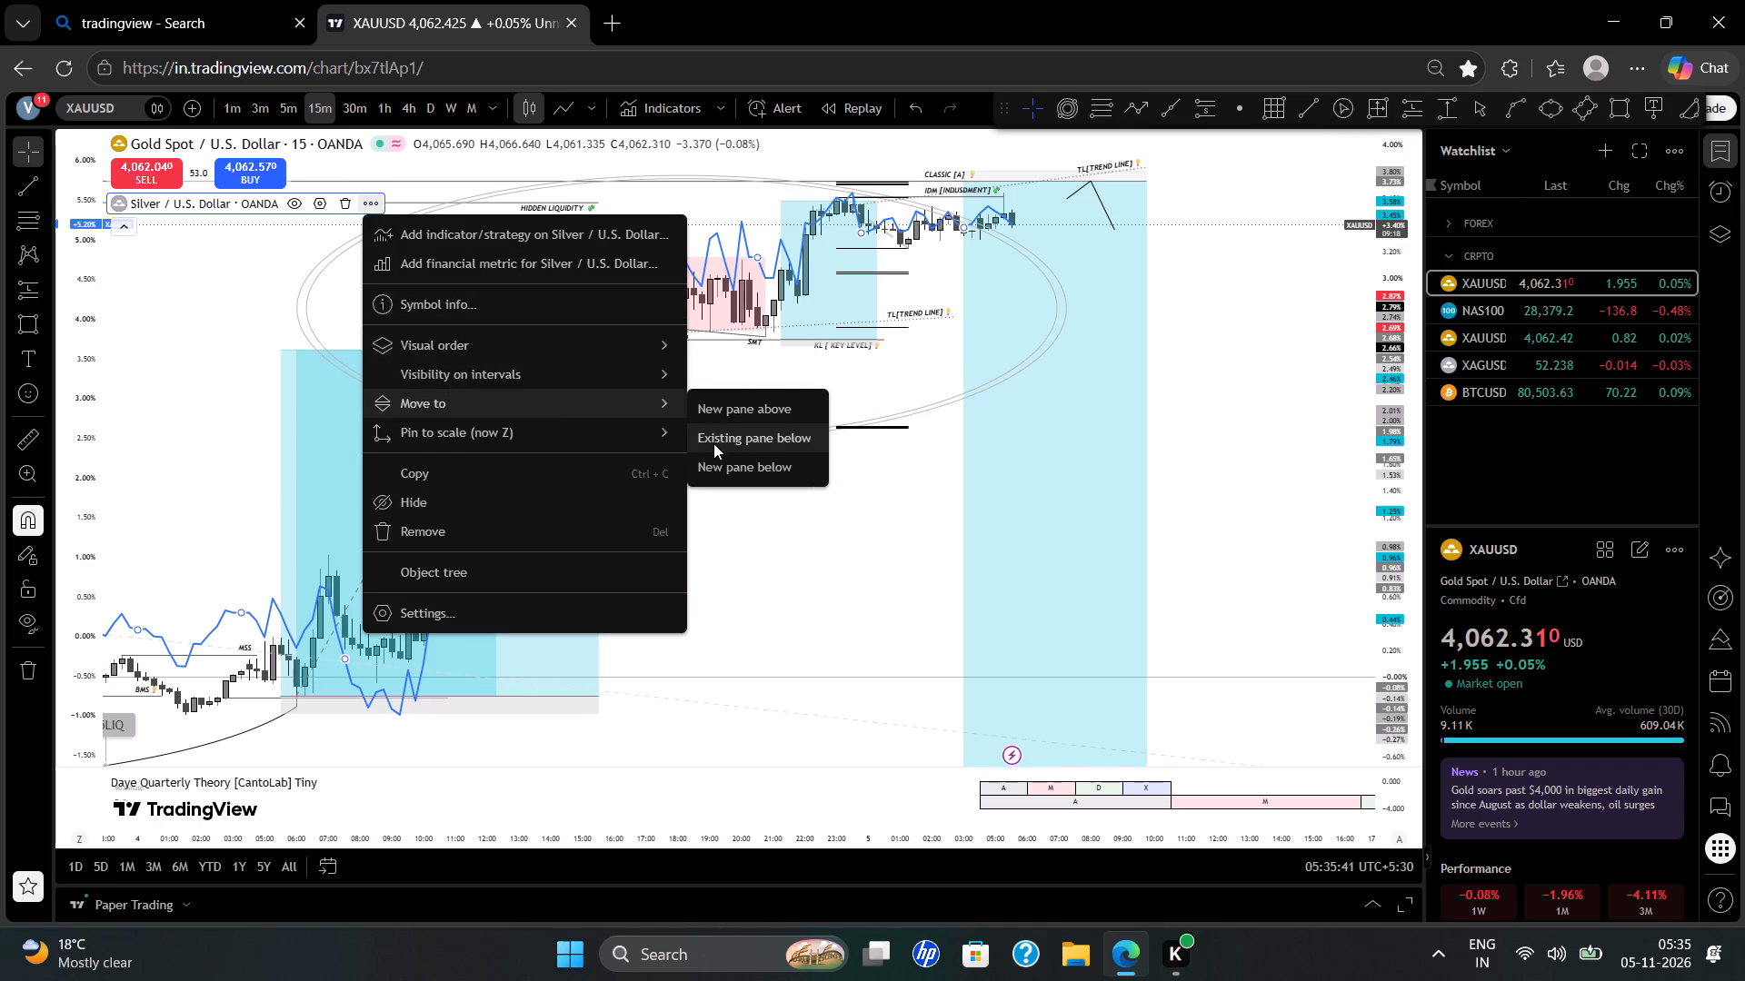
click(730, 468)
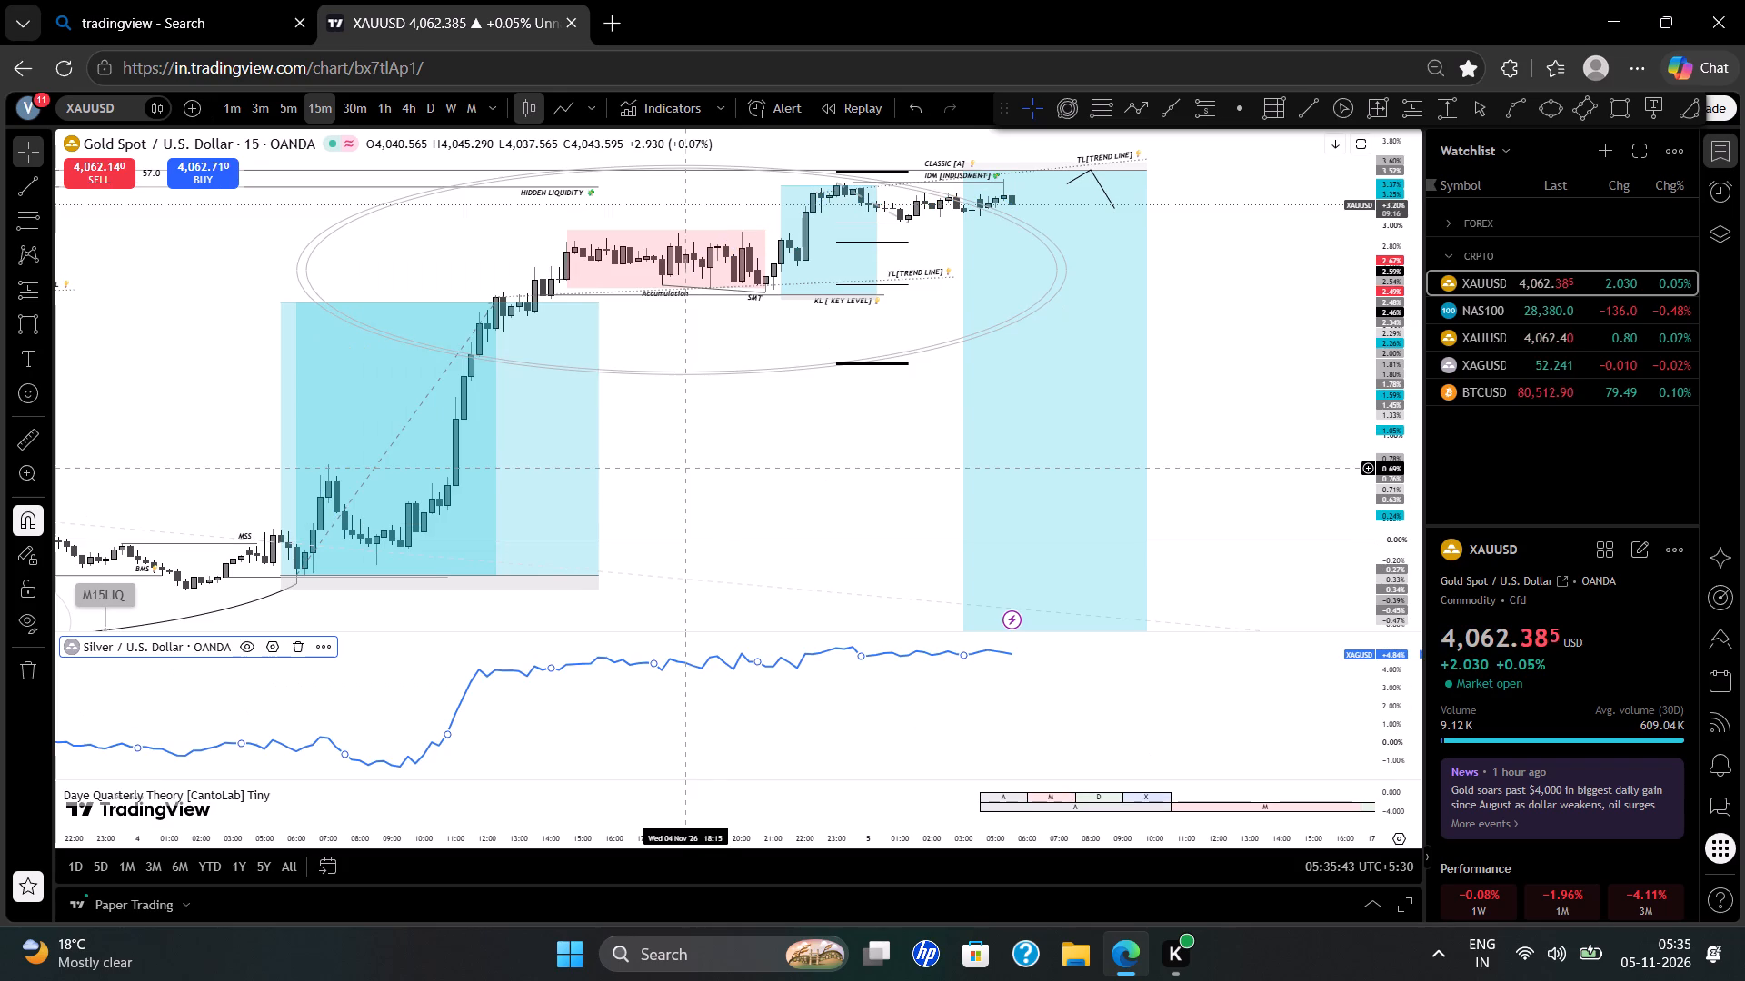
Maximize the gold chart pane and view the wider XAUUSD price history back to the start of November.
click(724, 503)
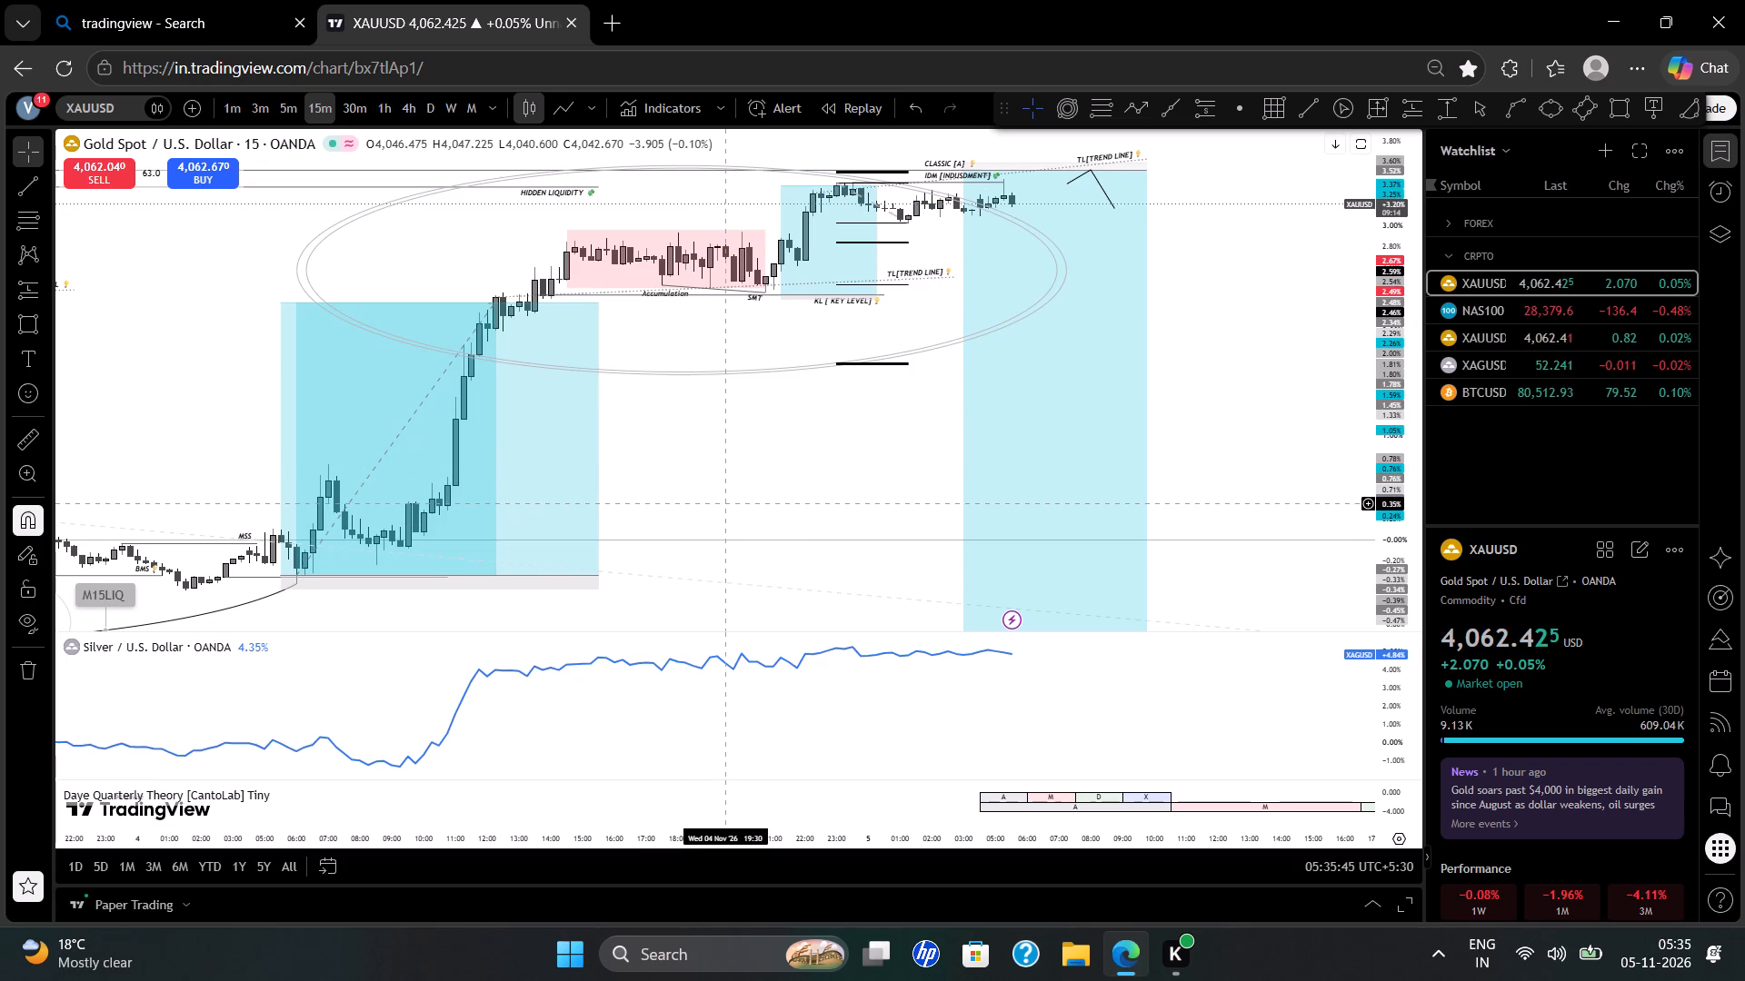
double_click(724, 503)
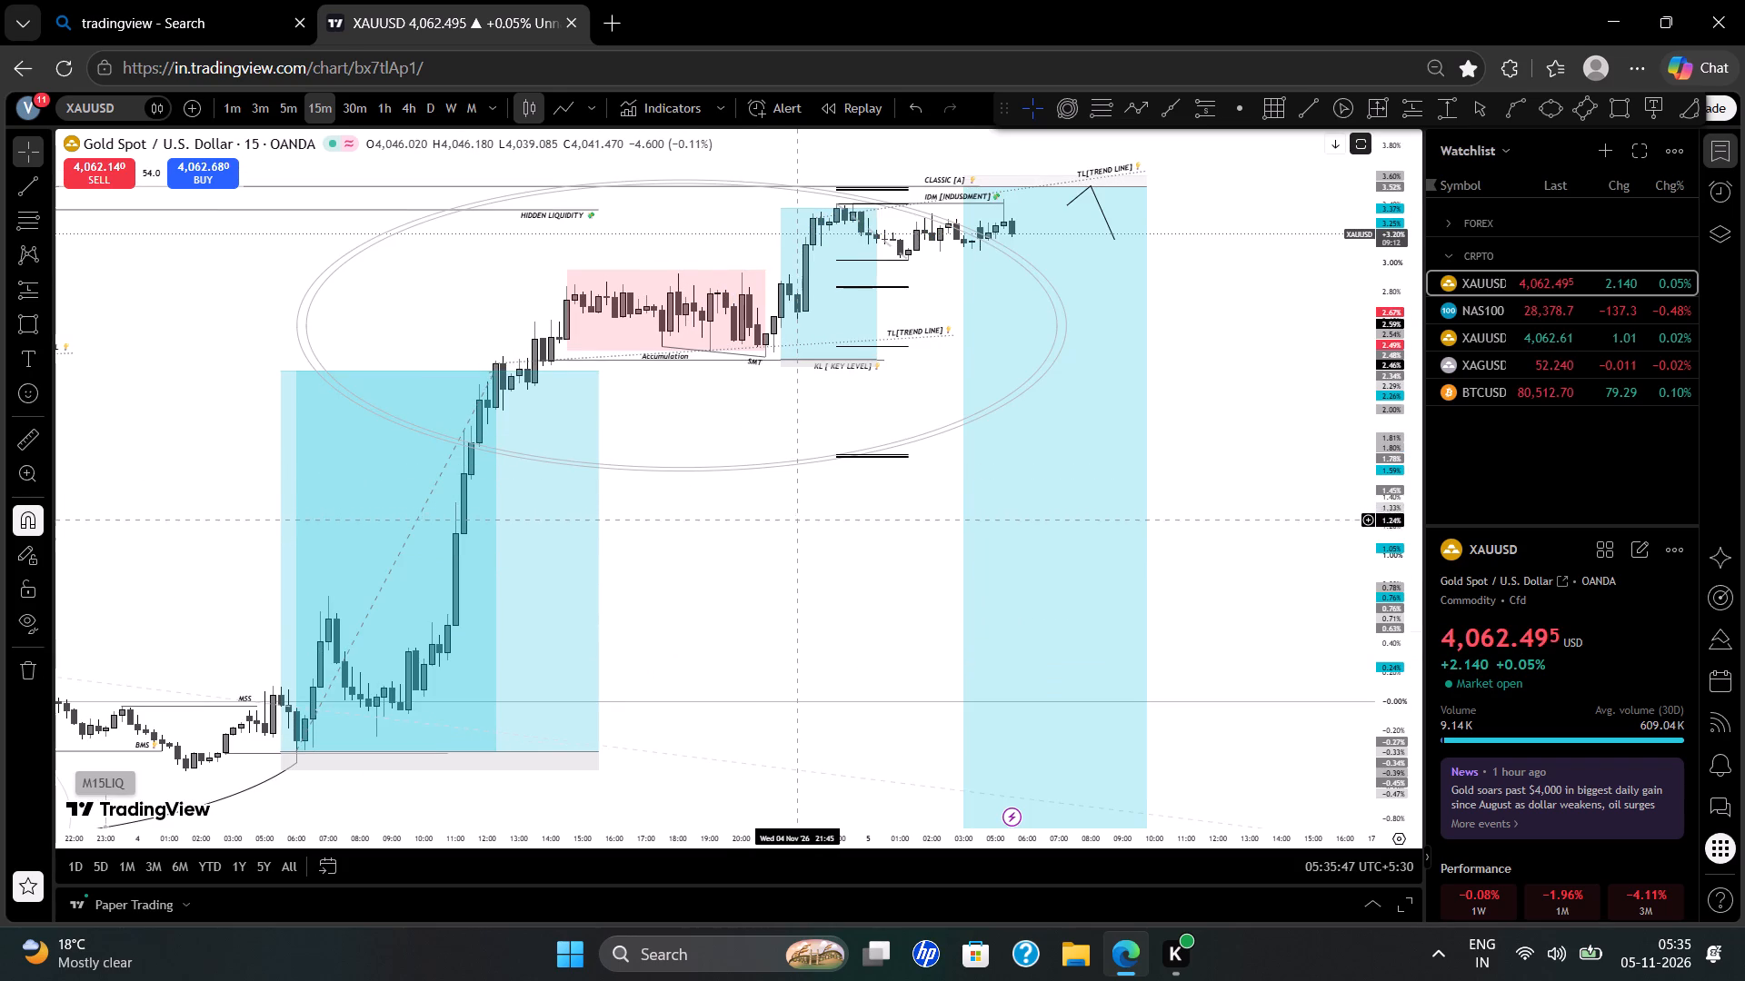
scroll(798, 520, down, 3)
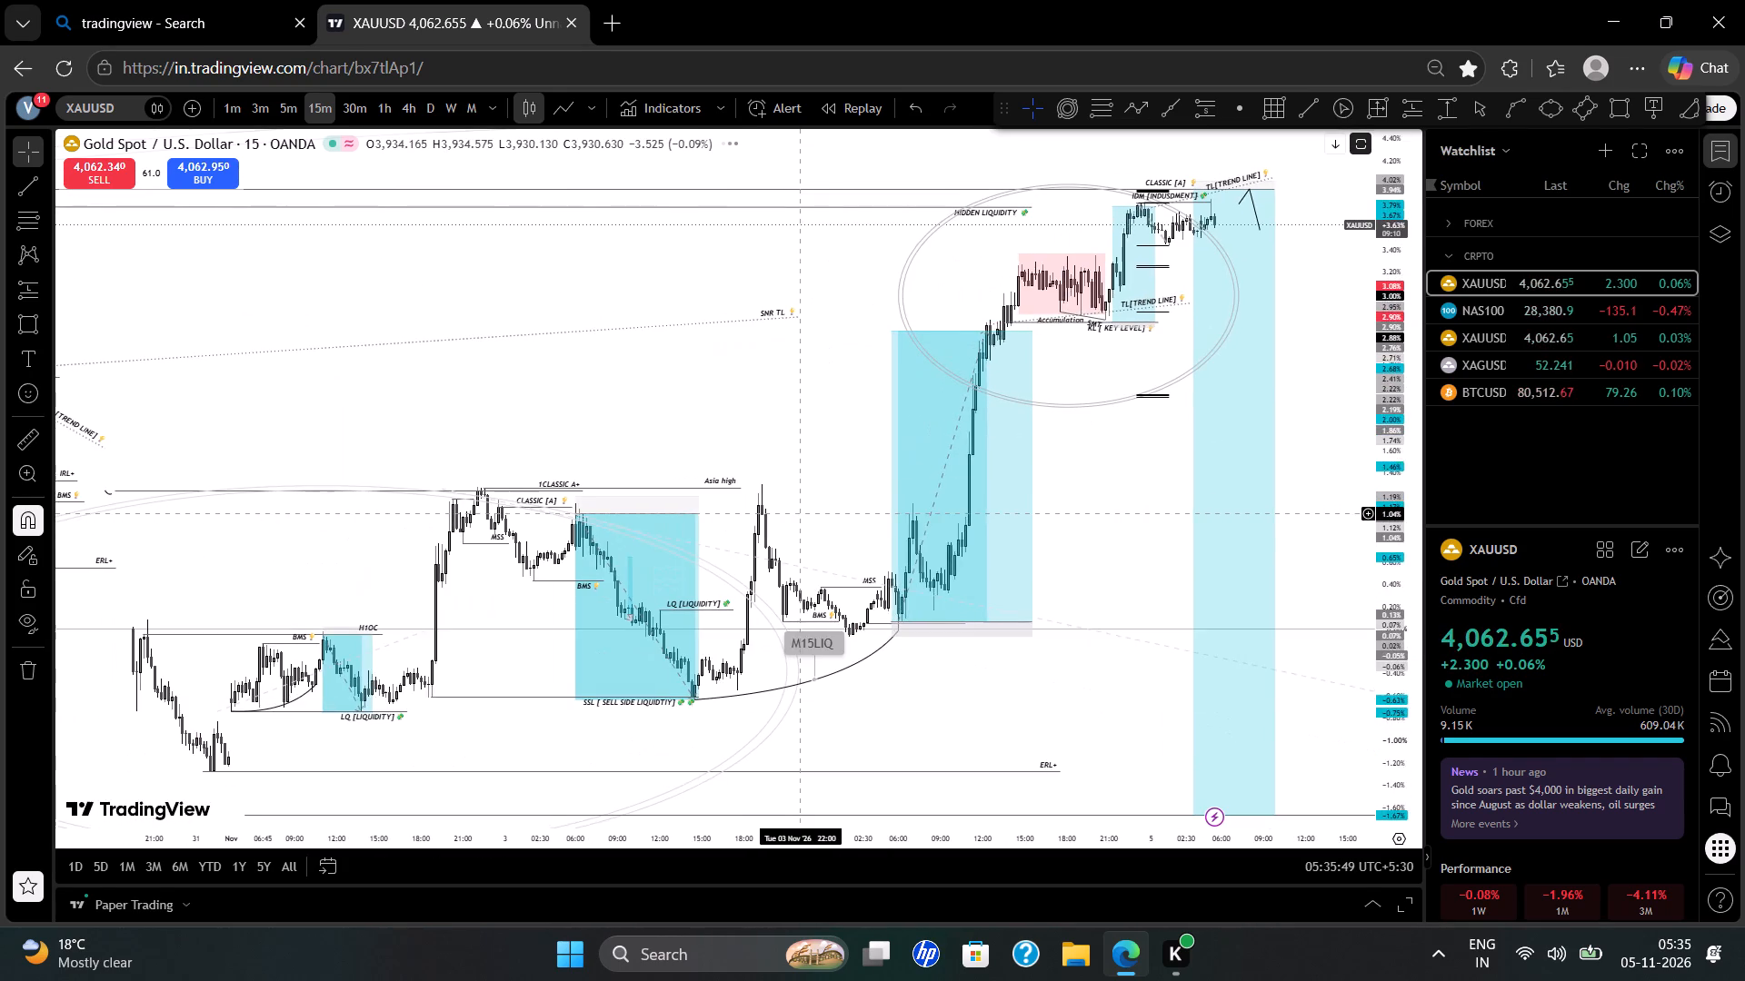
scroll(798, 520, left, 1)
click(1247, 488)
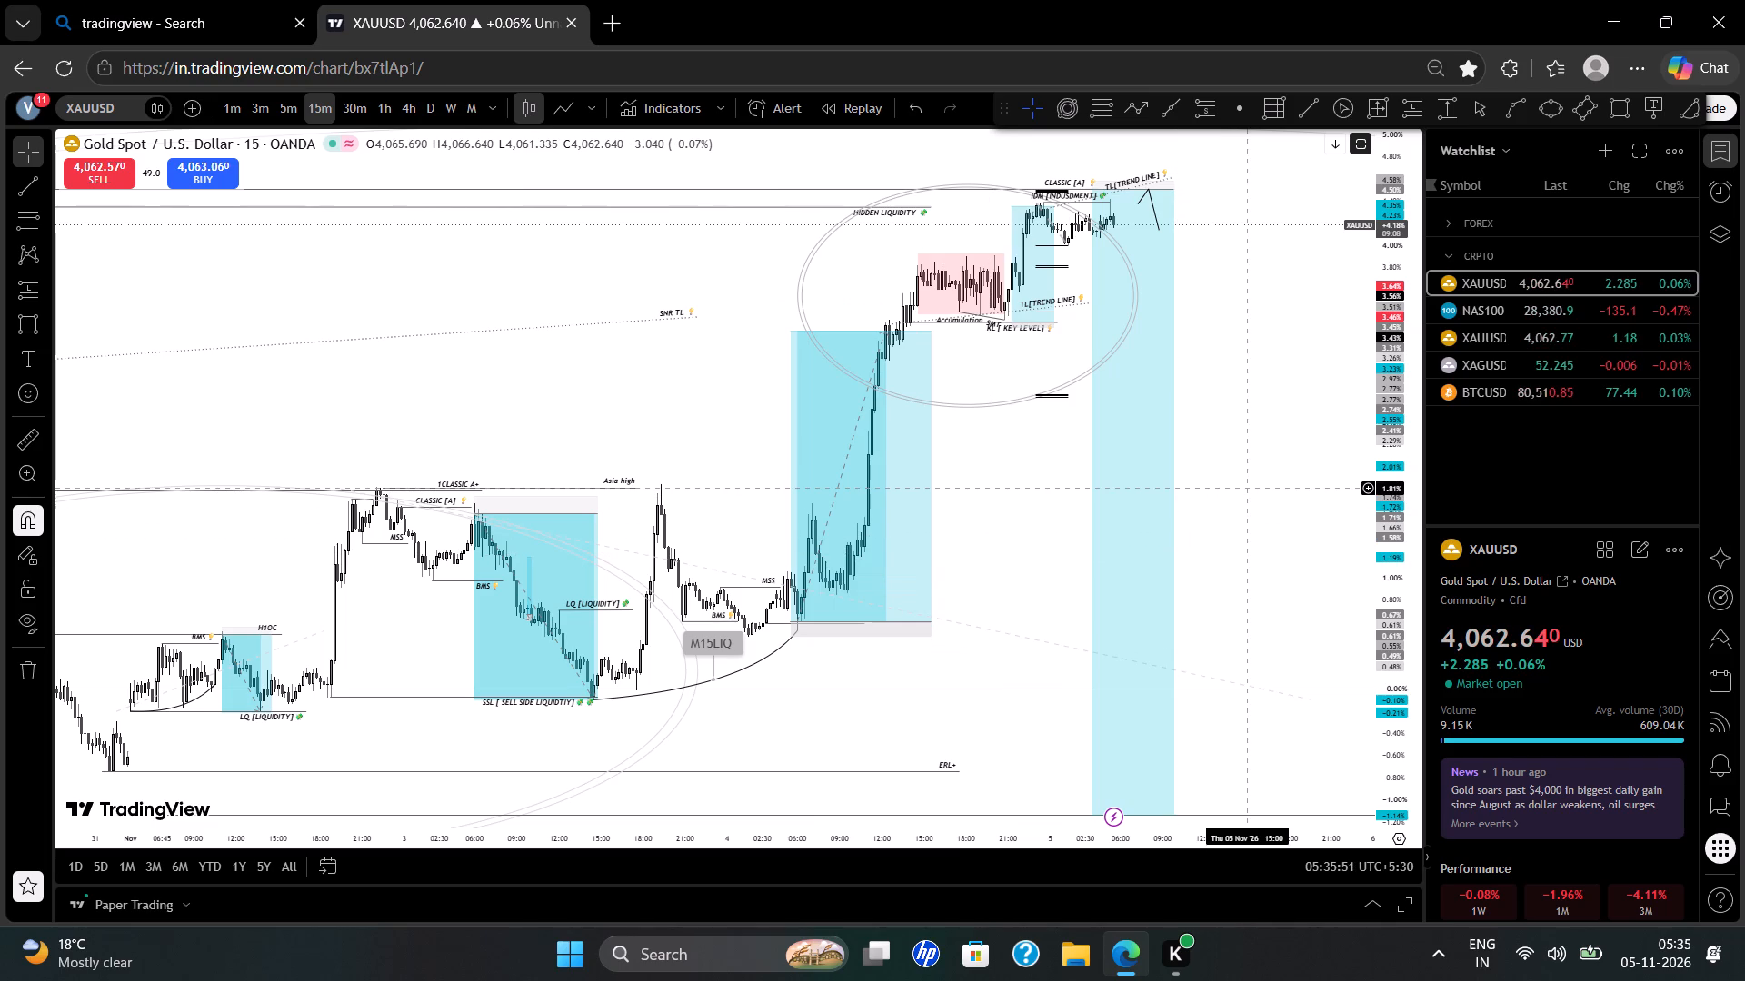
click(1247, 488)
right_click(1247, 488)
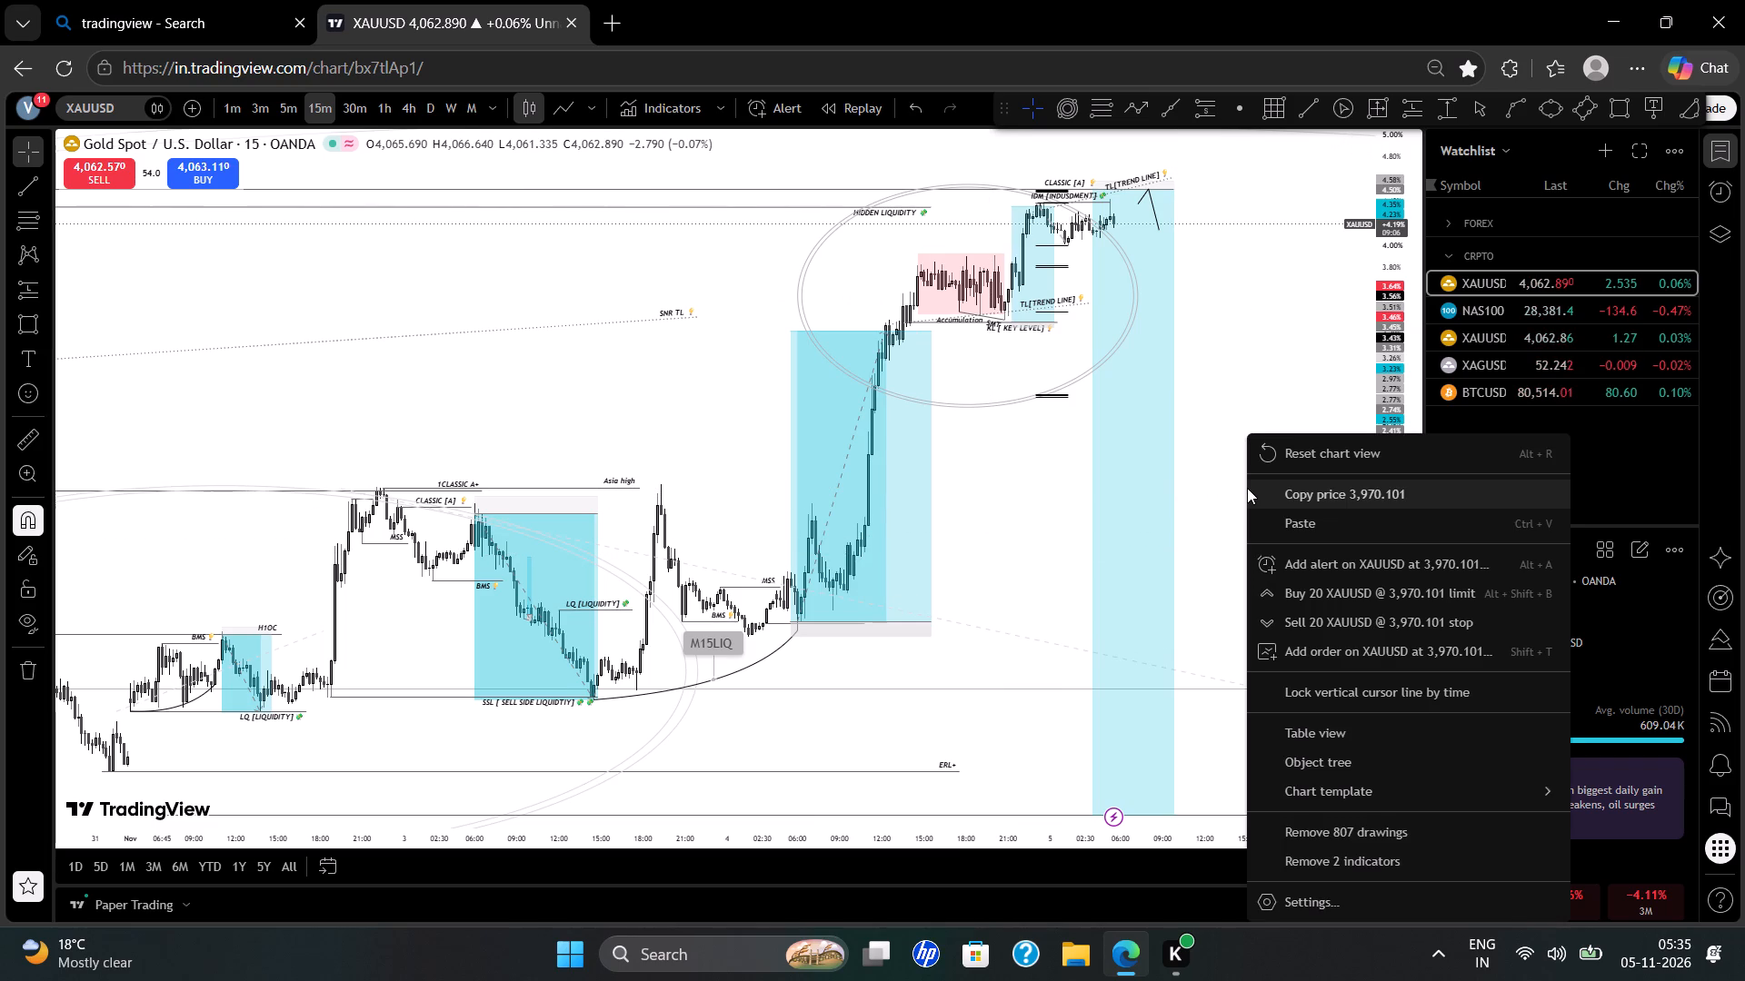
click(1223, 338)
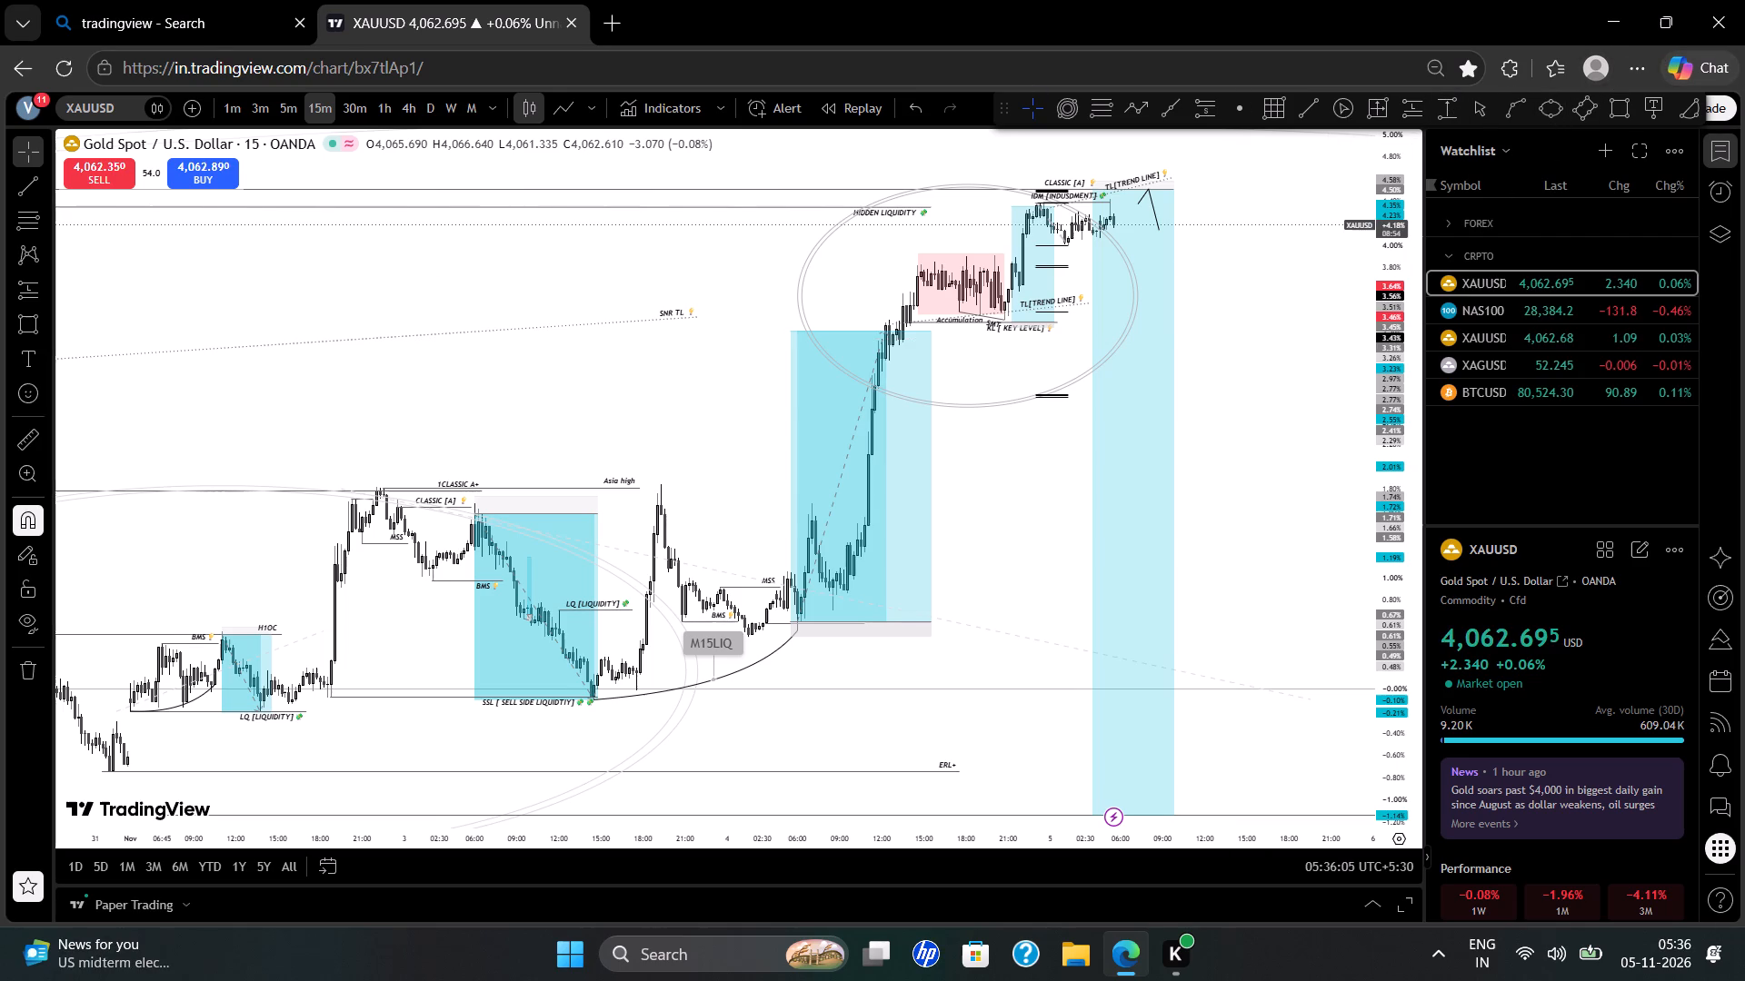
Move the floating drawing toolbar clear of the top-bar controls and show the XAUUSD chart in full screen.
drag(1009, 109, 635, 117)
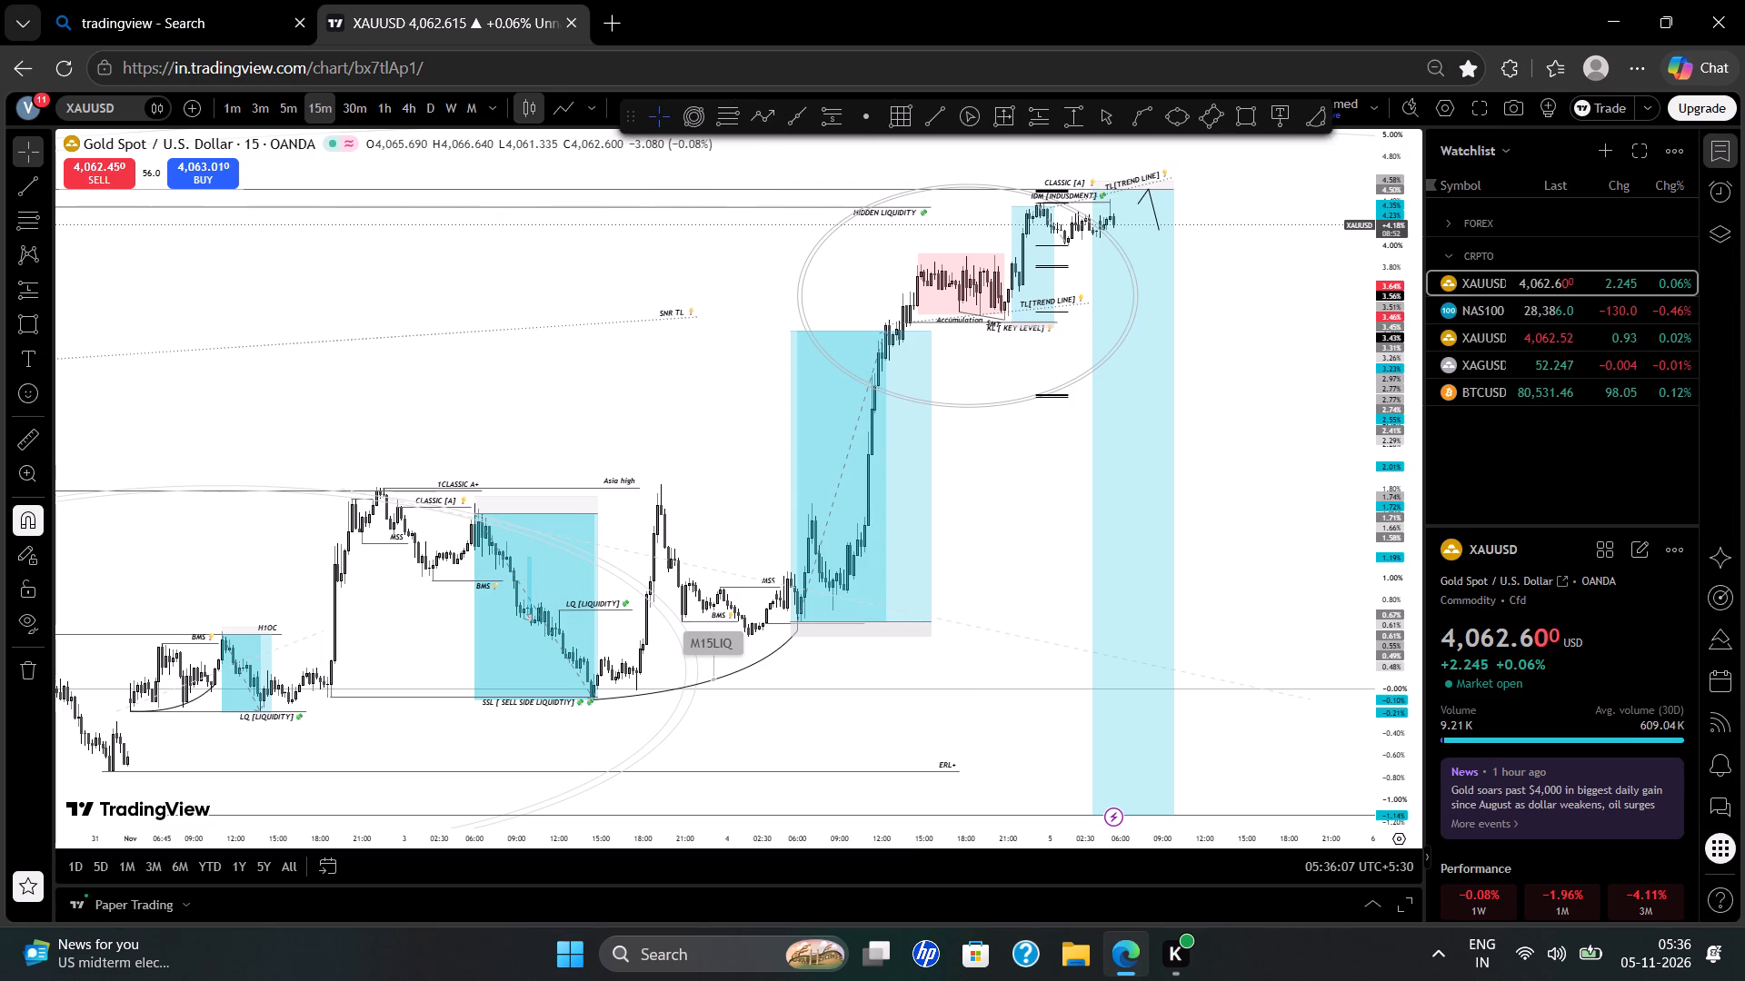
click(1477, 114)
Examine the latest XAUUSD candles against the marked levels and the wider rally on the 15-minute chart.
scroll(1361, 435, up, 2)
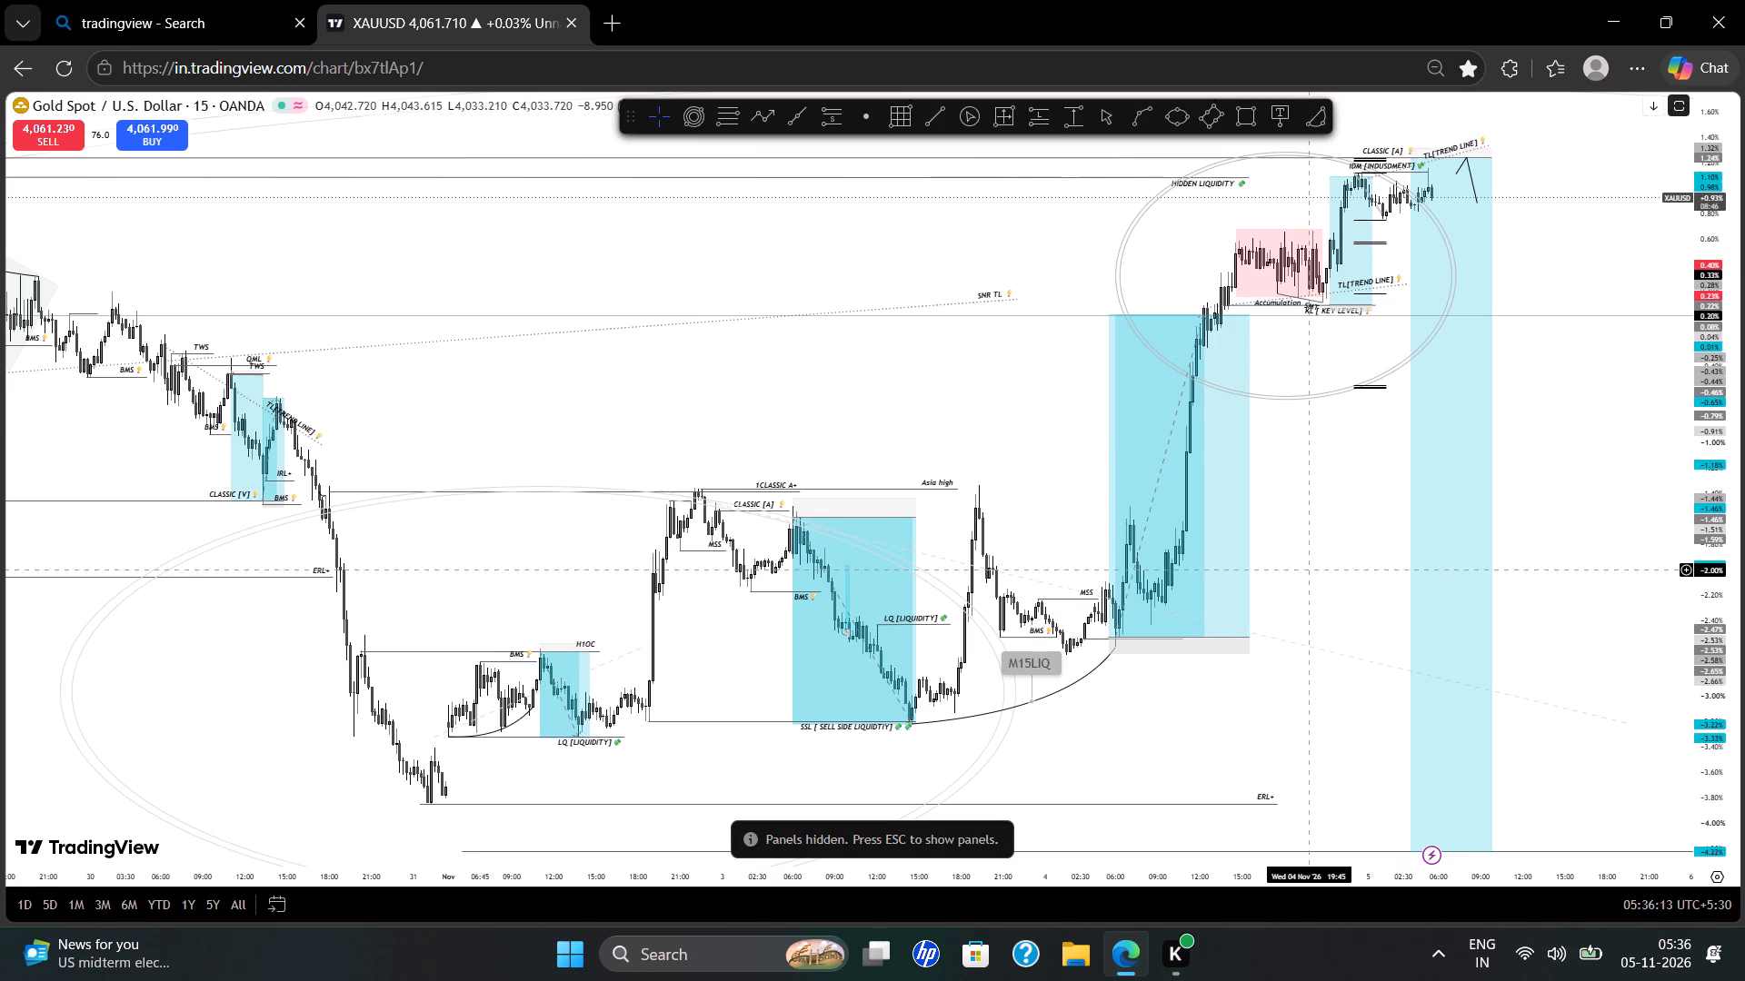
scroll(1310, 570, up, 5)
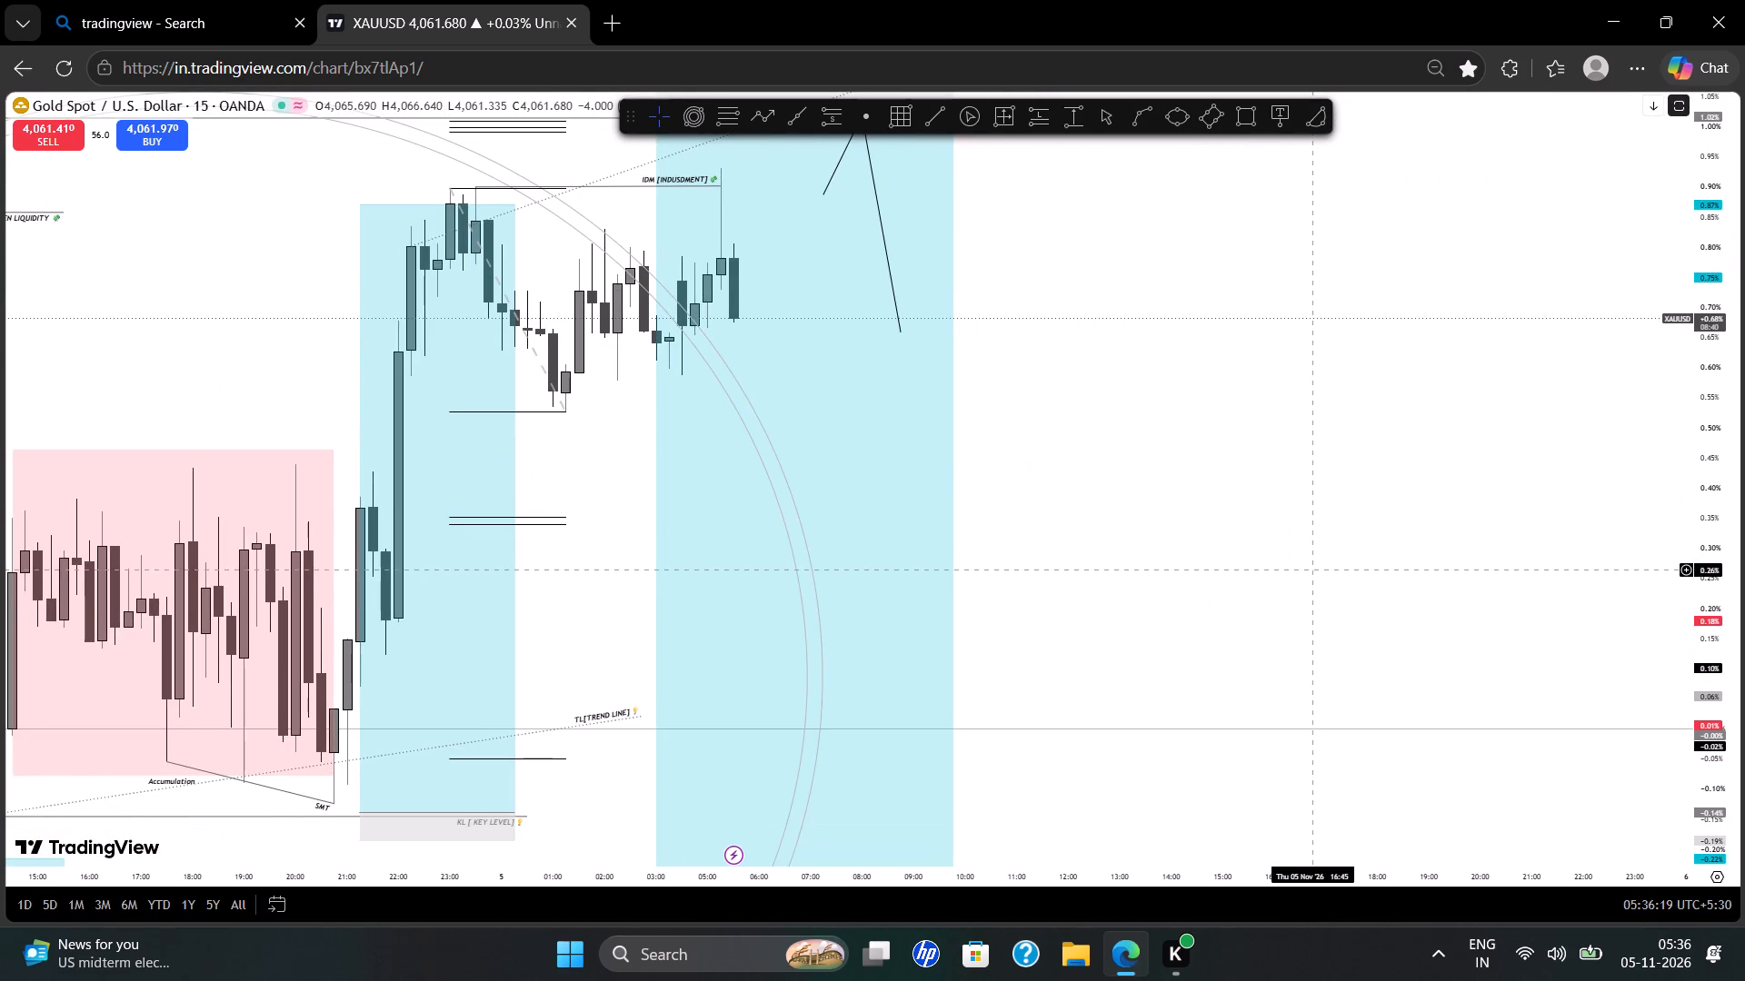
scroll(1310, 570, right, 1)
scroll(1310, 570, down, 1)
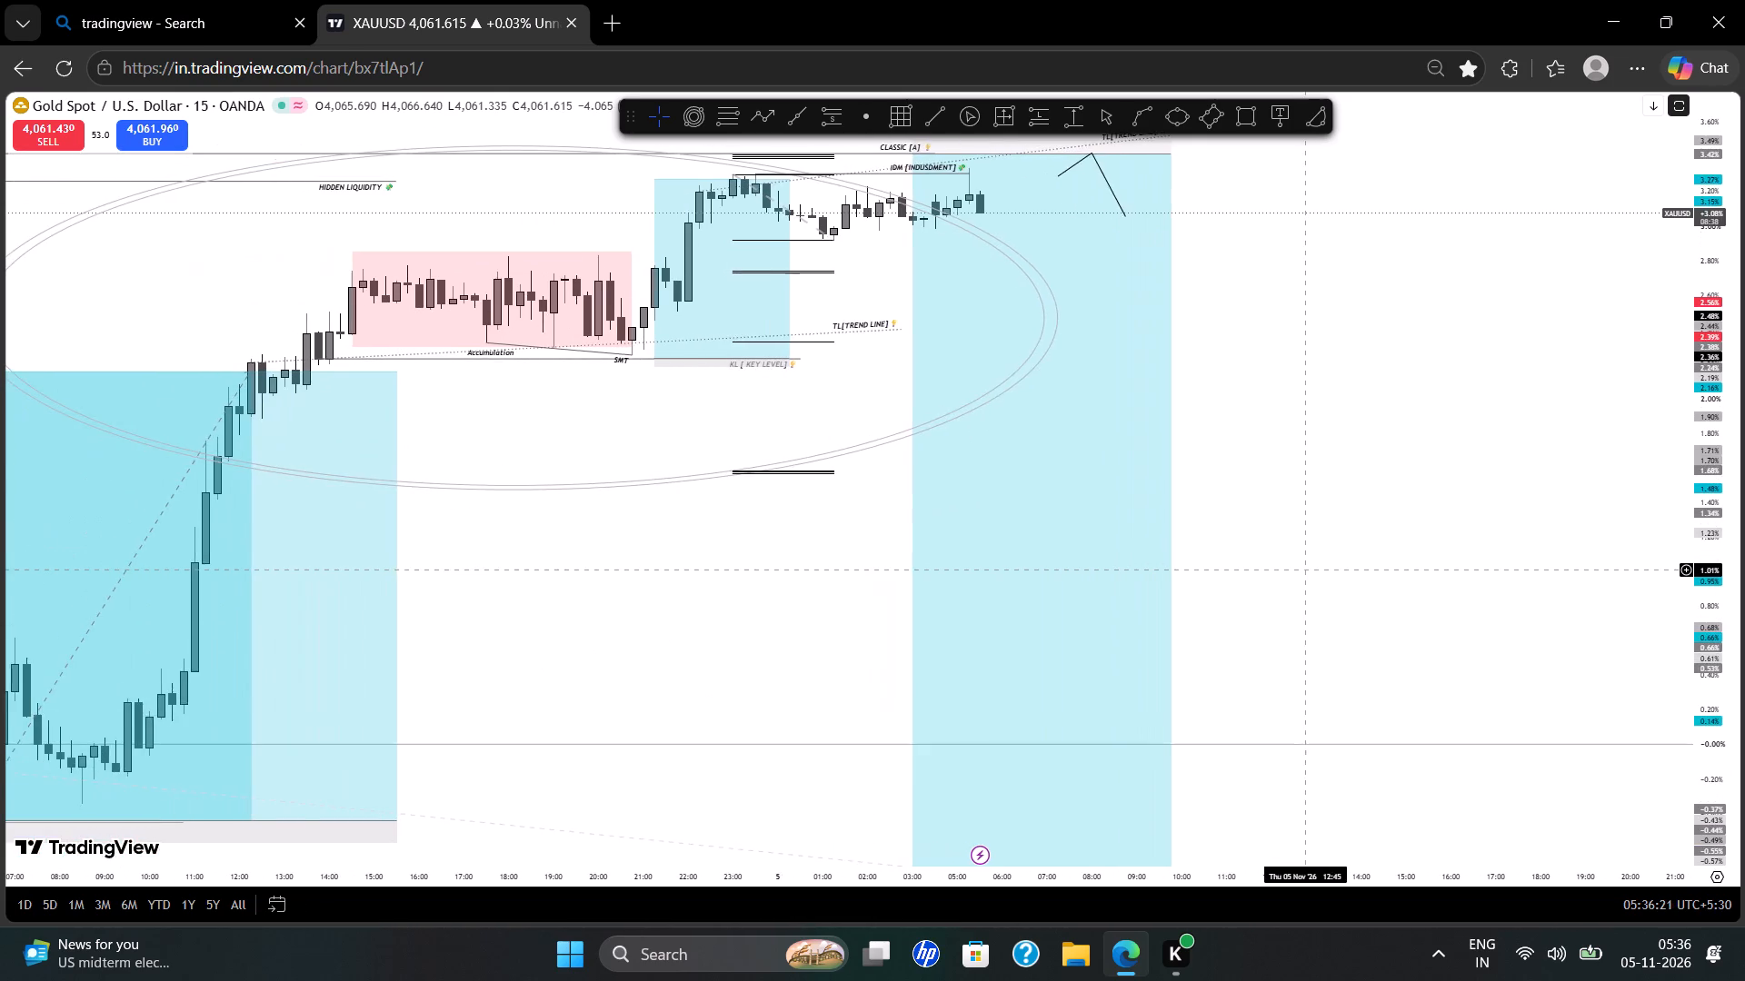
scroll(1310, 570, down, 3)
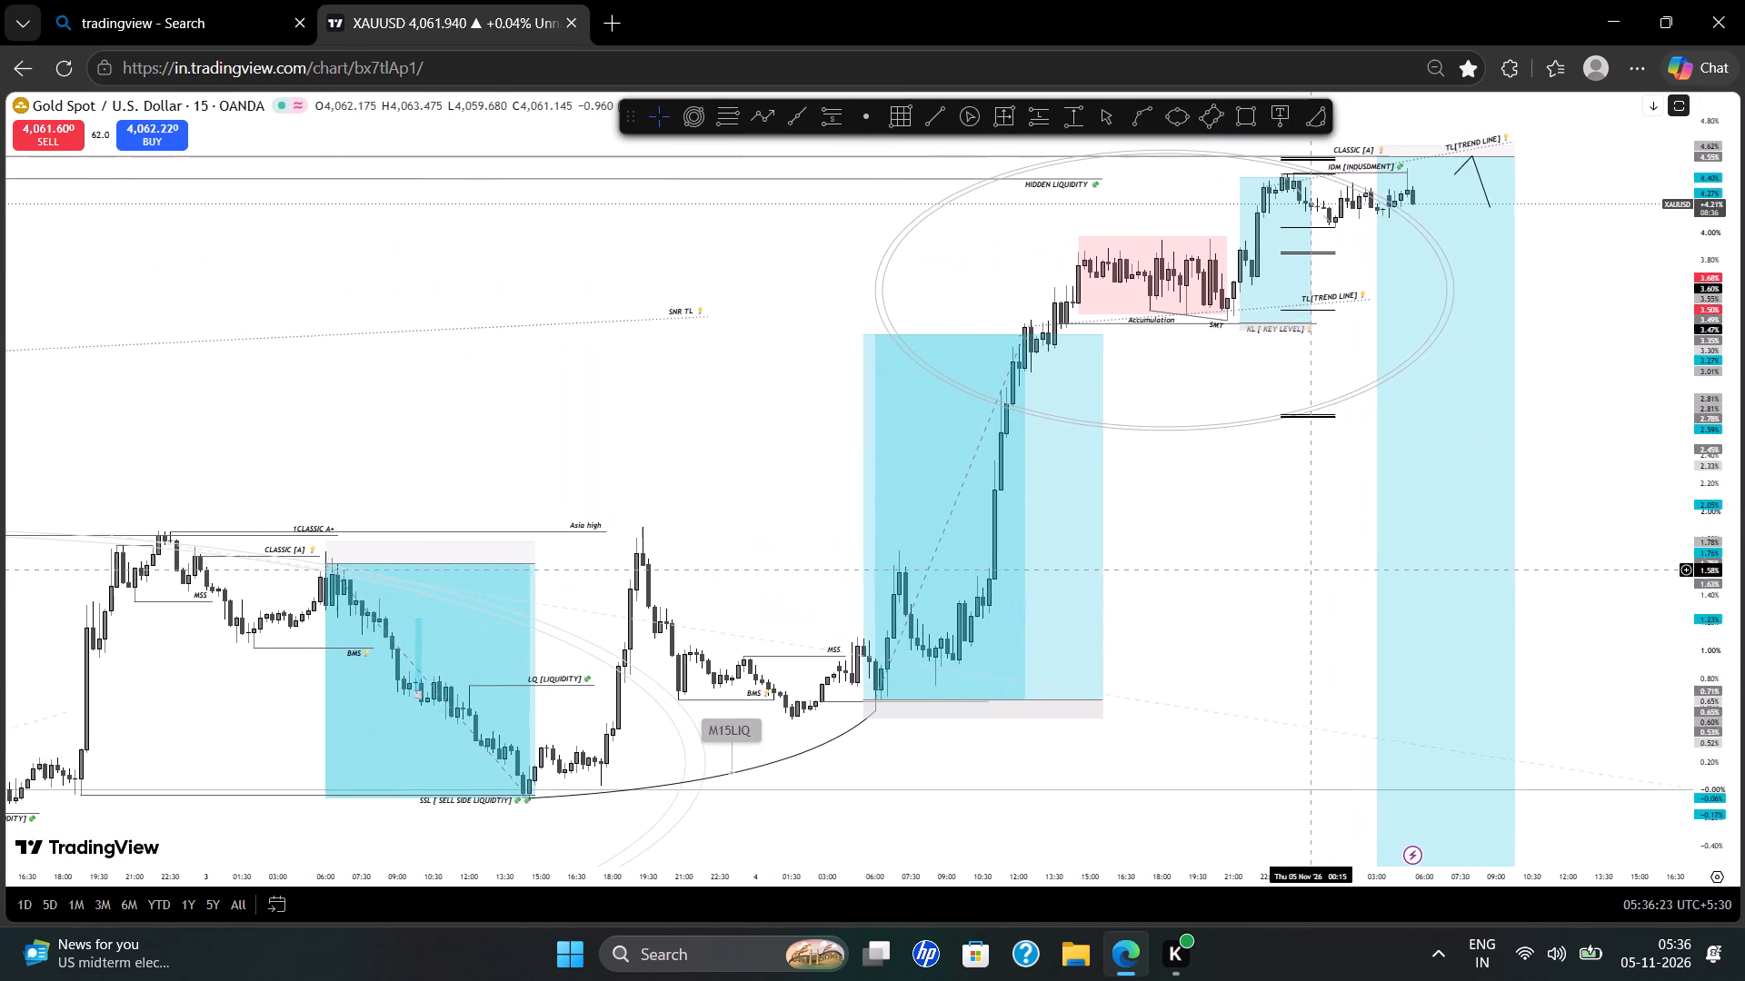
scroll(1310, 570, down, 1)
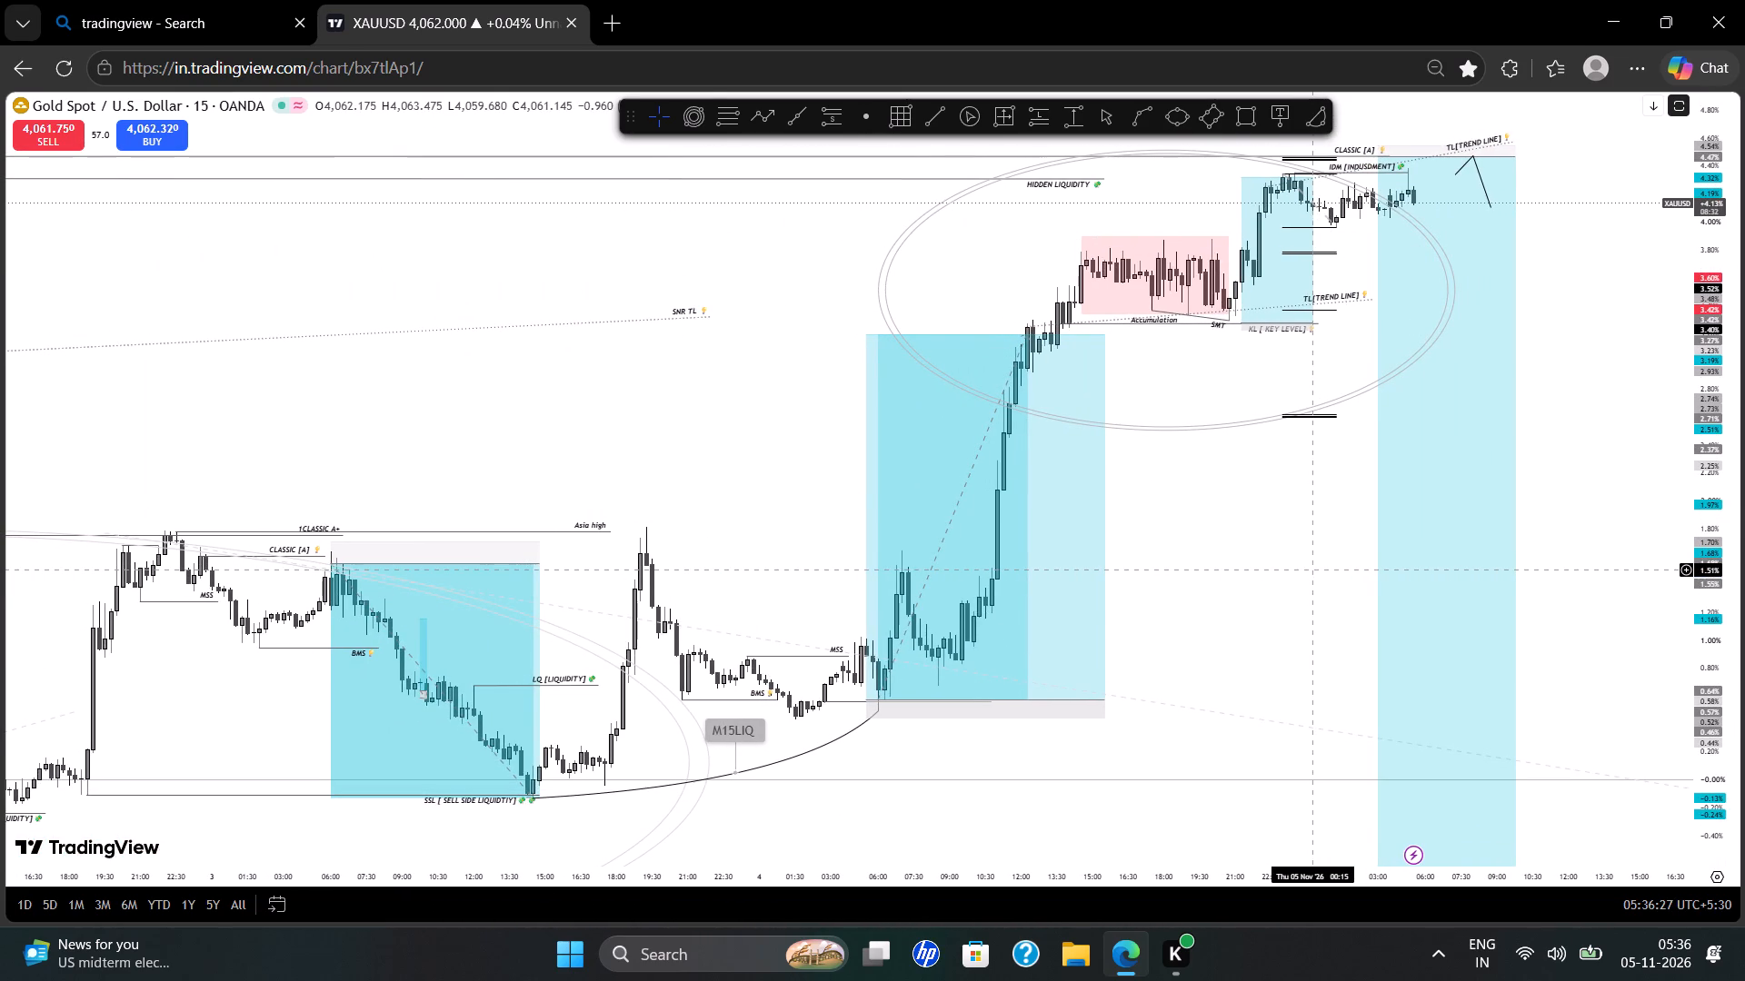
scroll(1310, 570, down, 1)
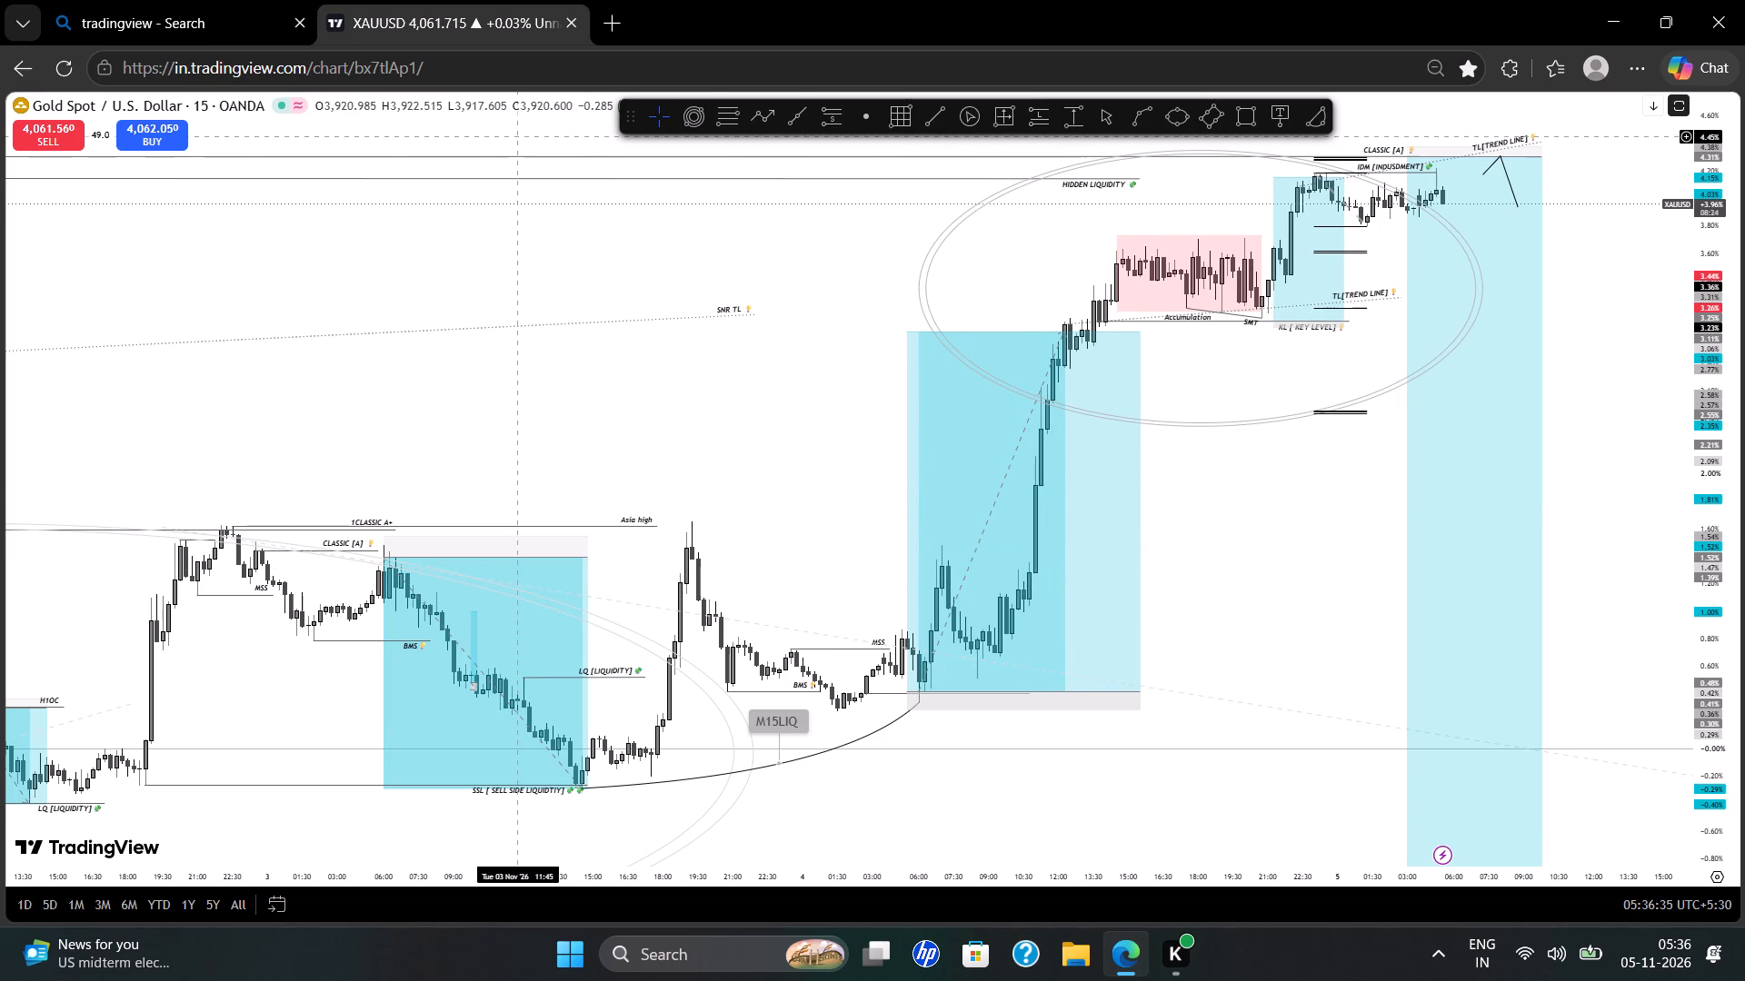
Switch the XAUUSD price scale from percent to logarithmic prices.
key(alt+l)
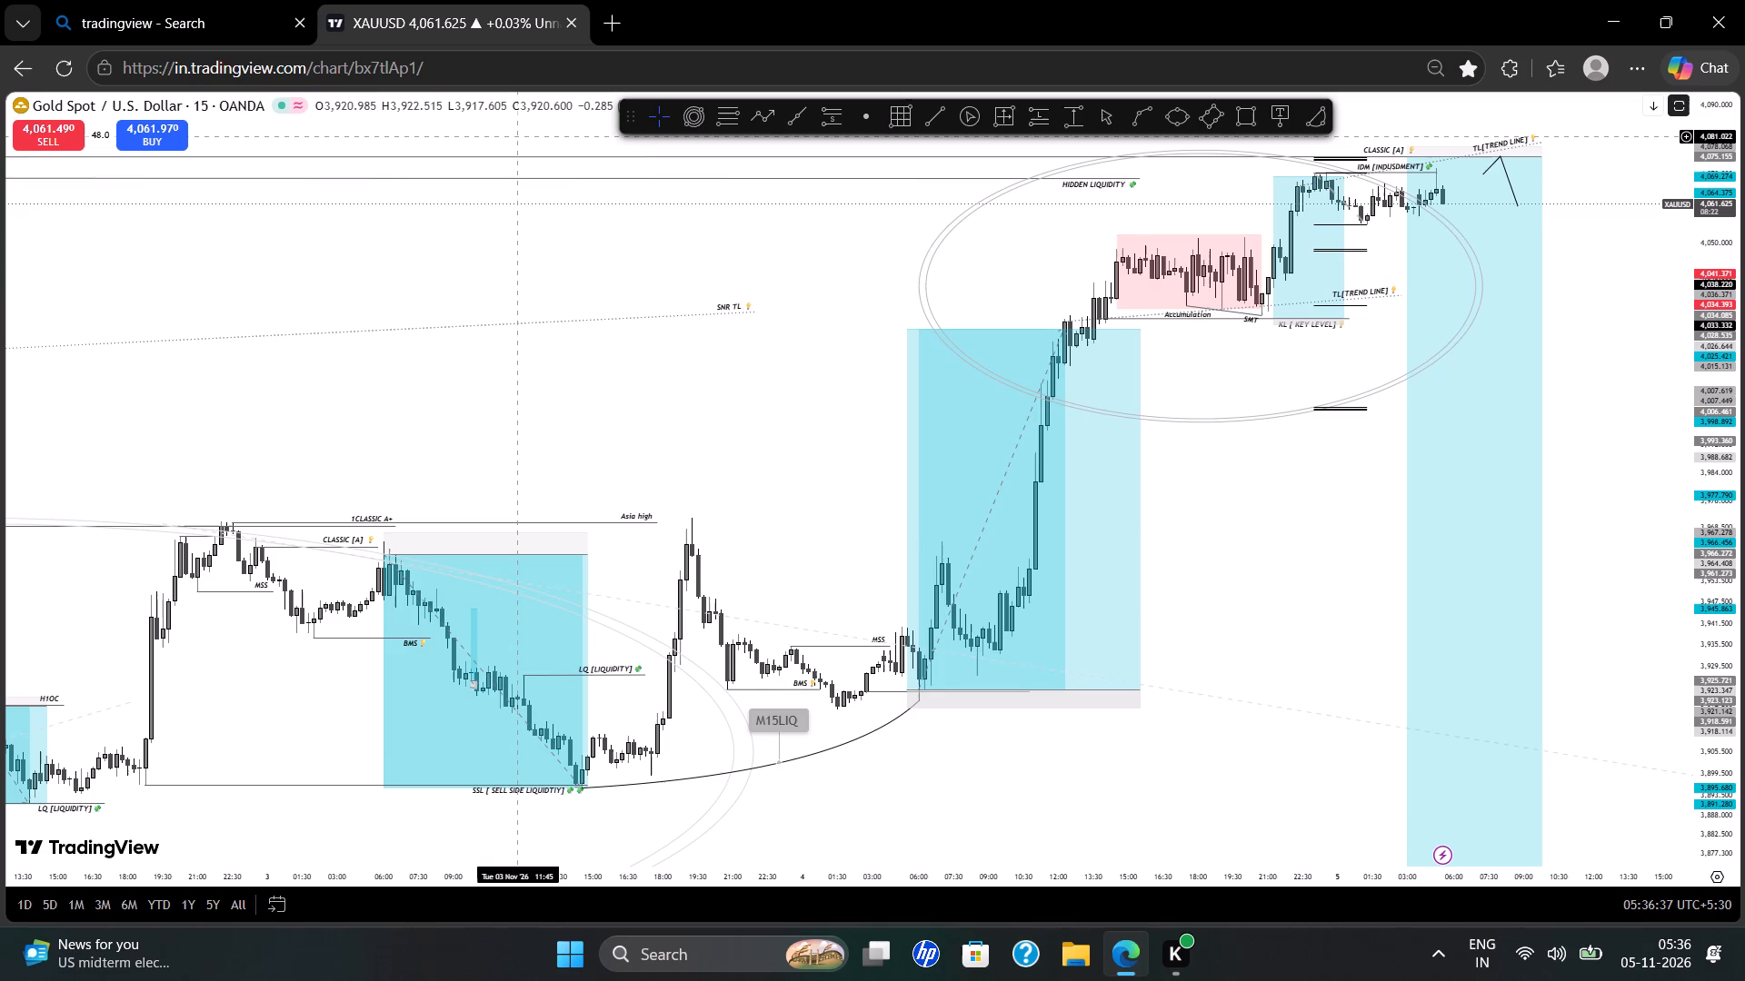
key(ctrl+l)
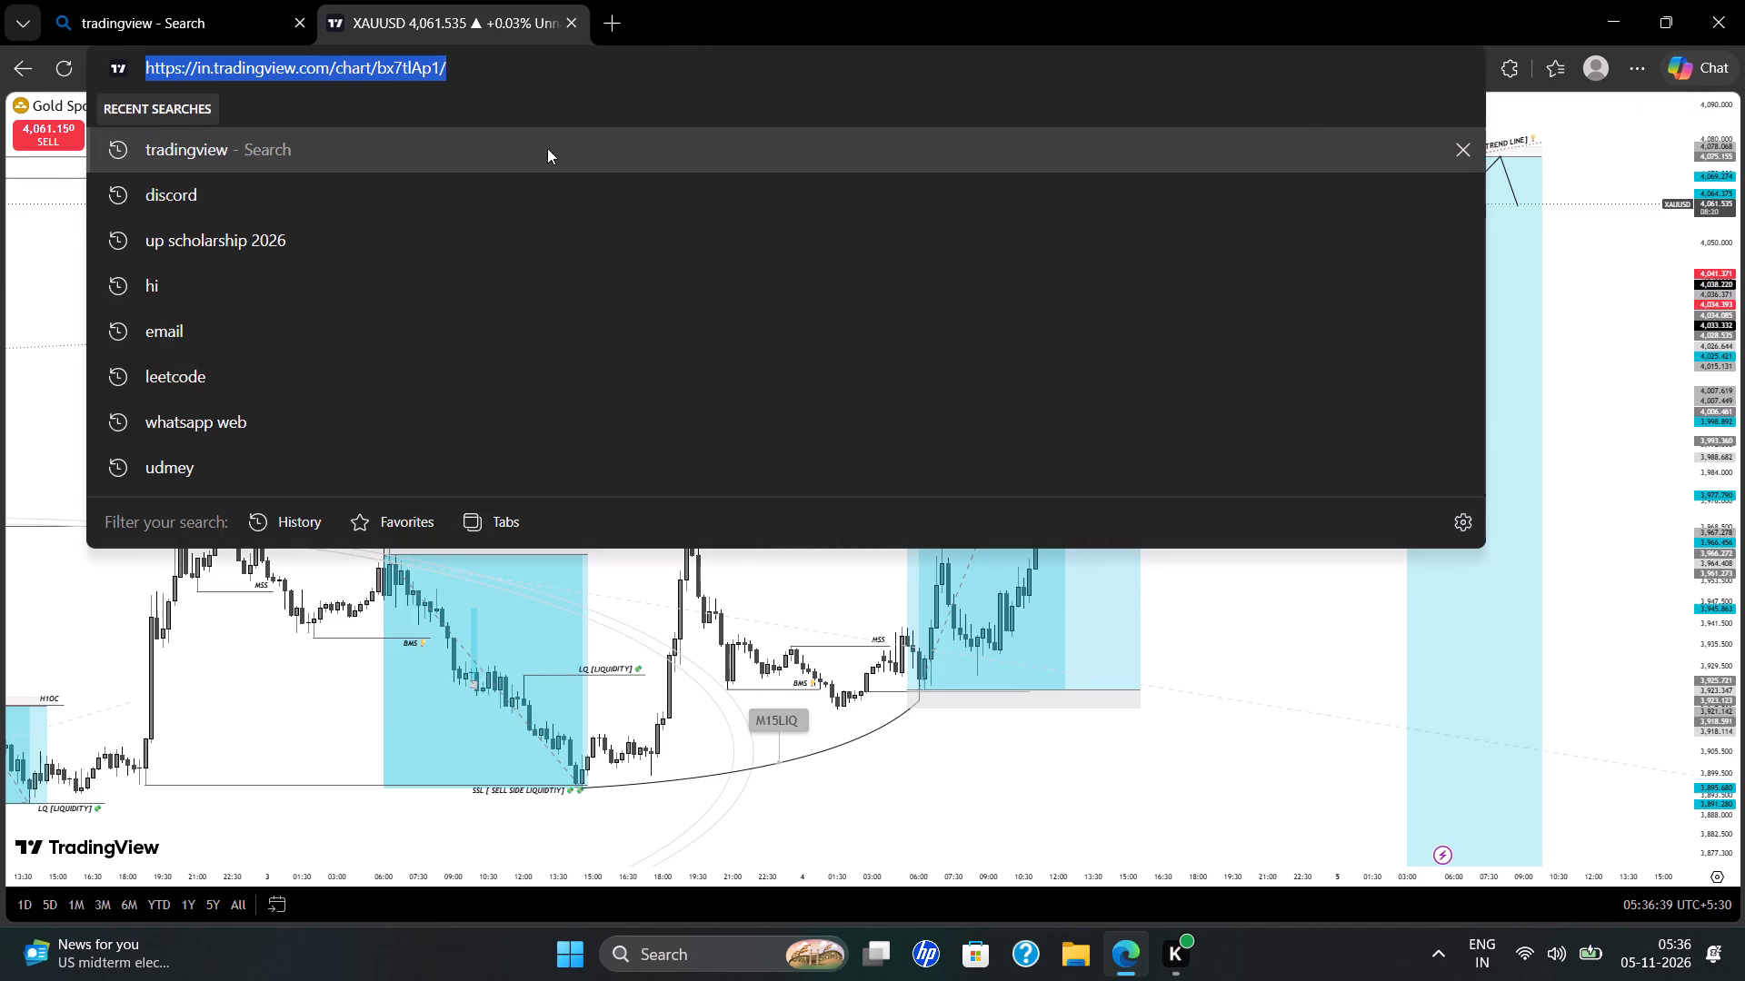
click(1595, 203)
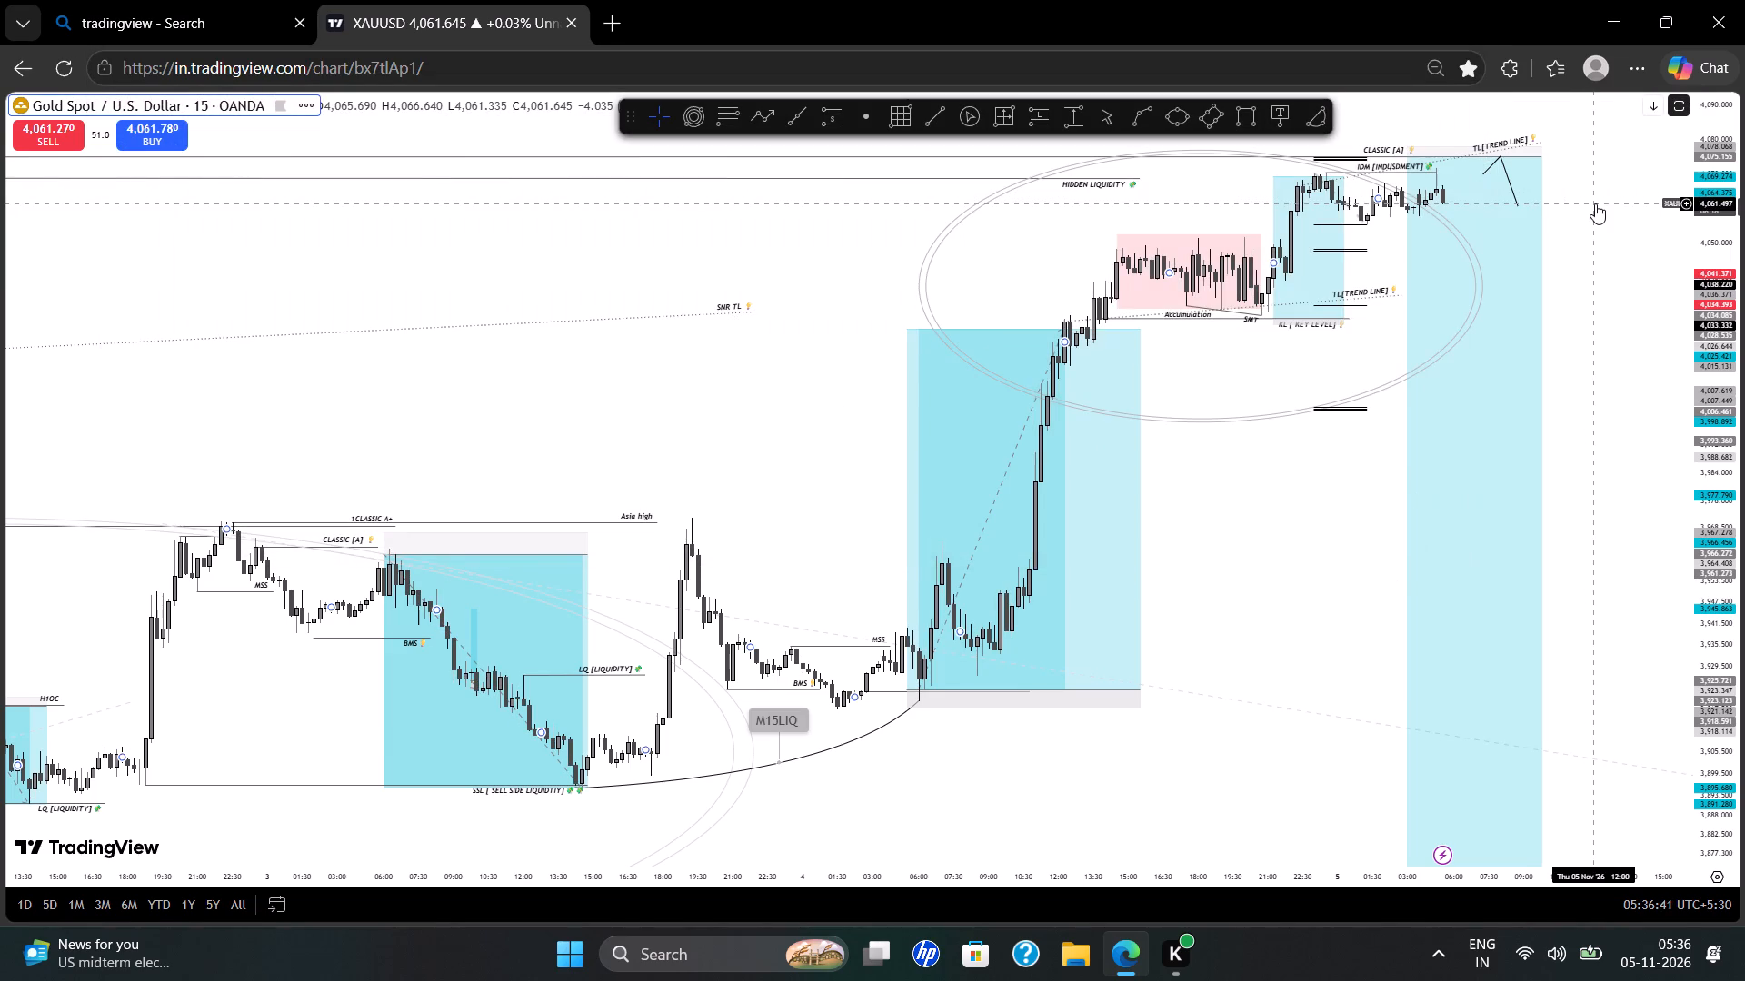
Exit the full-screen view of the XAUUSD chart.
click(1594, 210)
drag(1594, 210, 1714, 89)
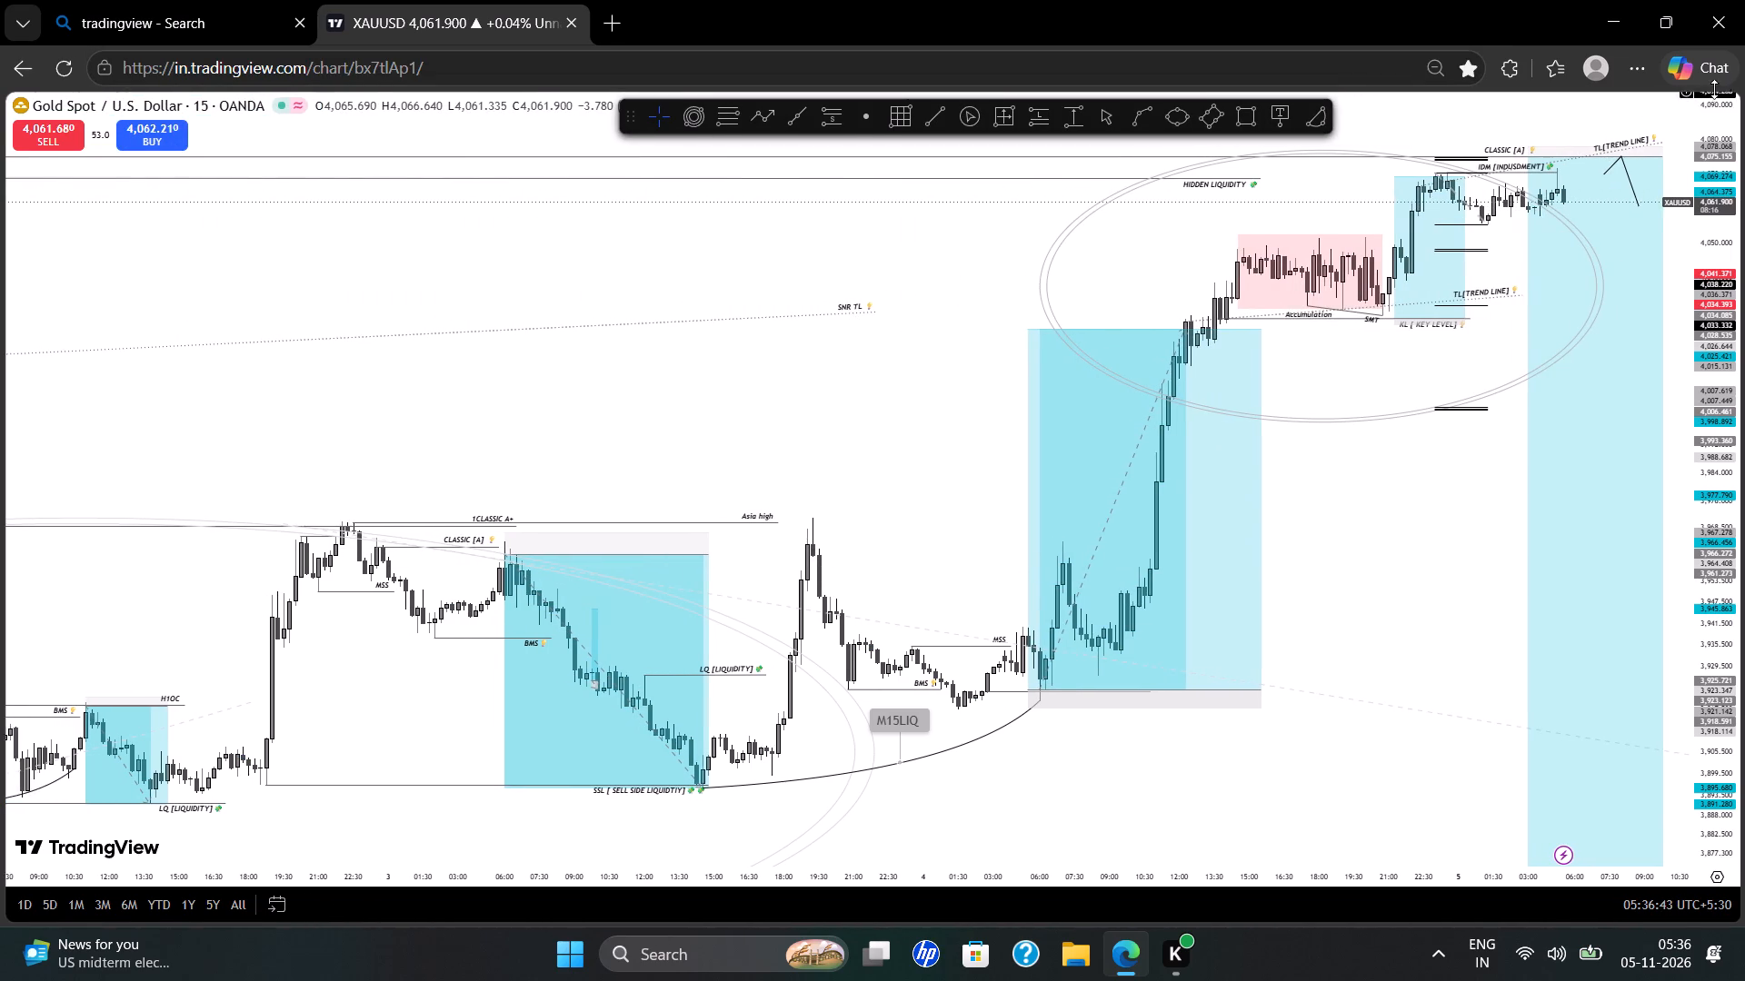
drag(1714, 89, 1688, 97)
key(Escape)
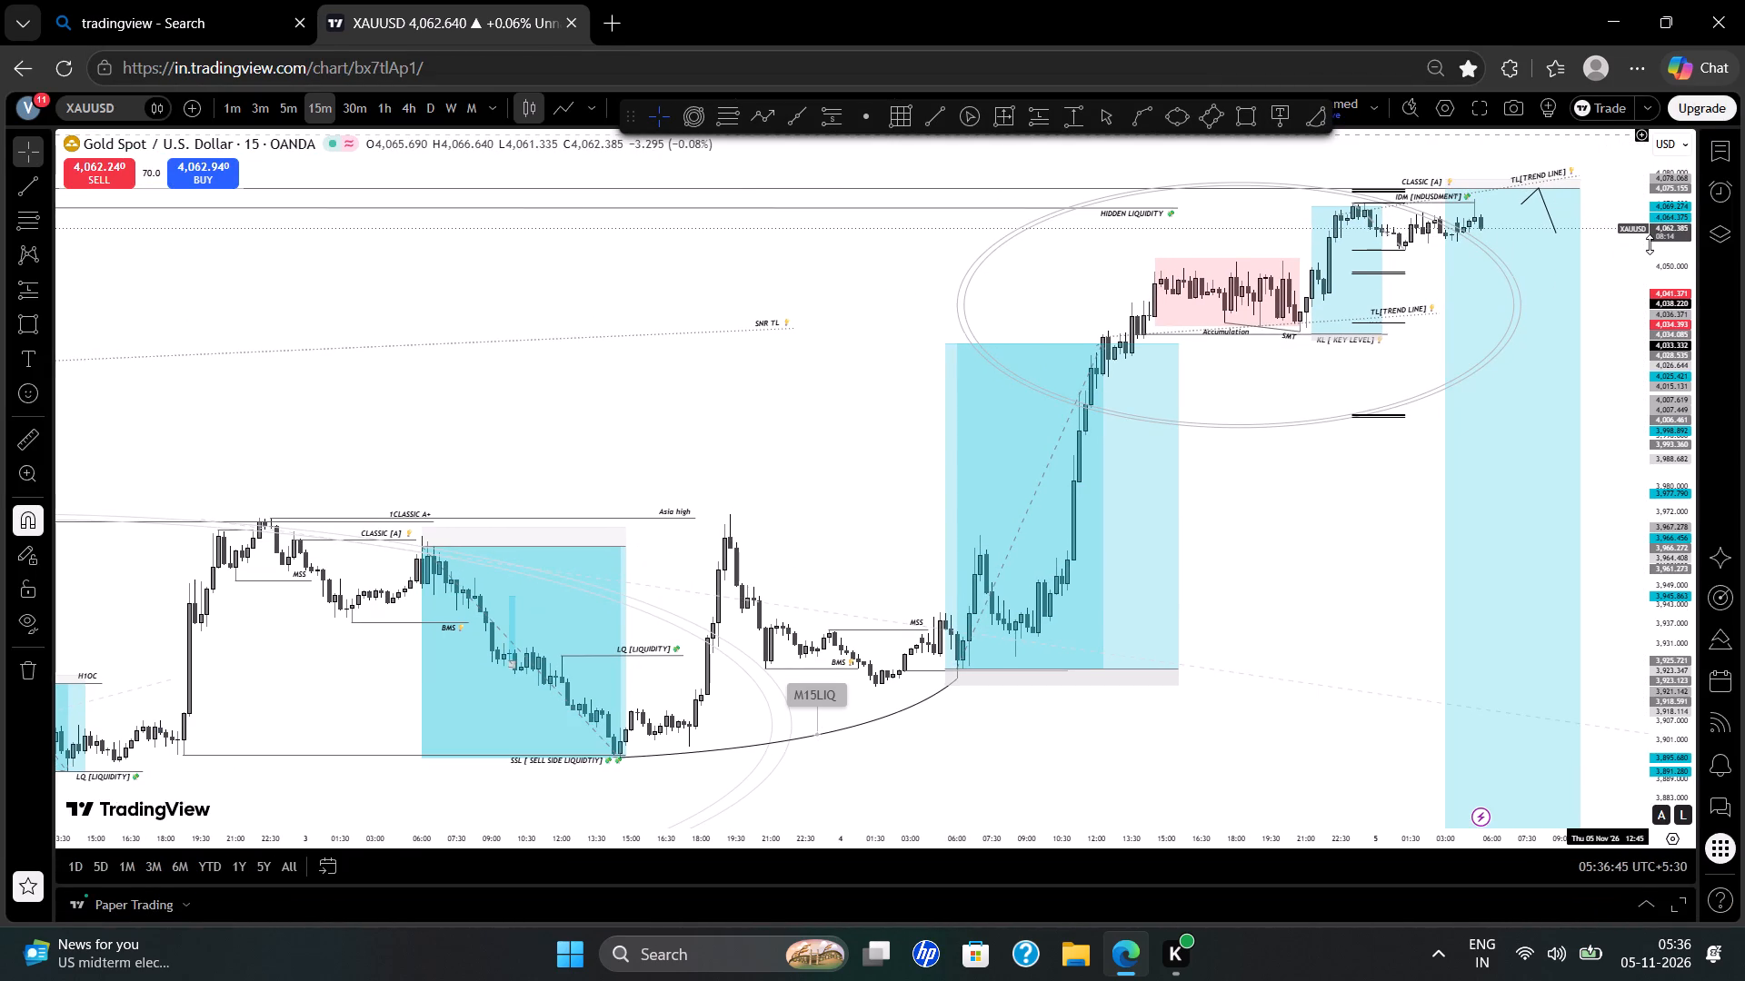
Check which XAUUSD drawings appear on the 30-minute and 1-hour timeframes, and return to the 15-minute chart.
scroll(1650, 244, up, 1)
scroll(1650, 244, left, 1)
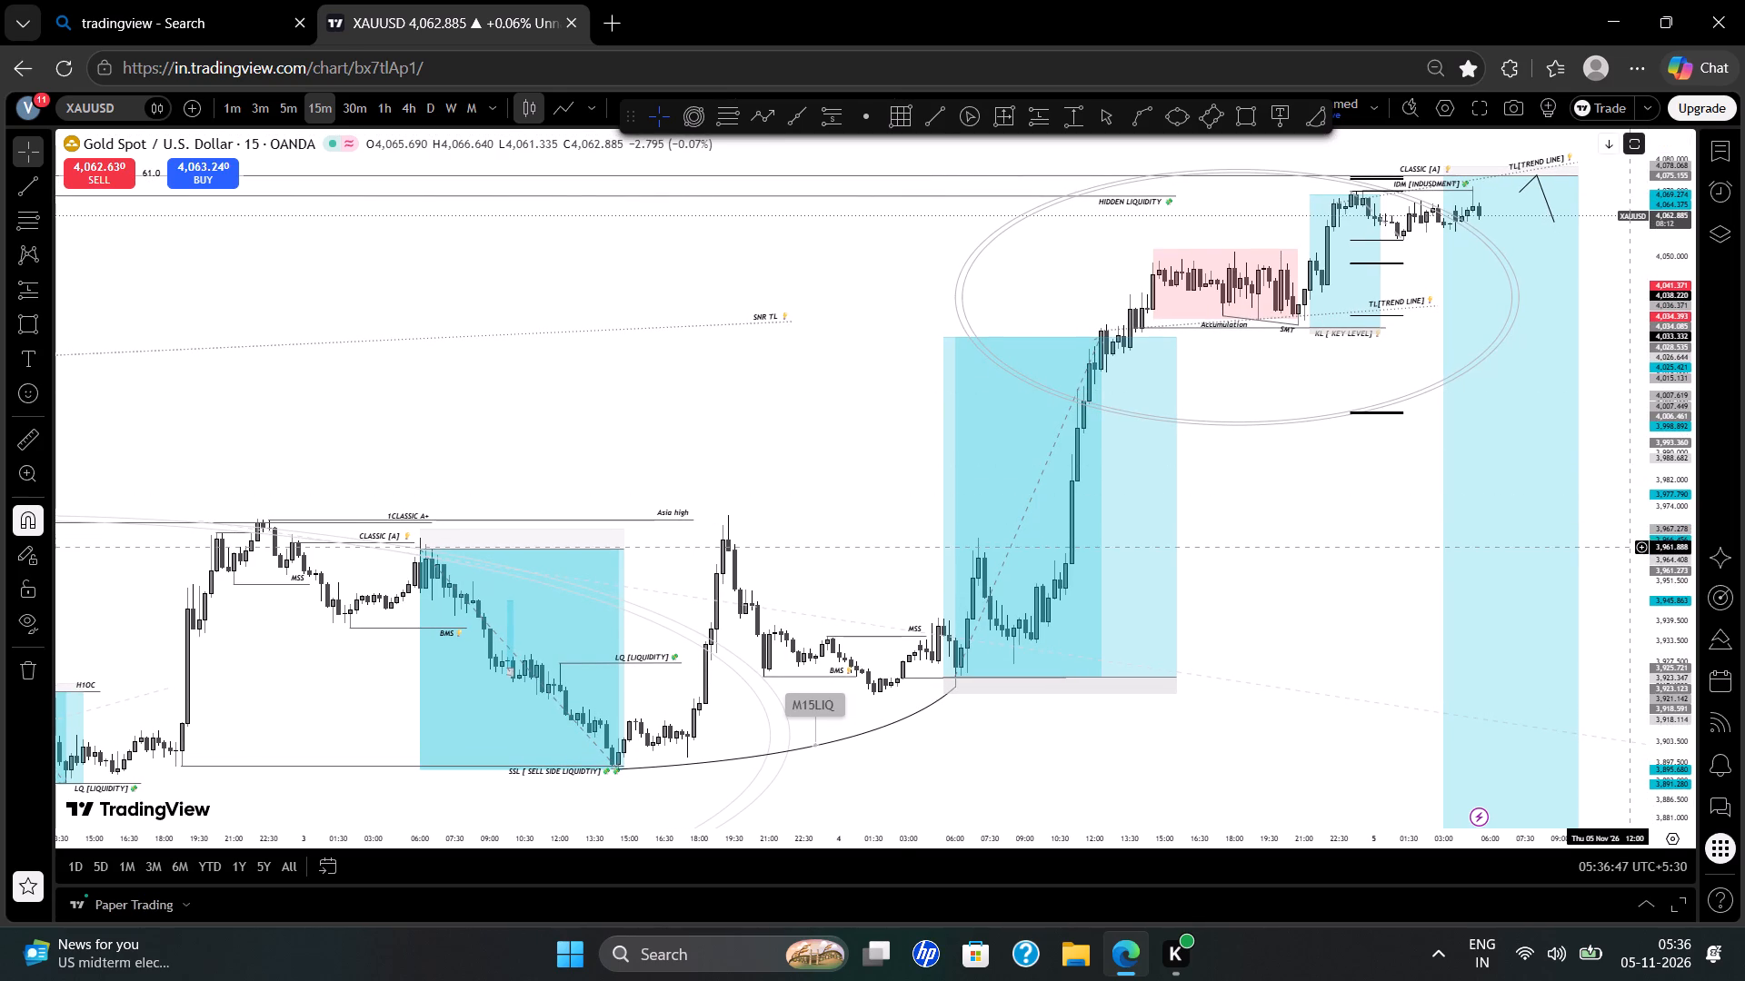
click(371, 112)
click(385, 113)
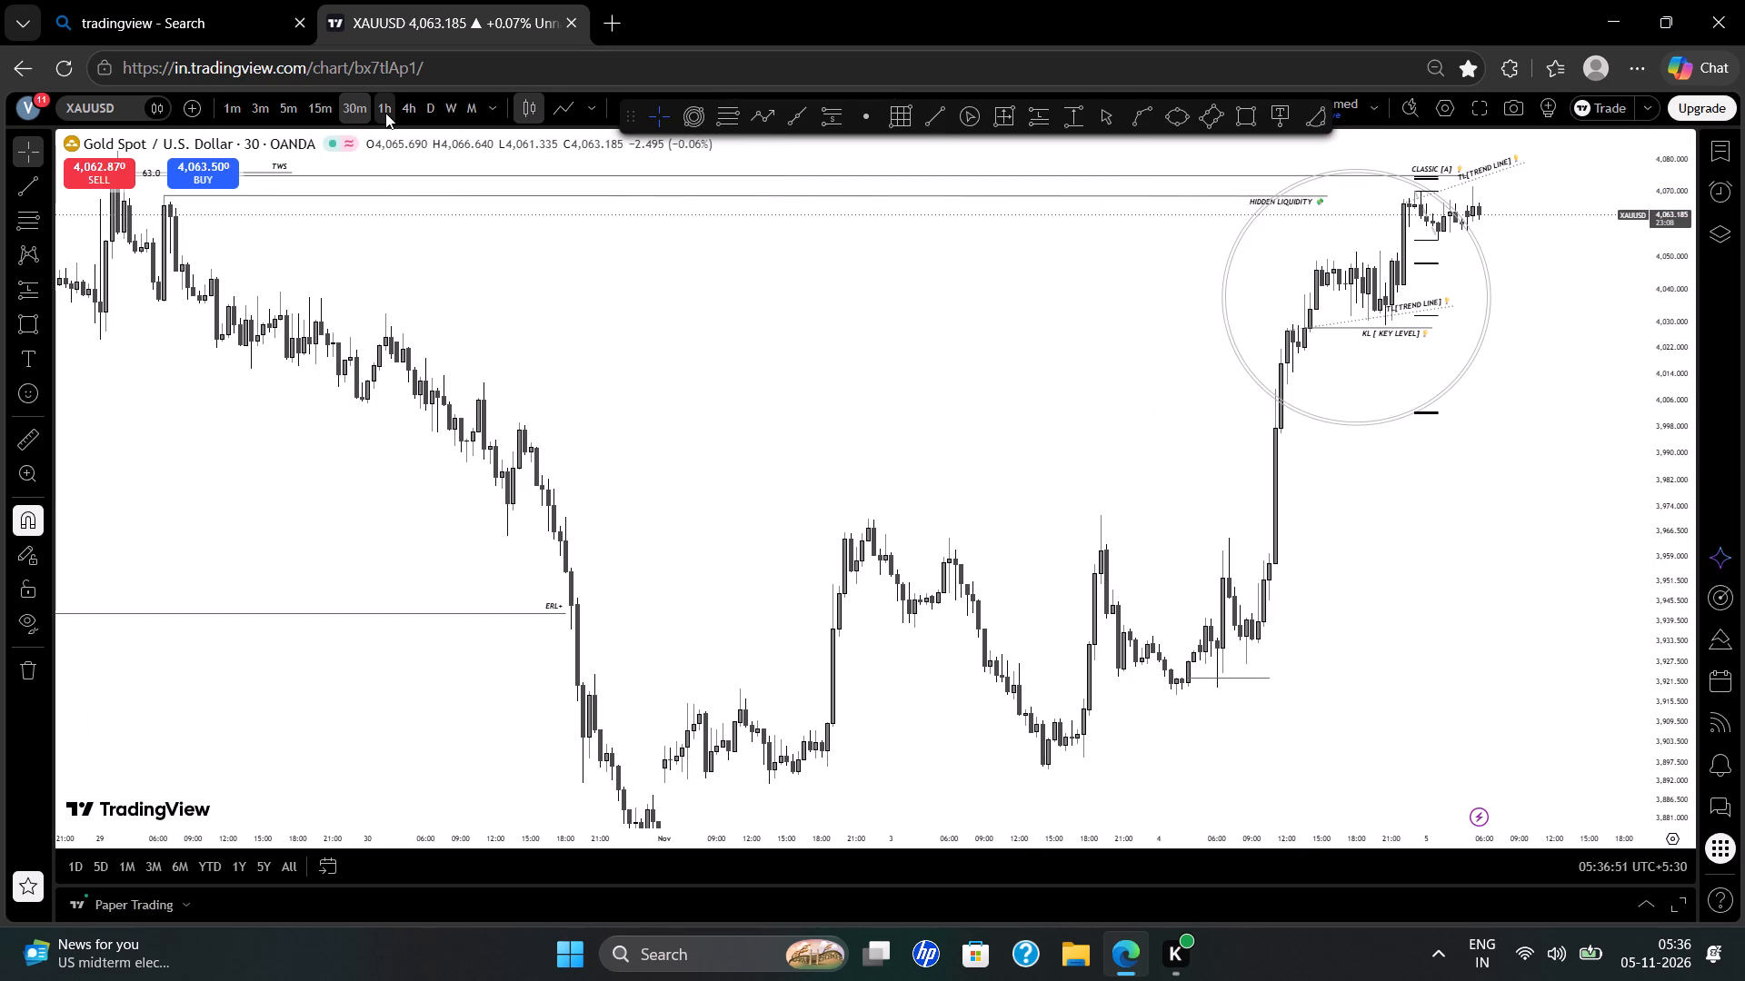
scroll(645, 302, up, 2)
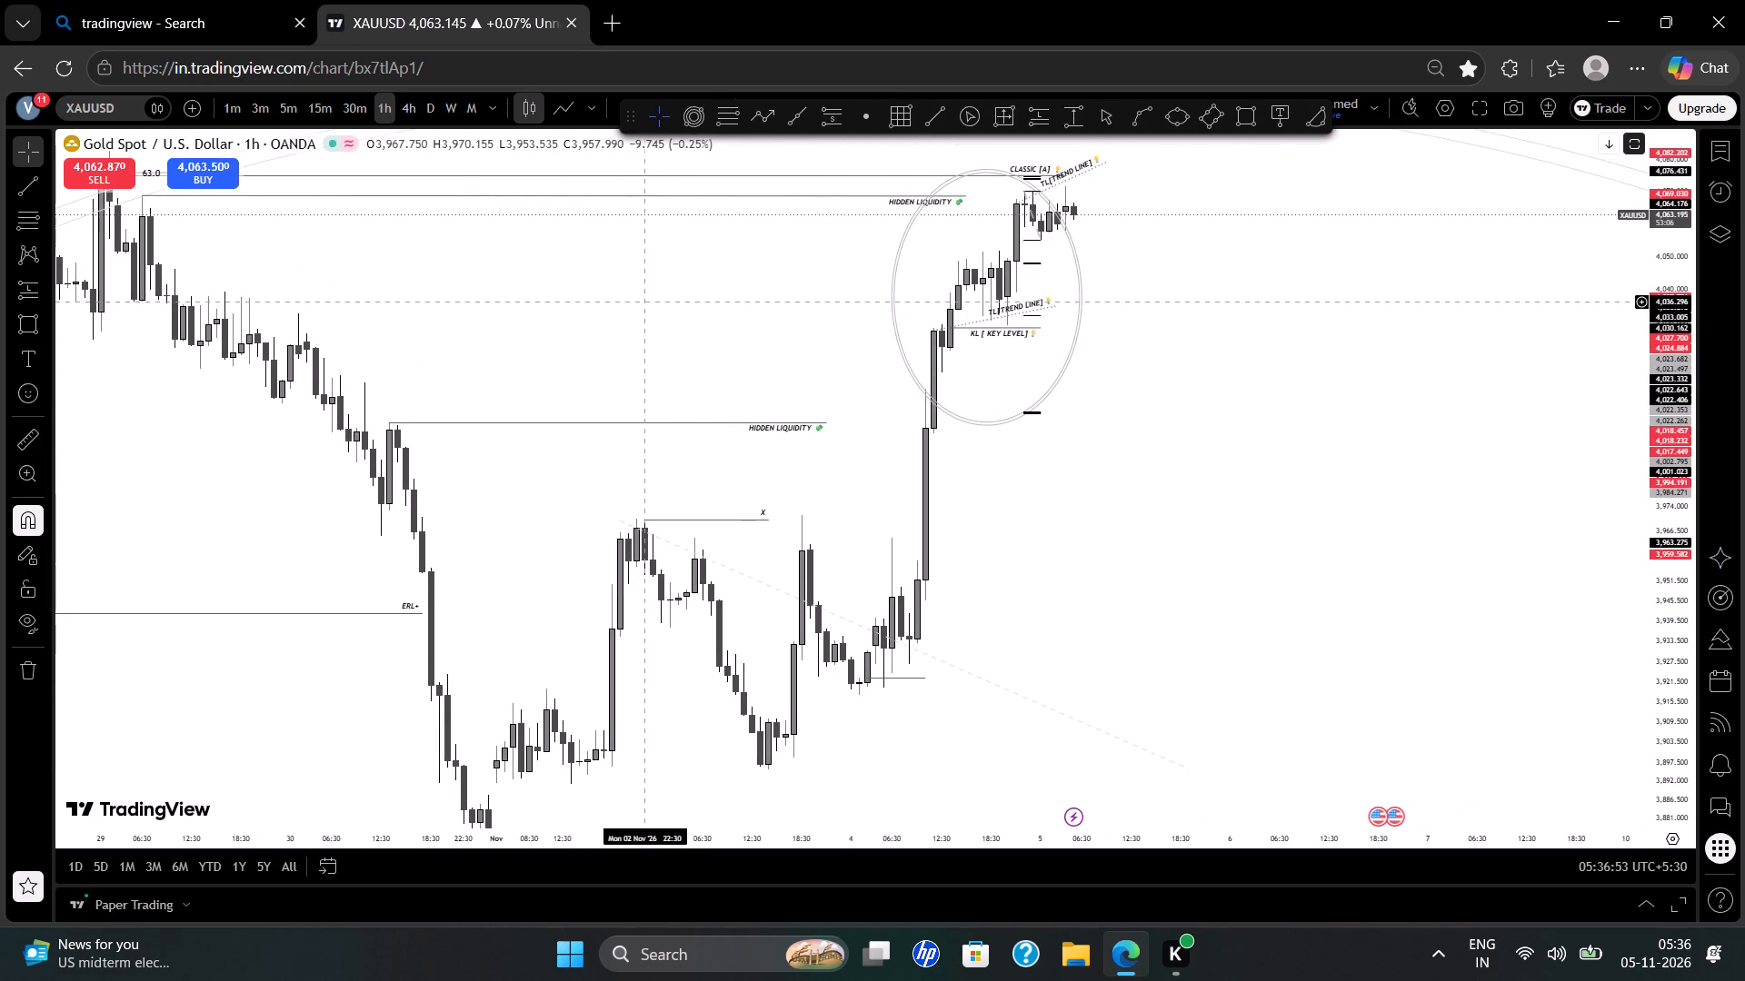
click(305, 101)
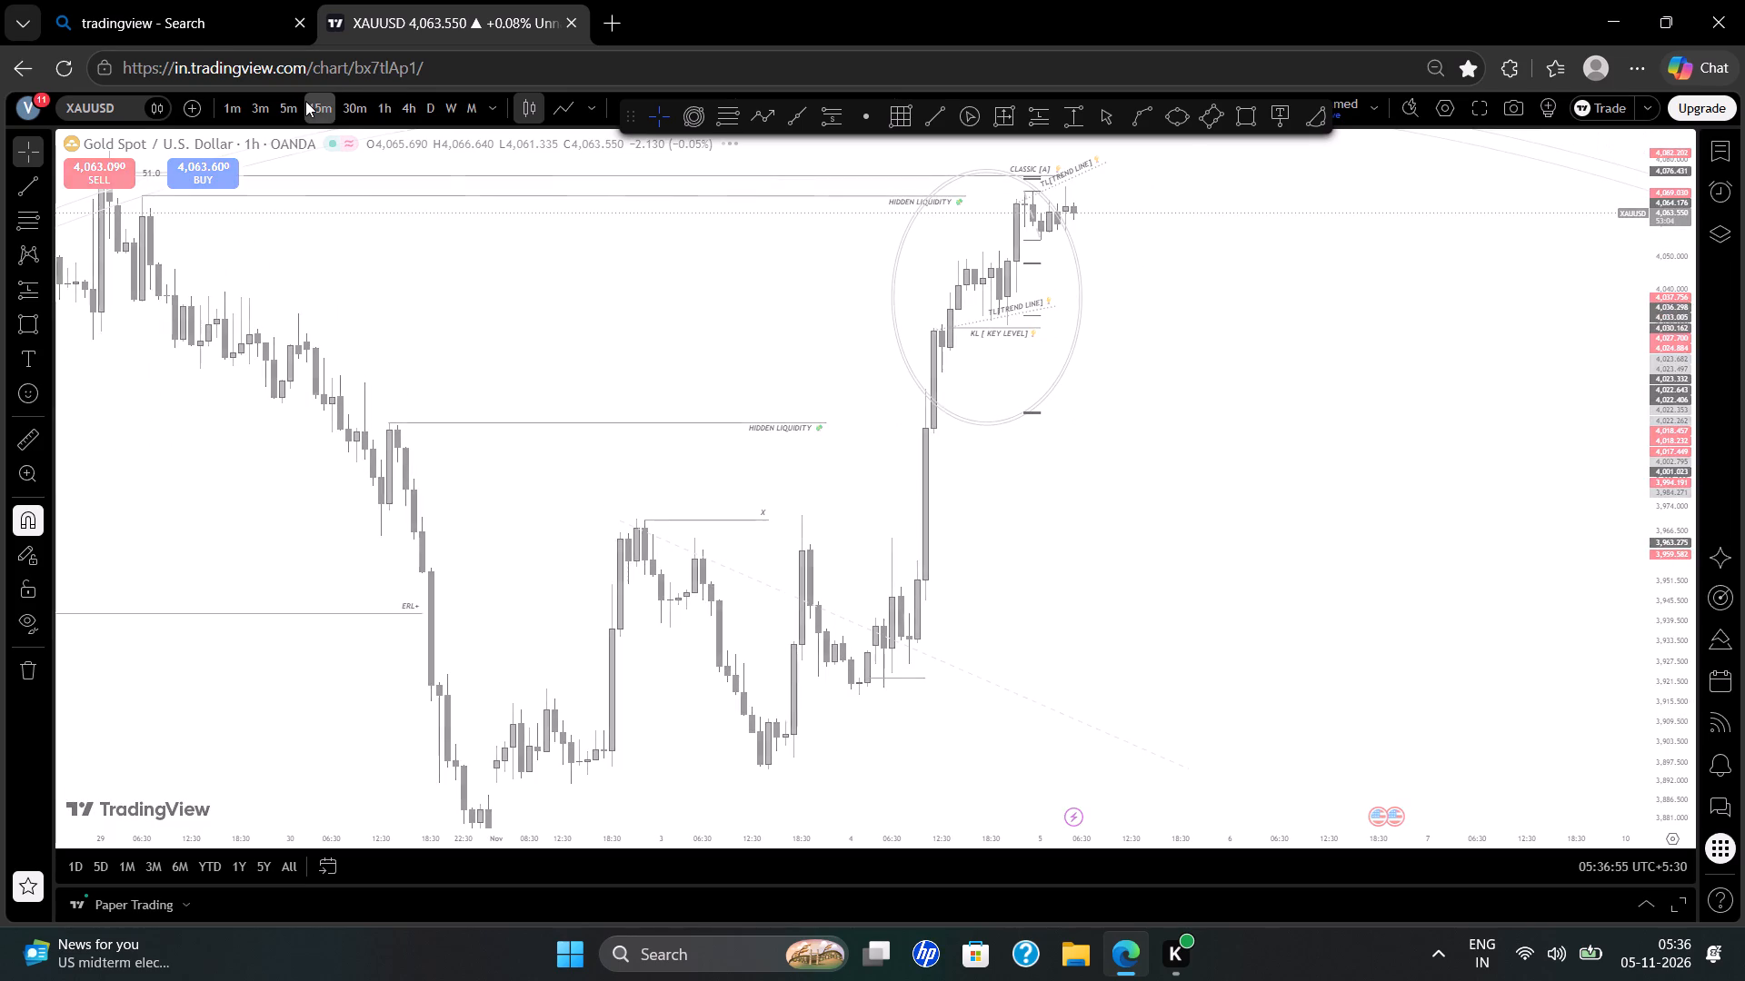
scroll(429, 329, down, 3)
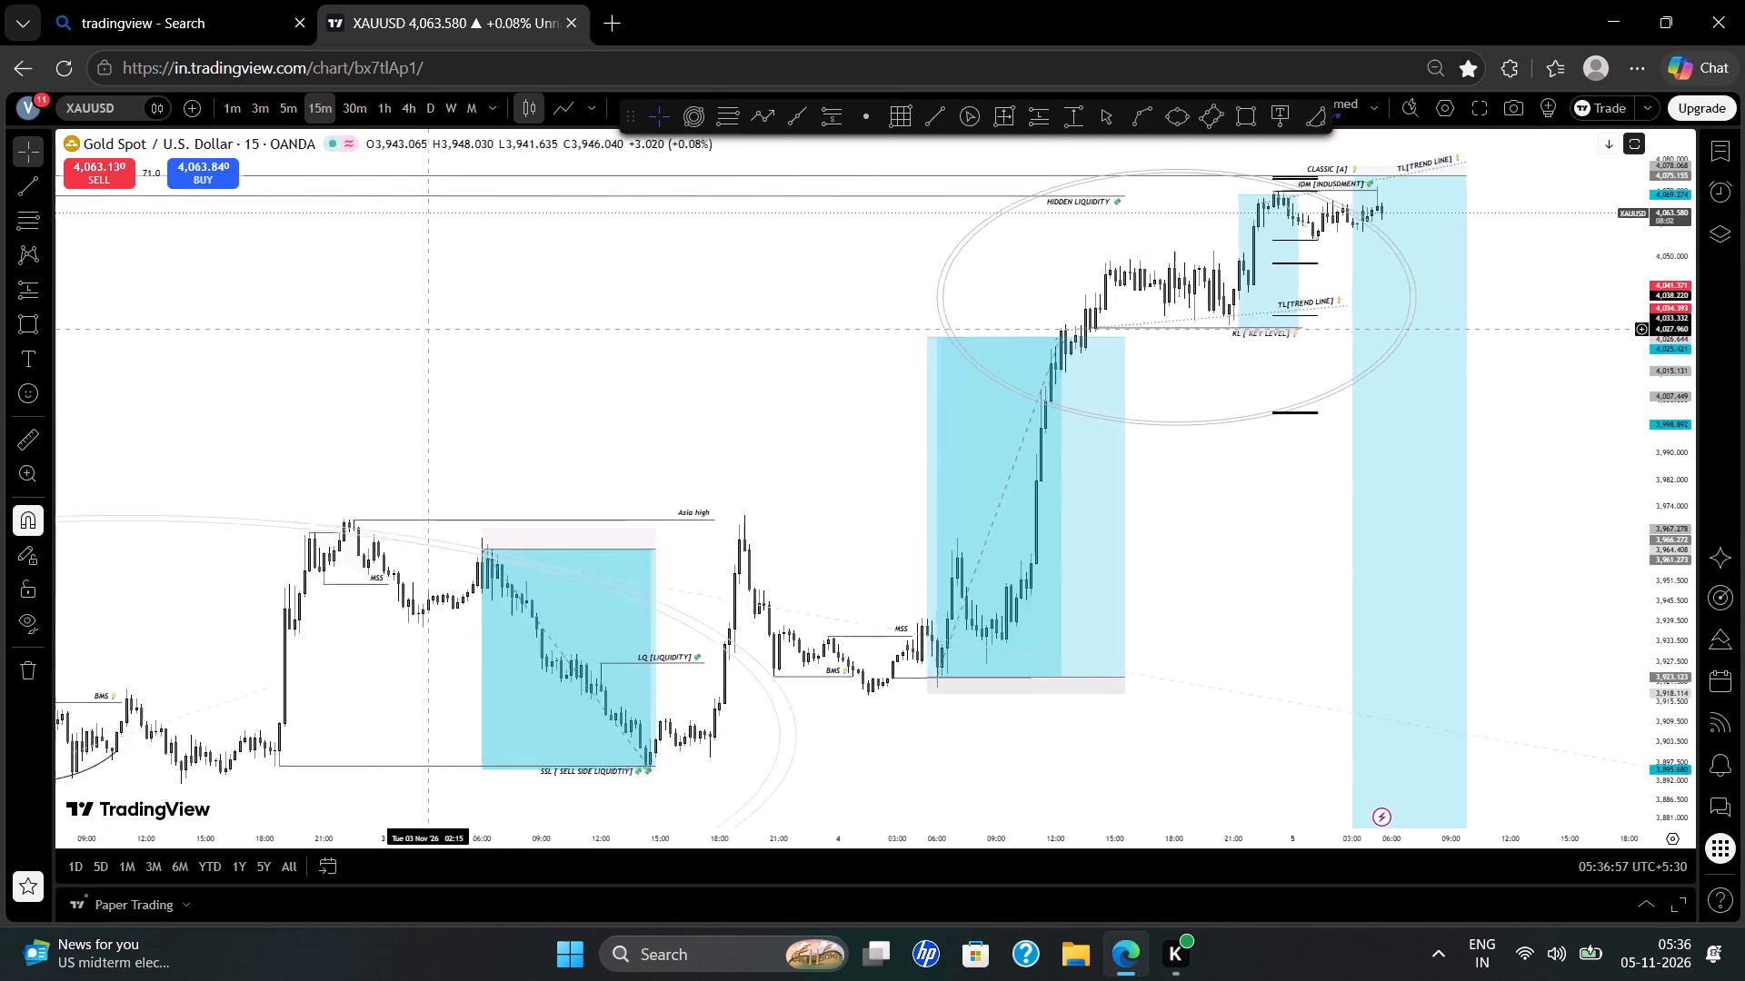
scroll(429, 329, down, 1)
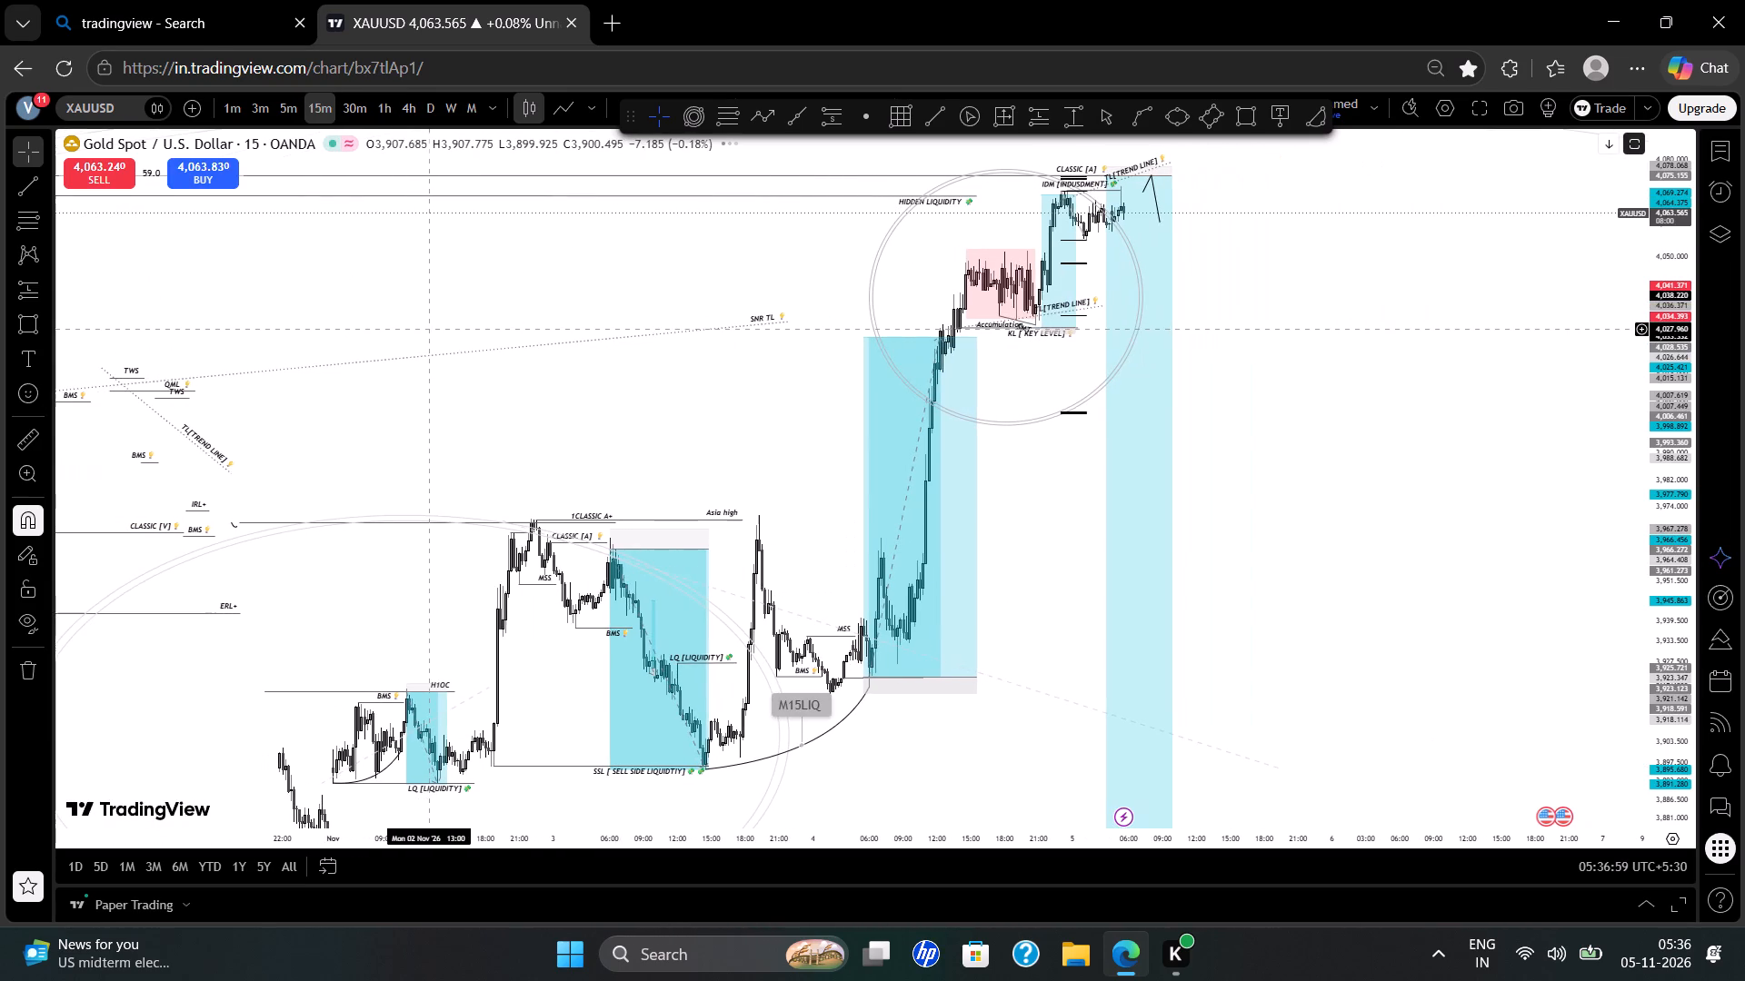
Set the group of 15-minute drawings around the latest XAUUSD rally and highs to show on the current interval only.
drag(1233, 595, 1209, 718)
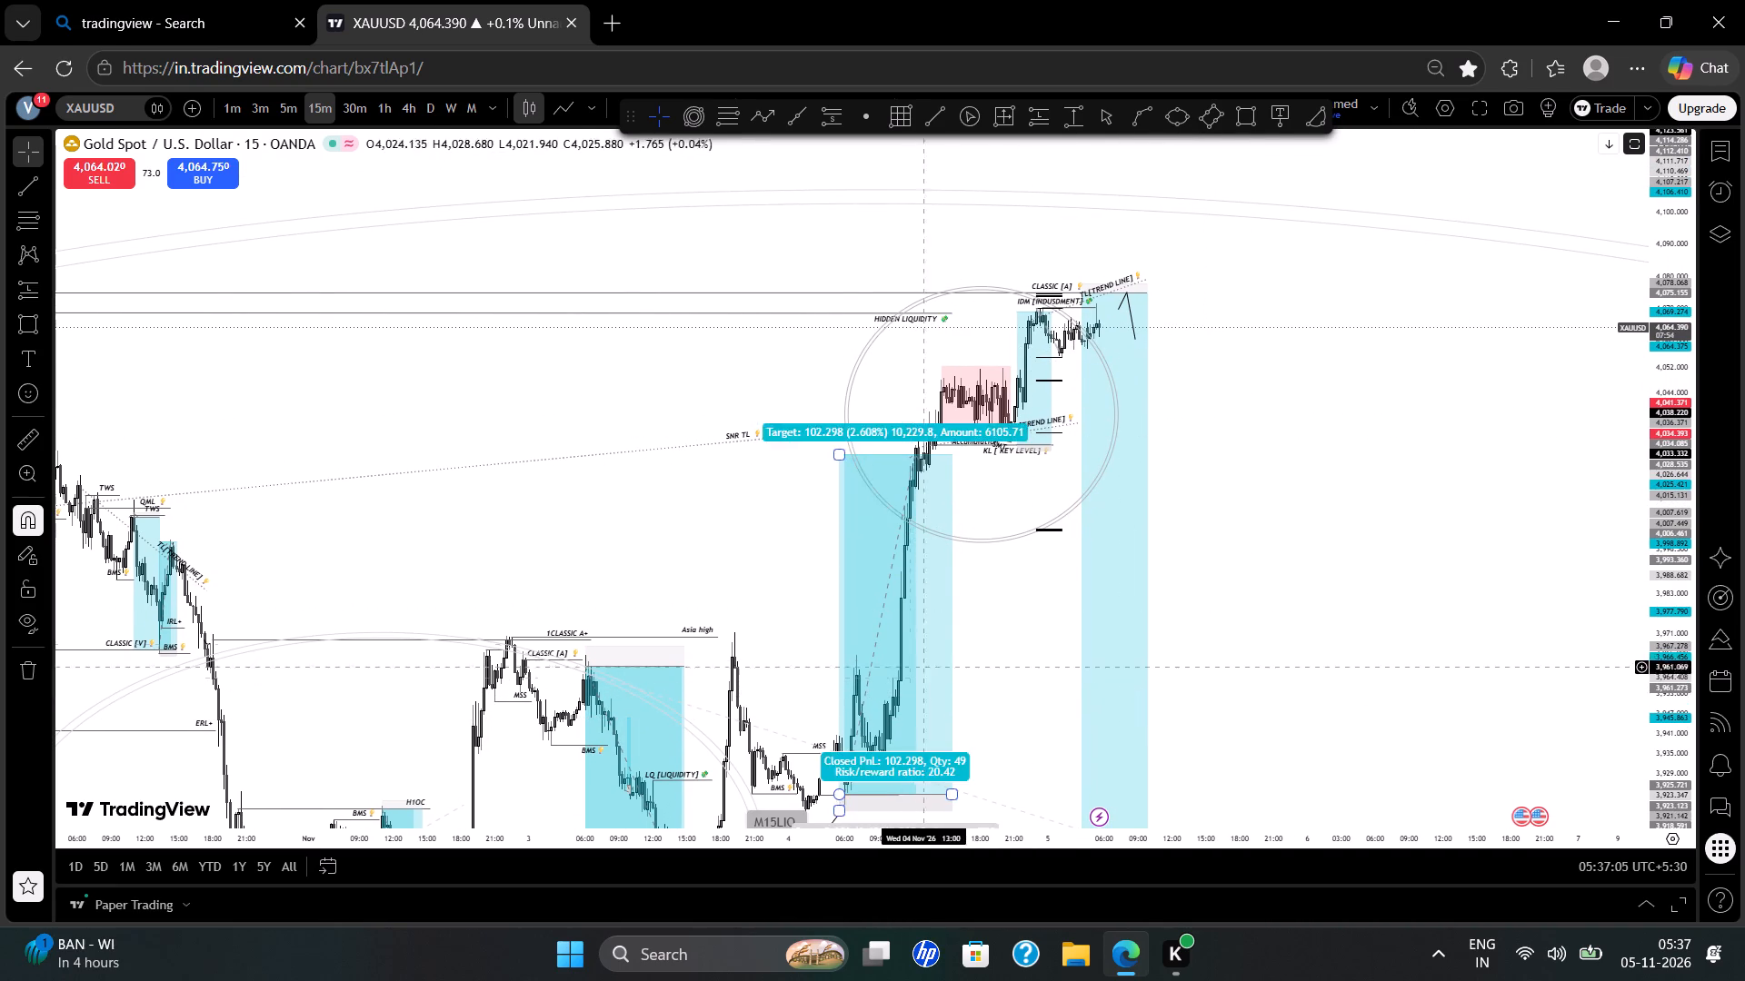
ctrl+drag(1407, 170, 891, 590)
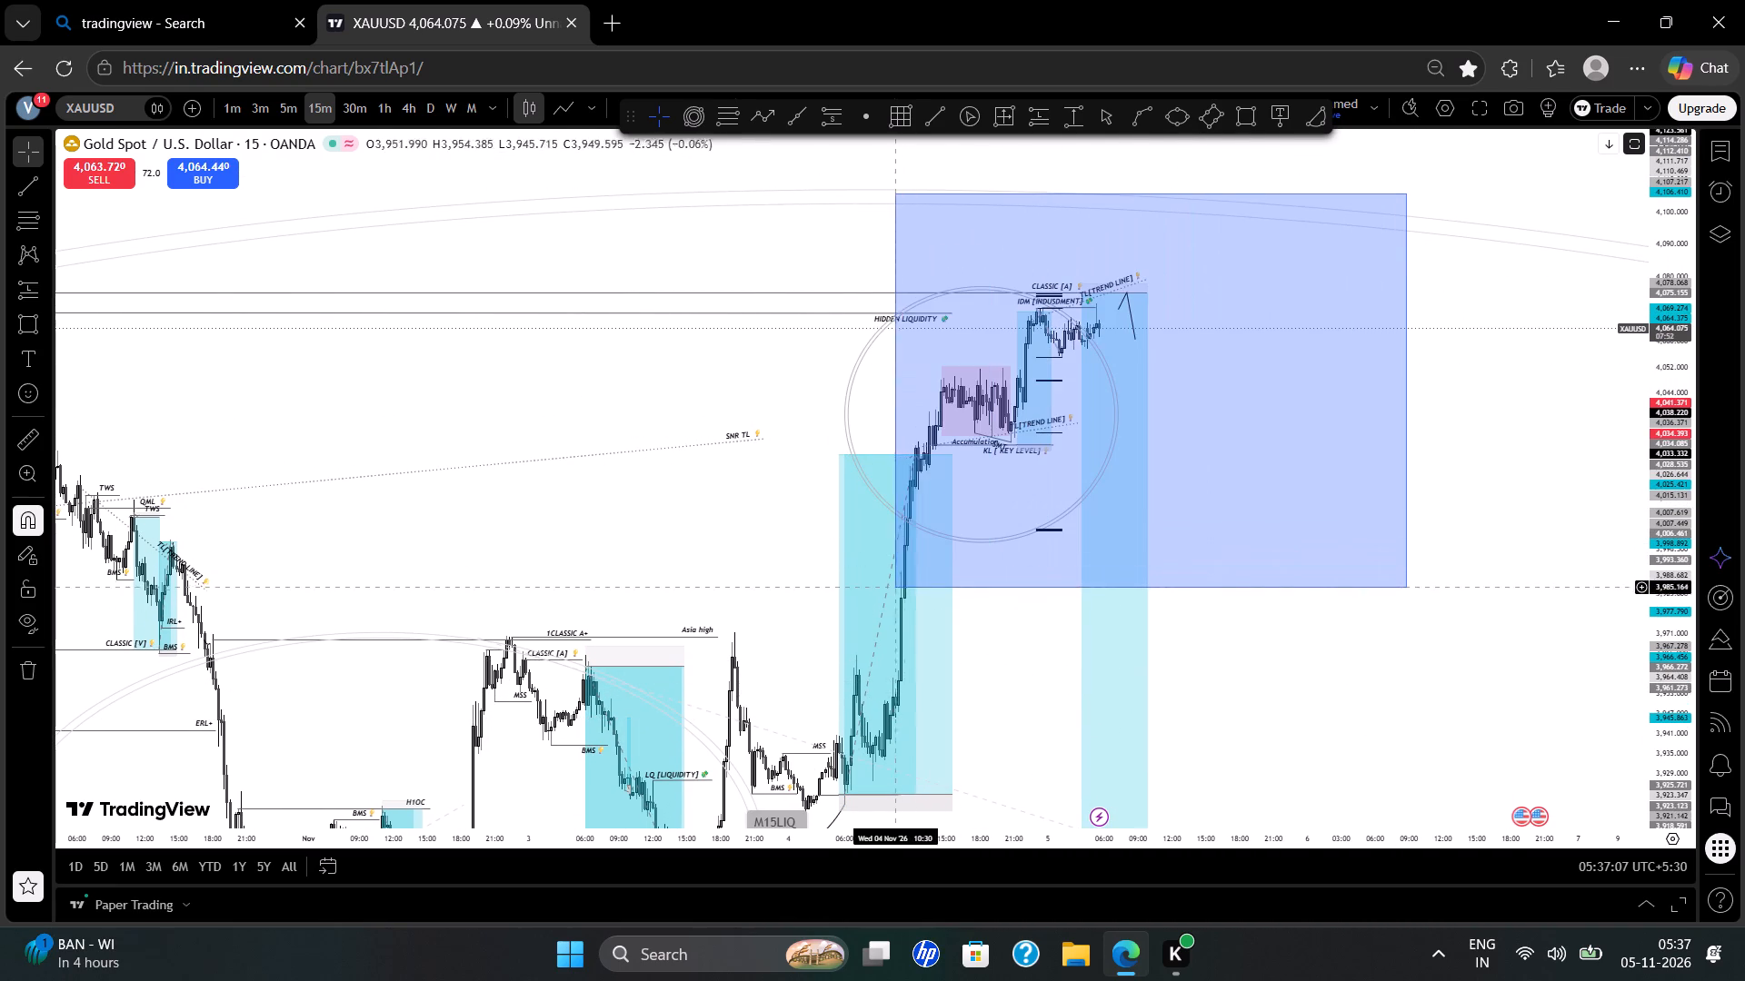
ctrl+drag(891, 590, 745, 728)
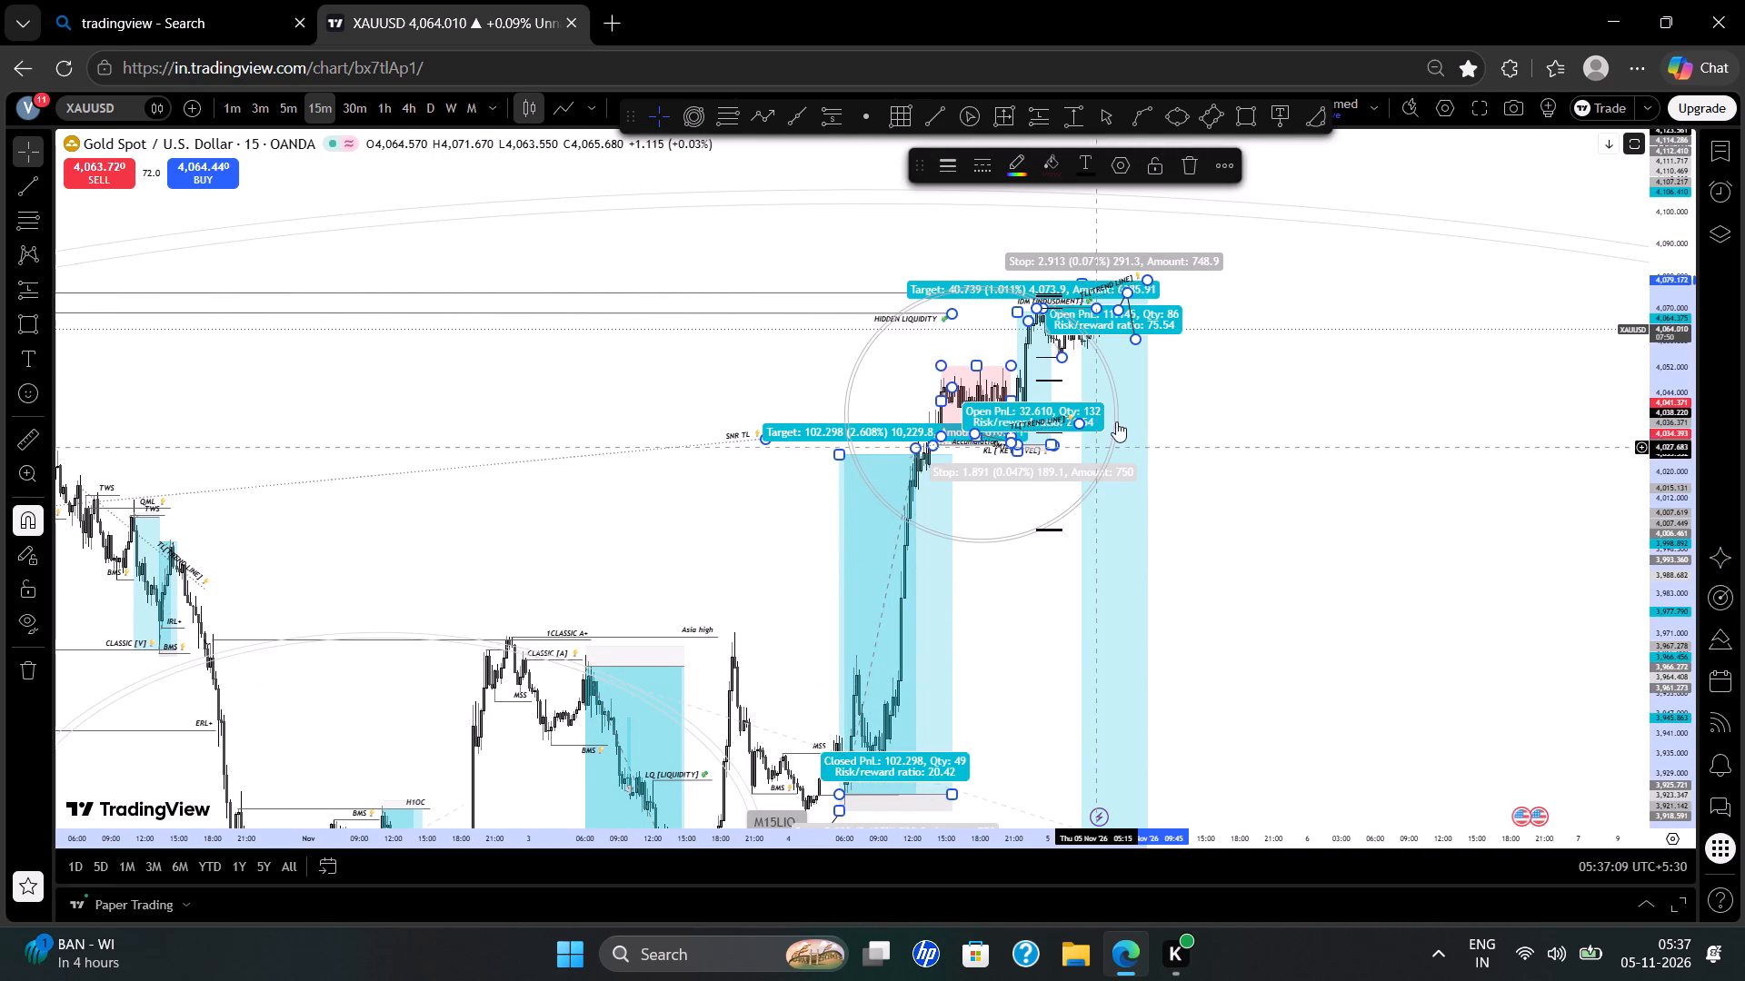
click(1228, 171)
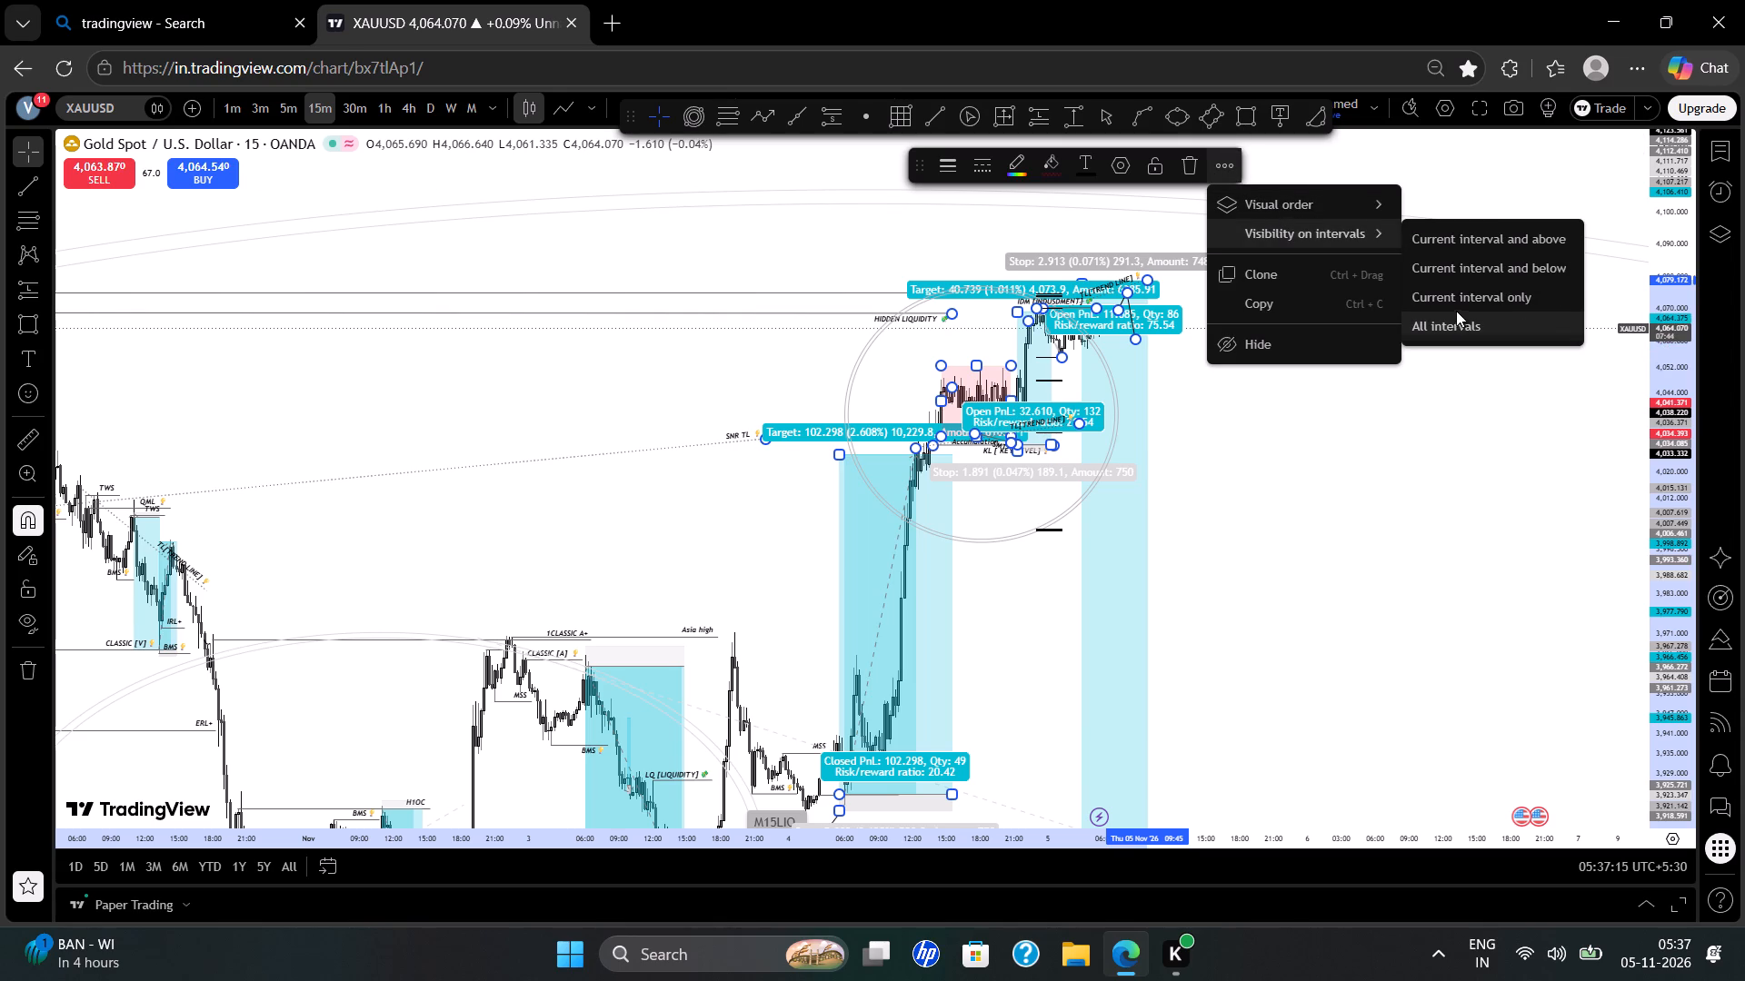
click(1476, 300)
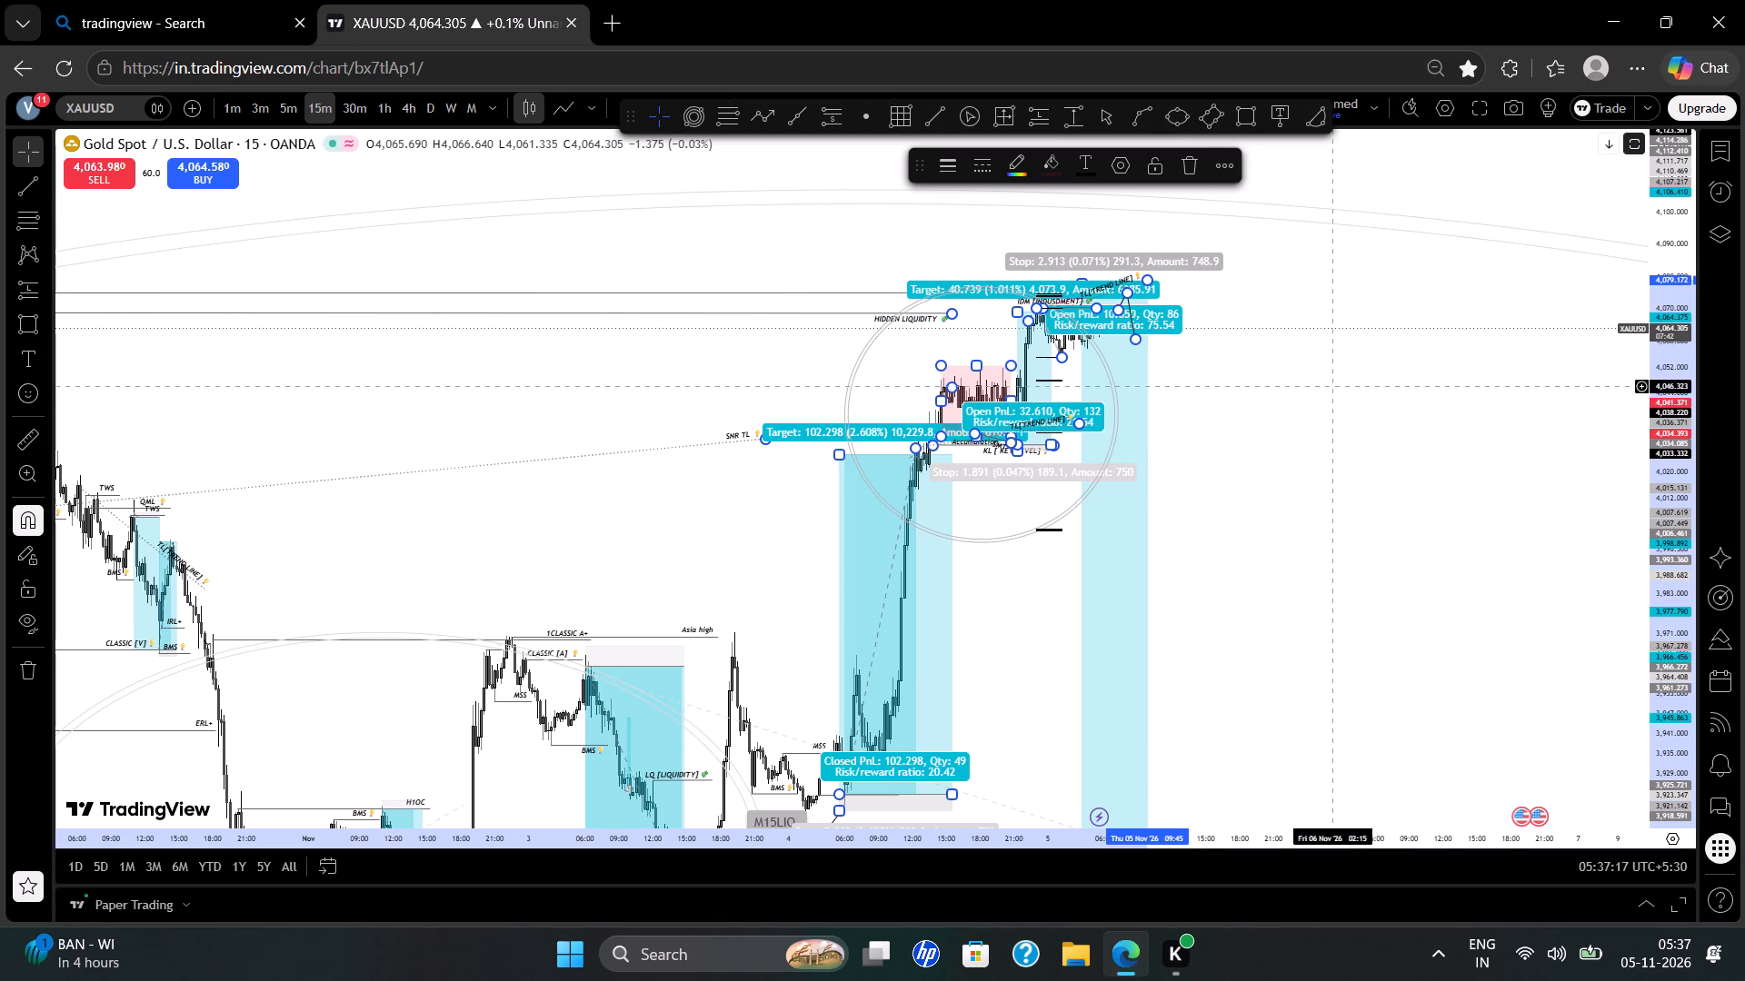
click(1330, 397)
Check the drawings' visibility on the 30-minute XAUUSD chart and return to the 15-minute timeframe.
click(364, 90)
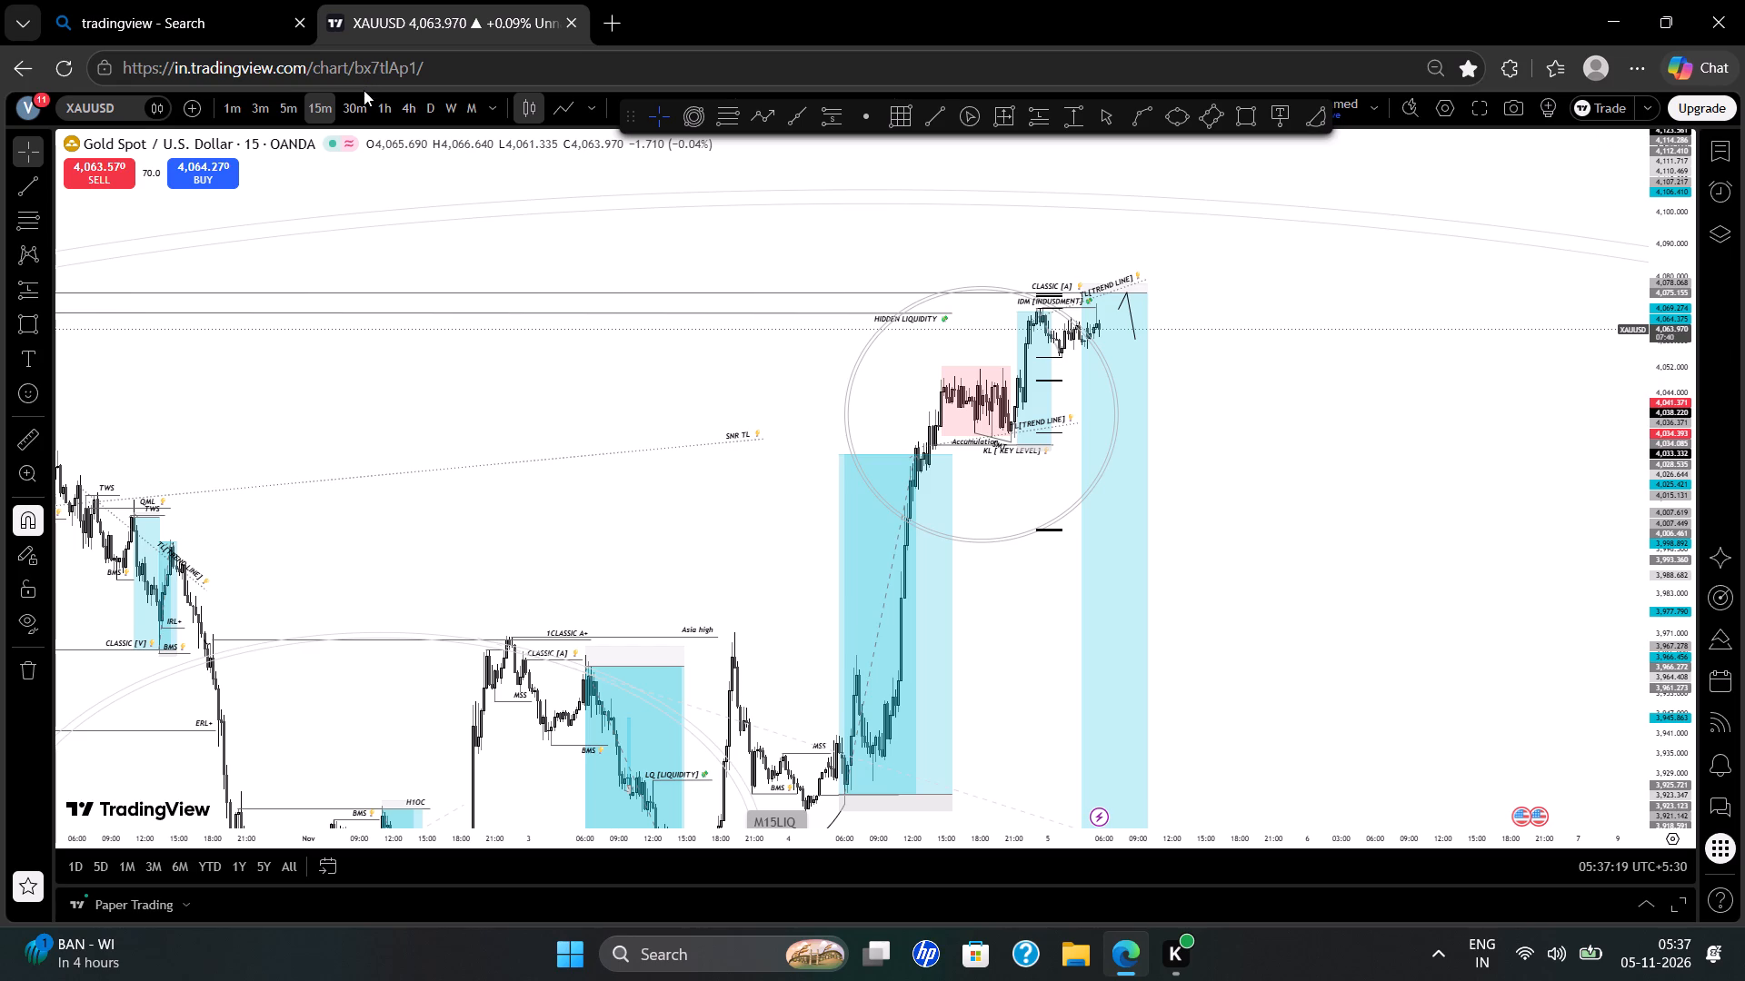
click(357, 108)
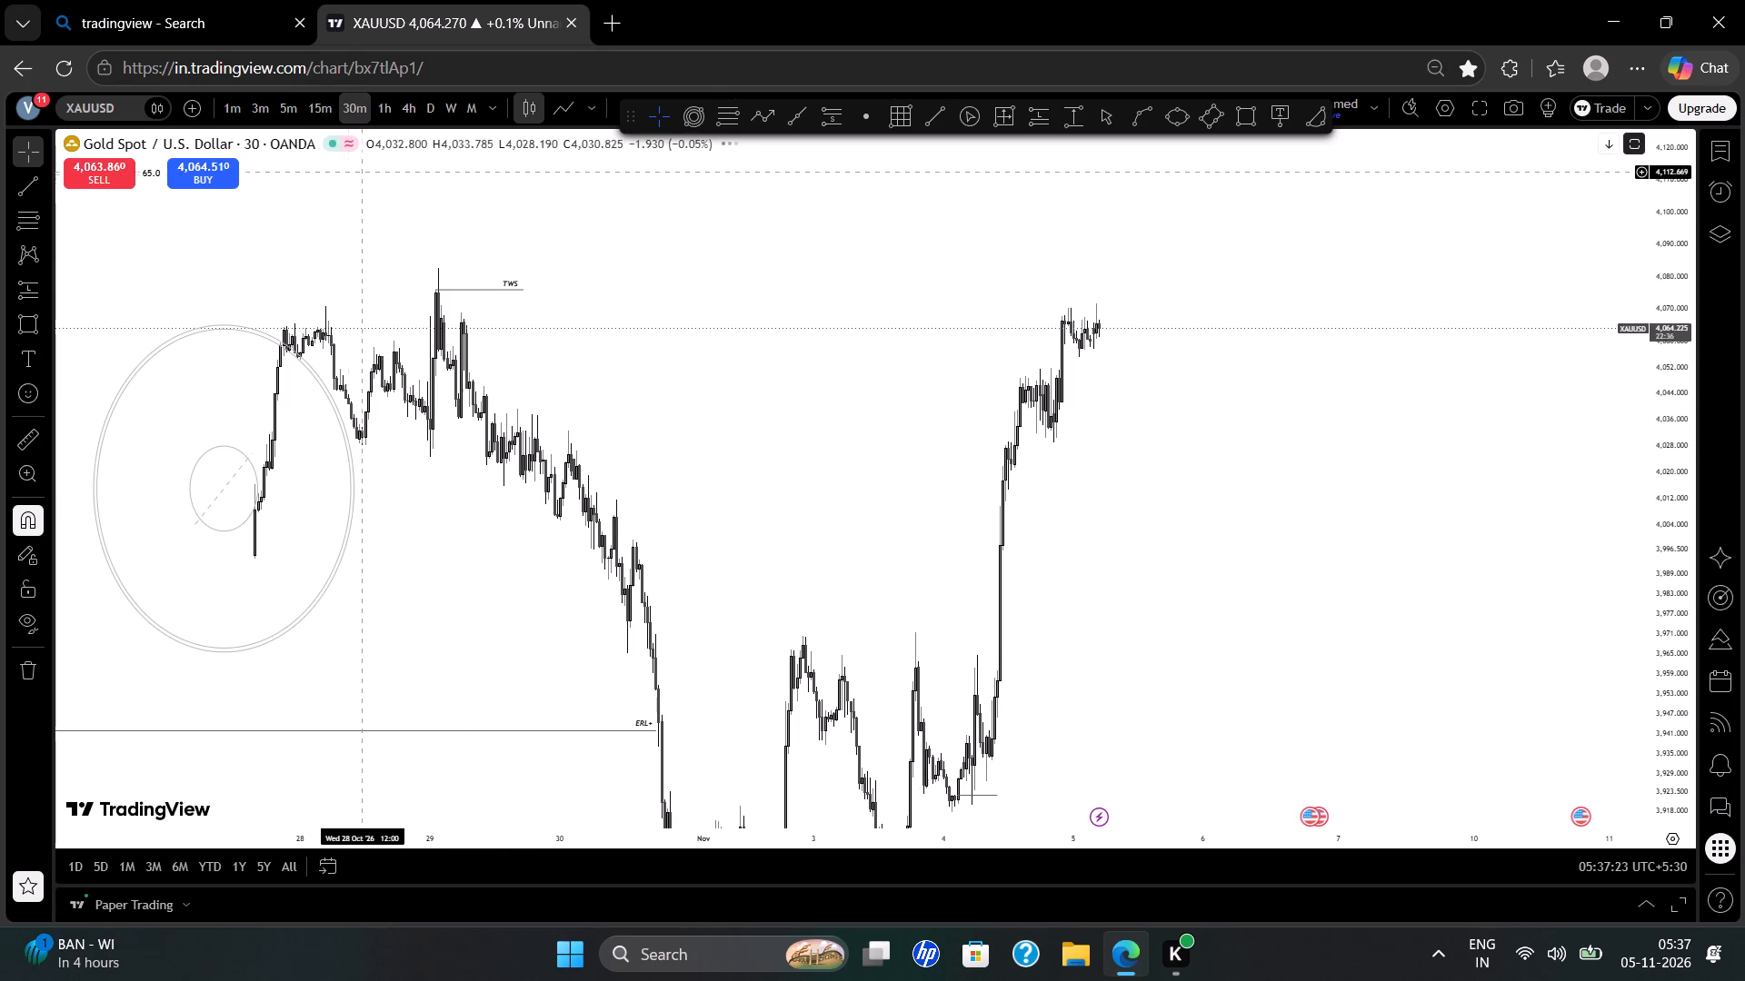
click(302, 120)
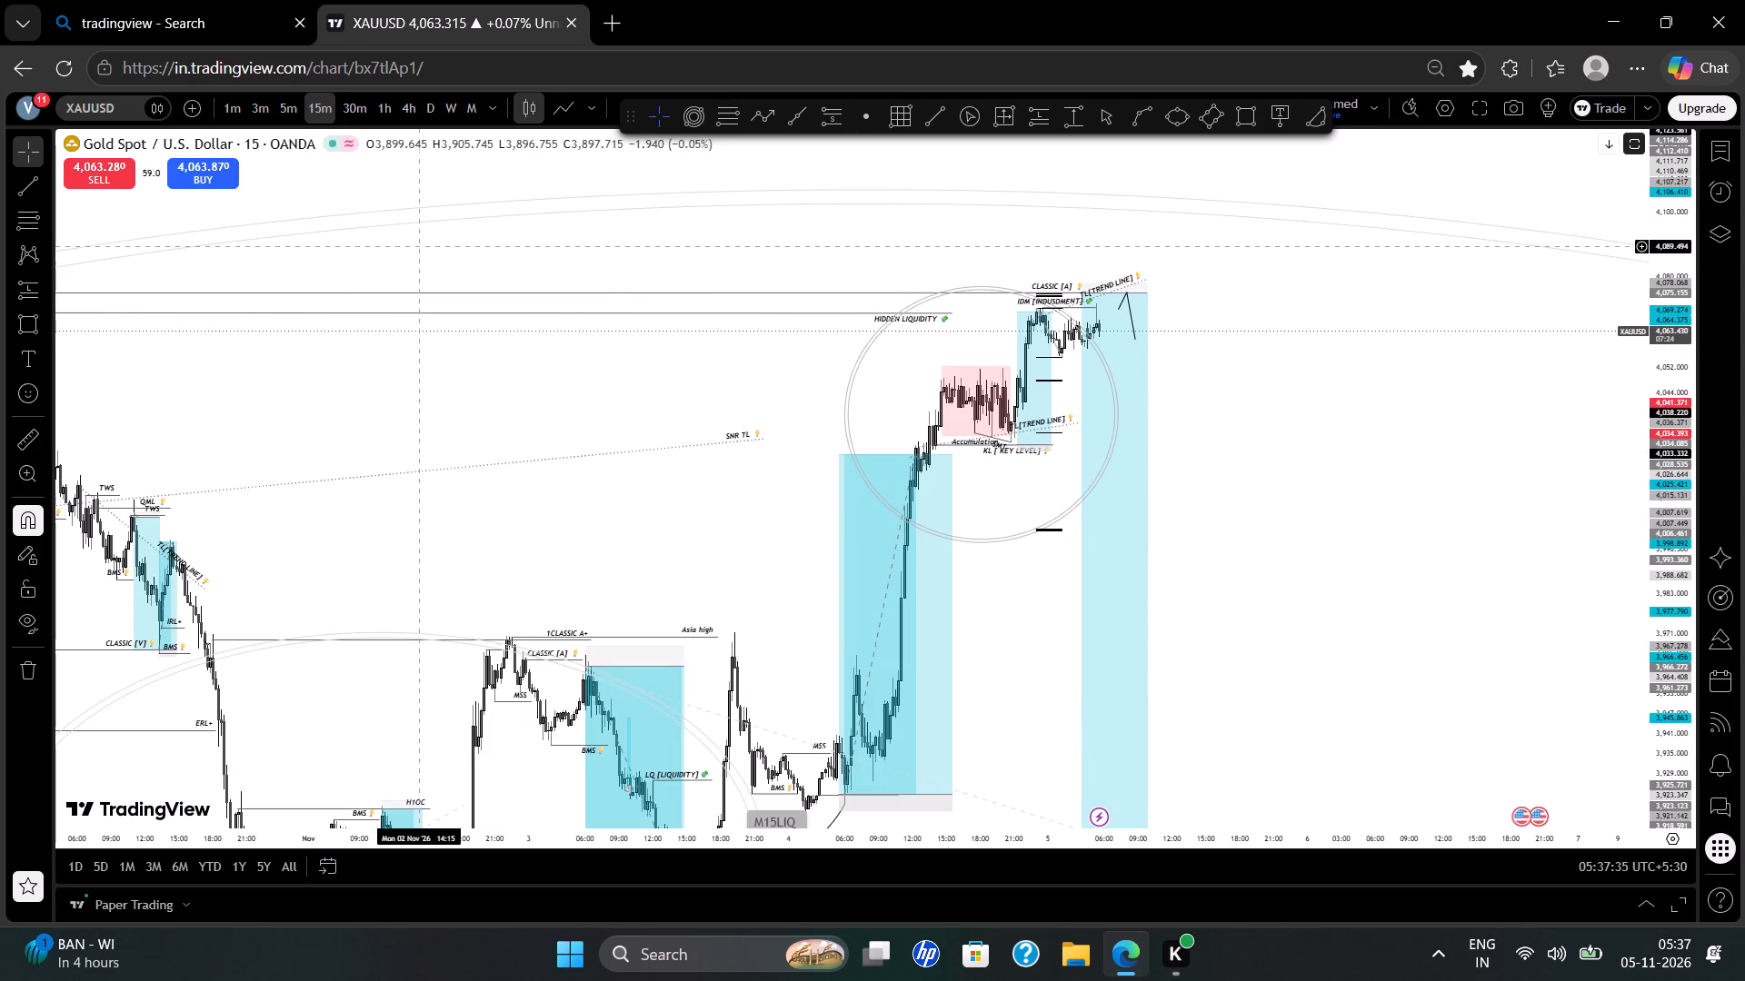
Review the latest XAUUSD rally and its surrounding levels on the 15-minute, 1-hour and 4-hour timeframes.
scroll(420, 246, up, 2)
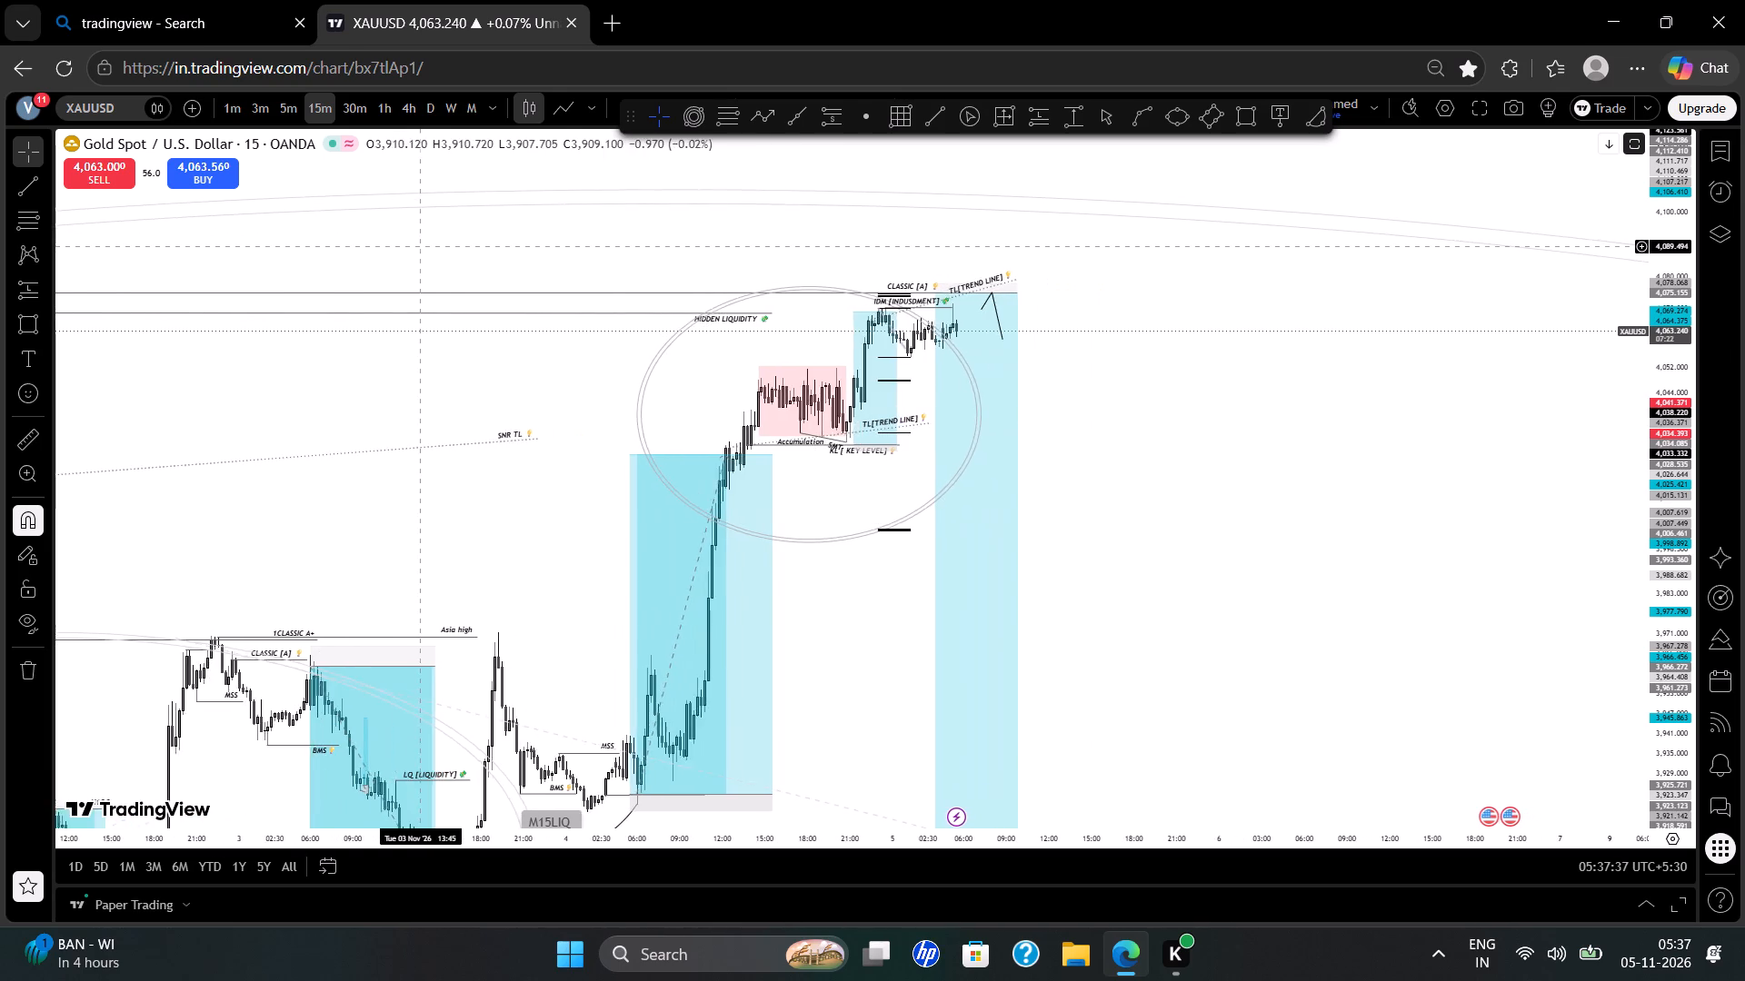
scroll(420, 246, up, 3)
scroll(420, 246, right, 3)
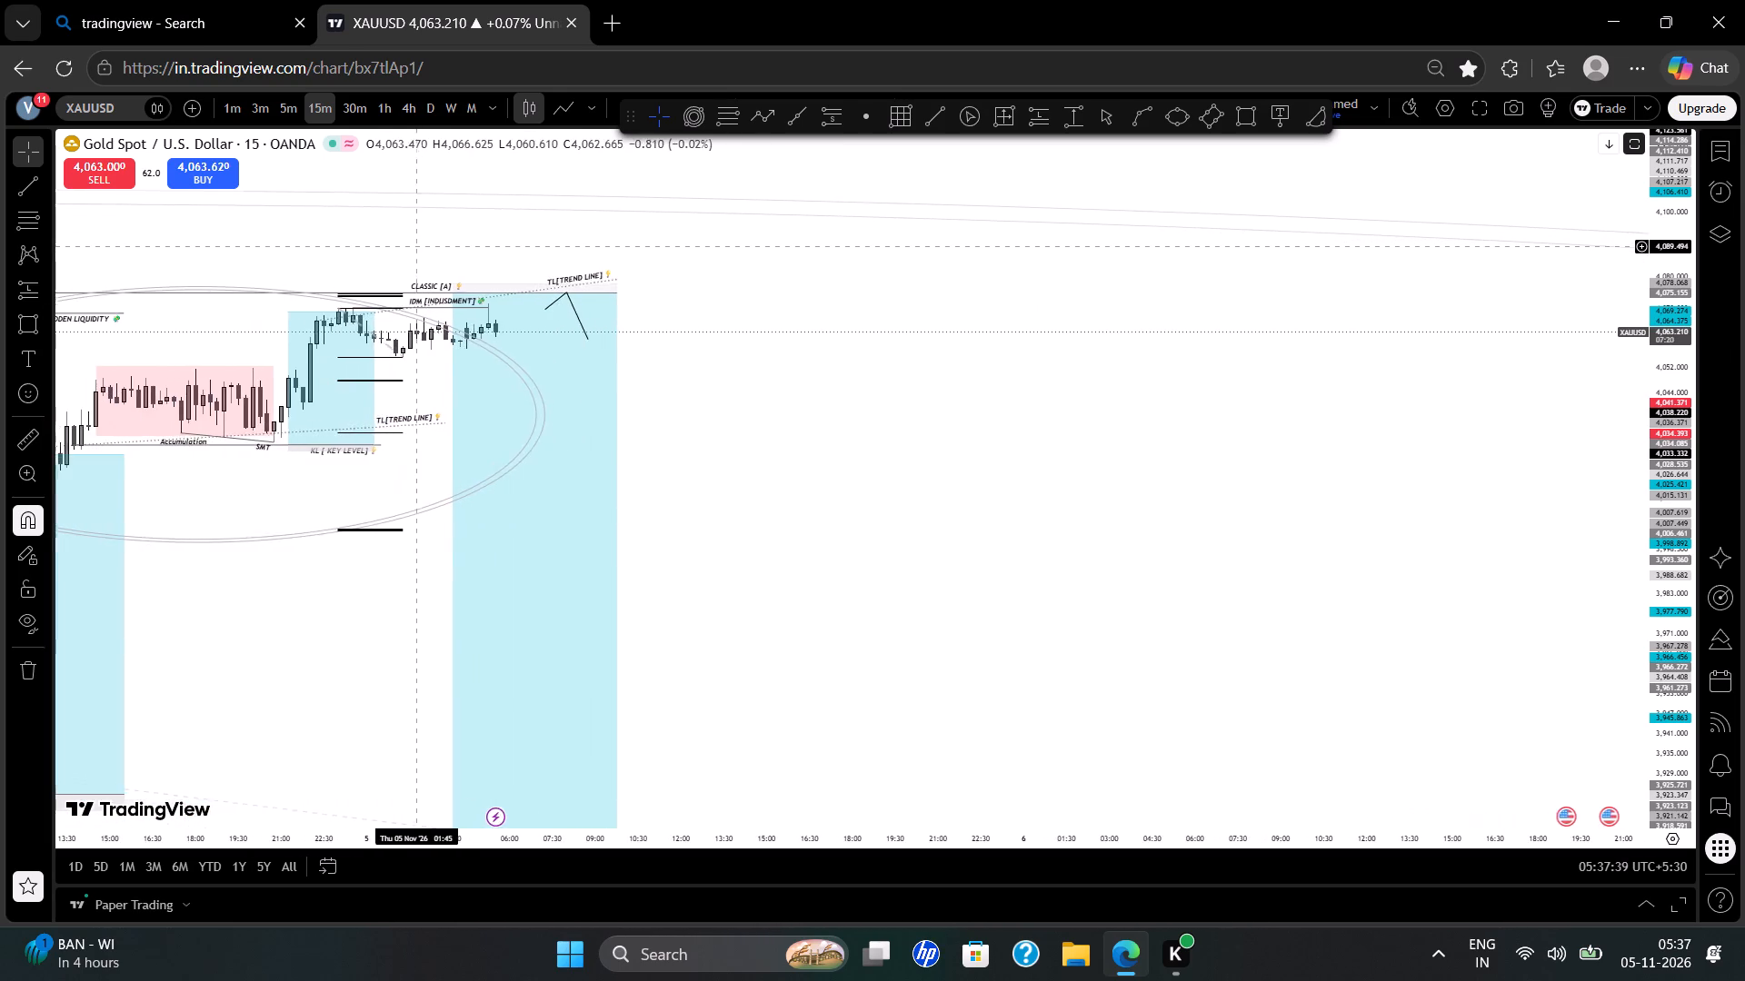
scroll(420, 246, right, 1)
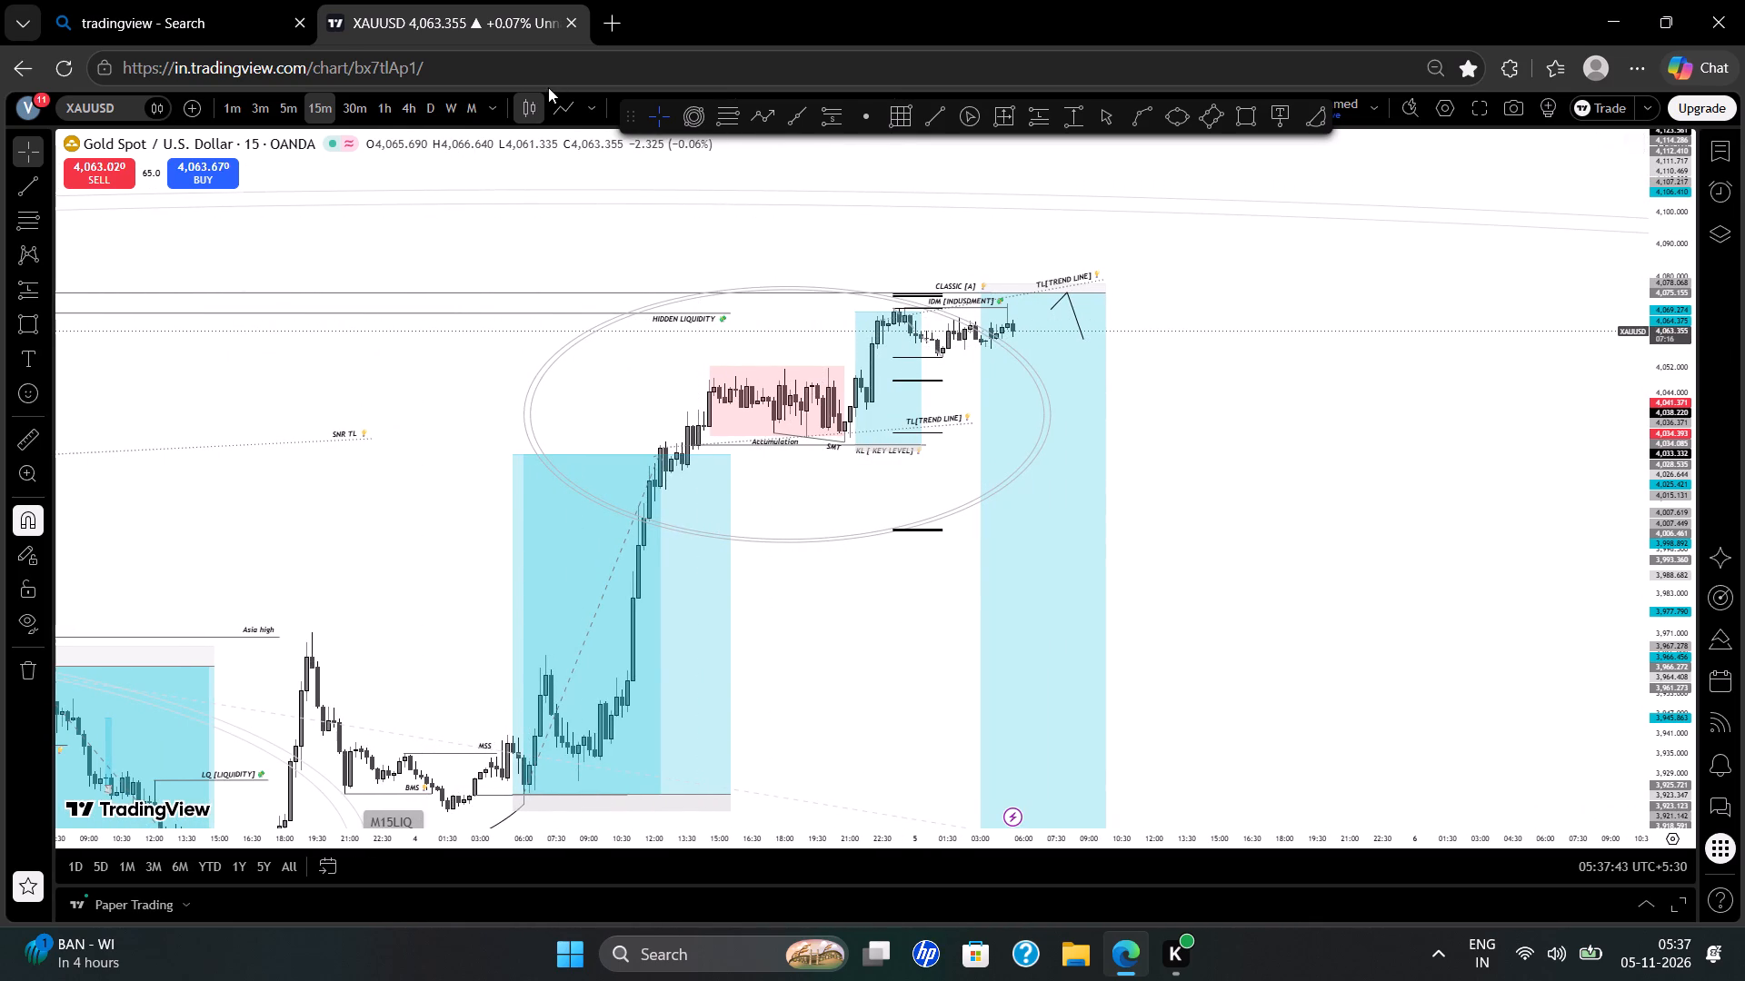
click(388, 107)
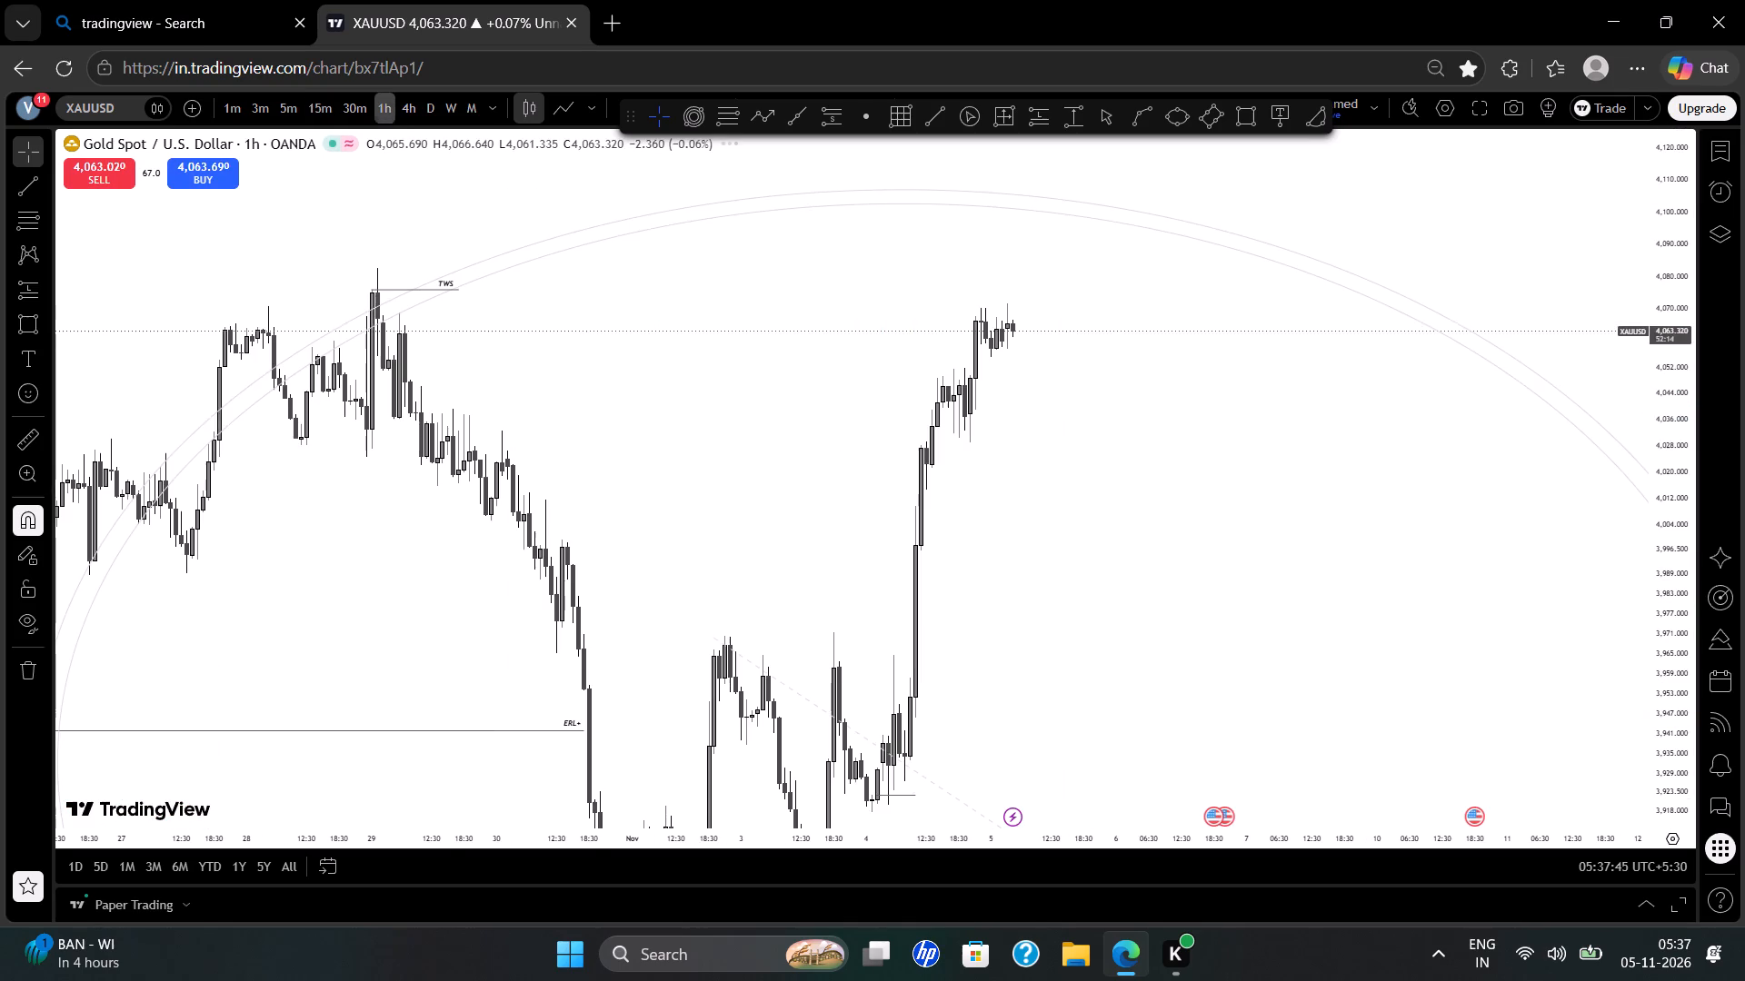
scroll(550, 436, down, 1)
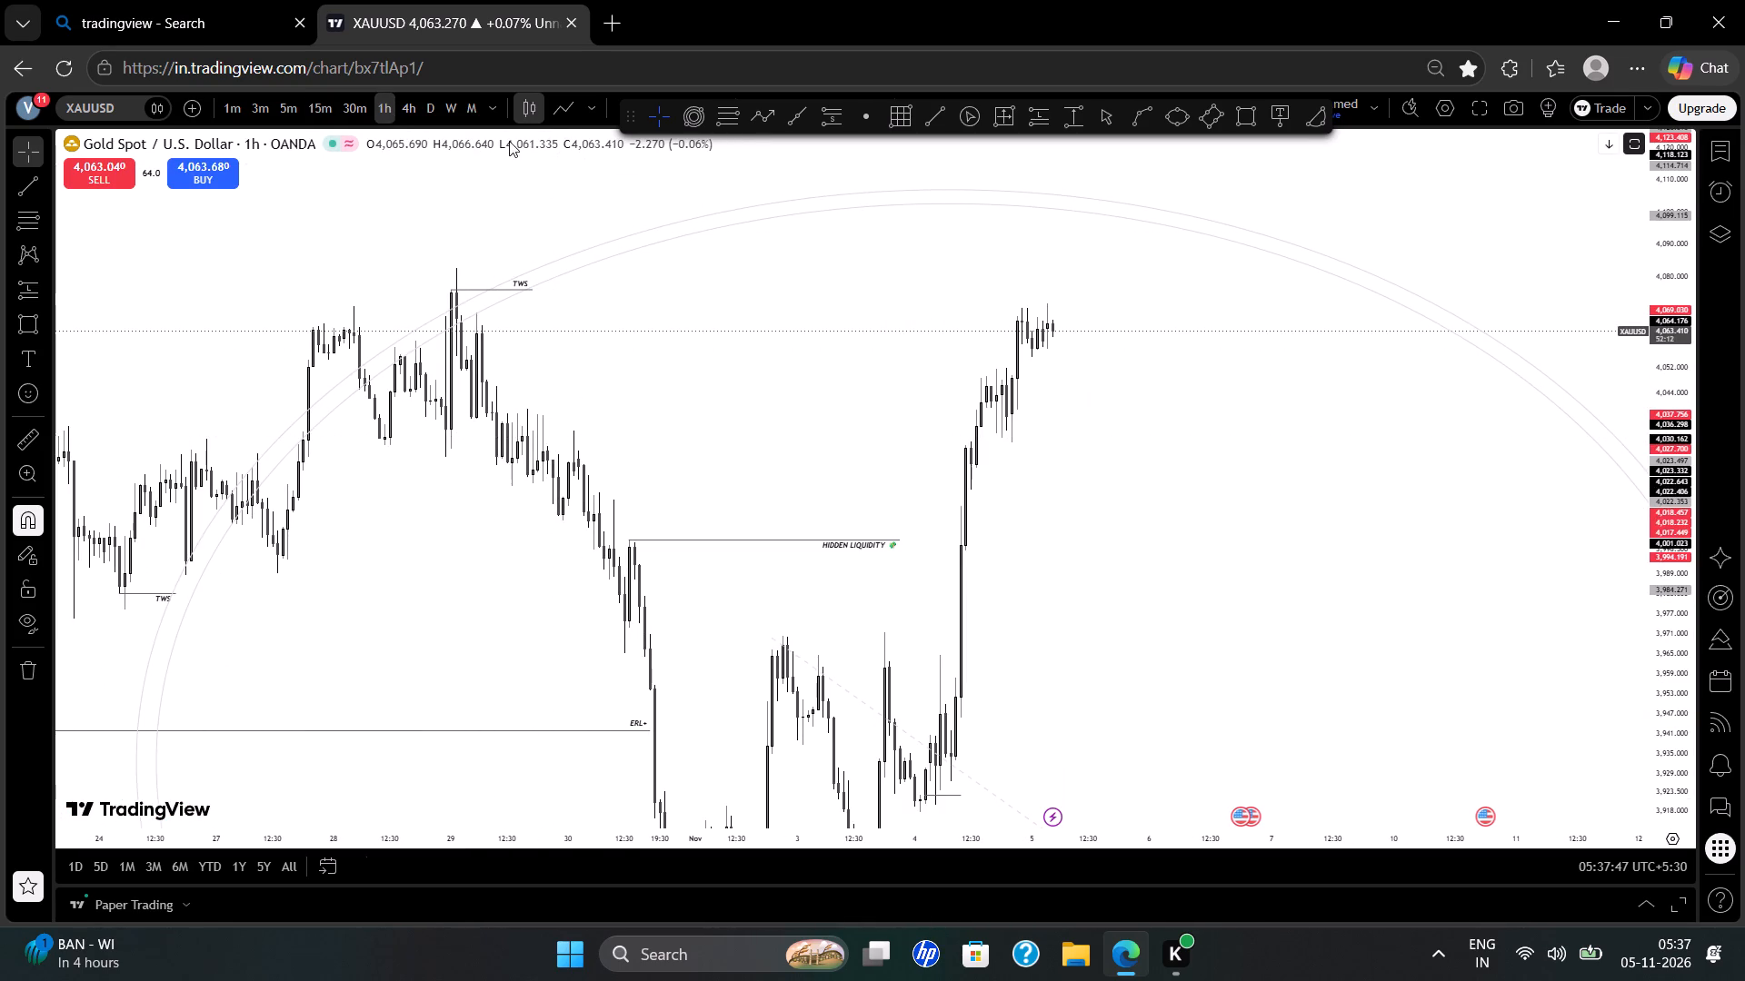
click(404, 106)
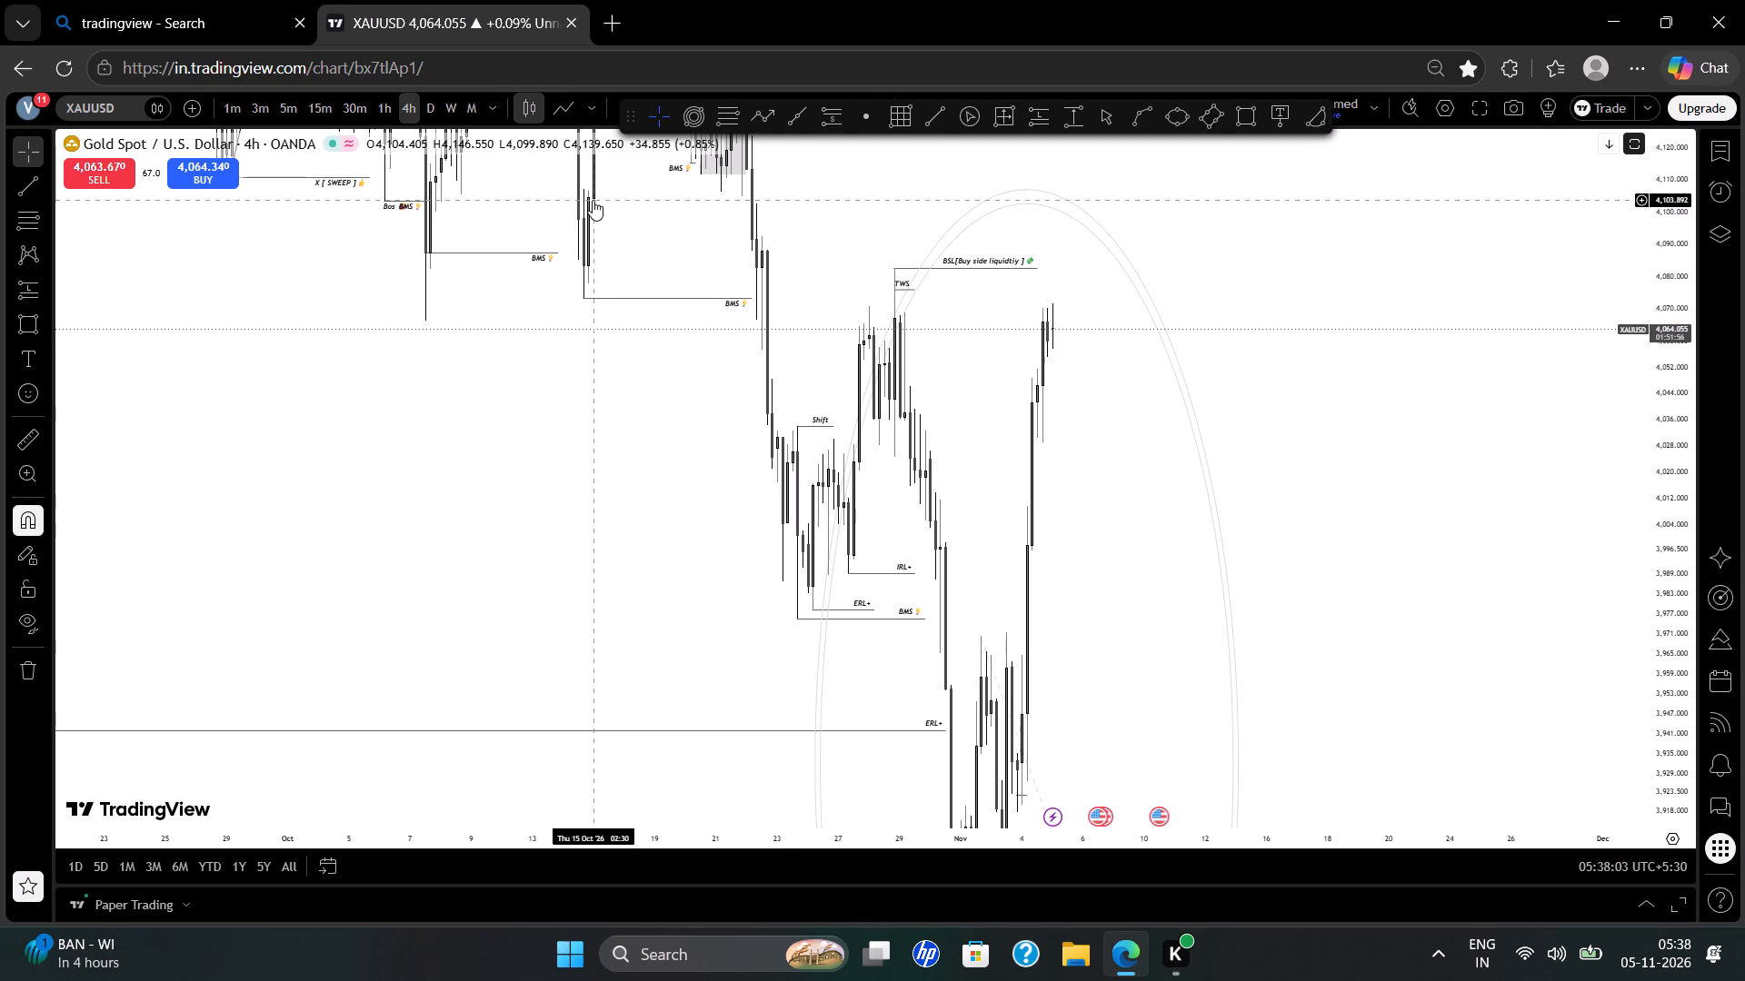
scroll(813, 550, up, 1)
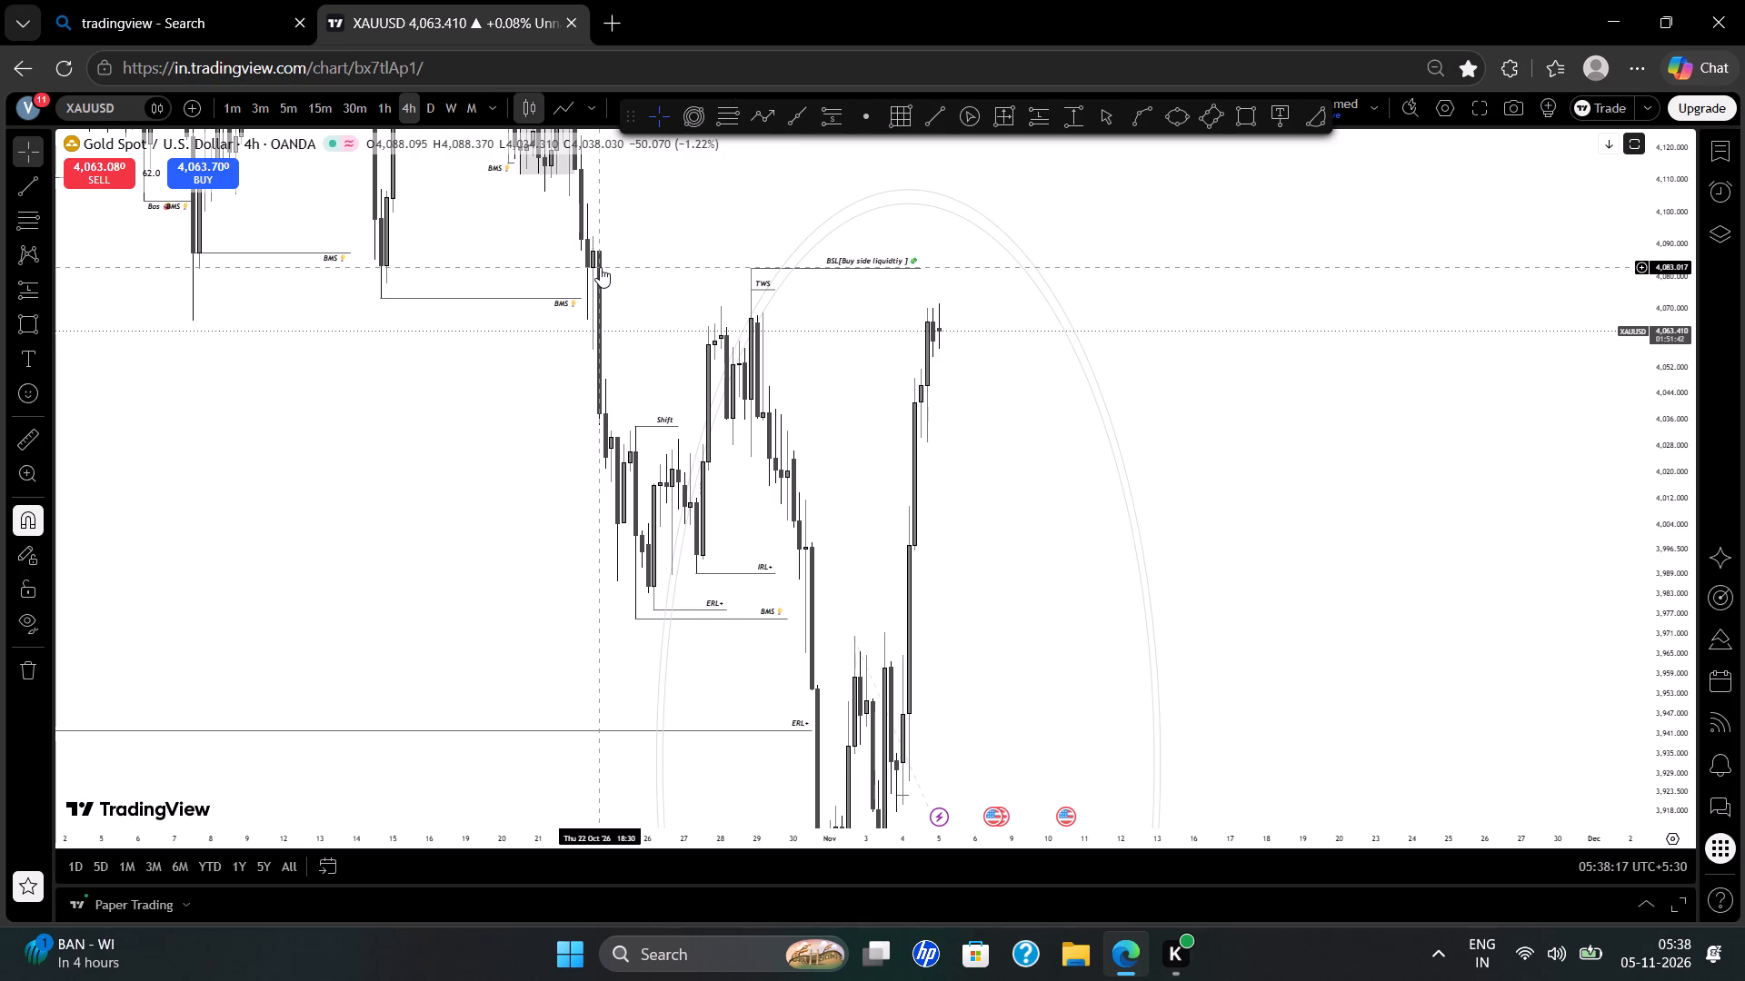
Review XAUUSD's recent decline and rally on the 4-hour and daily timeframes, comparing the daily line view with candles.
click(600, 267)
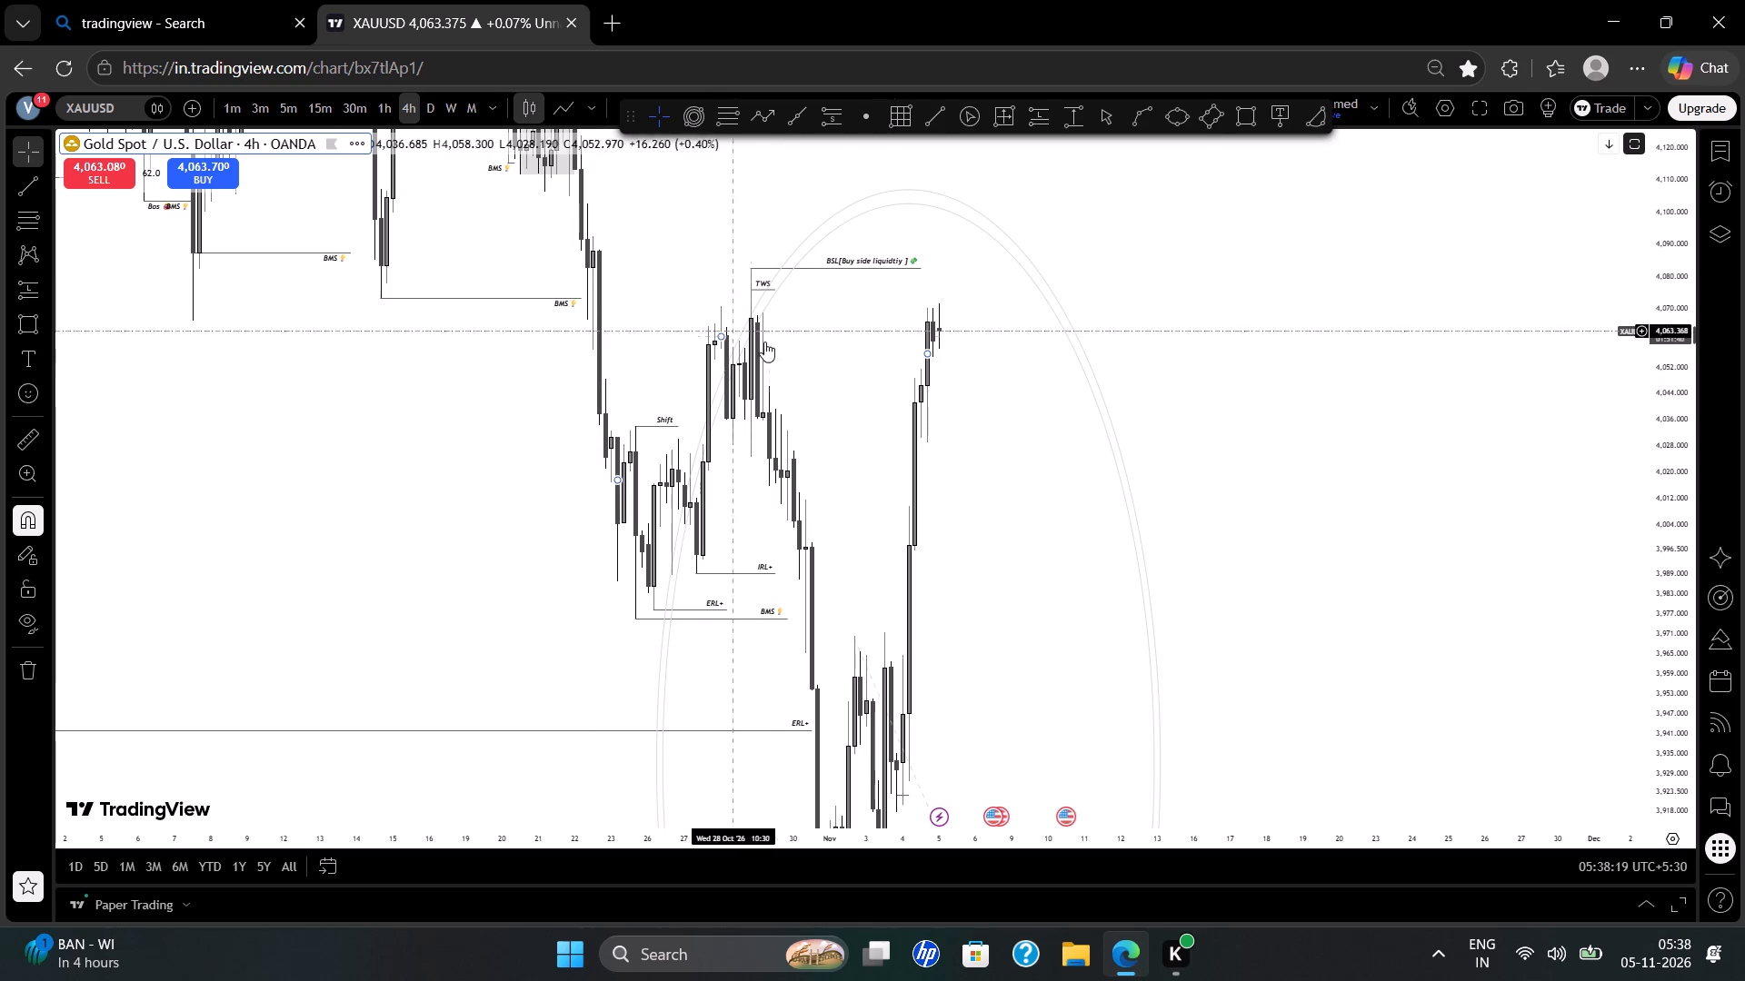
click(873, 381)
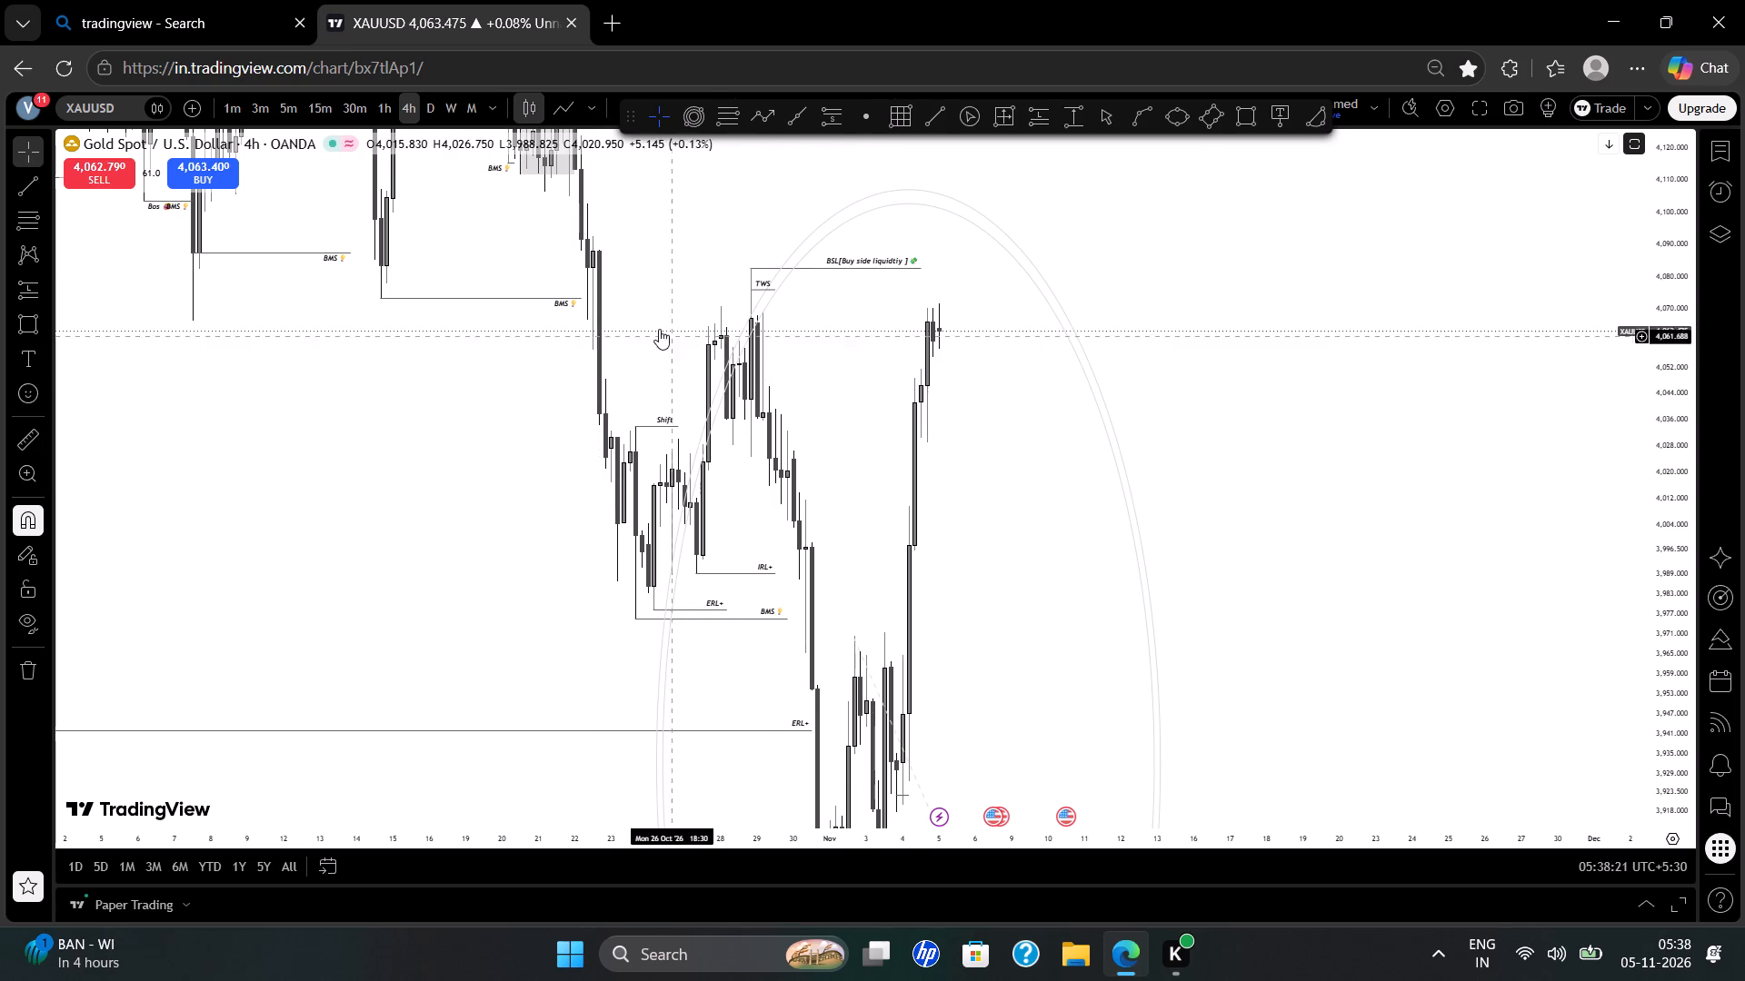
click(427, 102)
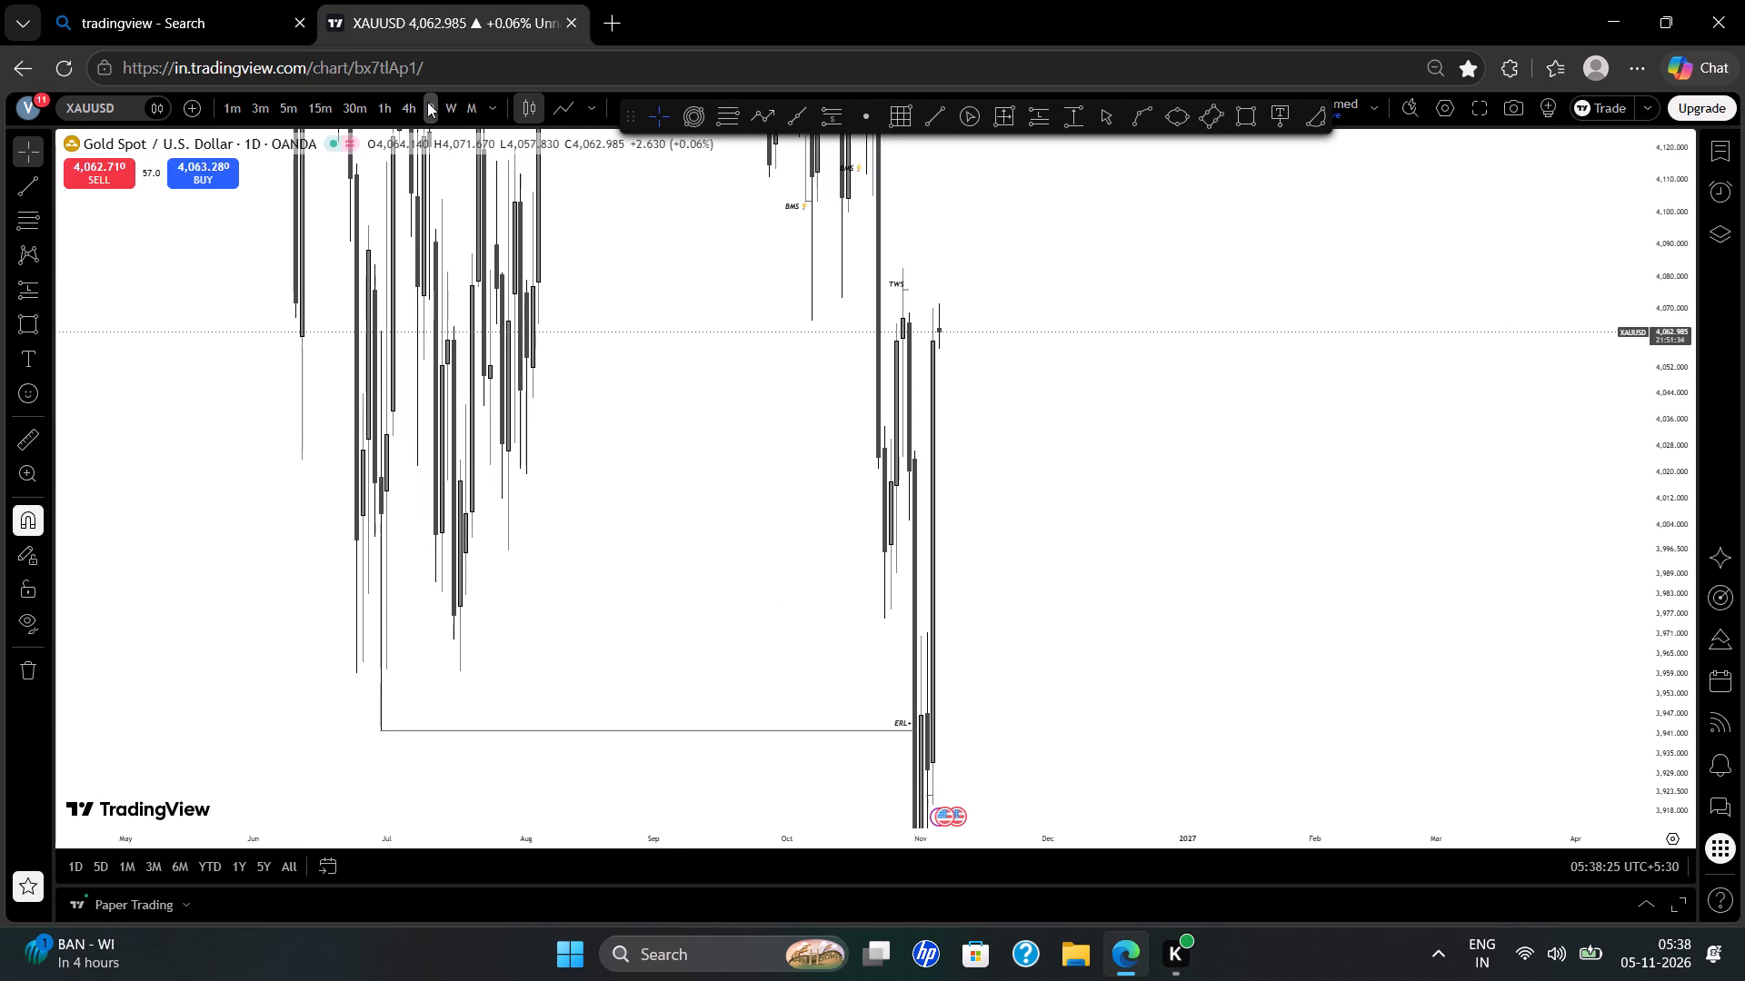
click(563, 84)
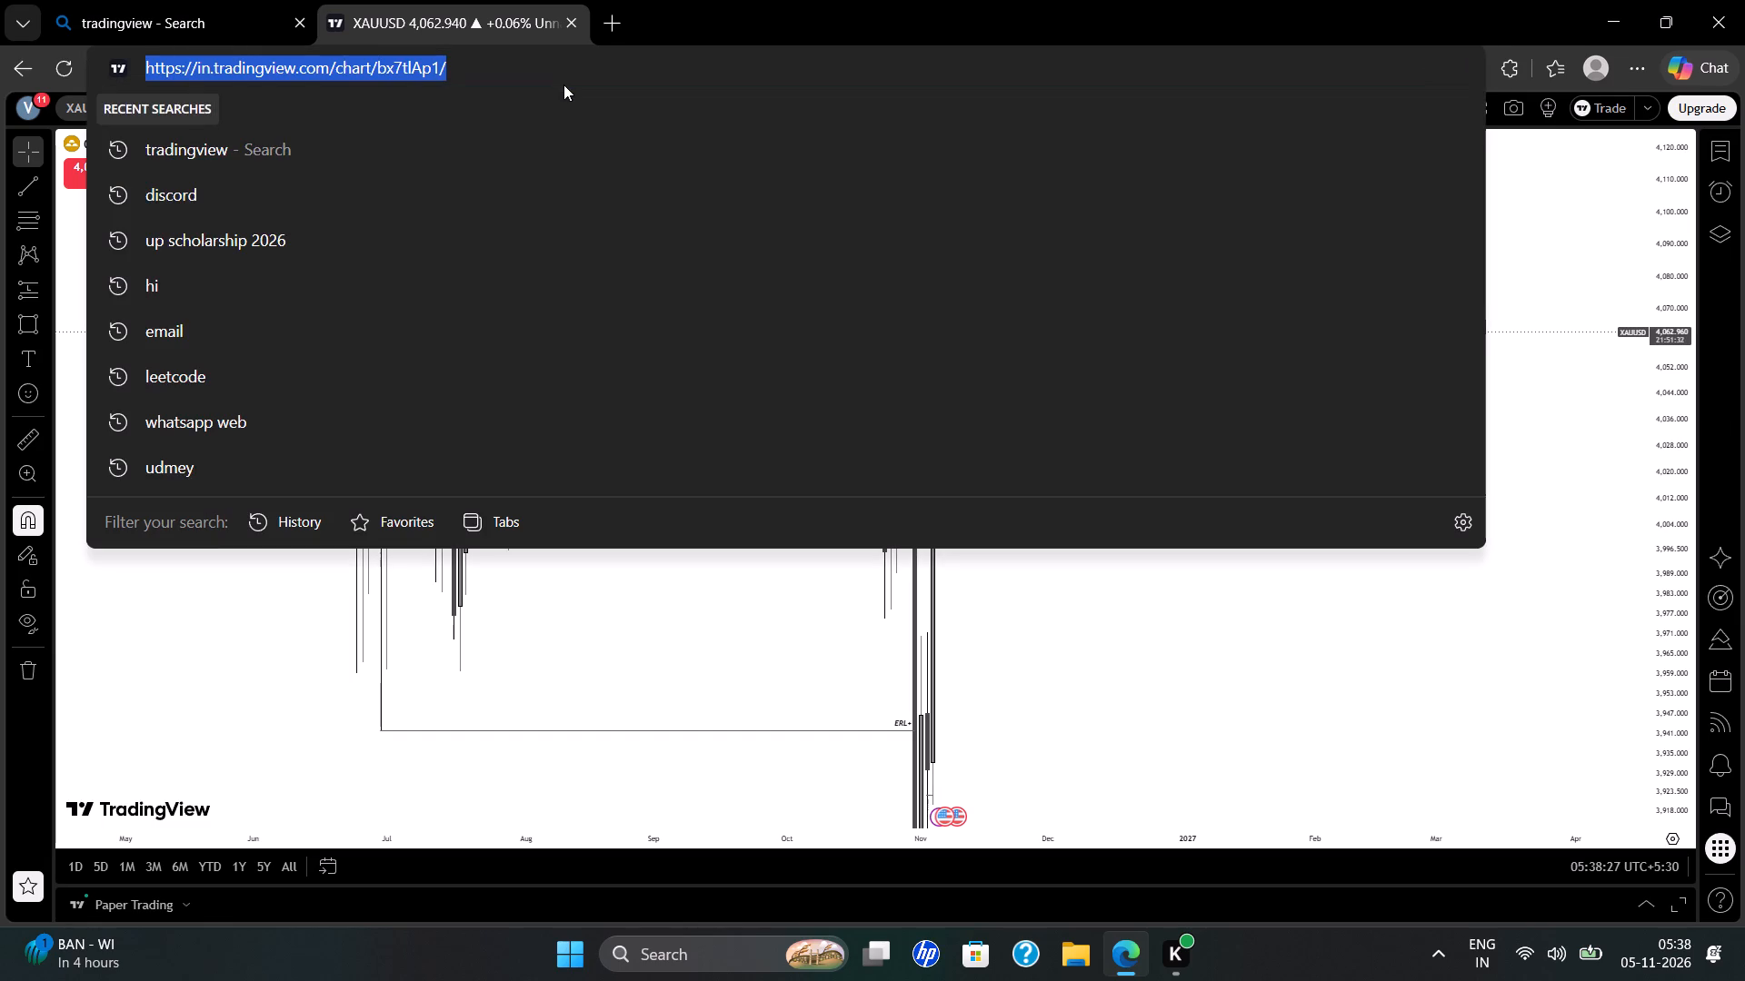
click(672, 560)
click(672, 560)
click(685, 596)
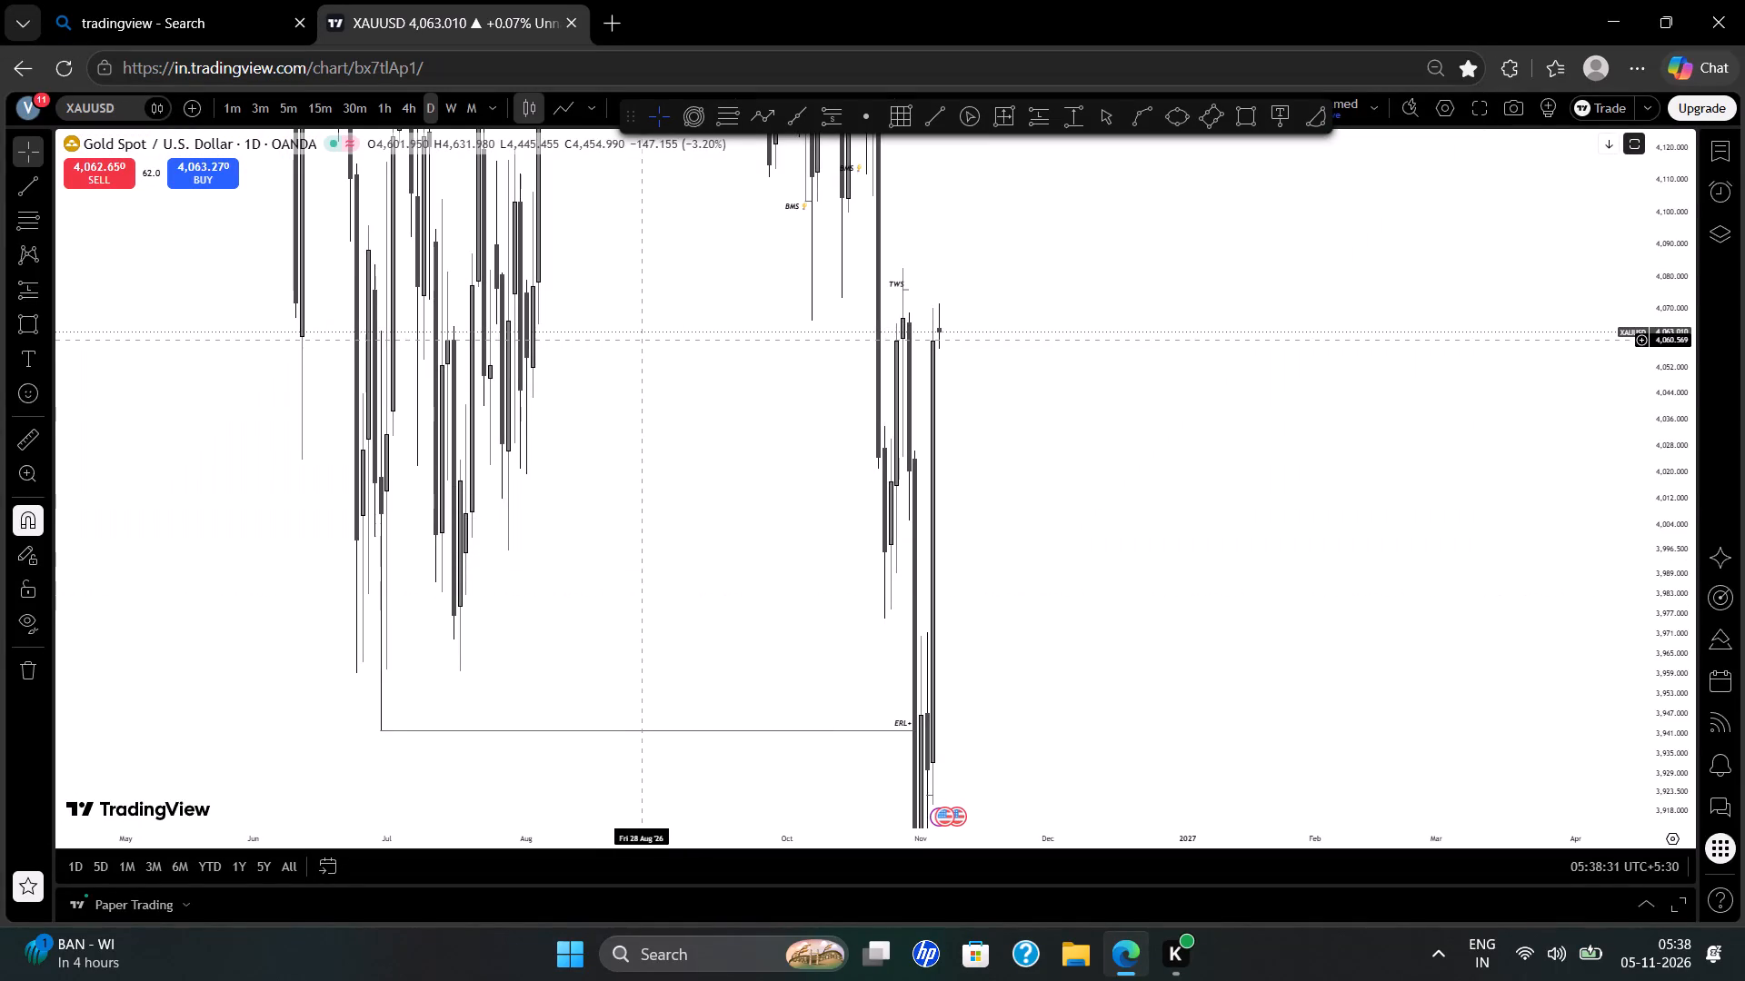
click(565, 107)
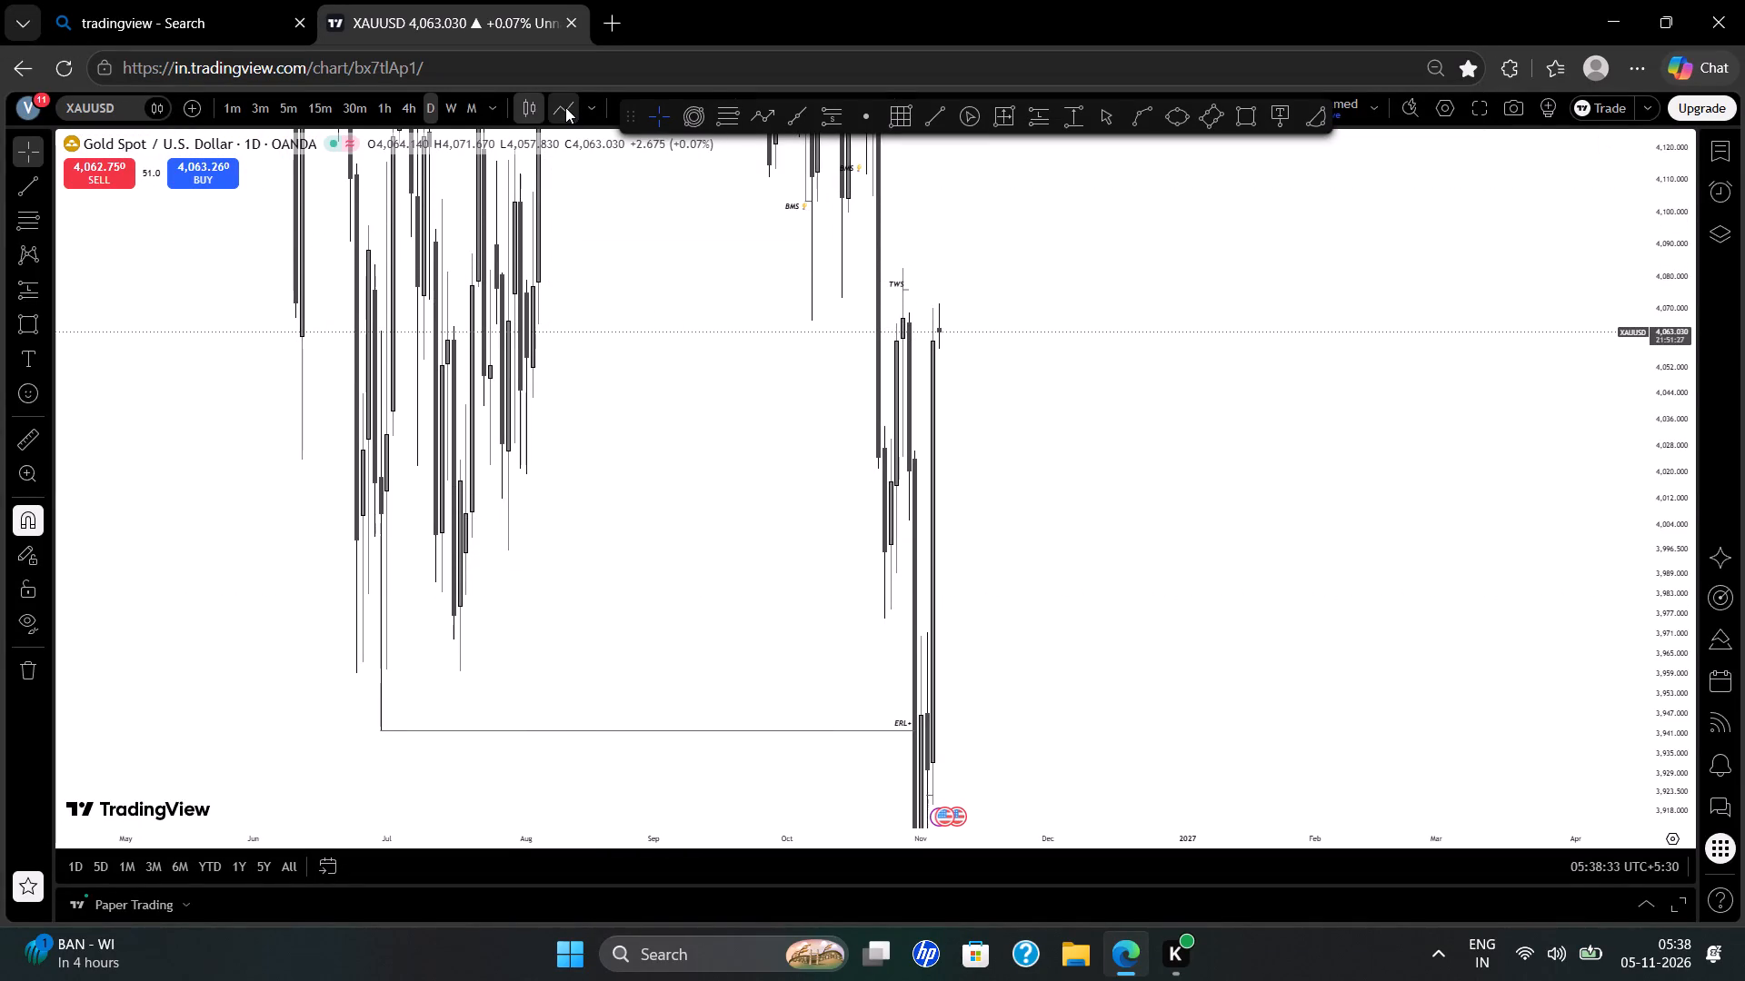
click(536, 104)
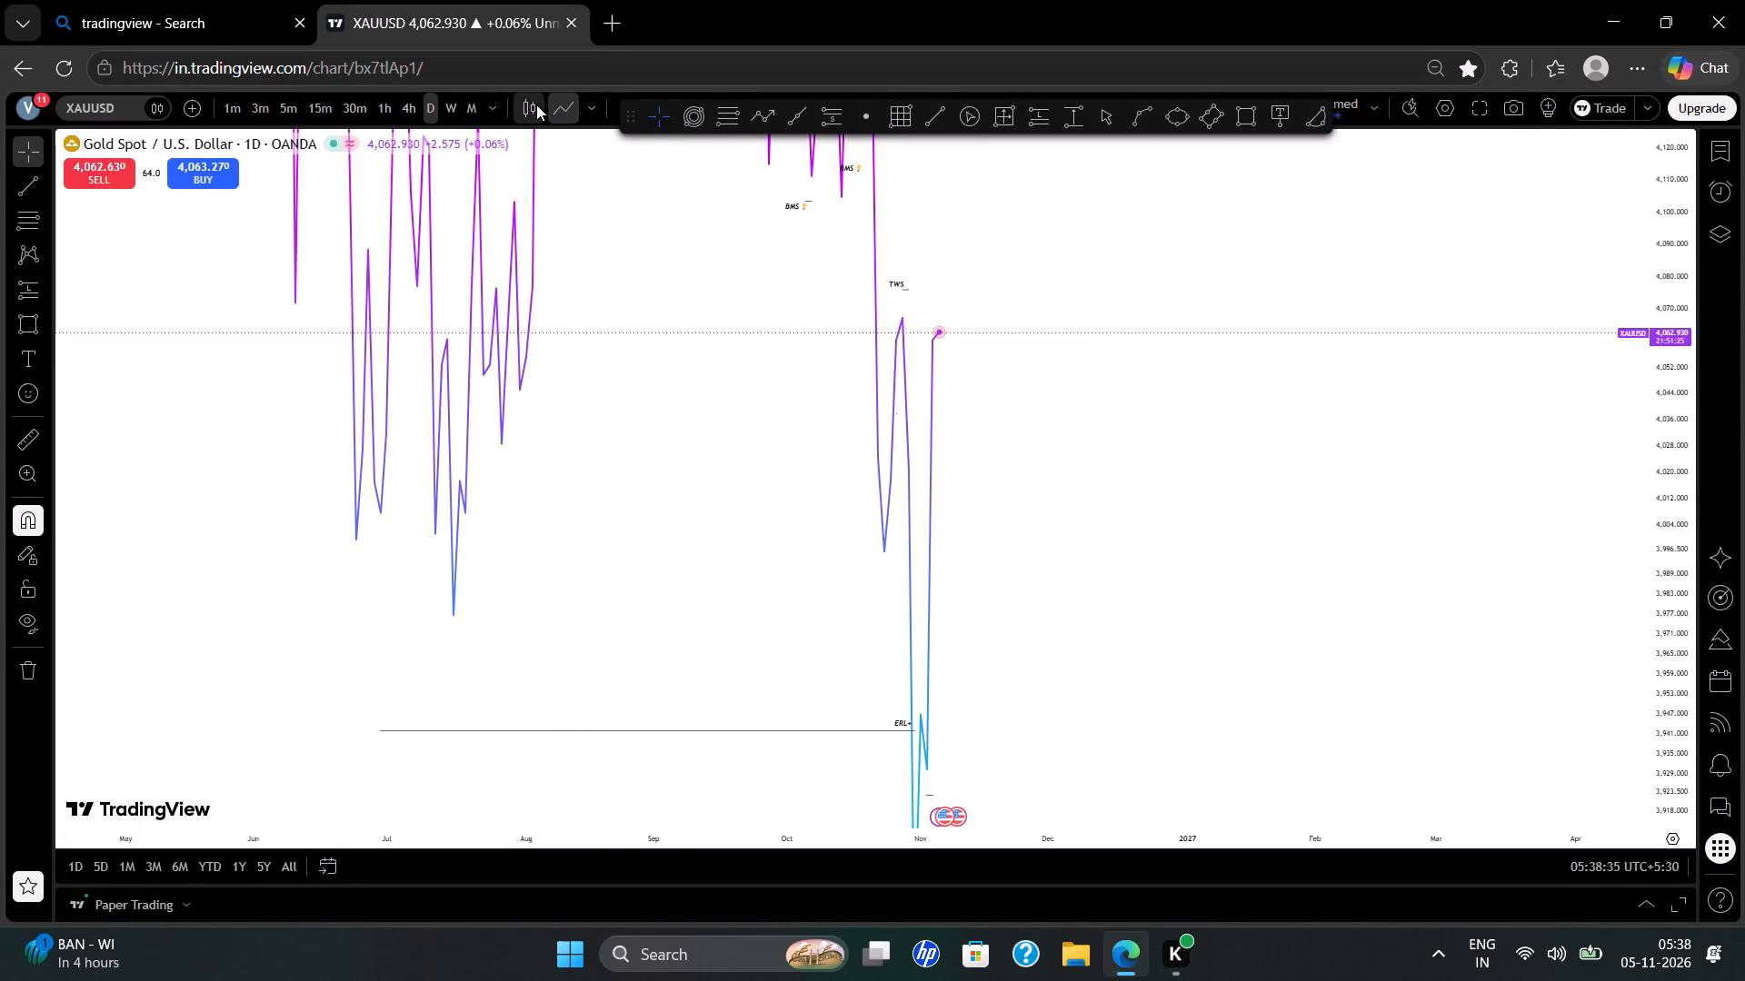
On the 1-hour XAUUSD line chart, draw a rising trend line from the 27 October low near 3,994.9 to about 4,100.5 on 9 November.
click(375, 104)
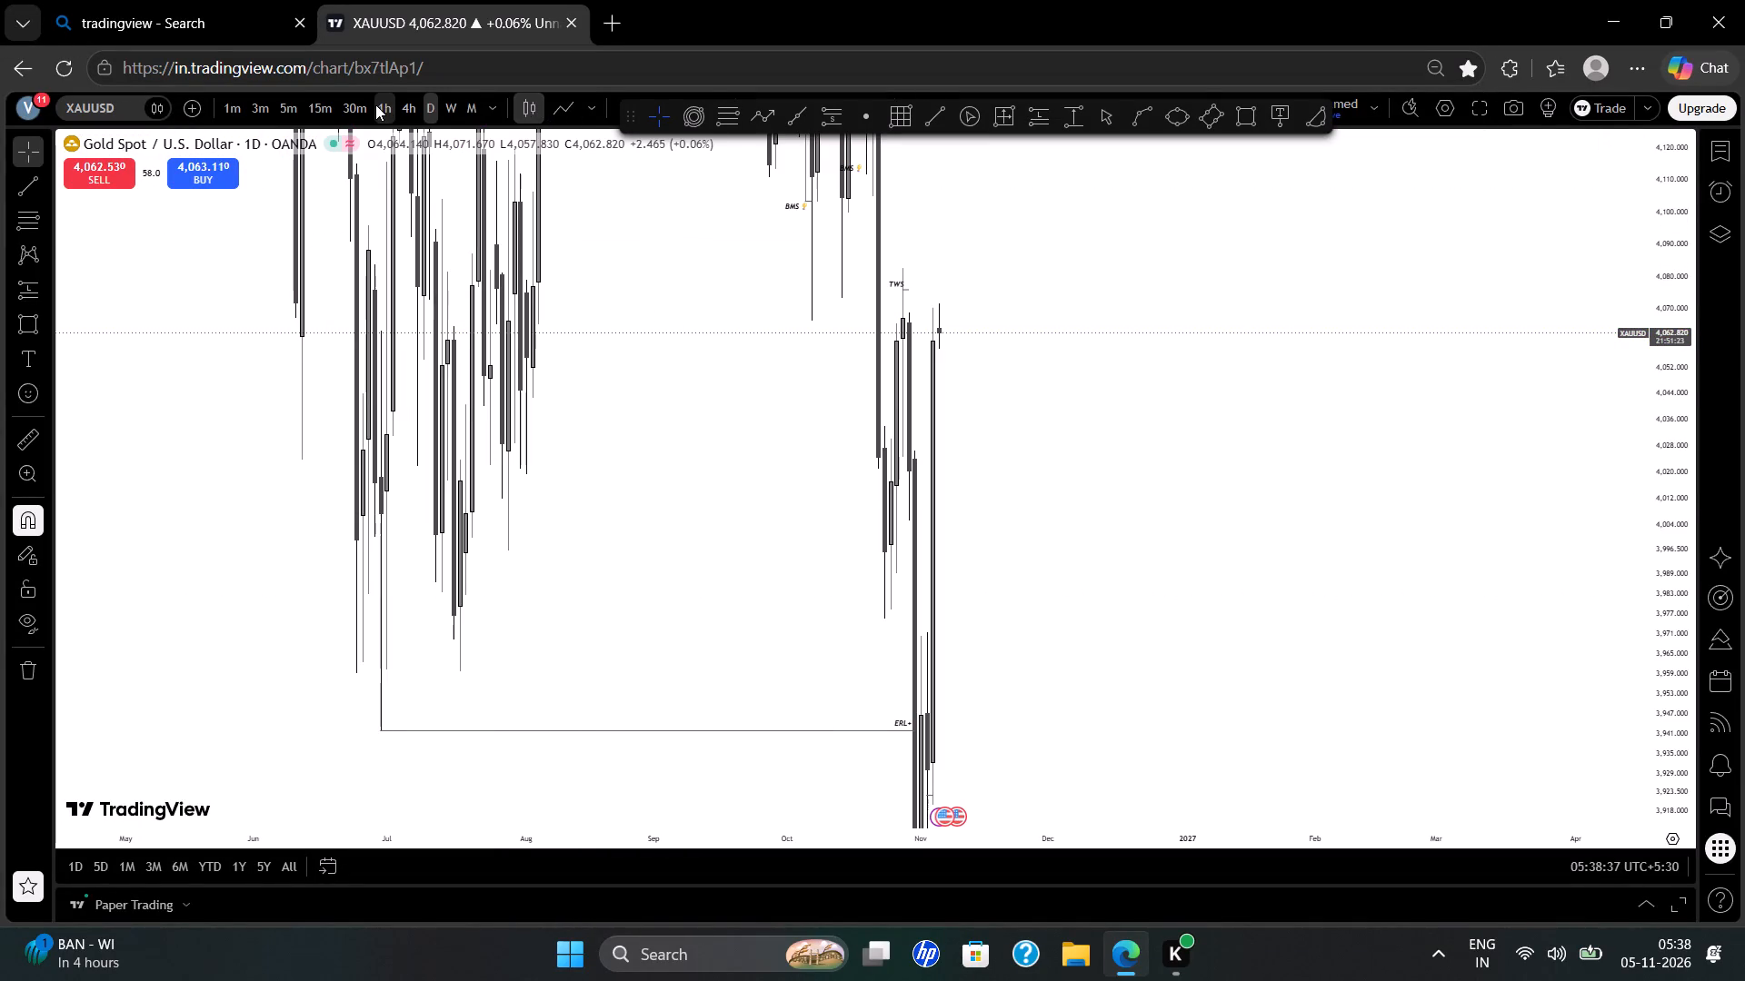
scroll(546, 316, down, 2)
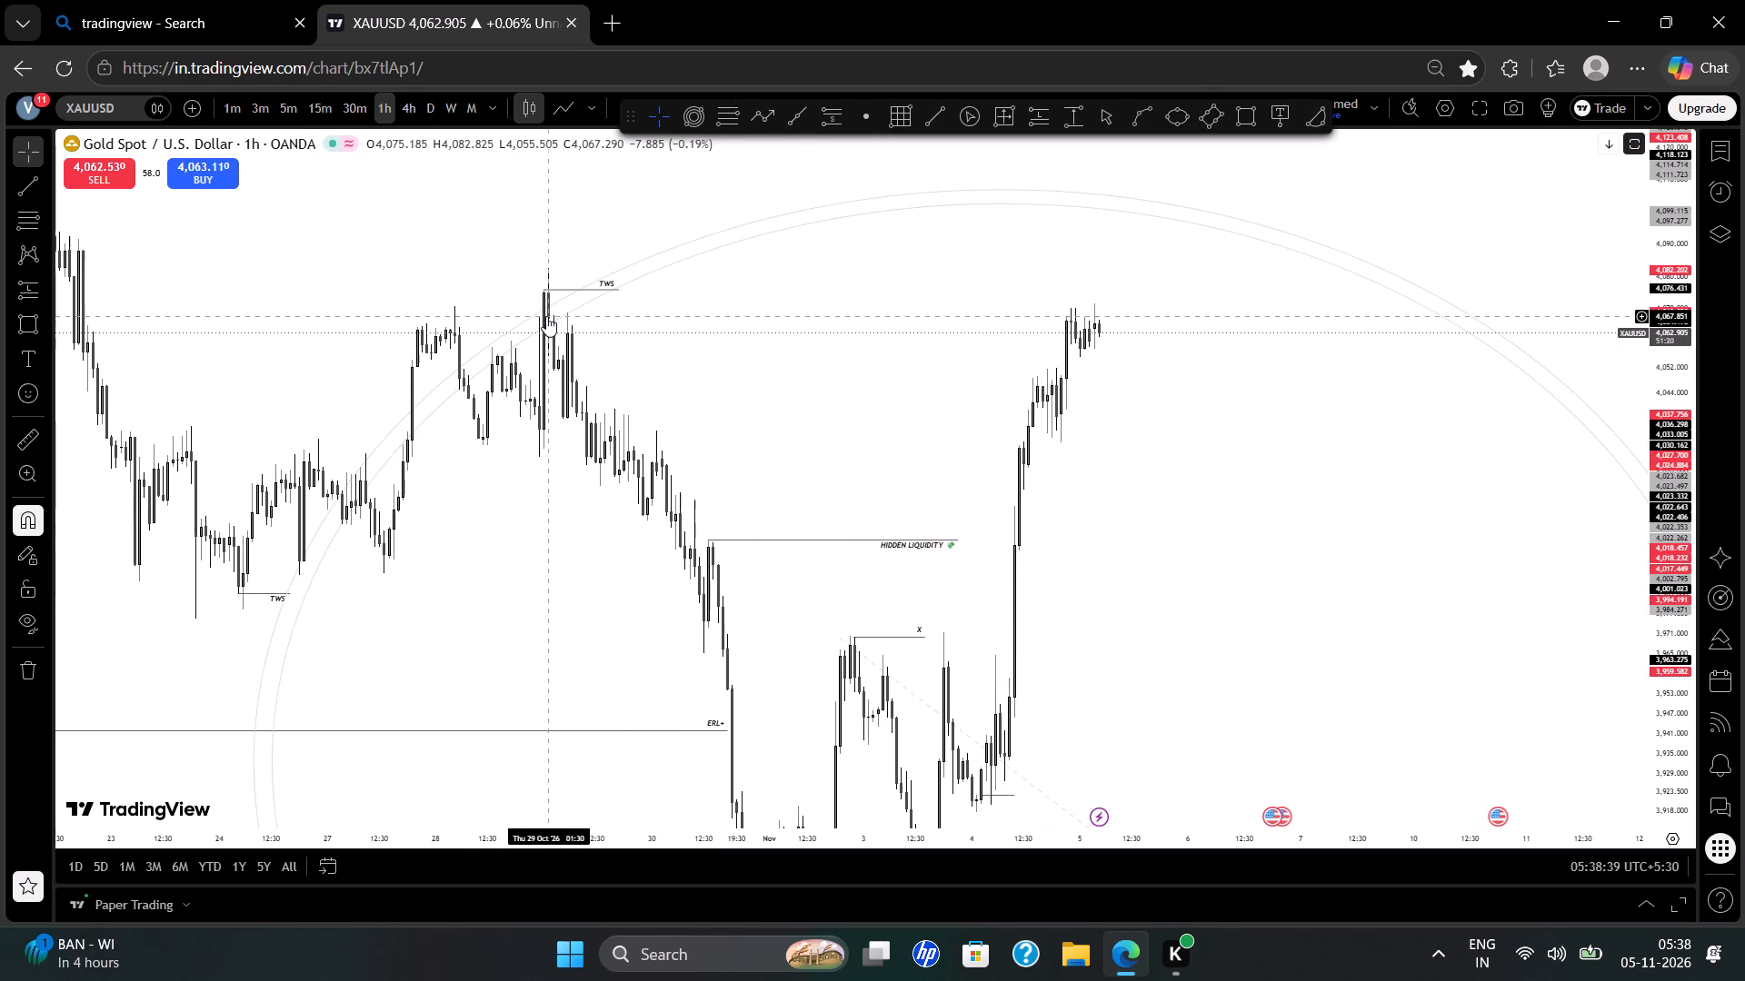
click(573, 104)
scroll(810, 305, down, 1)
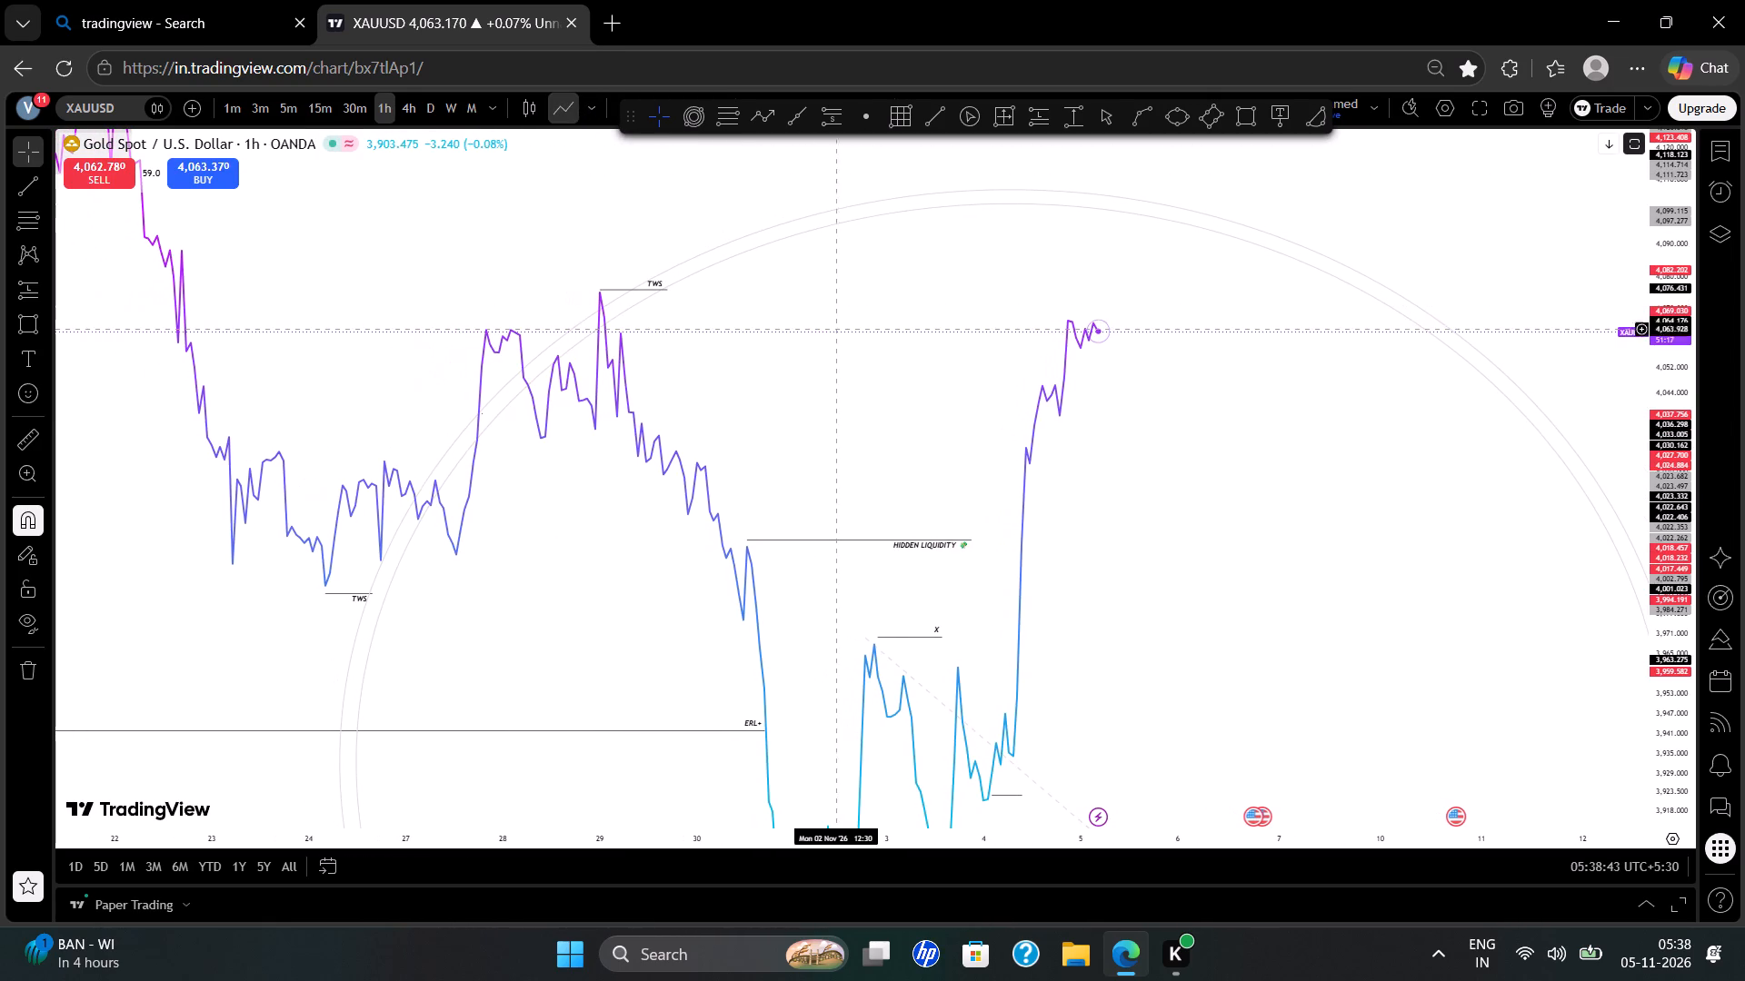
click(844, 338)
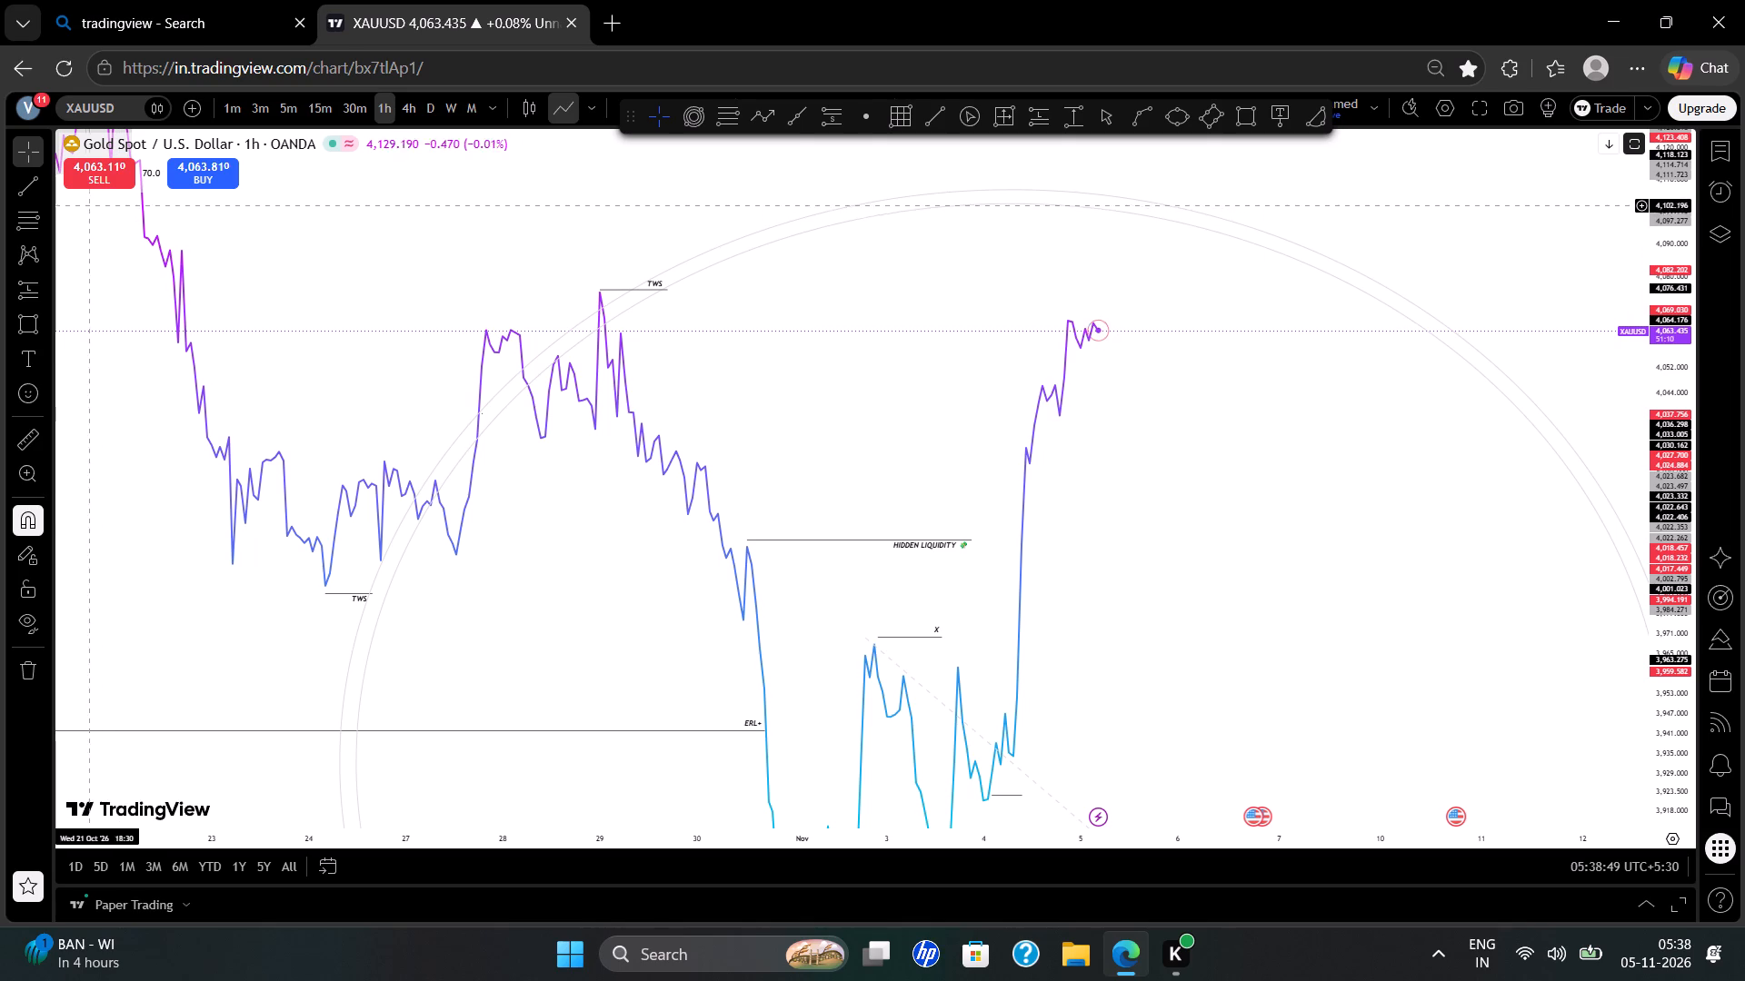
click(19, 189)
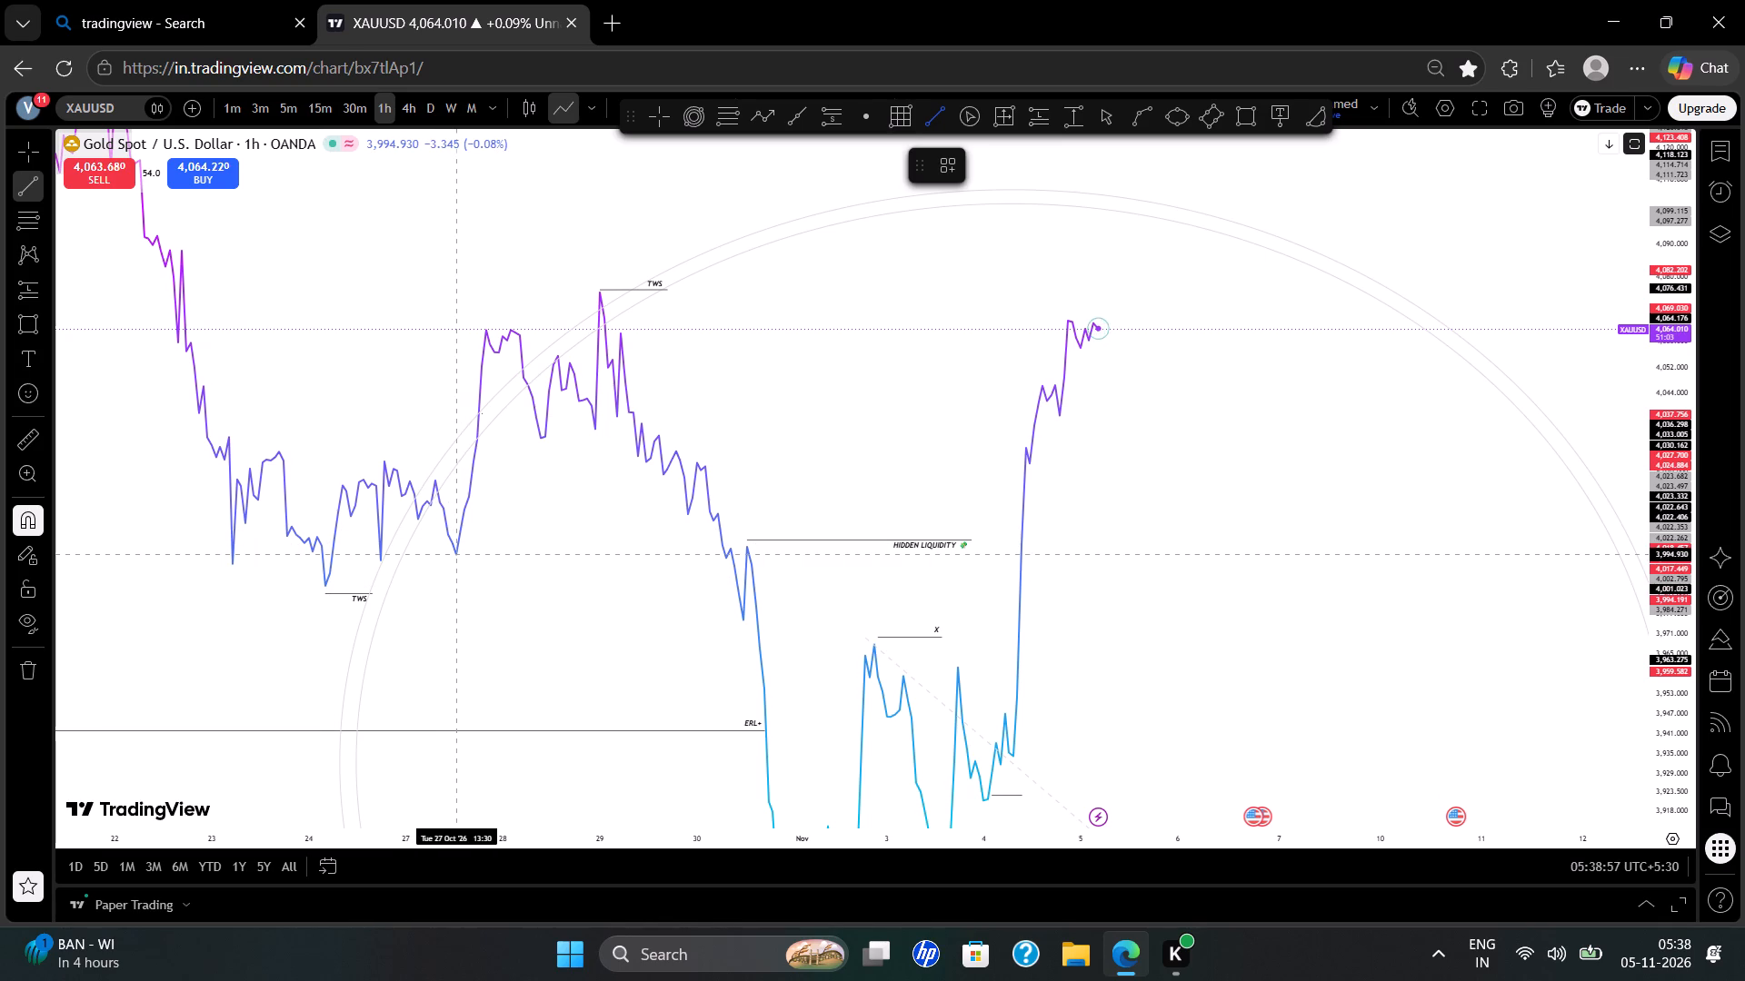
drag(458, 570, 904, 342)
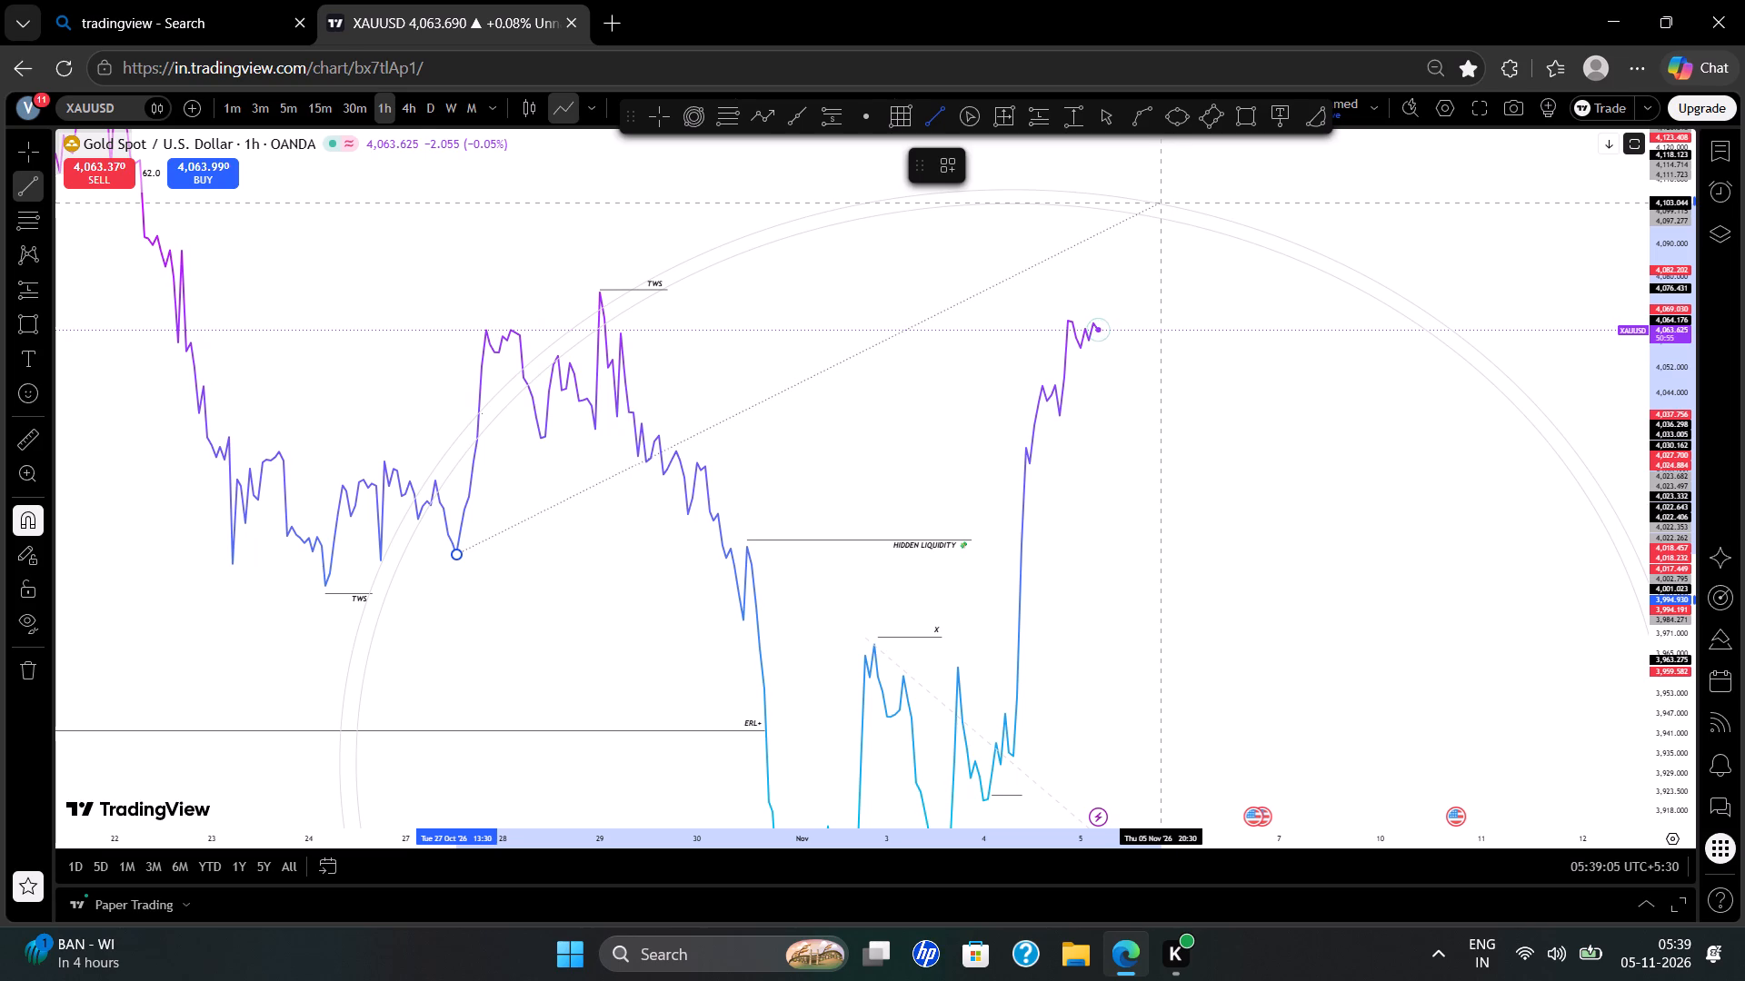
click(1194, 201)
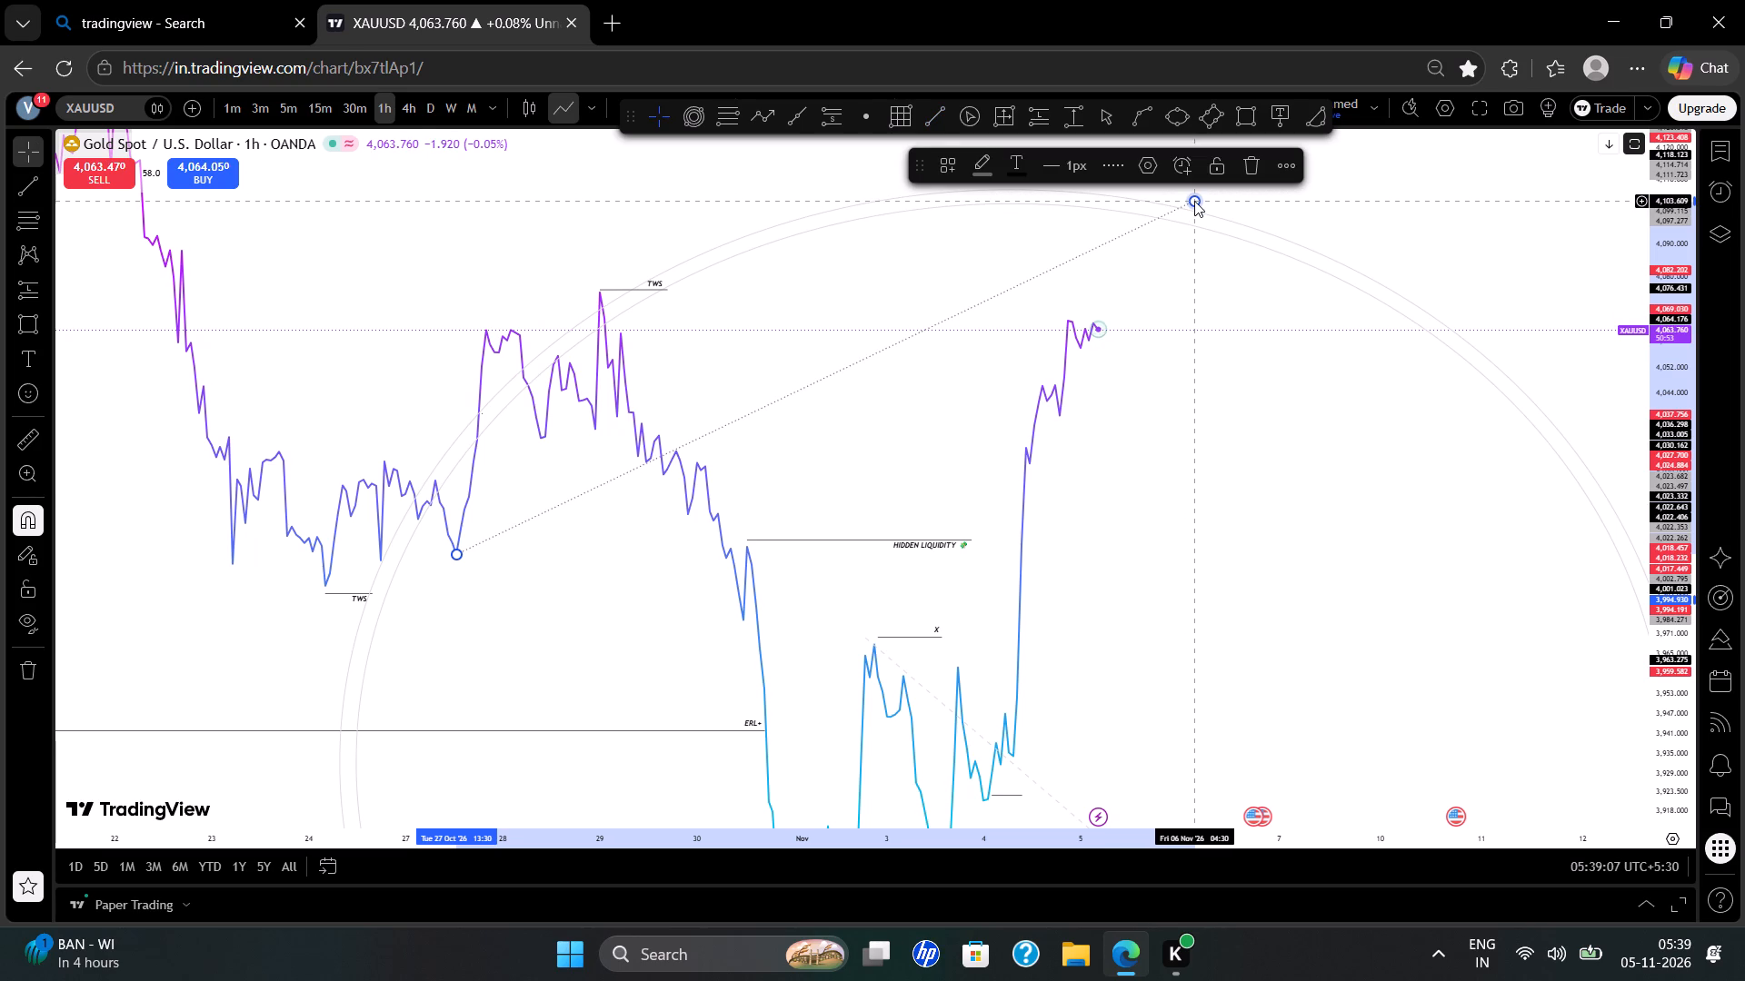
drag(1194, 201, 1356, 195)
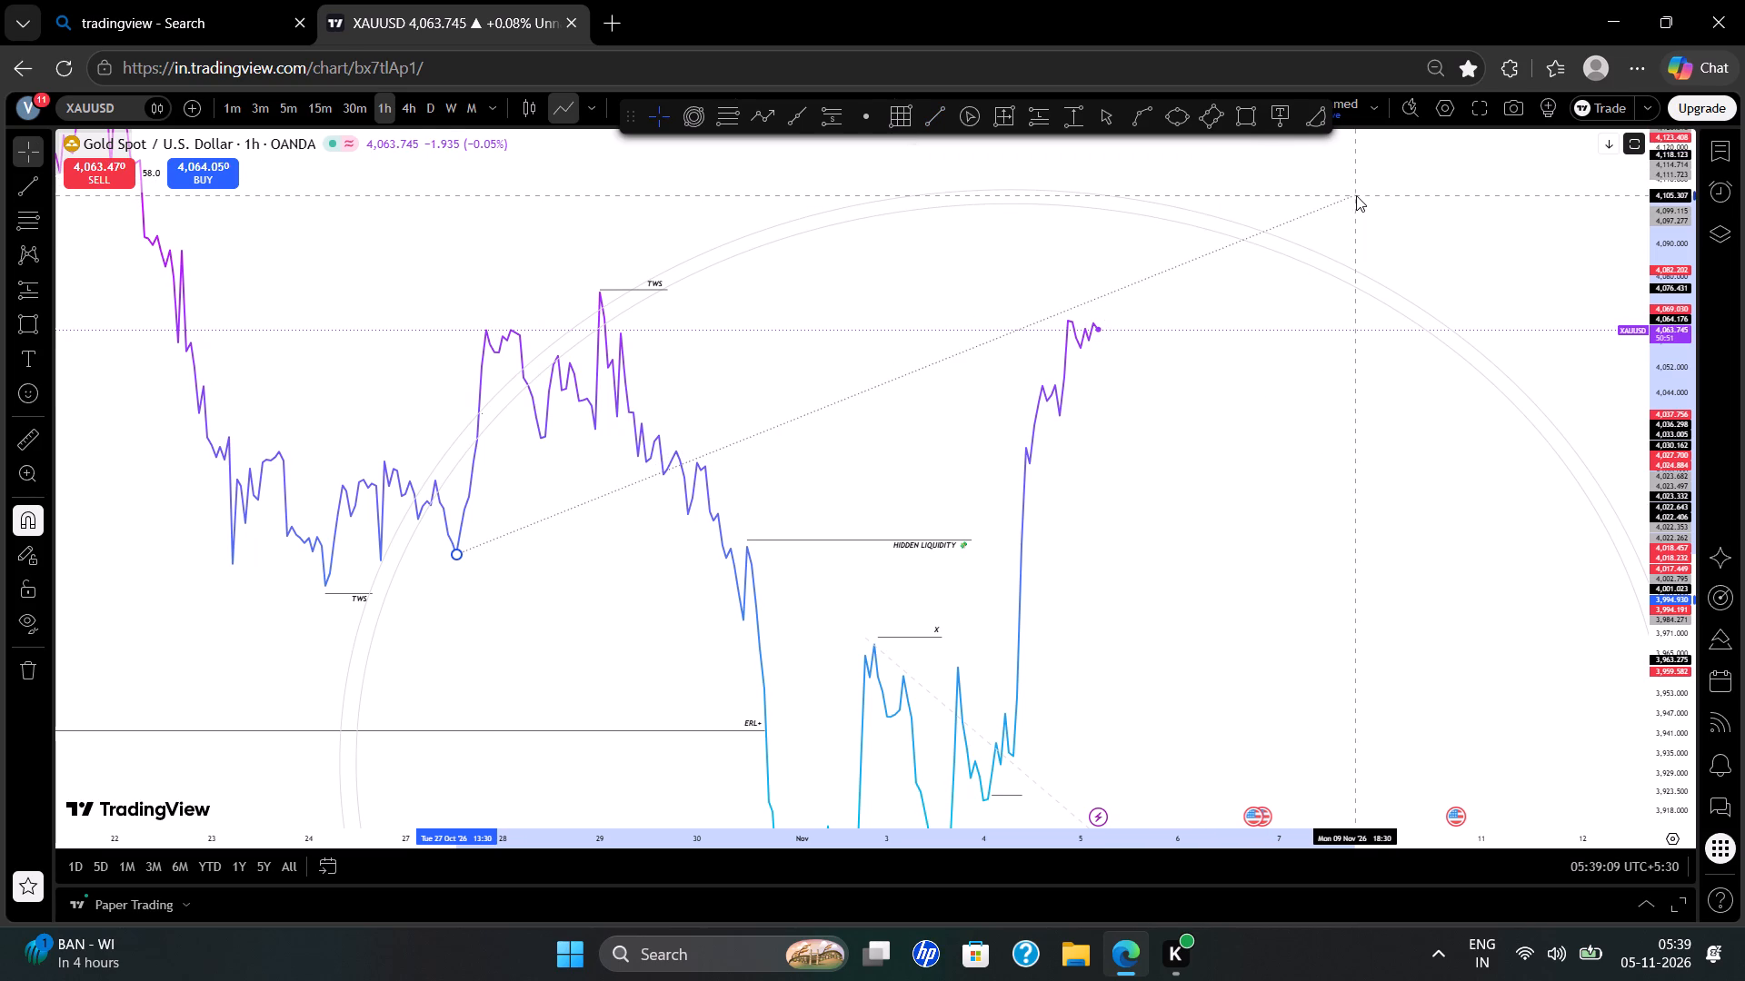
drag(1356, 195, 1371, 211)
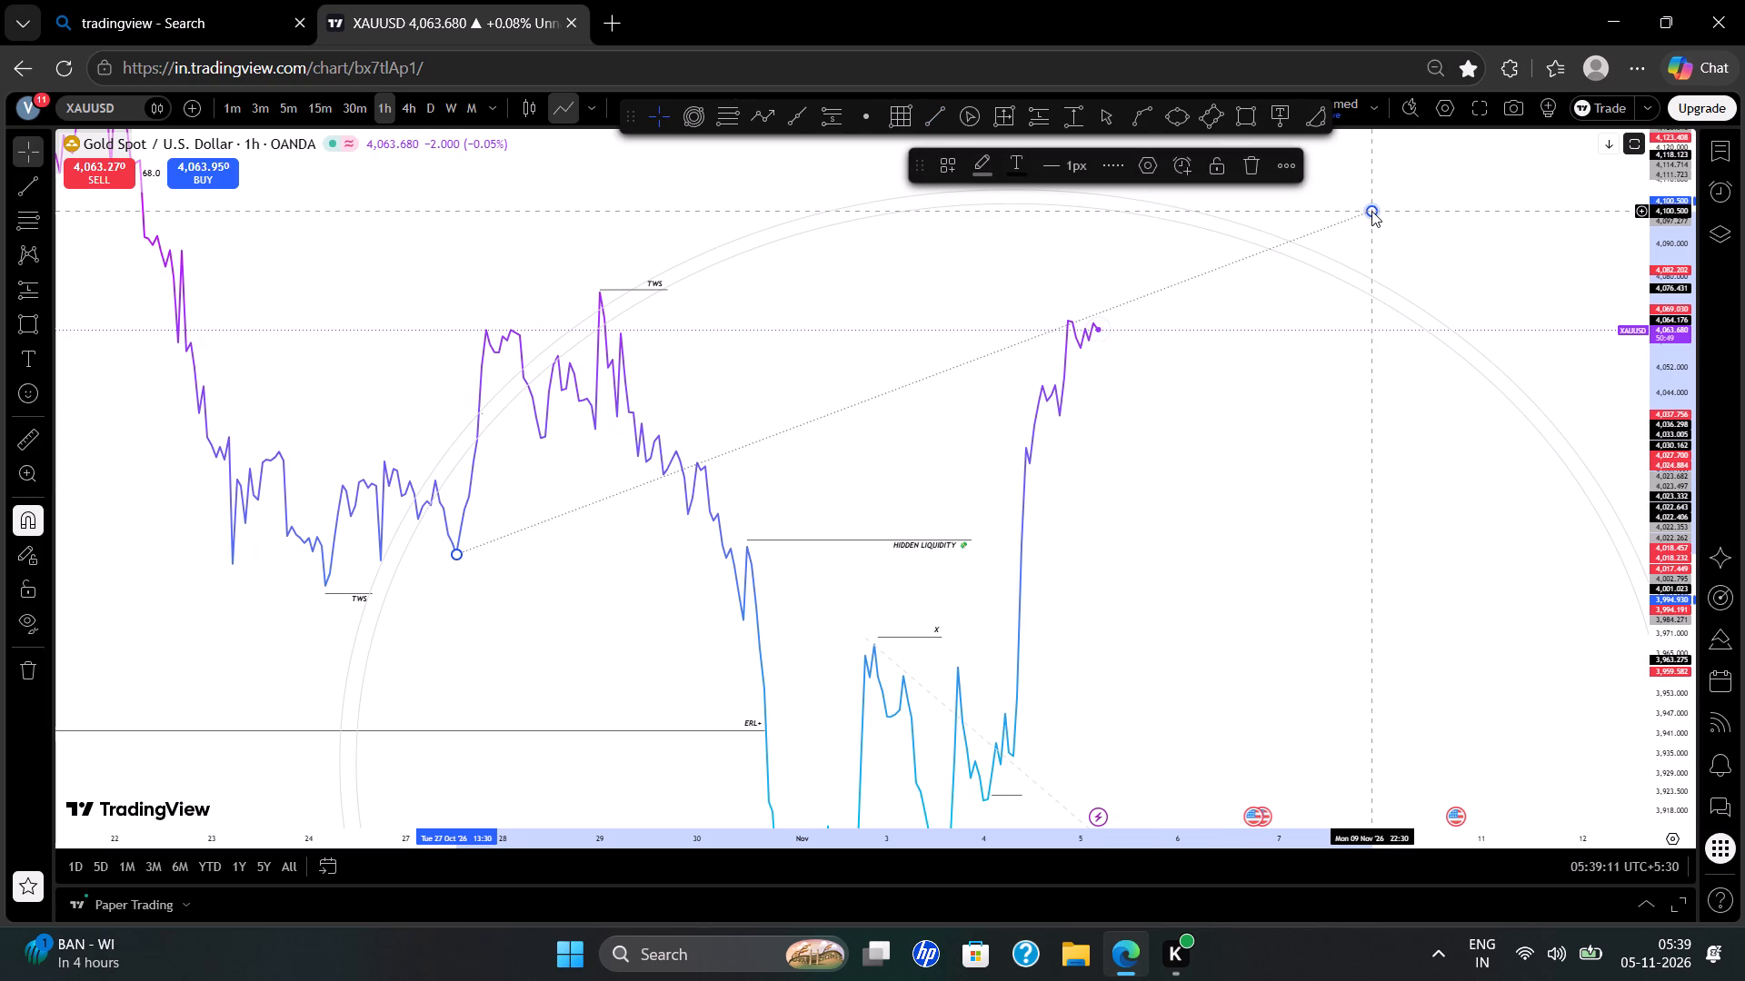
click(1233, 356)
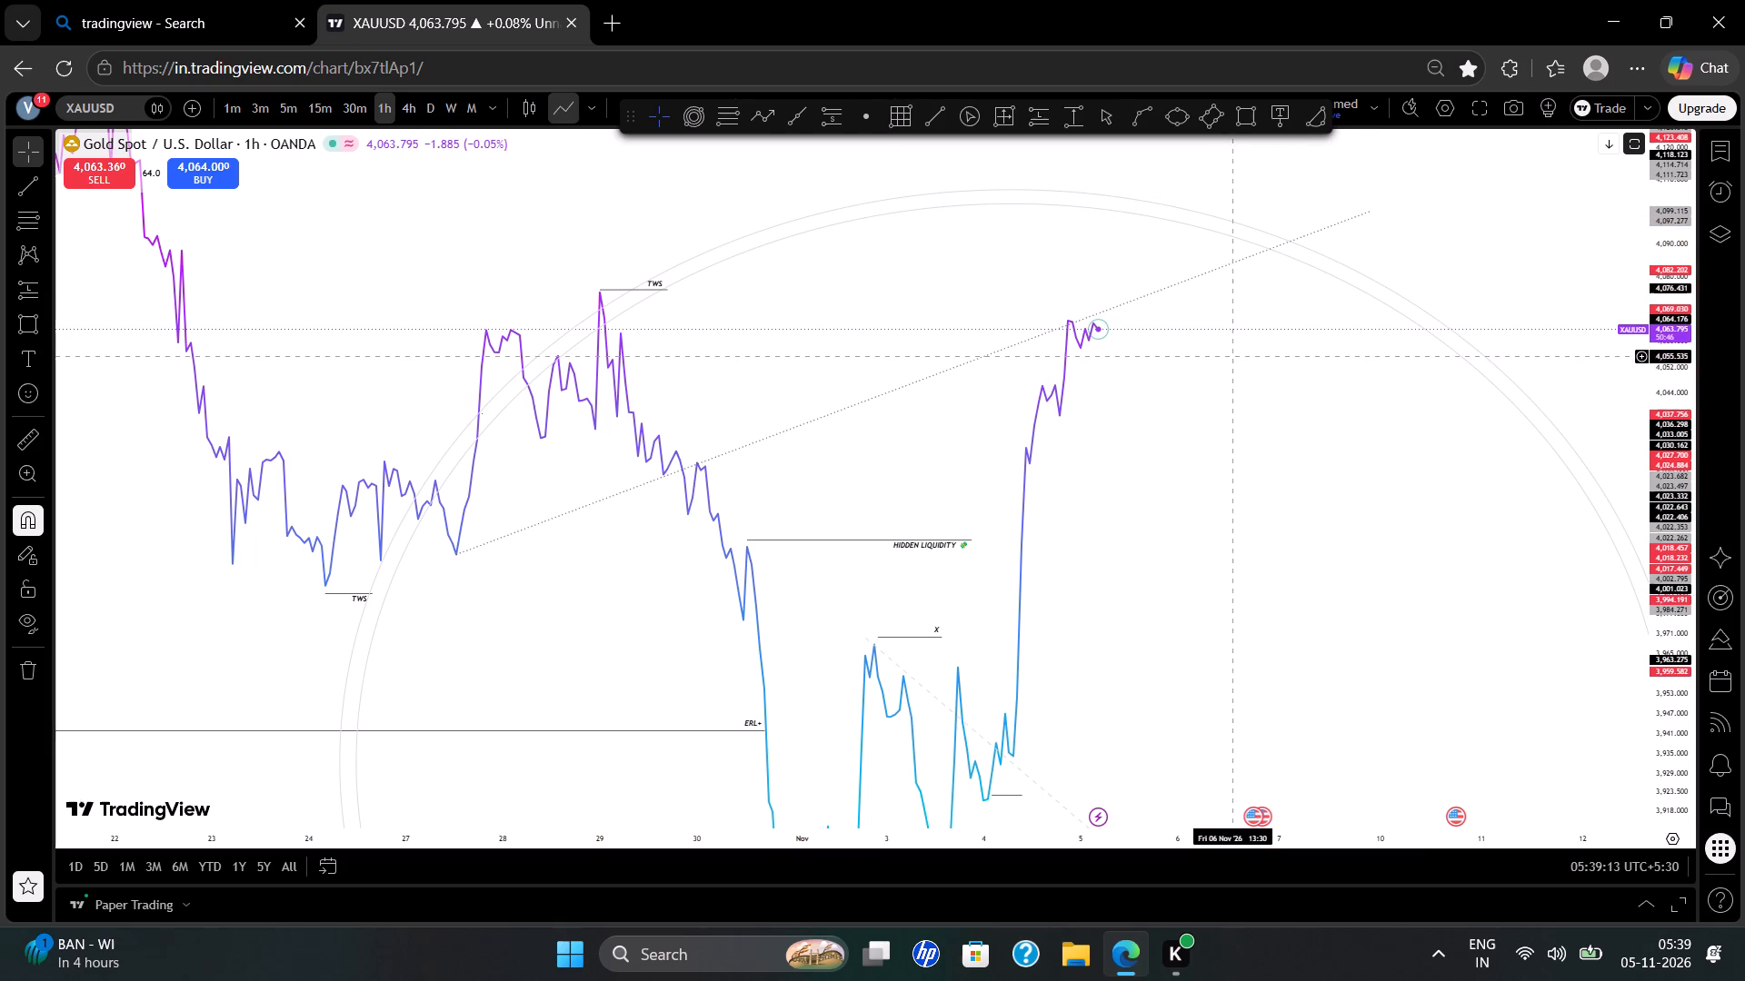
Compare the trend line against candles, and in line view move its upper end to about 4,099.9 on 5 November.
click(532, 103)
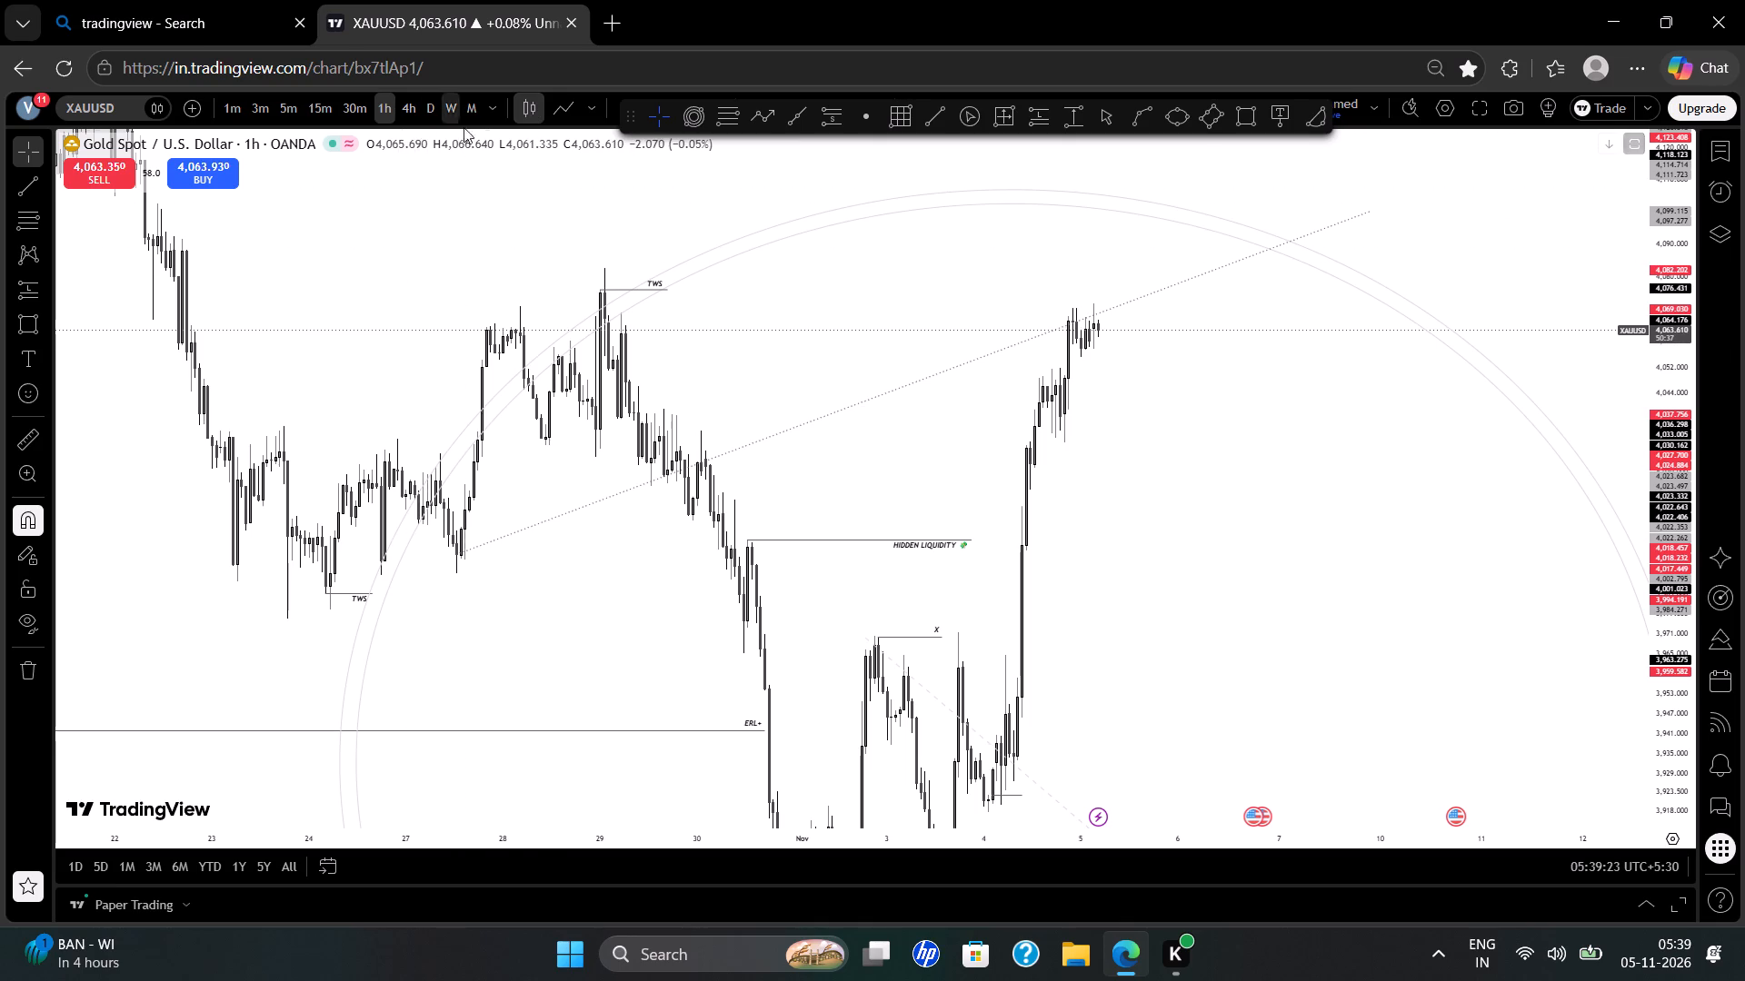
click(566, 125)
click(566, 125)
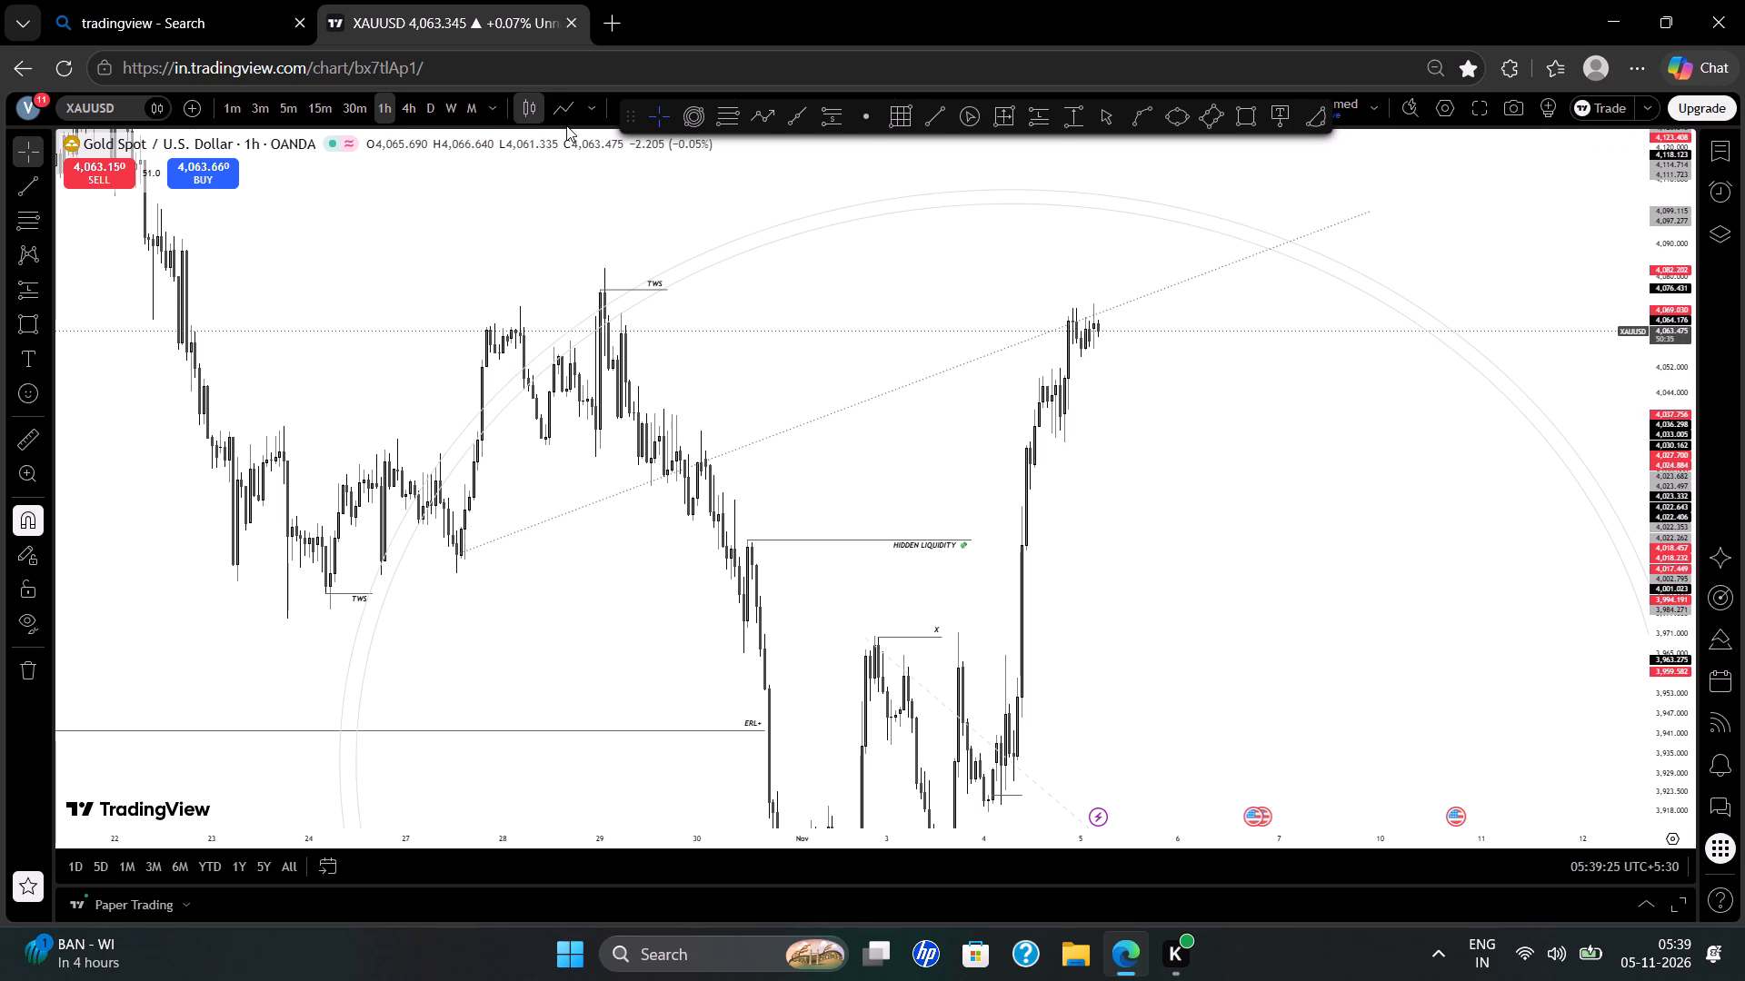
click(566, 116)
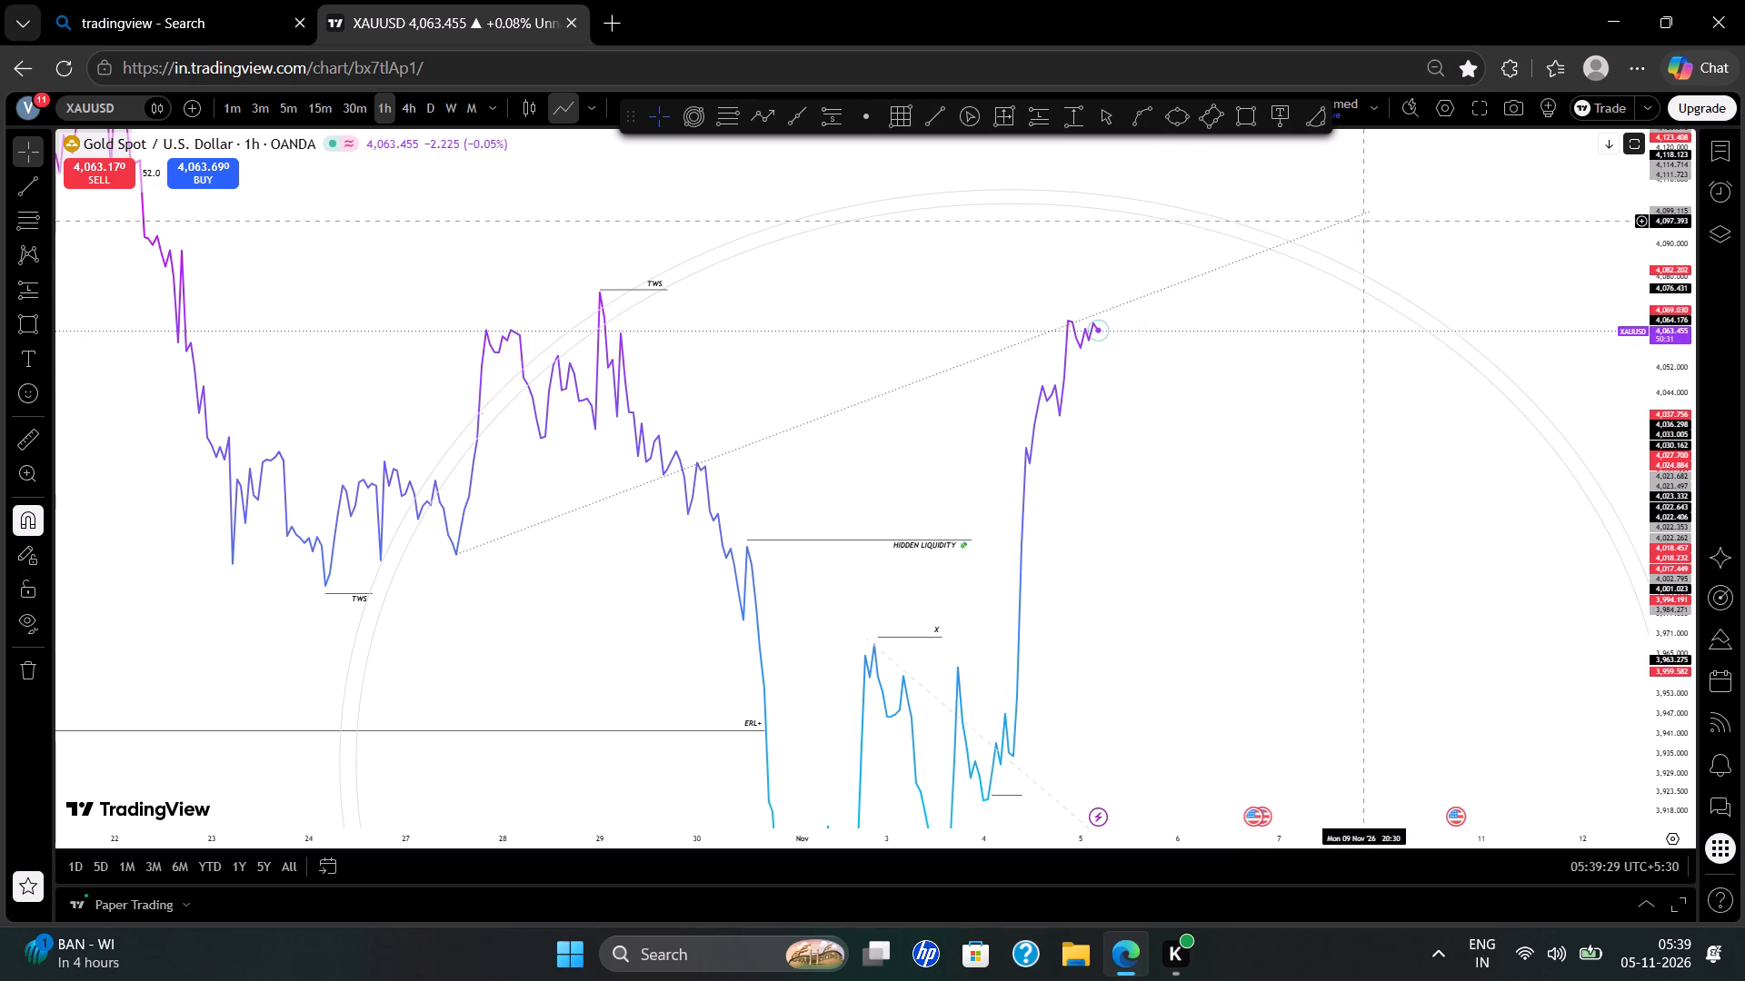
drag(1379, 205, 1256, 173)
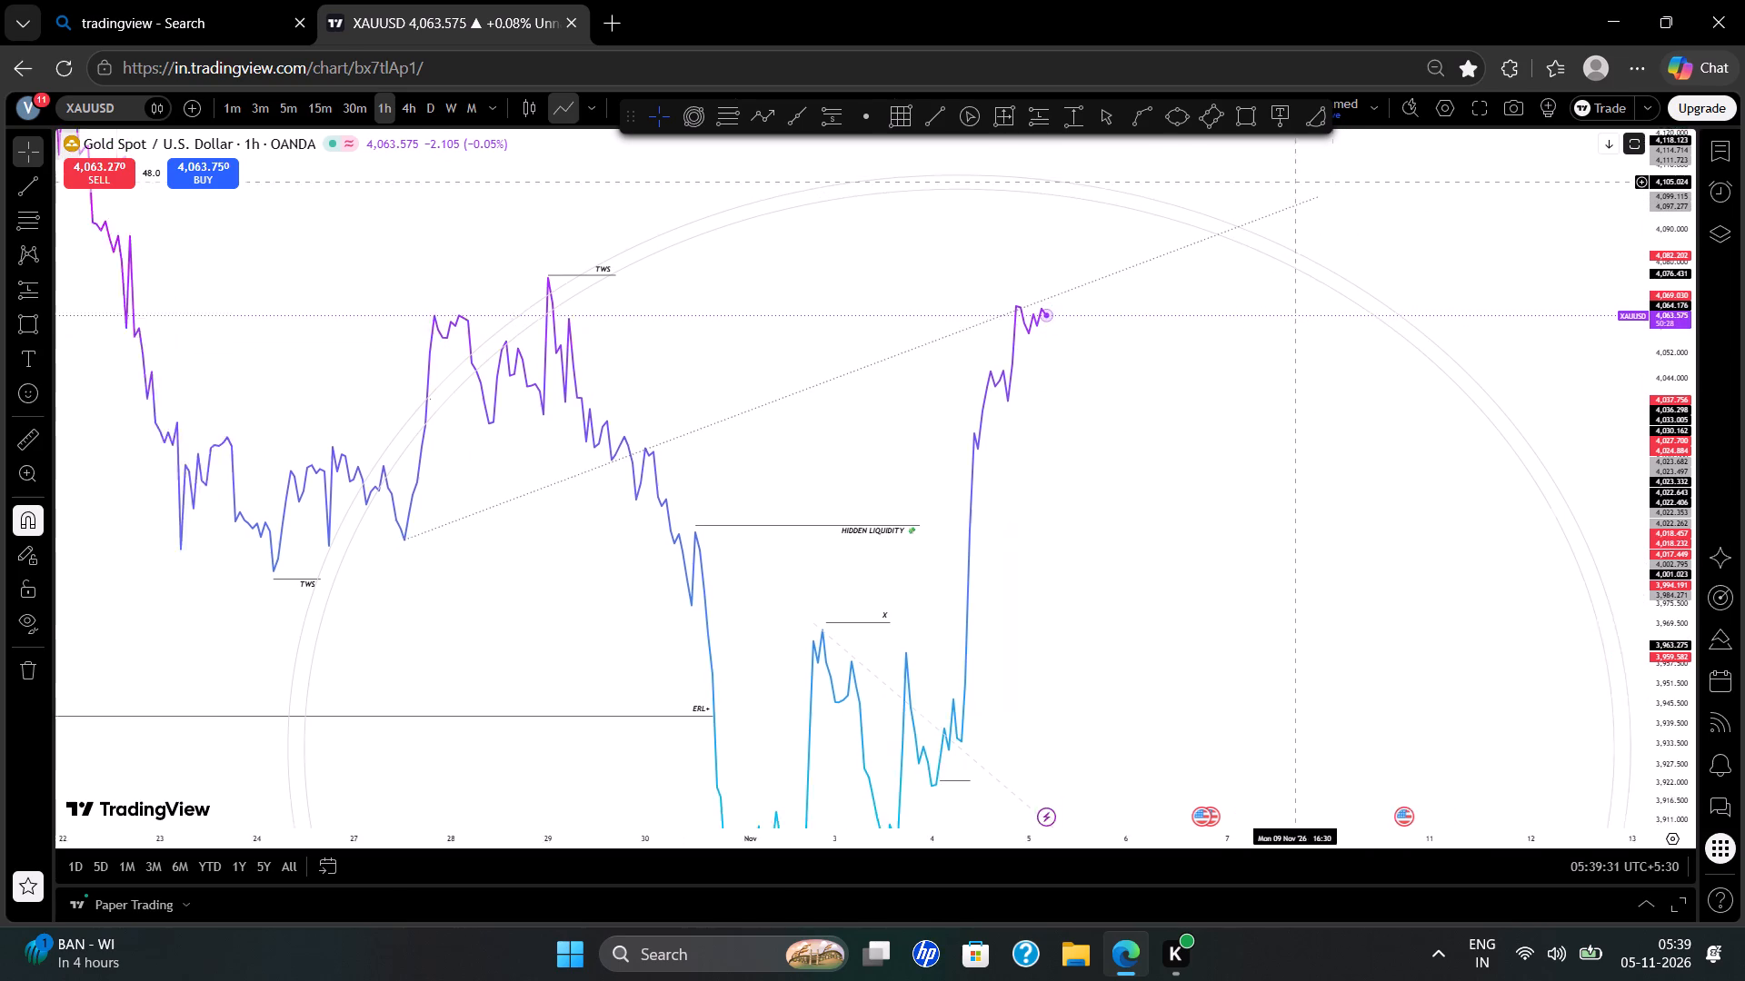
drag(1256, 173, 1322, 352)
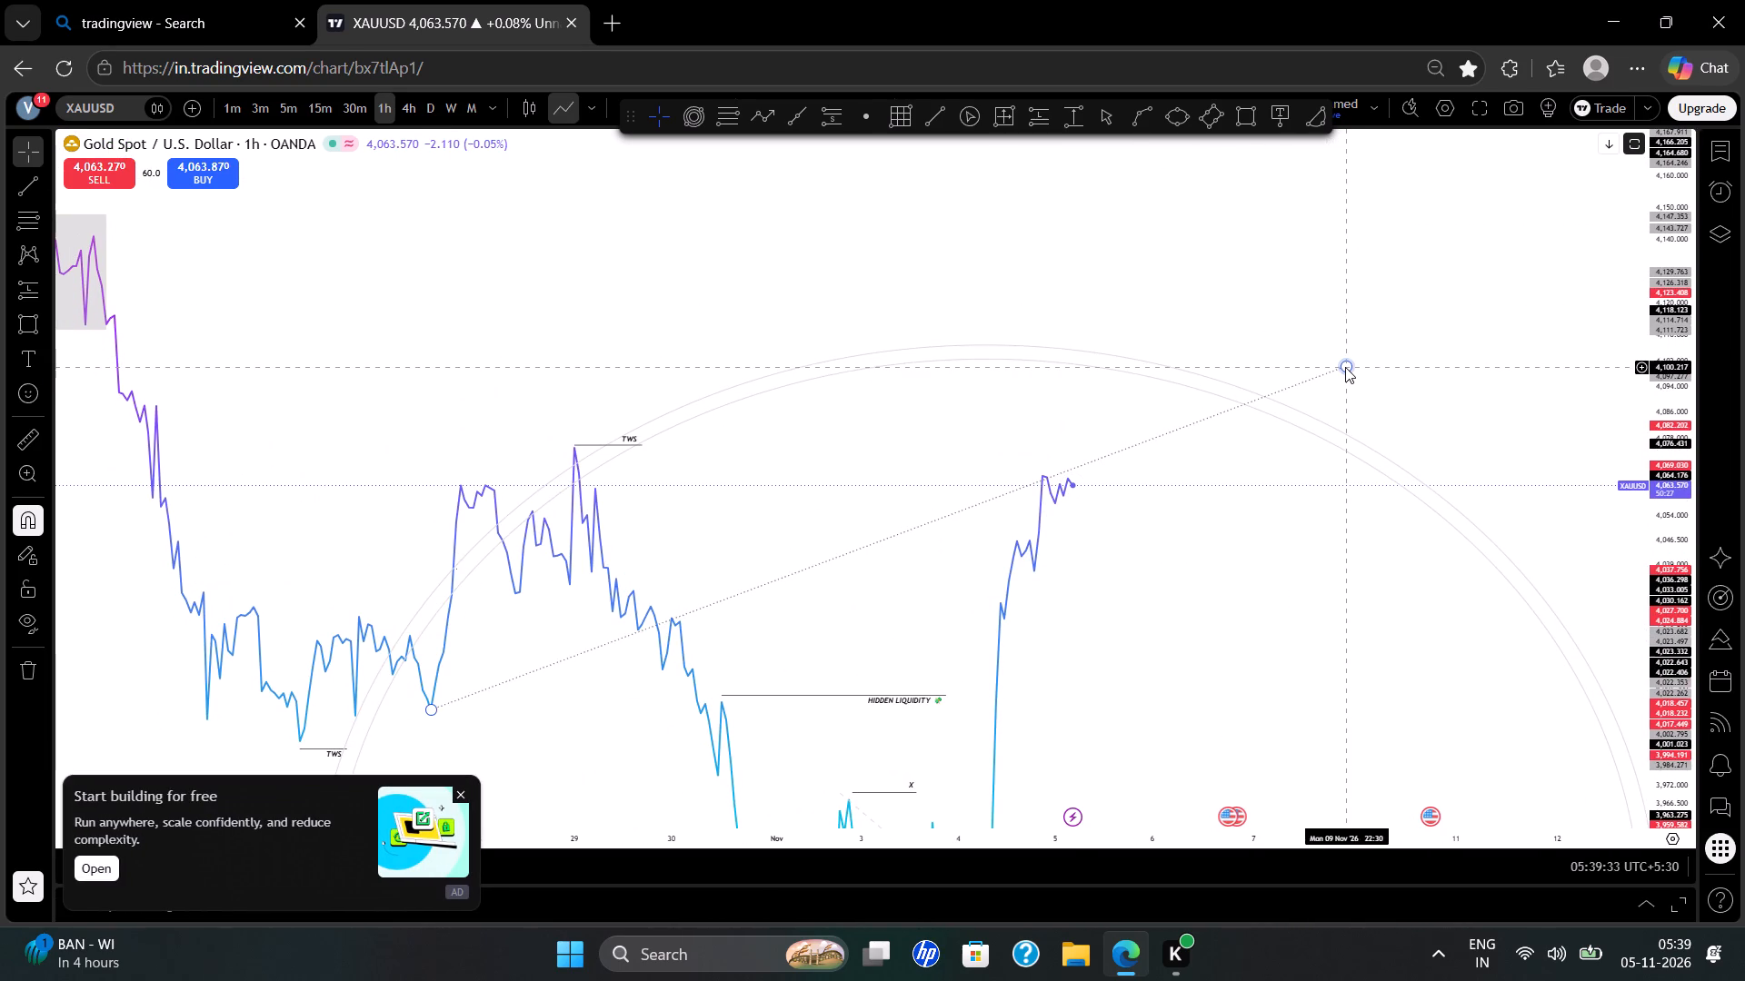
drag(1345, 367, 1131, 377)
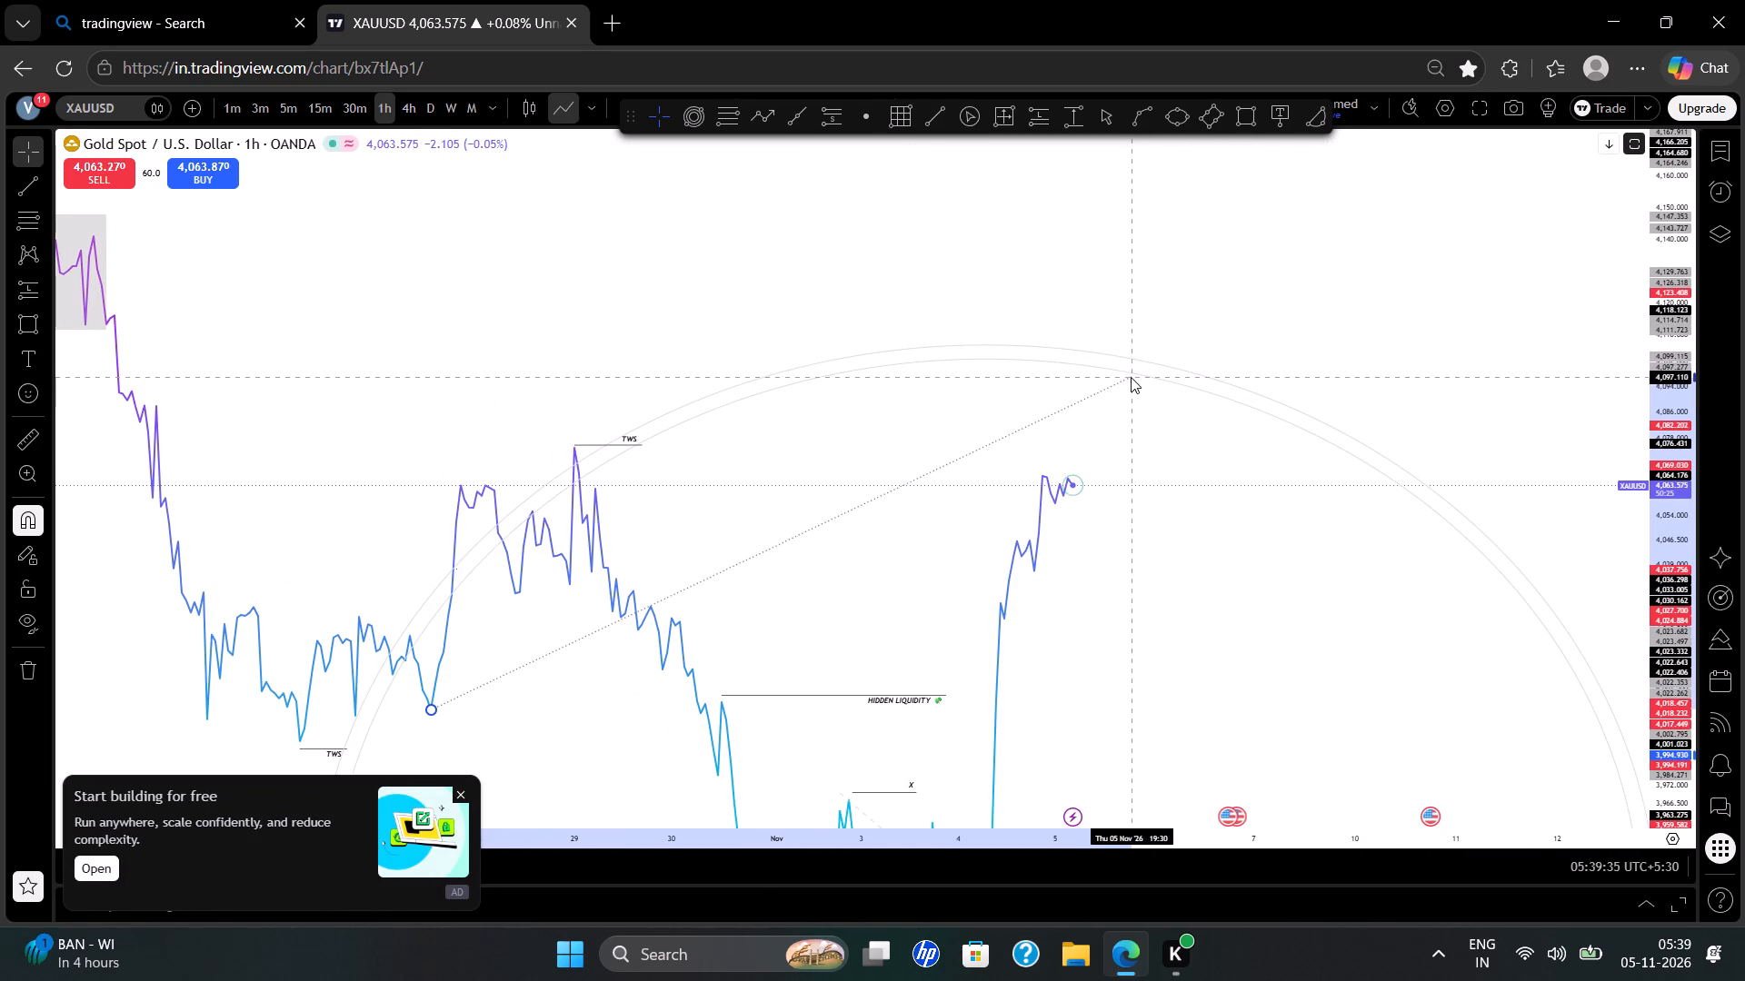
drag(1131, 377, 1122, 370)
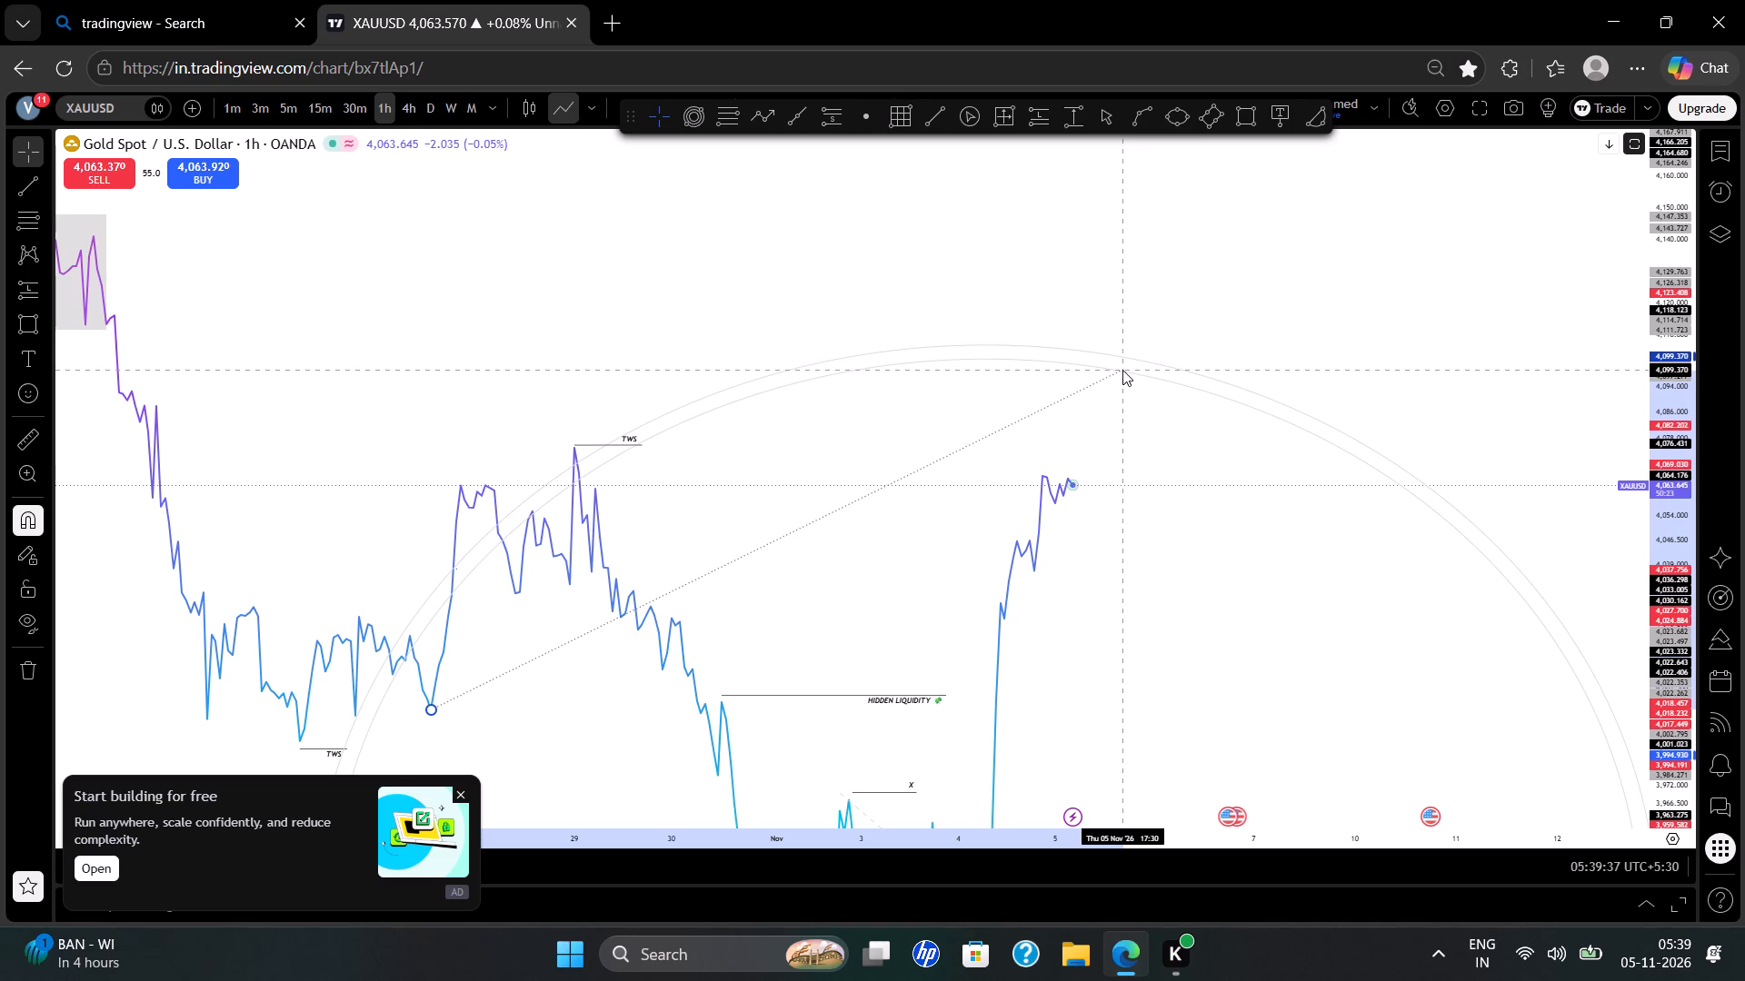
drag(1122, 370, 1142, 368)
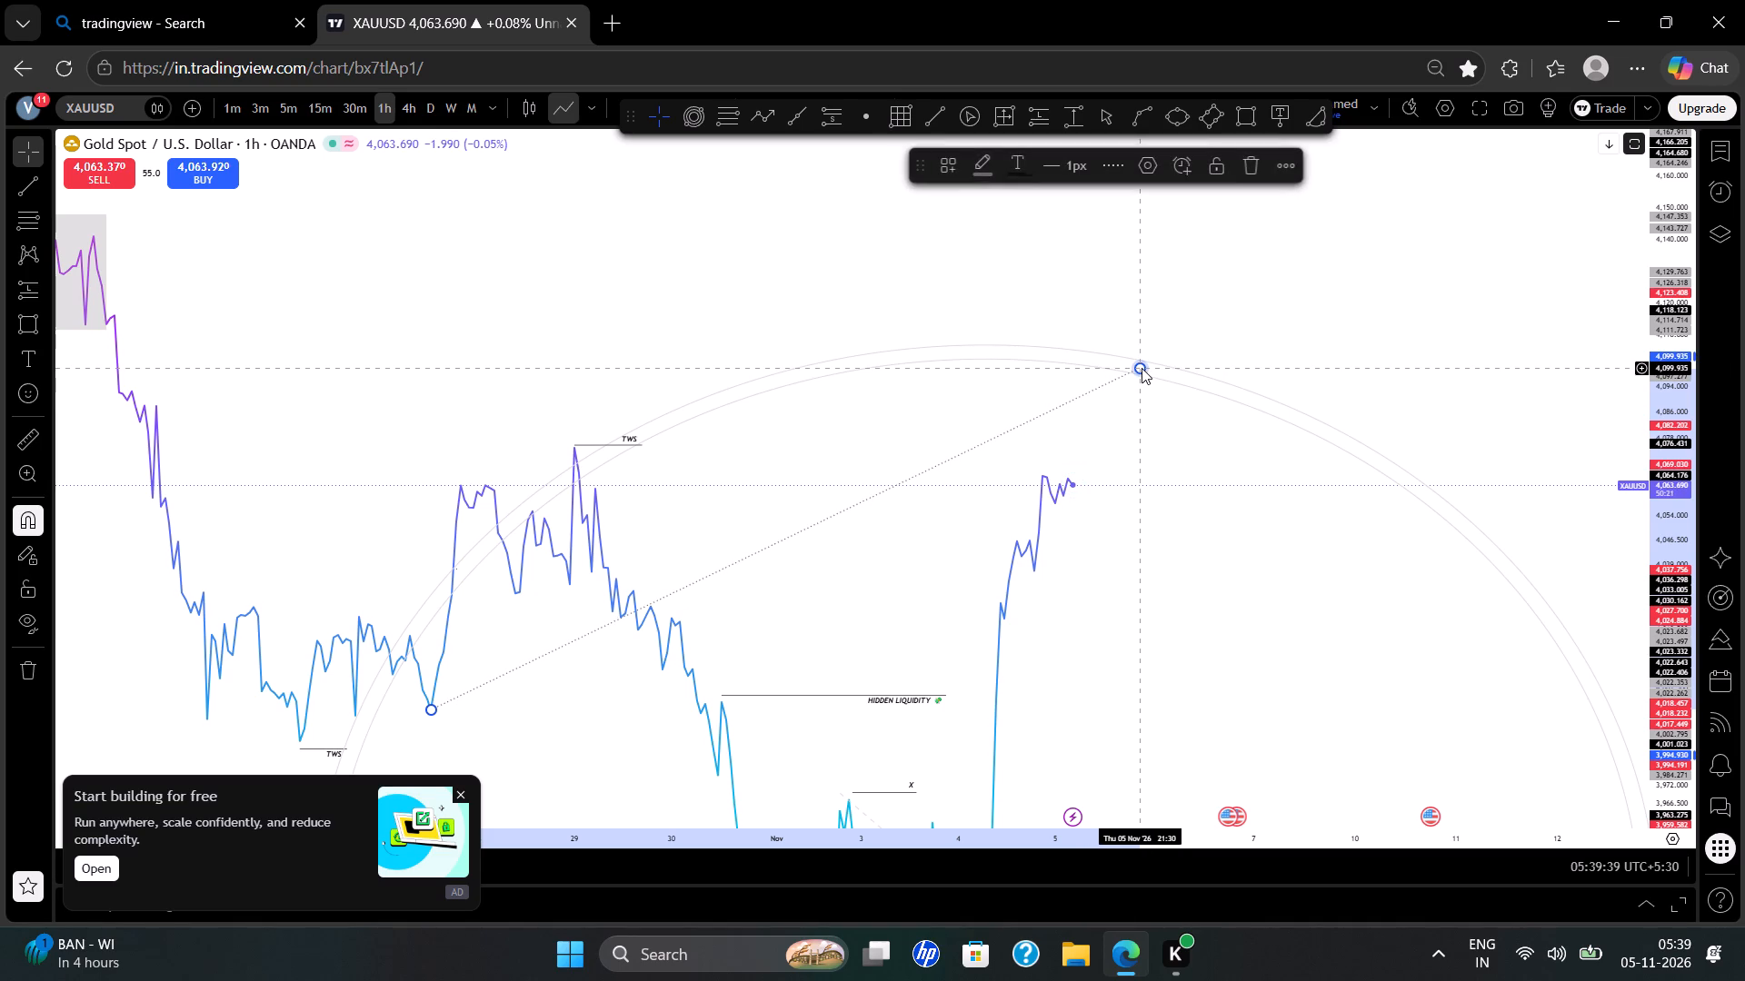
click(1223, 288)
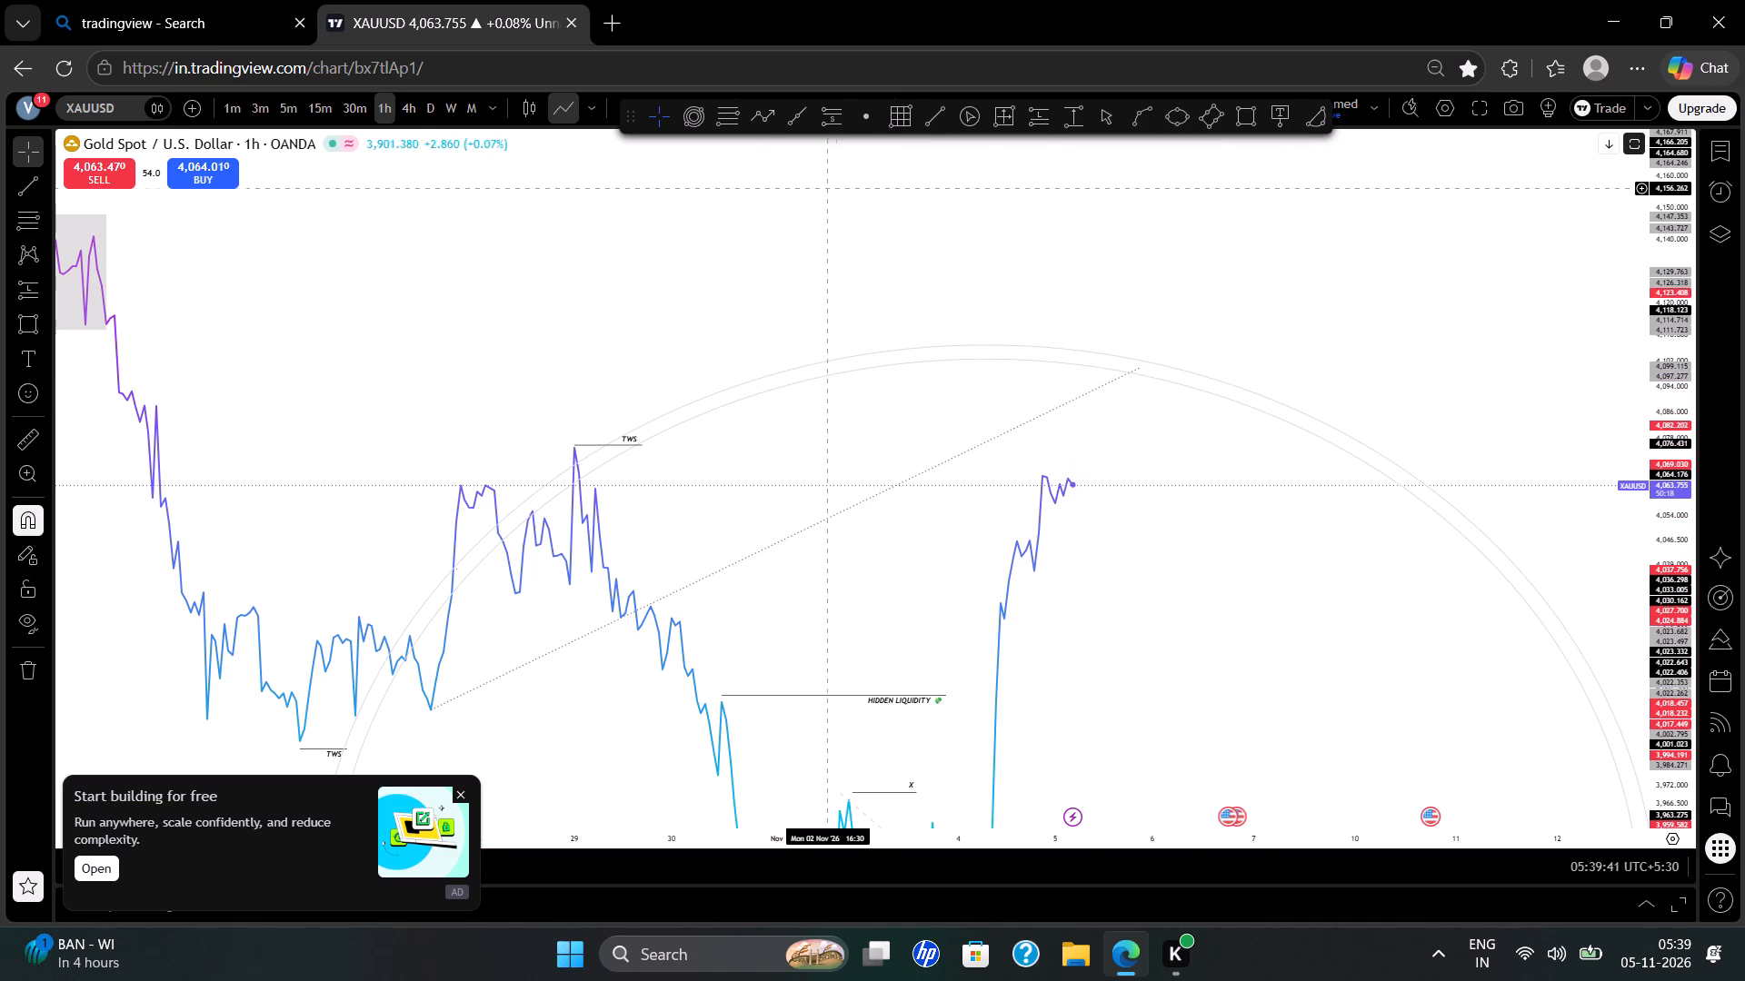
Restore candles, switch XAUUSD to the 15-minute timeframe, and apply the TREND LINE drawing template to the new rising line.
click(534, 113)
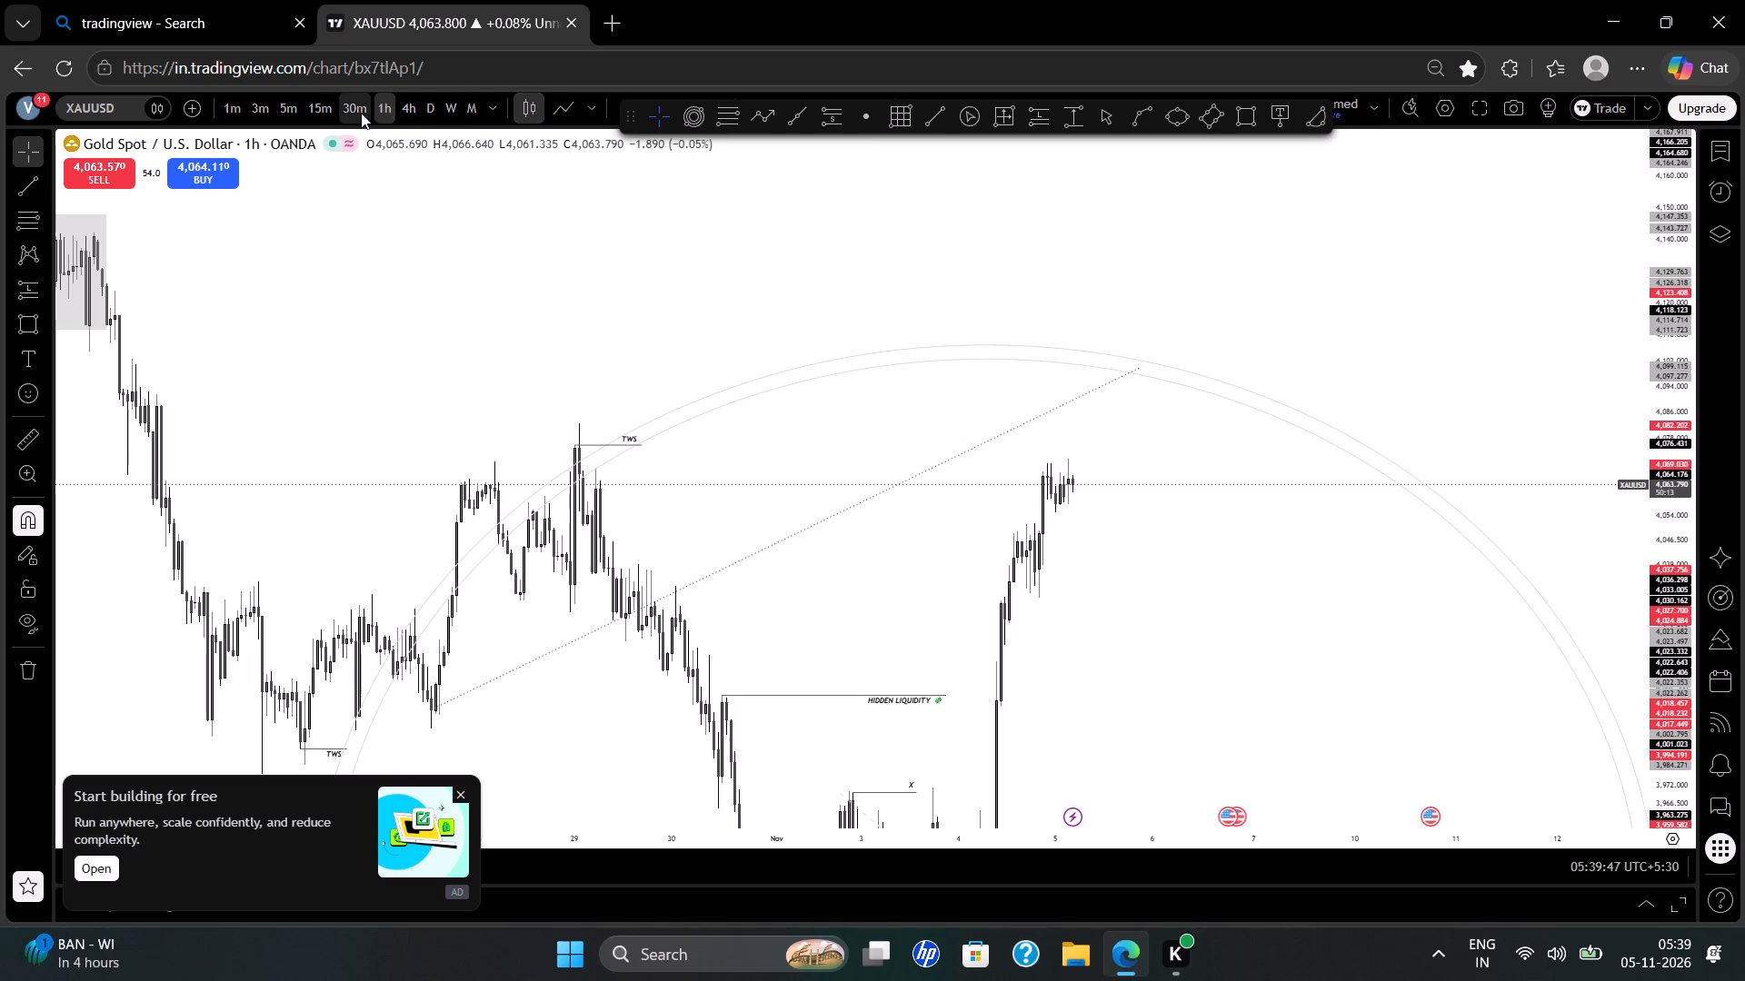
click(328, 110)
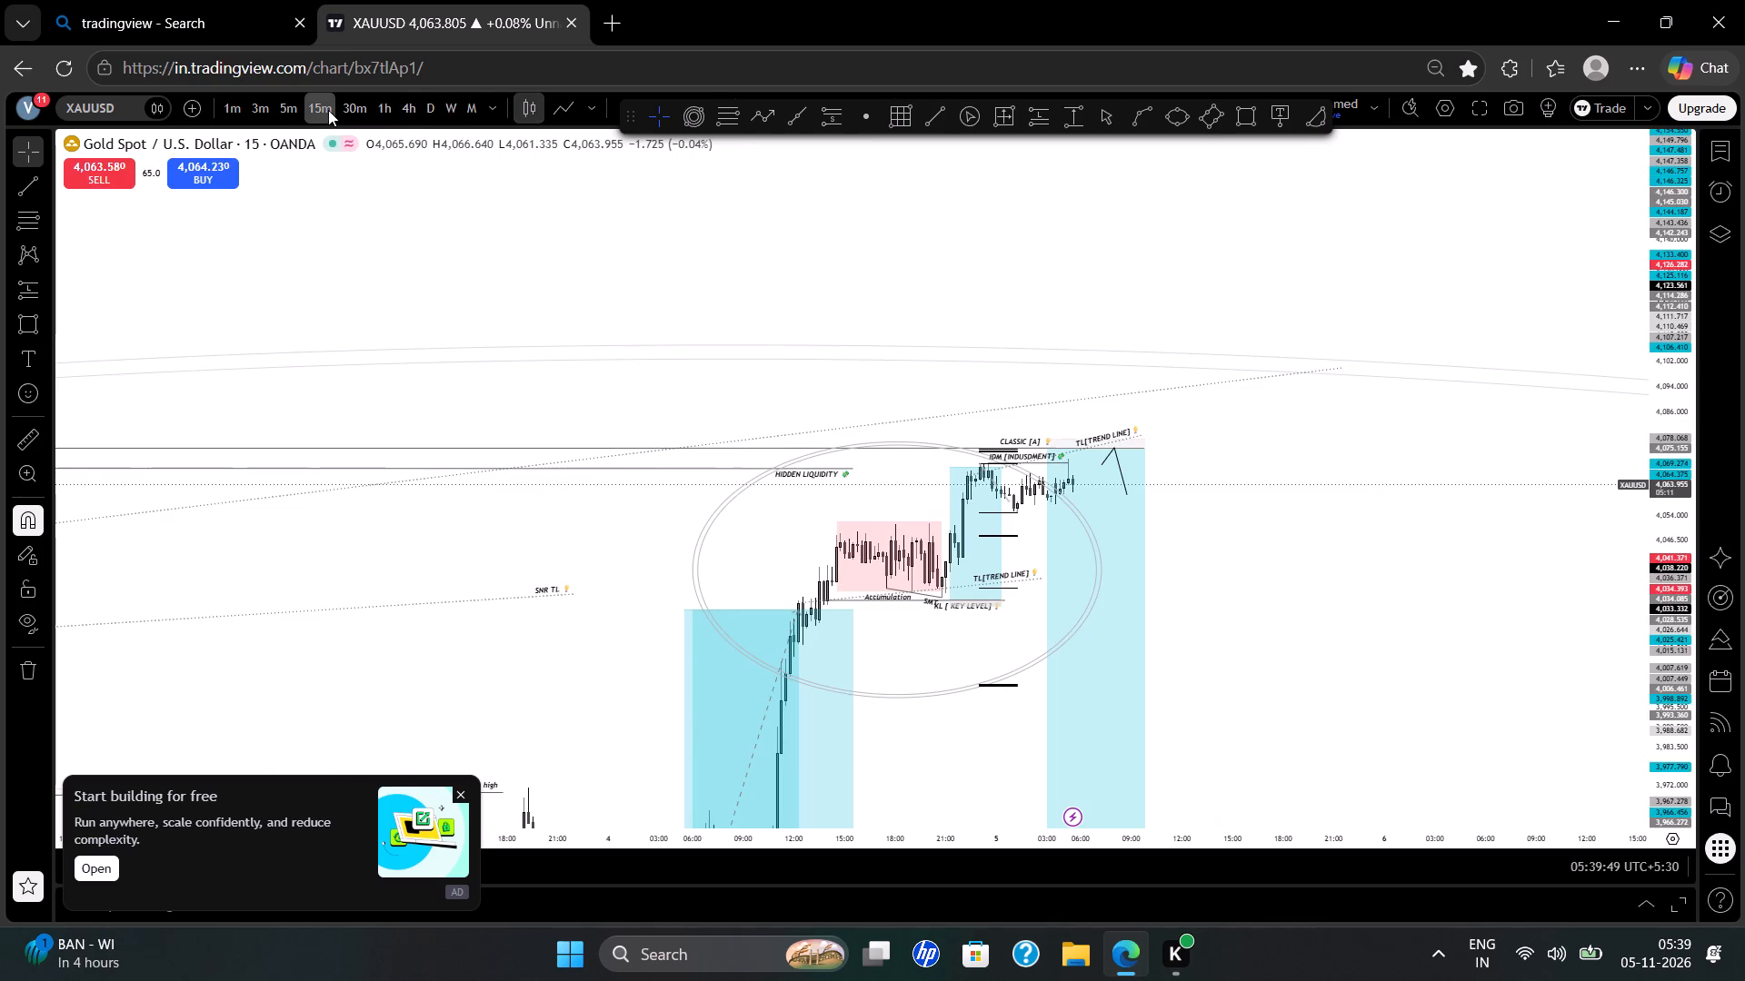
drag(328, 110, 481, 112)
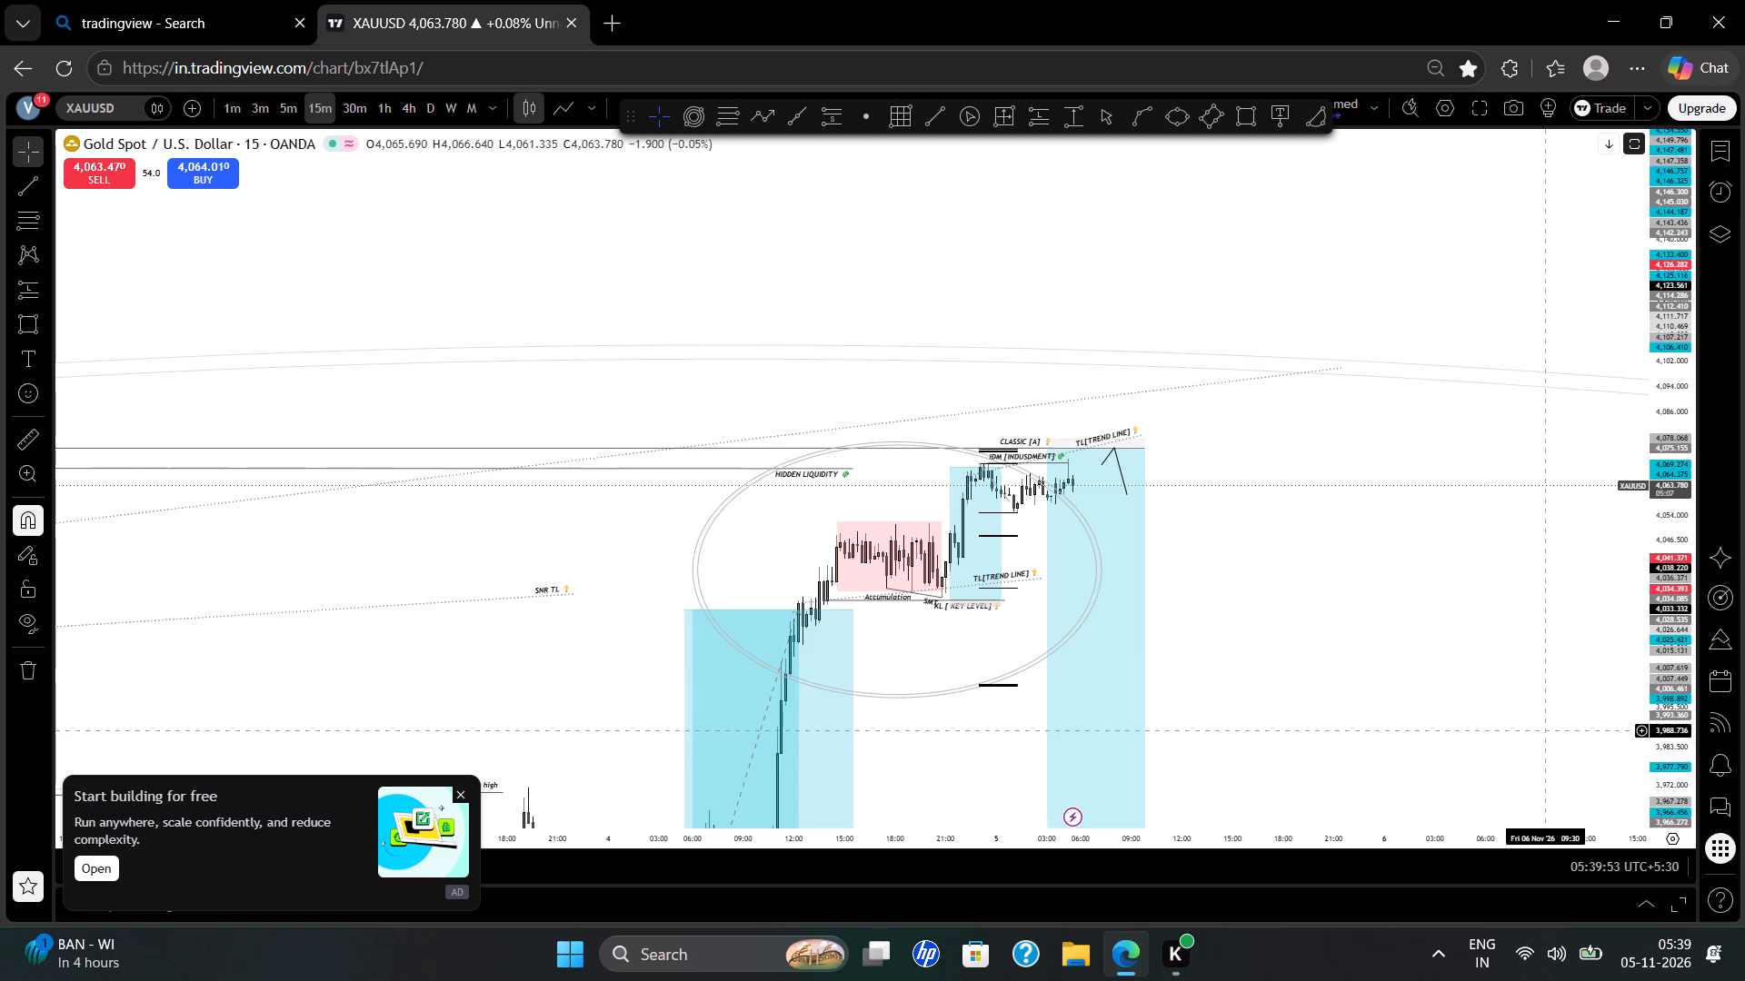
drag(1655, 746, 1616, 374)
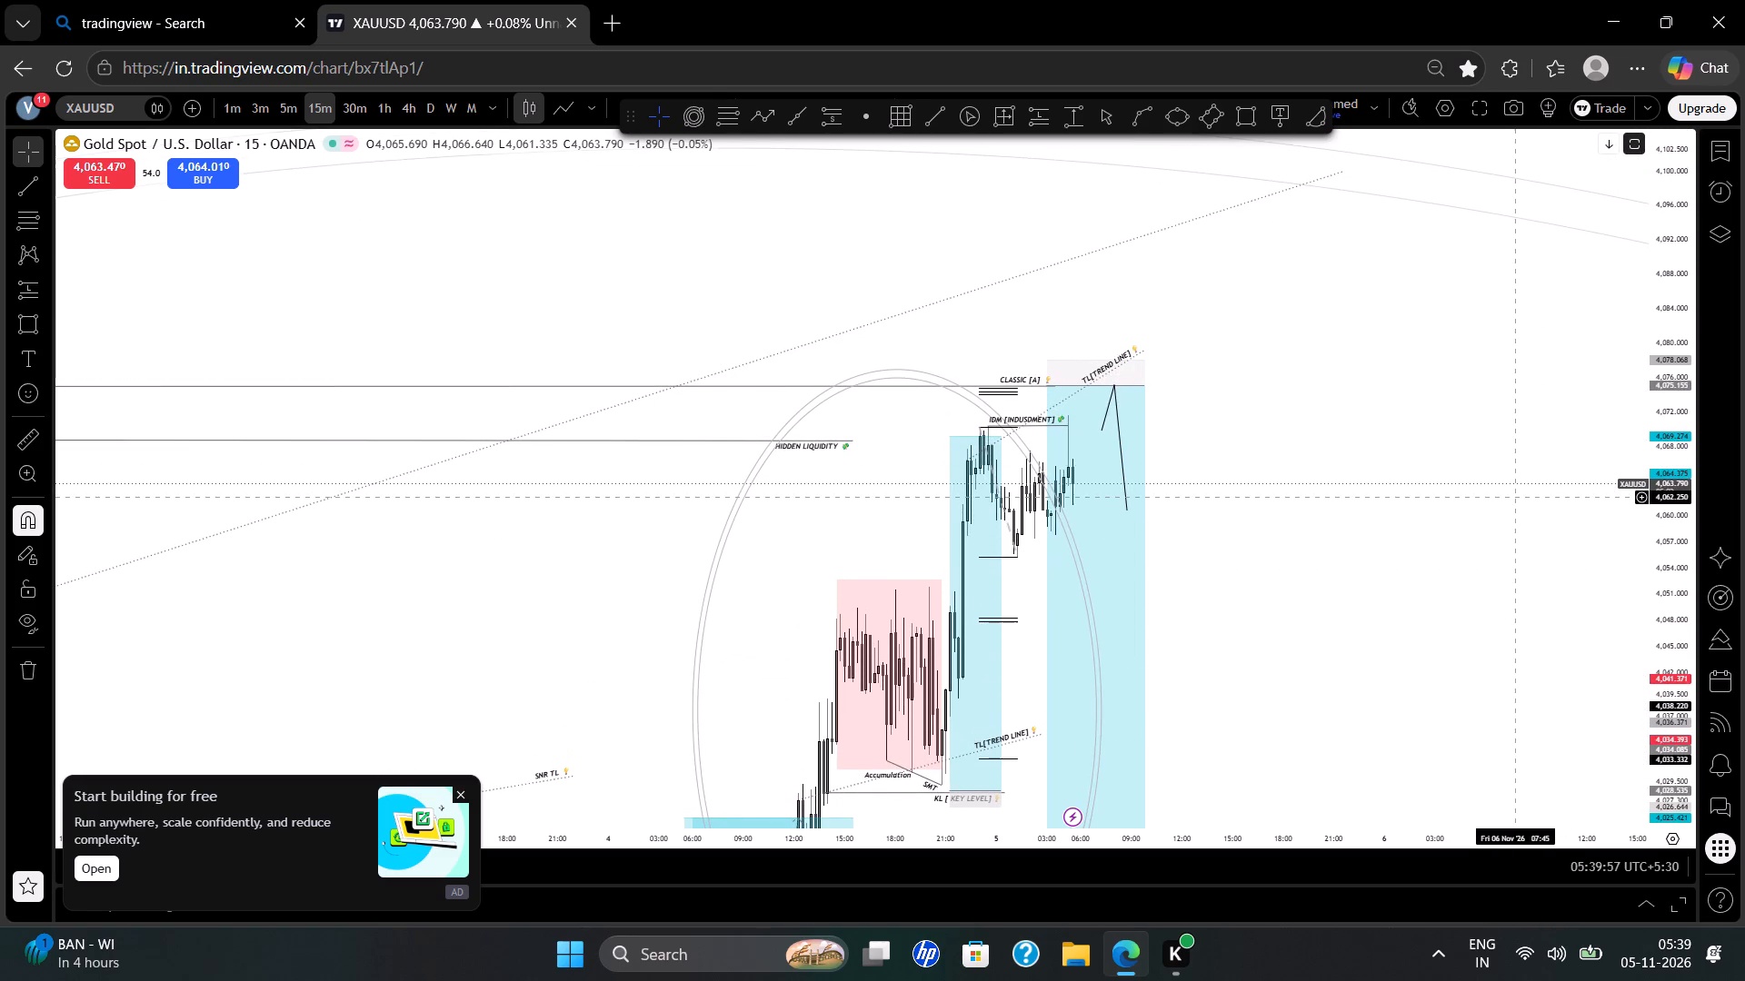
drag(1516, 497, 1475, 678)
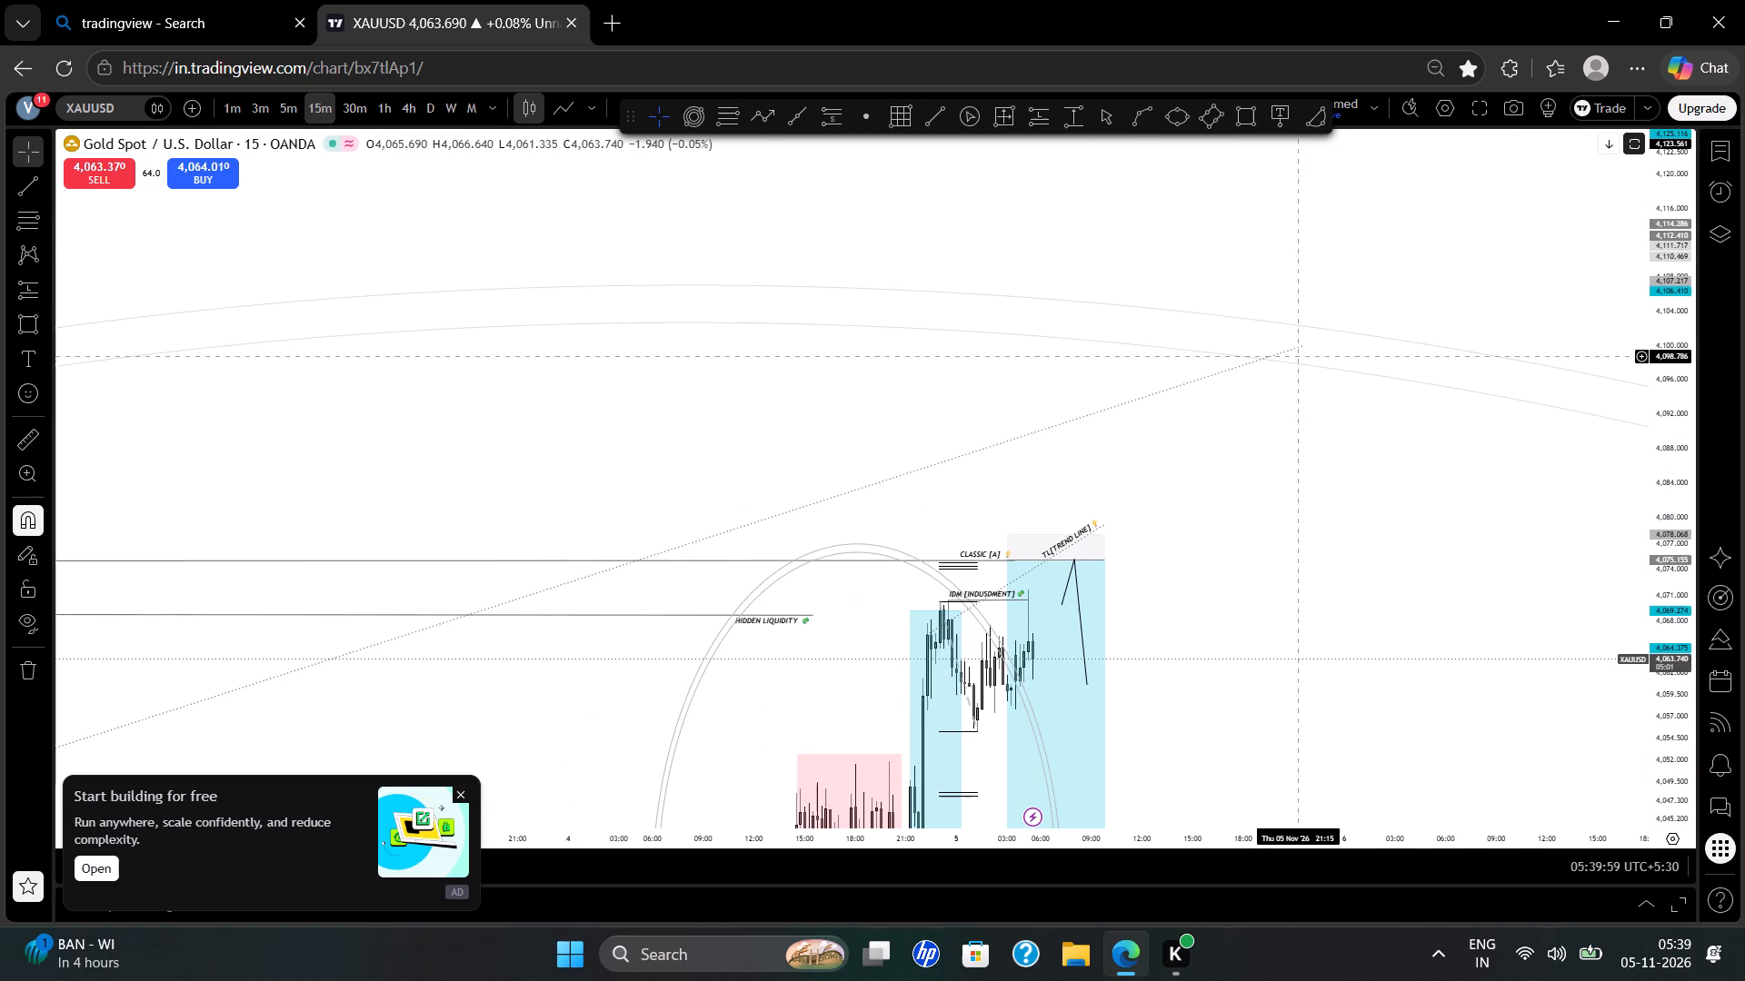
click(1300, 351)
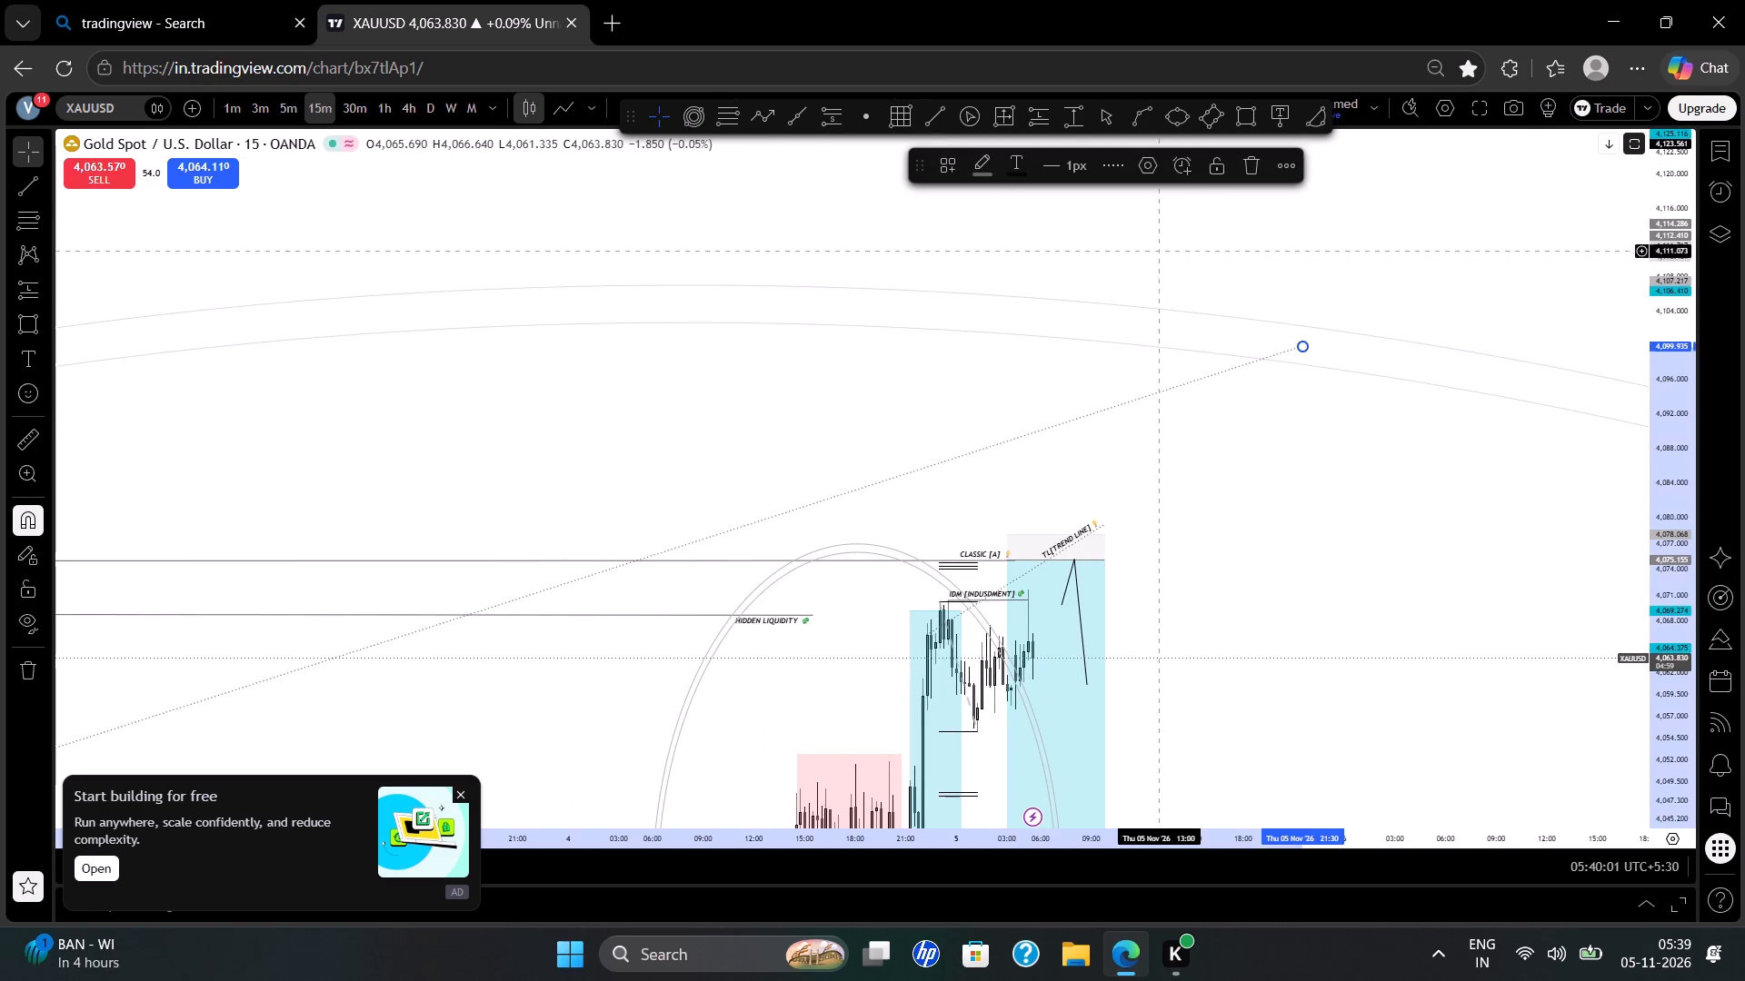
click(954, 160)
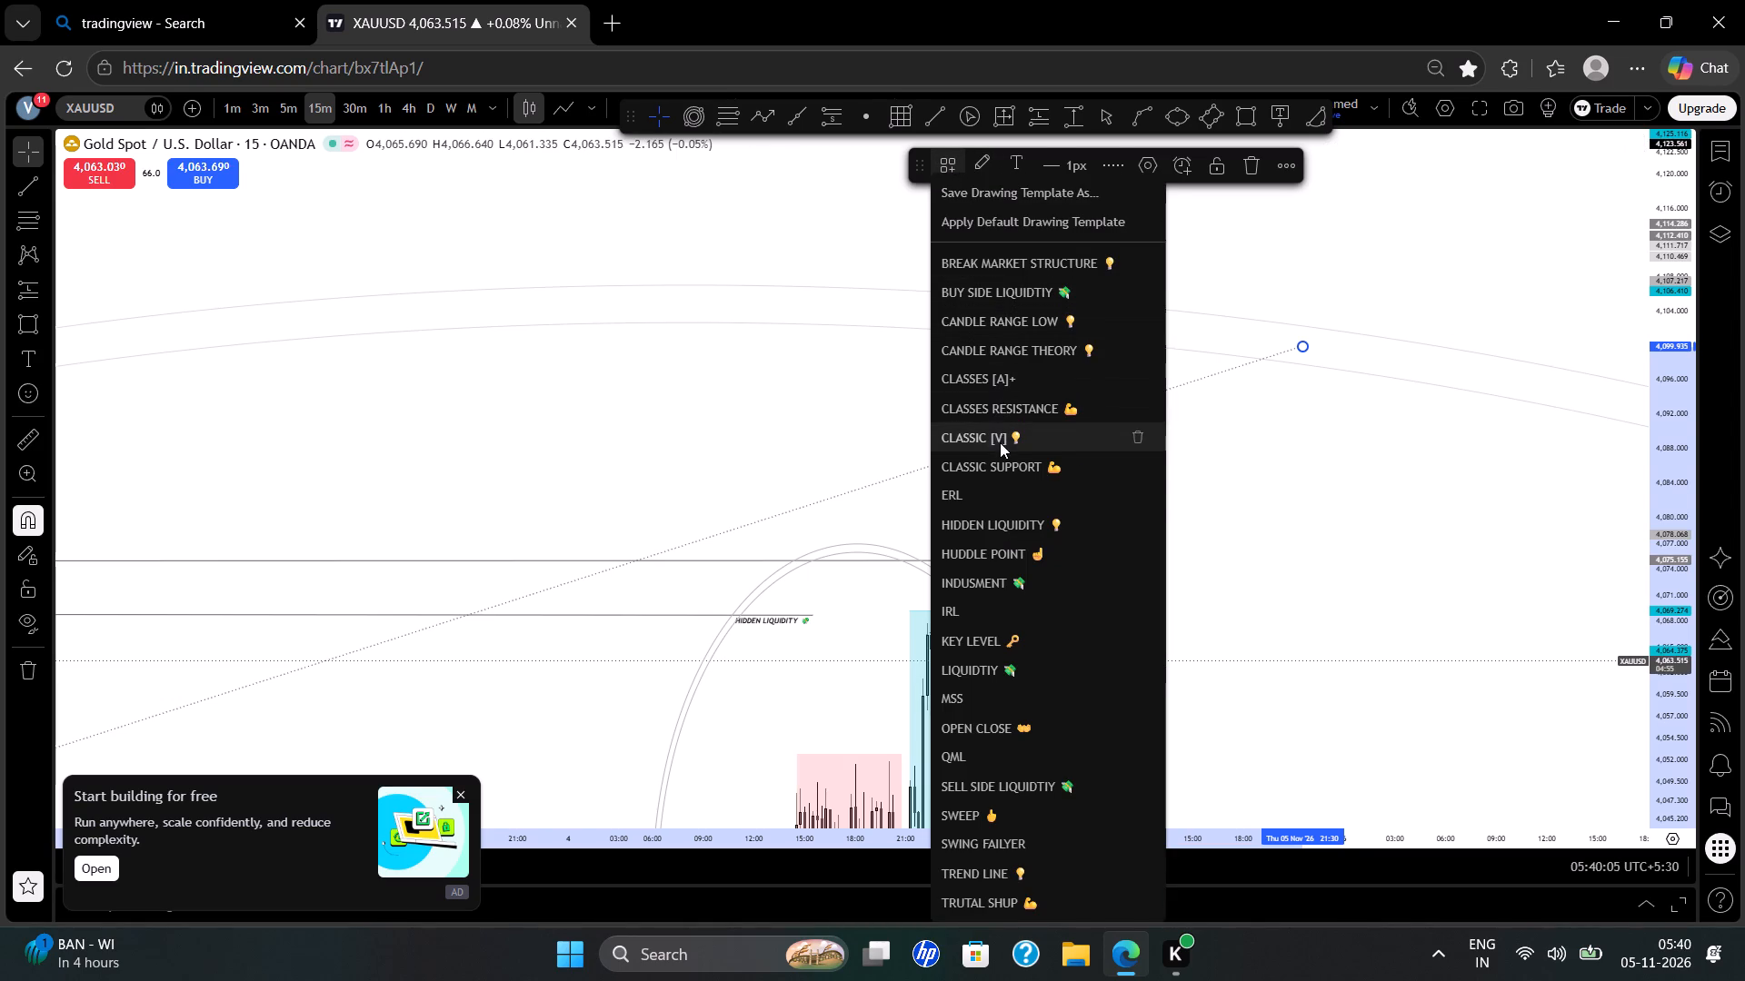
click(1068, 872)
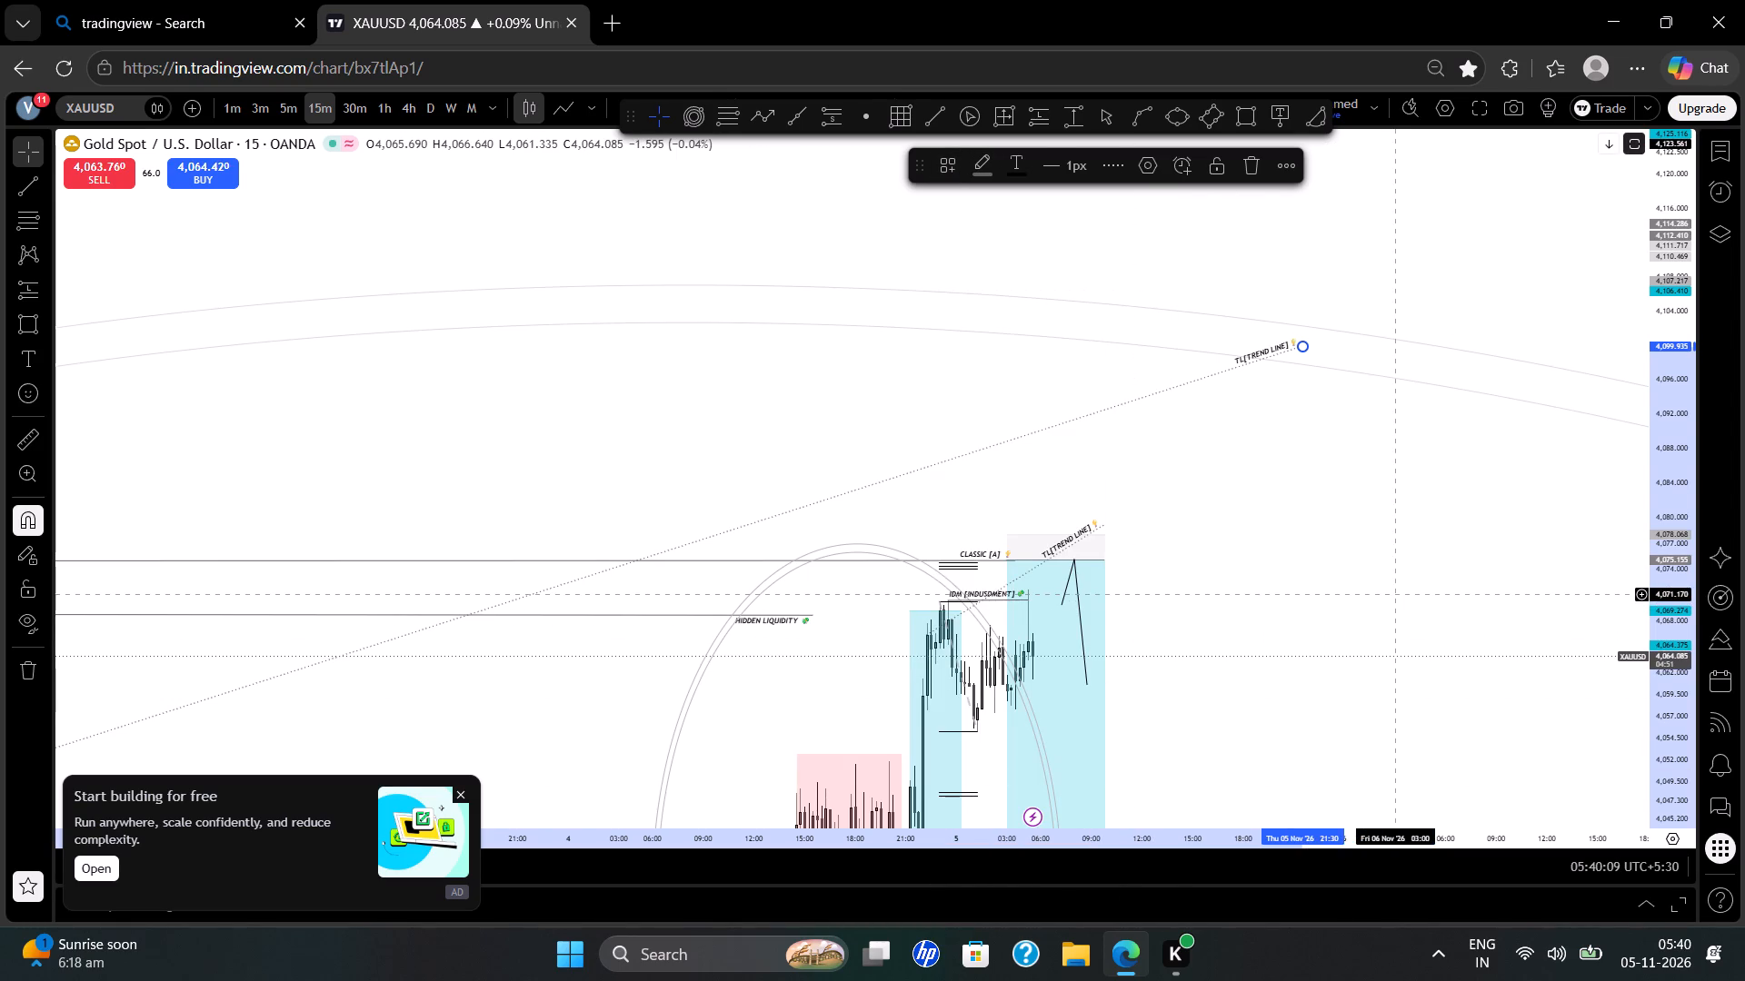
Limit the long rising trend line ending near 4,099.9 to the current 15-minute interval only.
drag(1397, 594, 1371, 582)
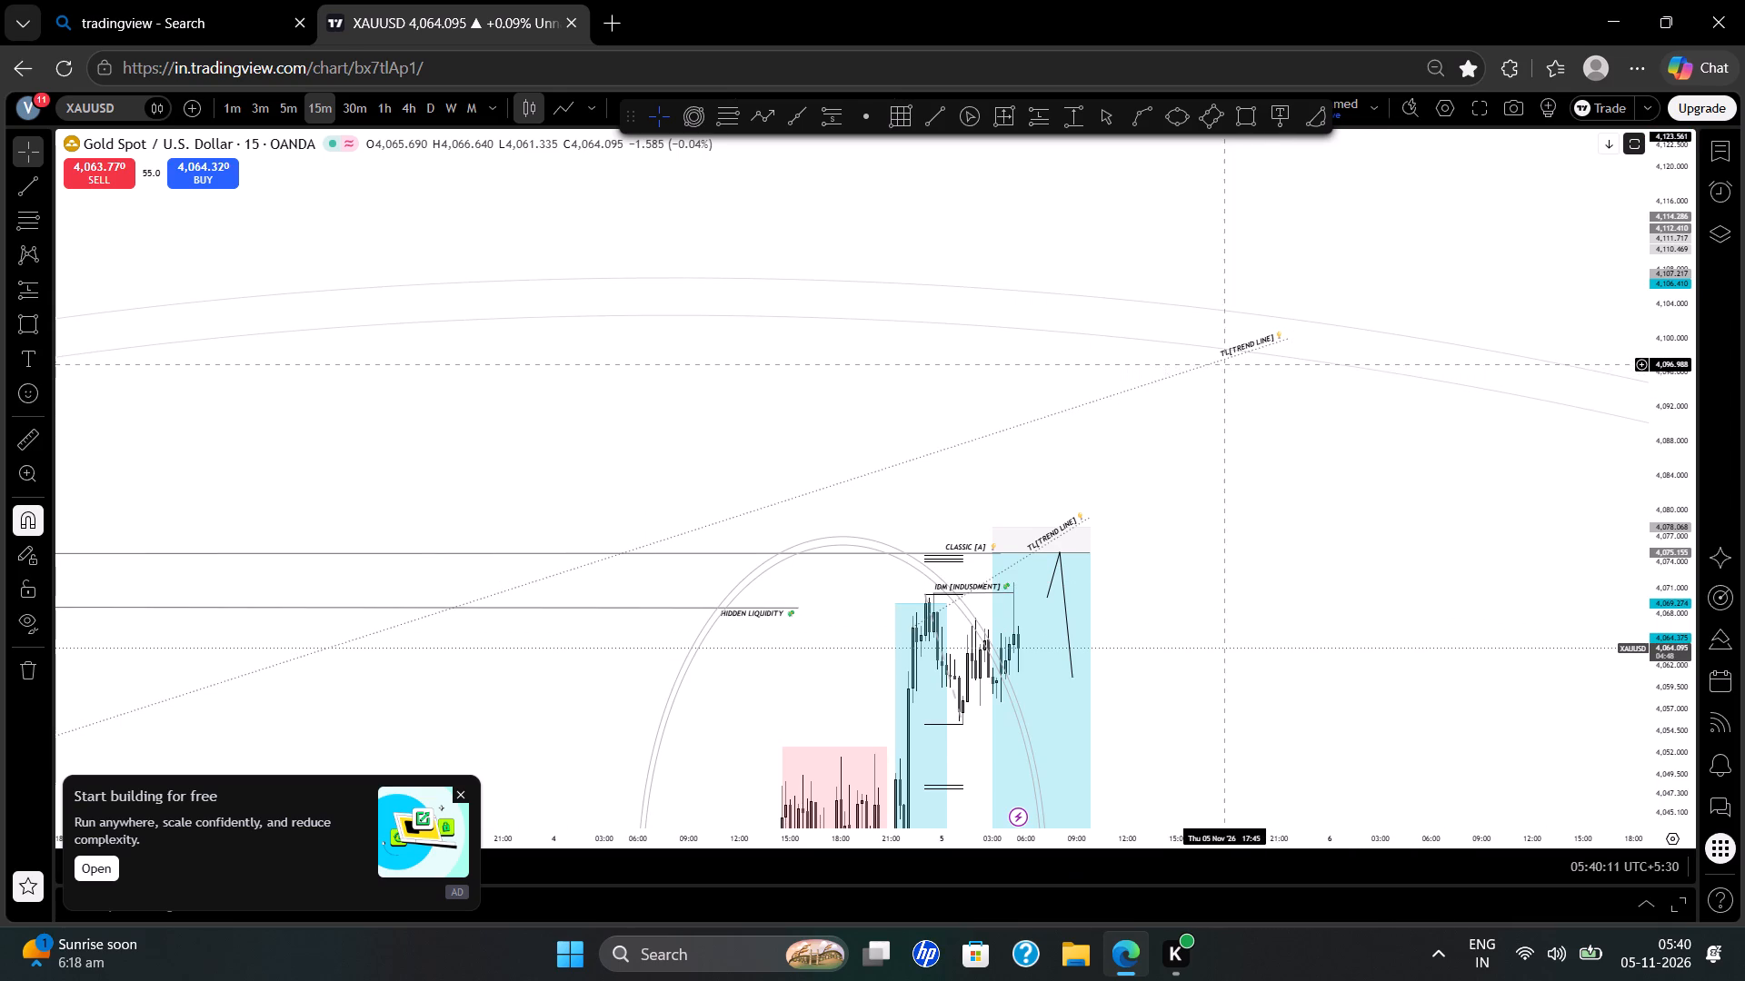
click(1218, 360)
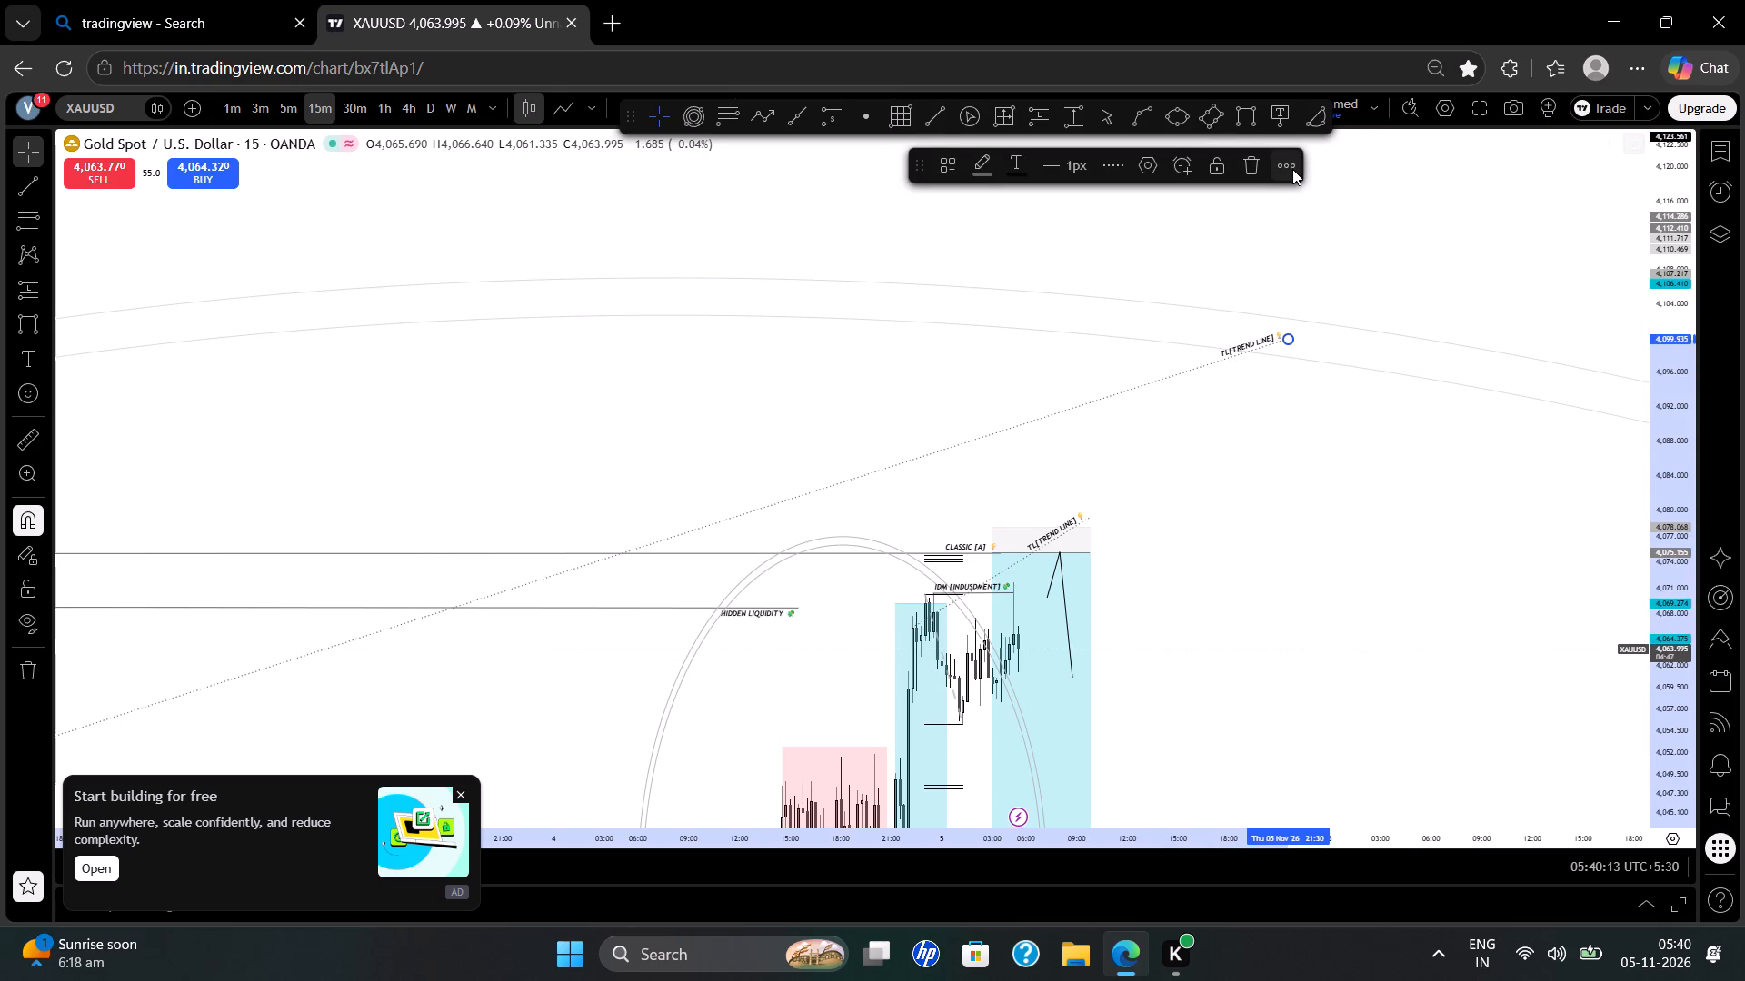
click(1292, 169)
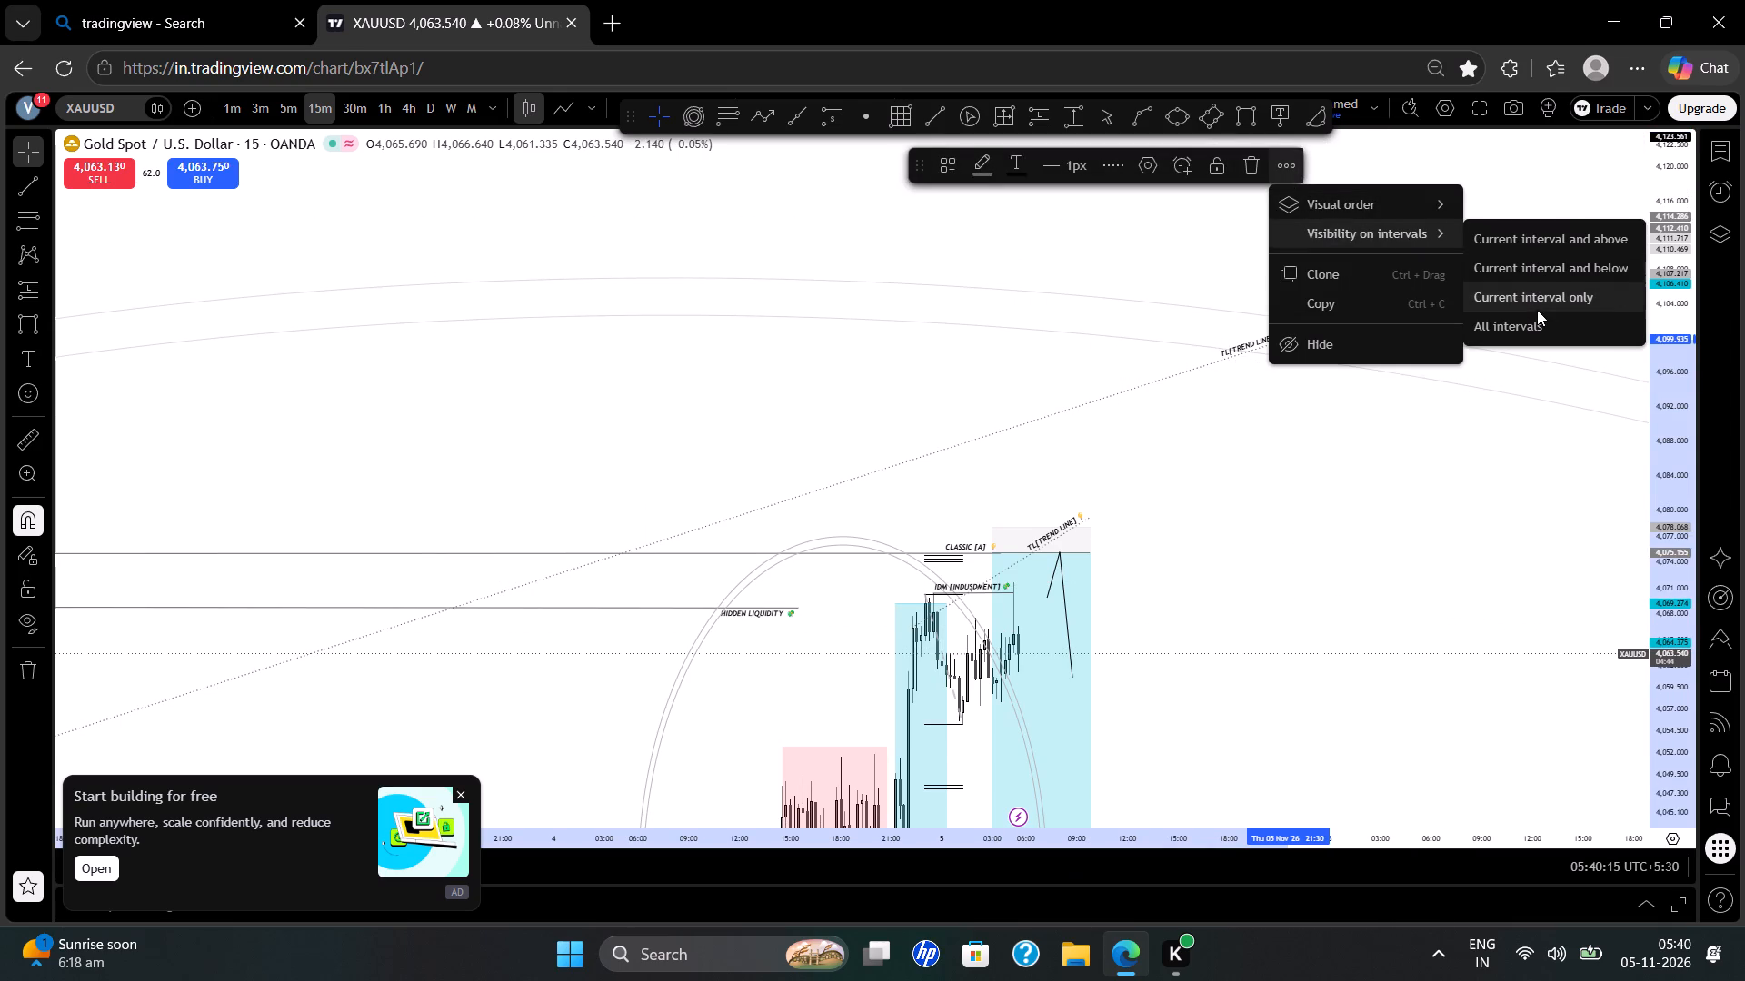
click(1537, 310)
click(1463, 418)
Toggle the XAGUSD comparison on the XAUUSD 15-minute chart, leaving it removed from the added symbols.
drag(1463, 418, 1269, 330)
scroll(1269, 330, up, 1)
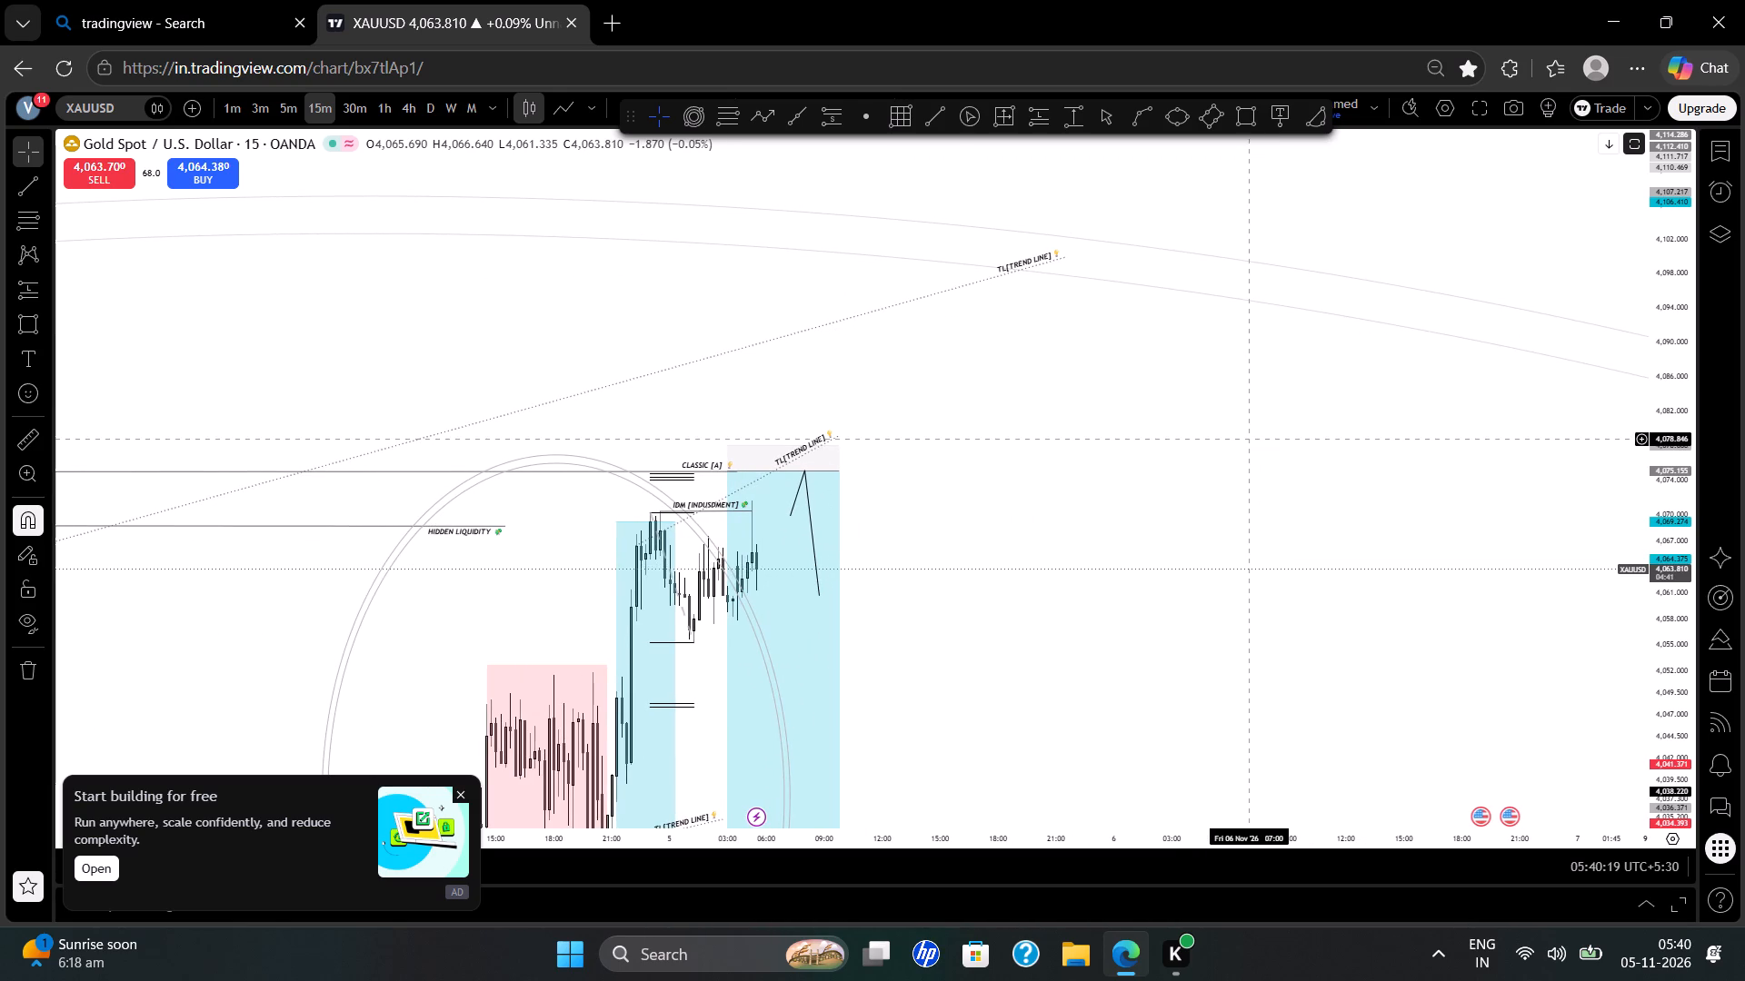
drag(1248, 439, 1265, 239)
scroll(1184, 412, down, 3)
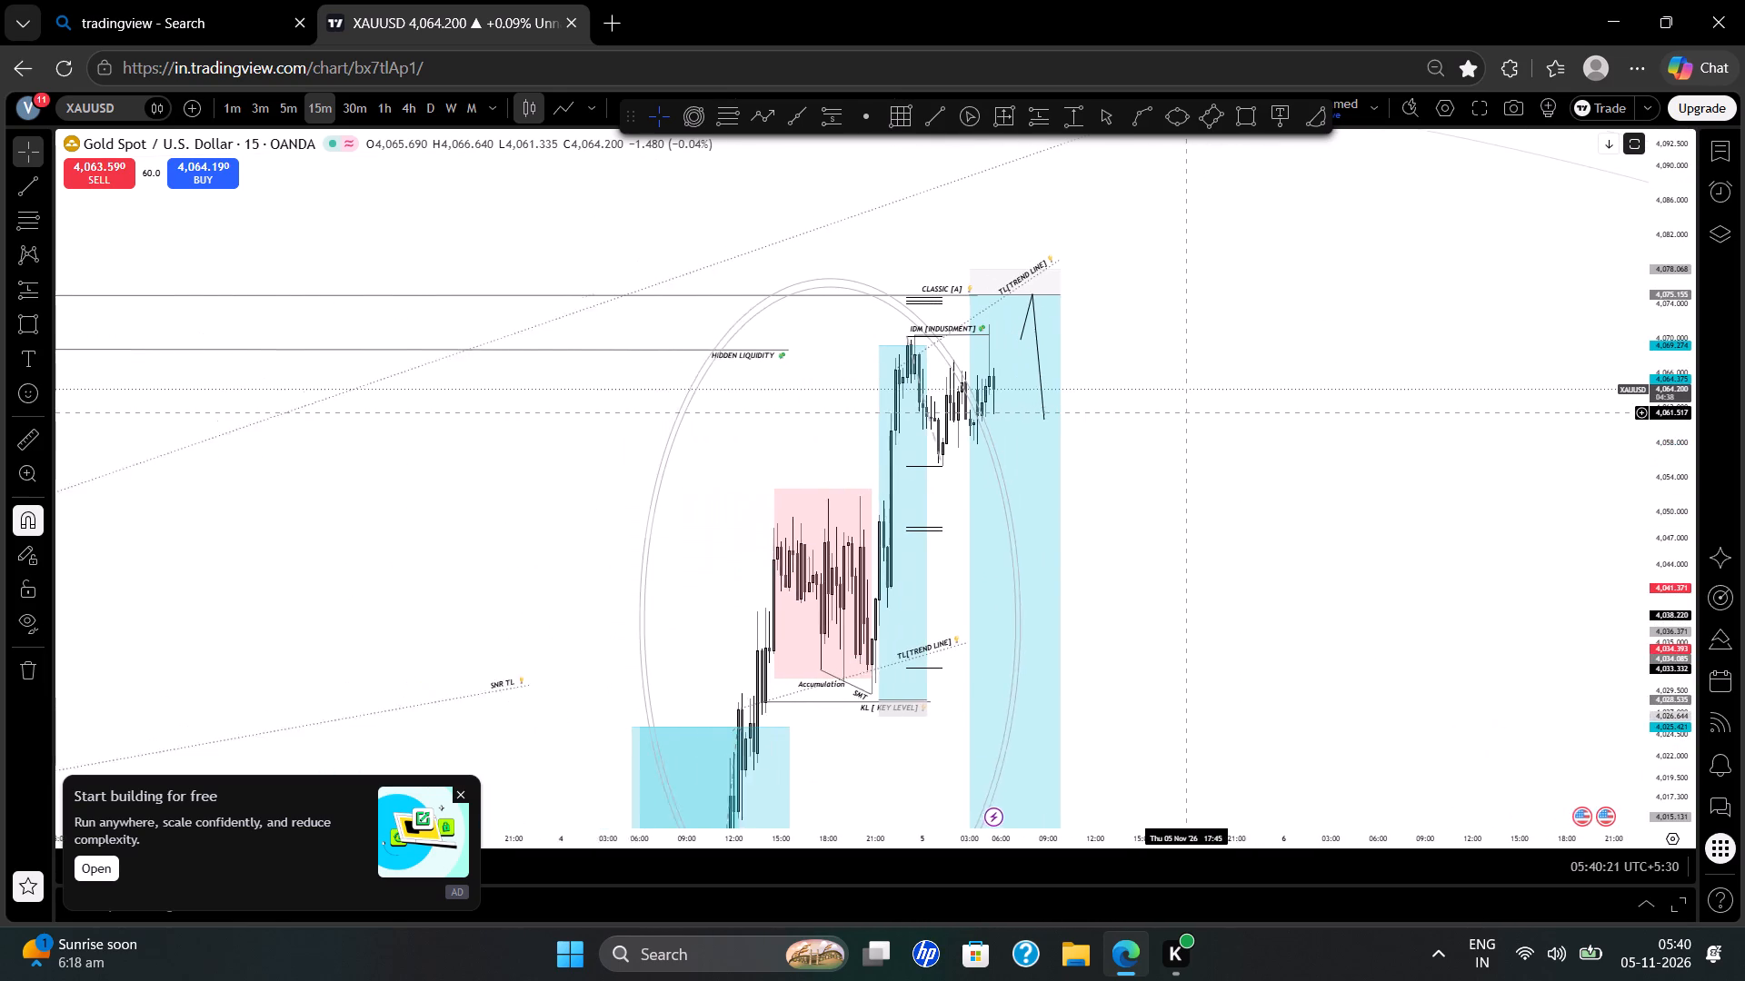
drag(1204, 472, 1192, 305)
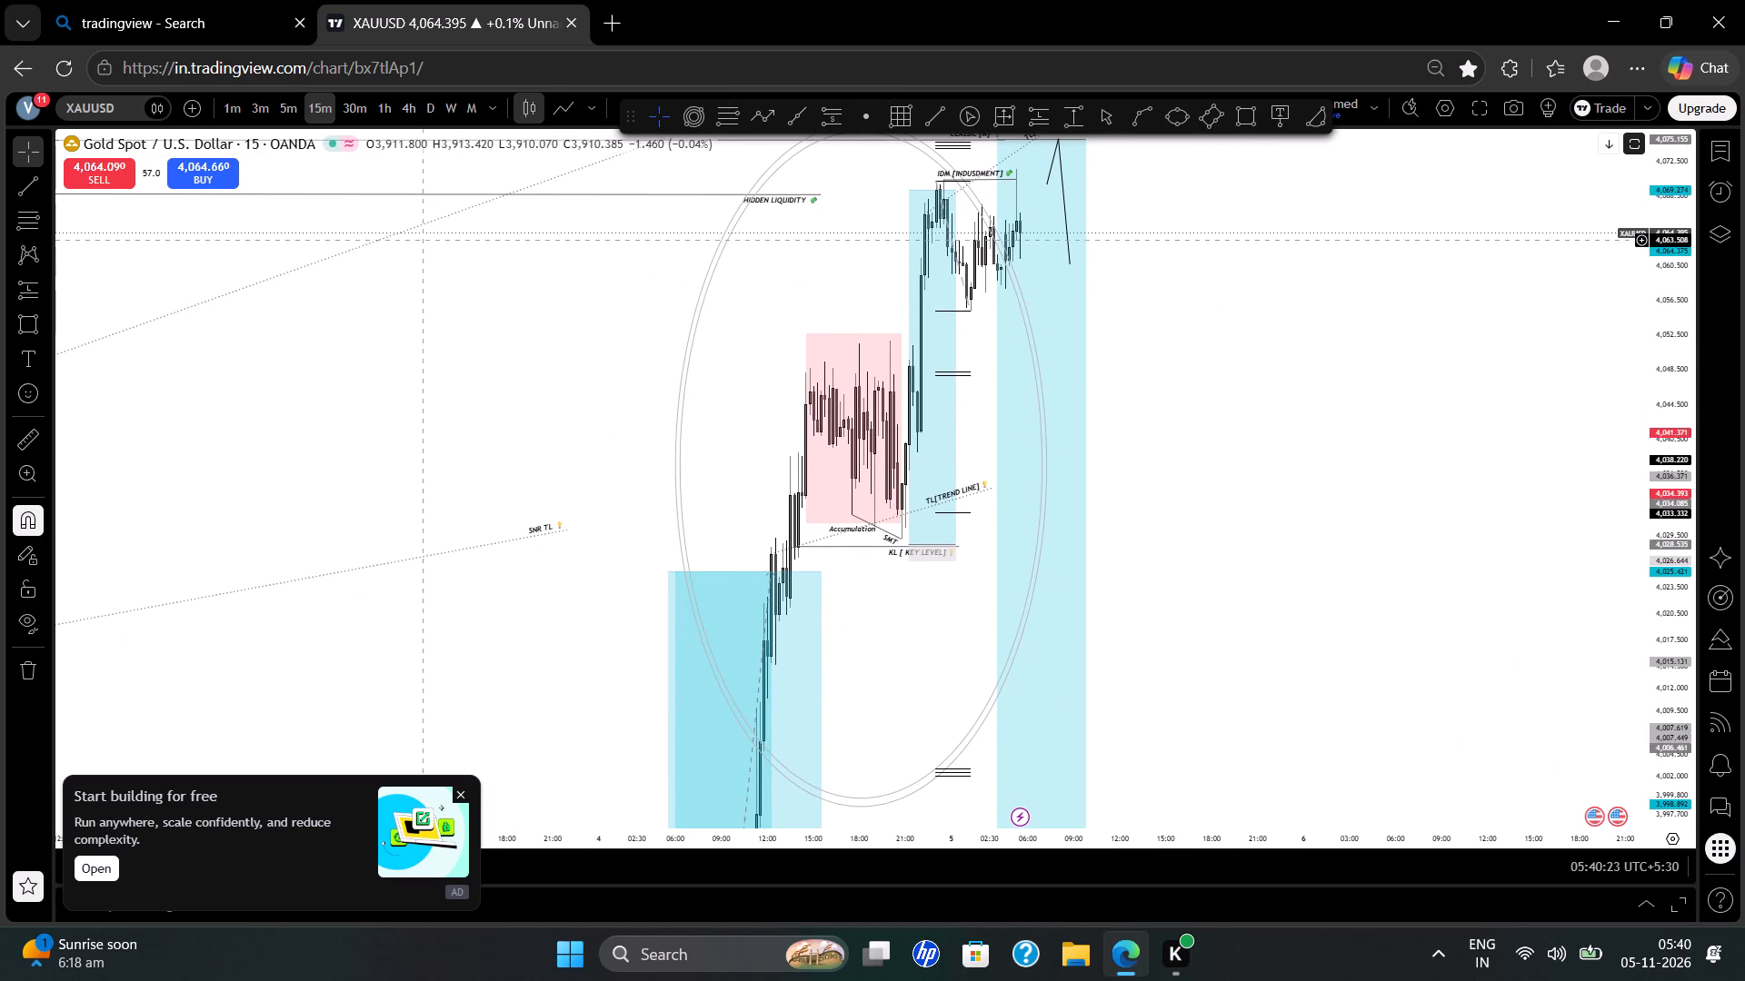
click(196, 104)
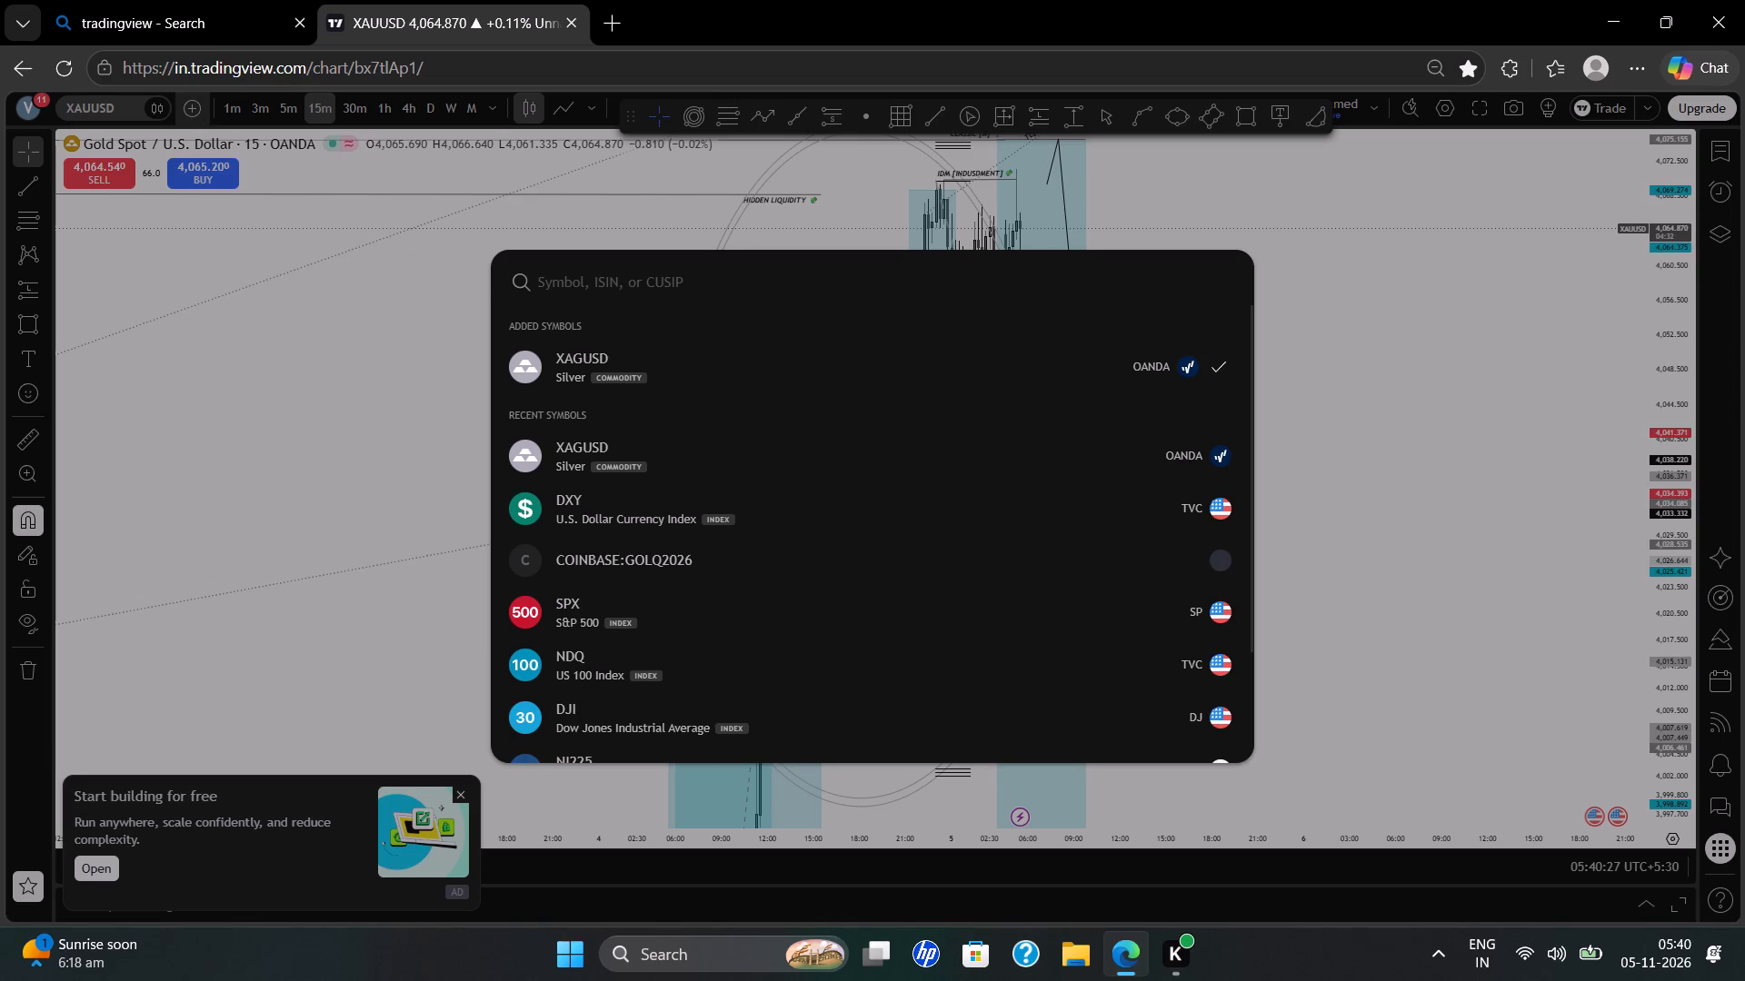
click(599, 282)
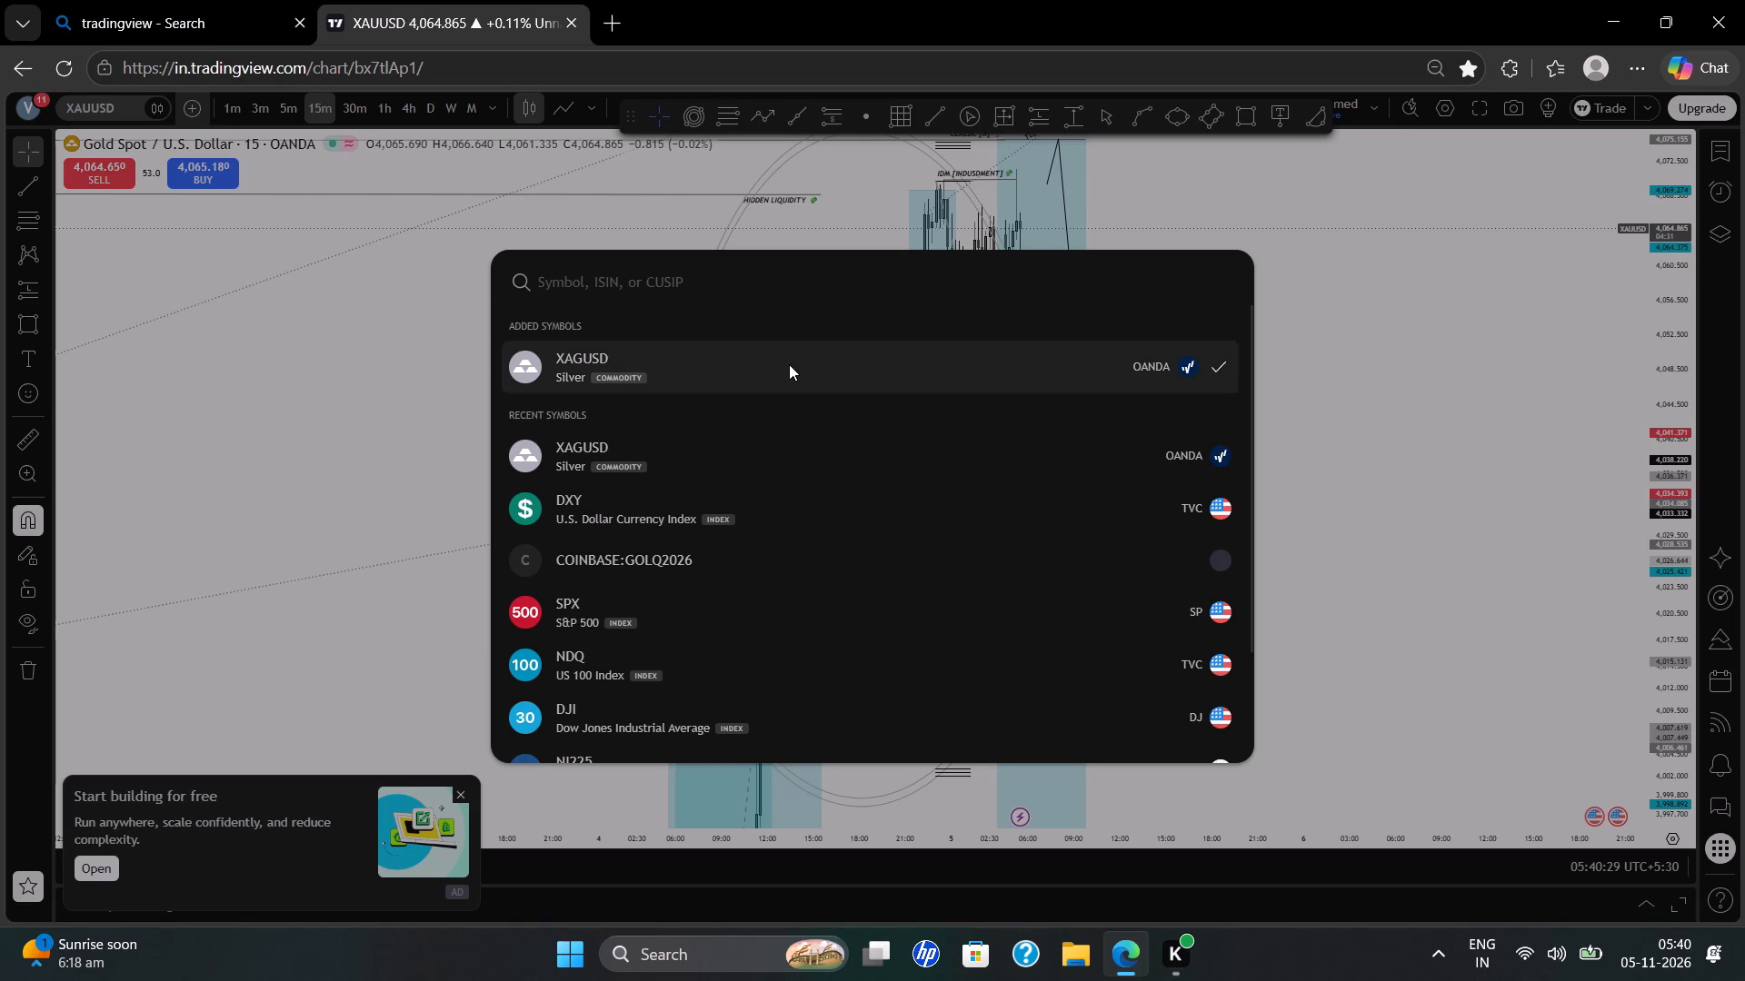
click(789, 364)
click(789, 364)
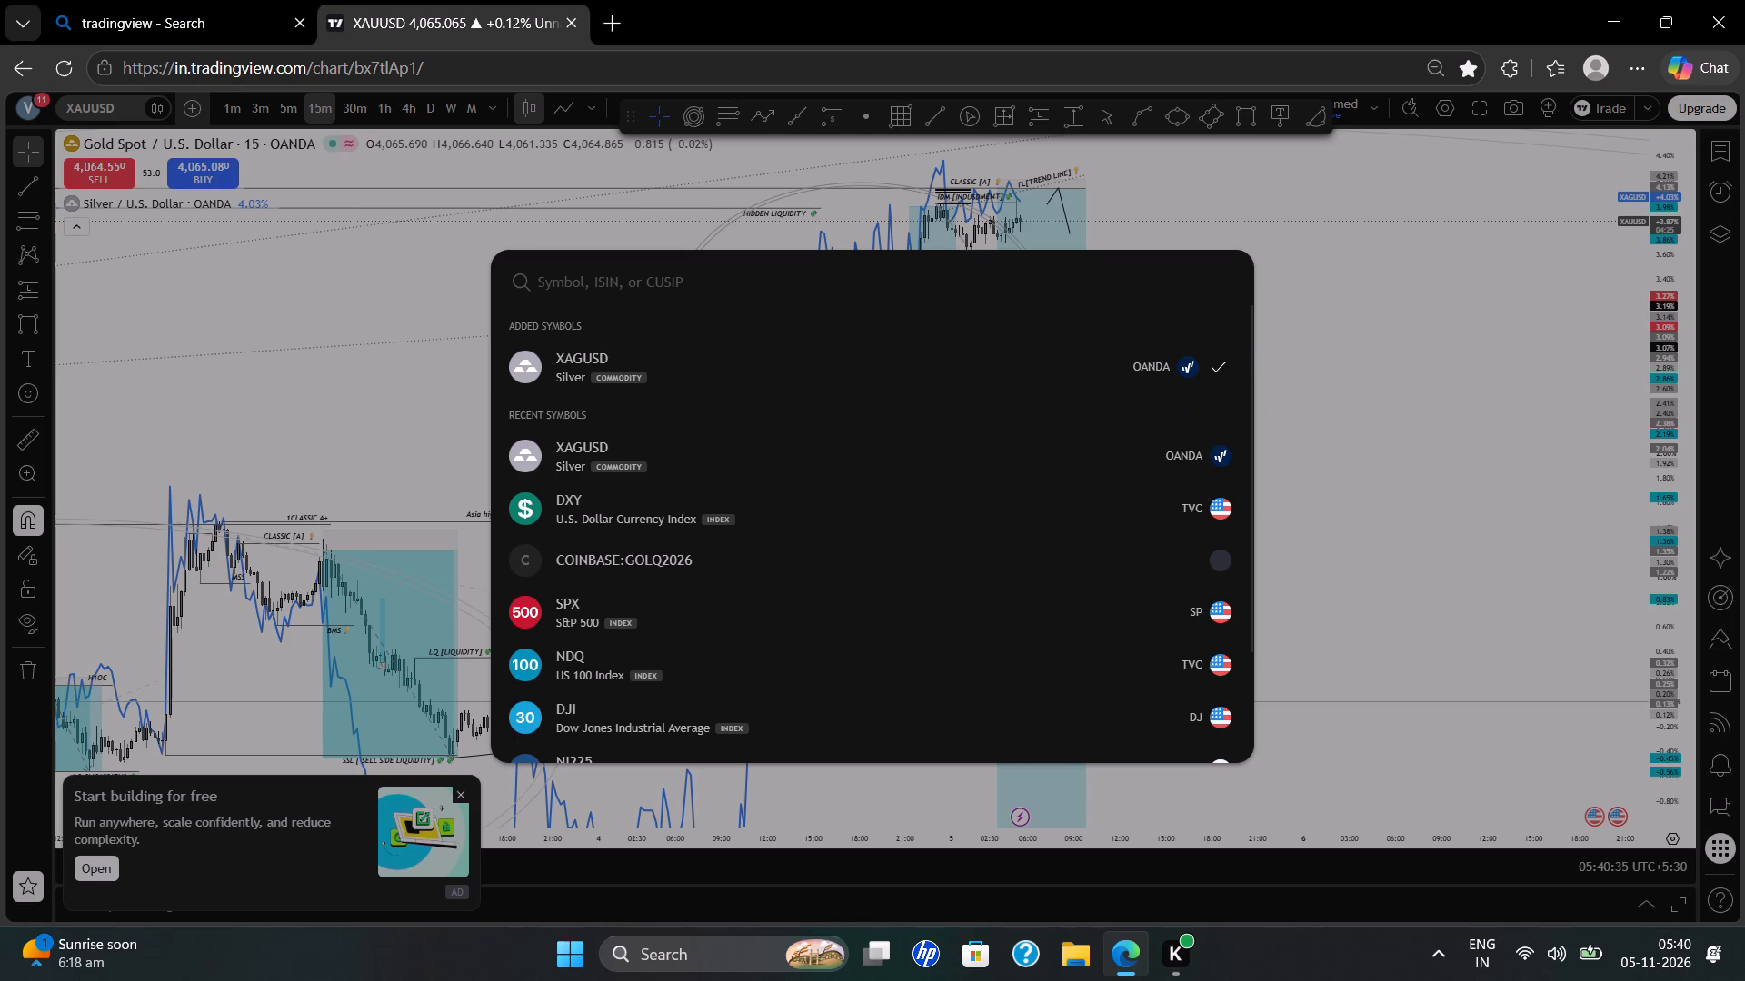
click(1212, 365)
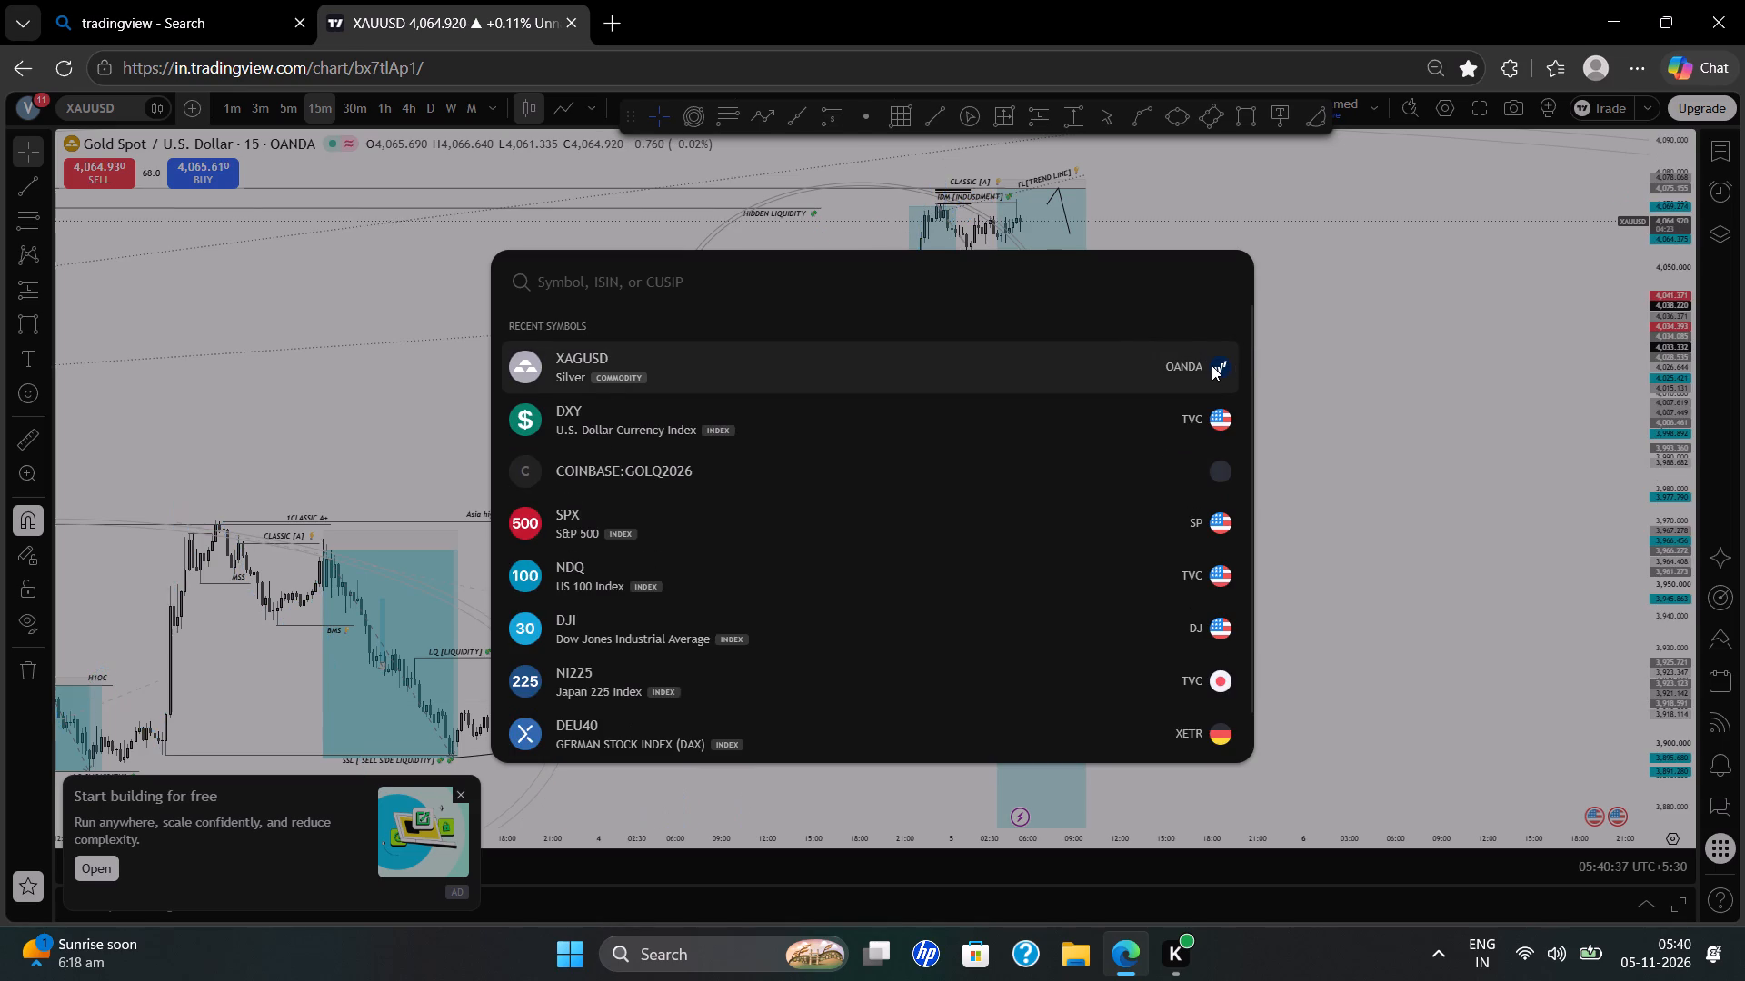
click(1343, 381)
Reset the chart view and dismiss the ad banner along with its ad-free upgrade offer.
right_click(1343, 381)
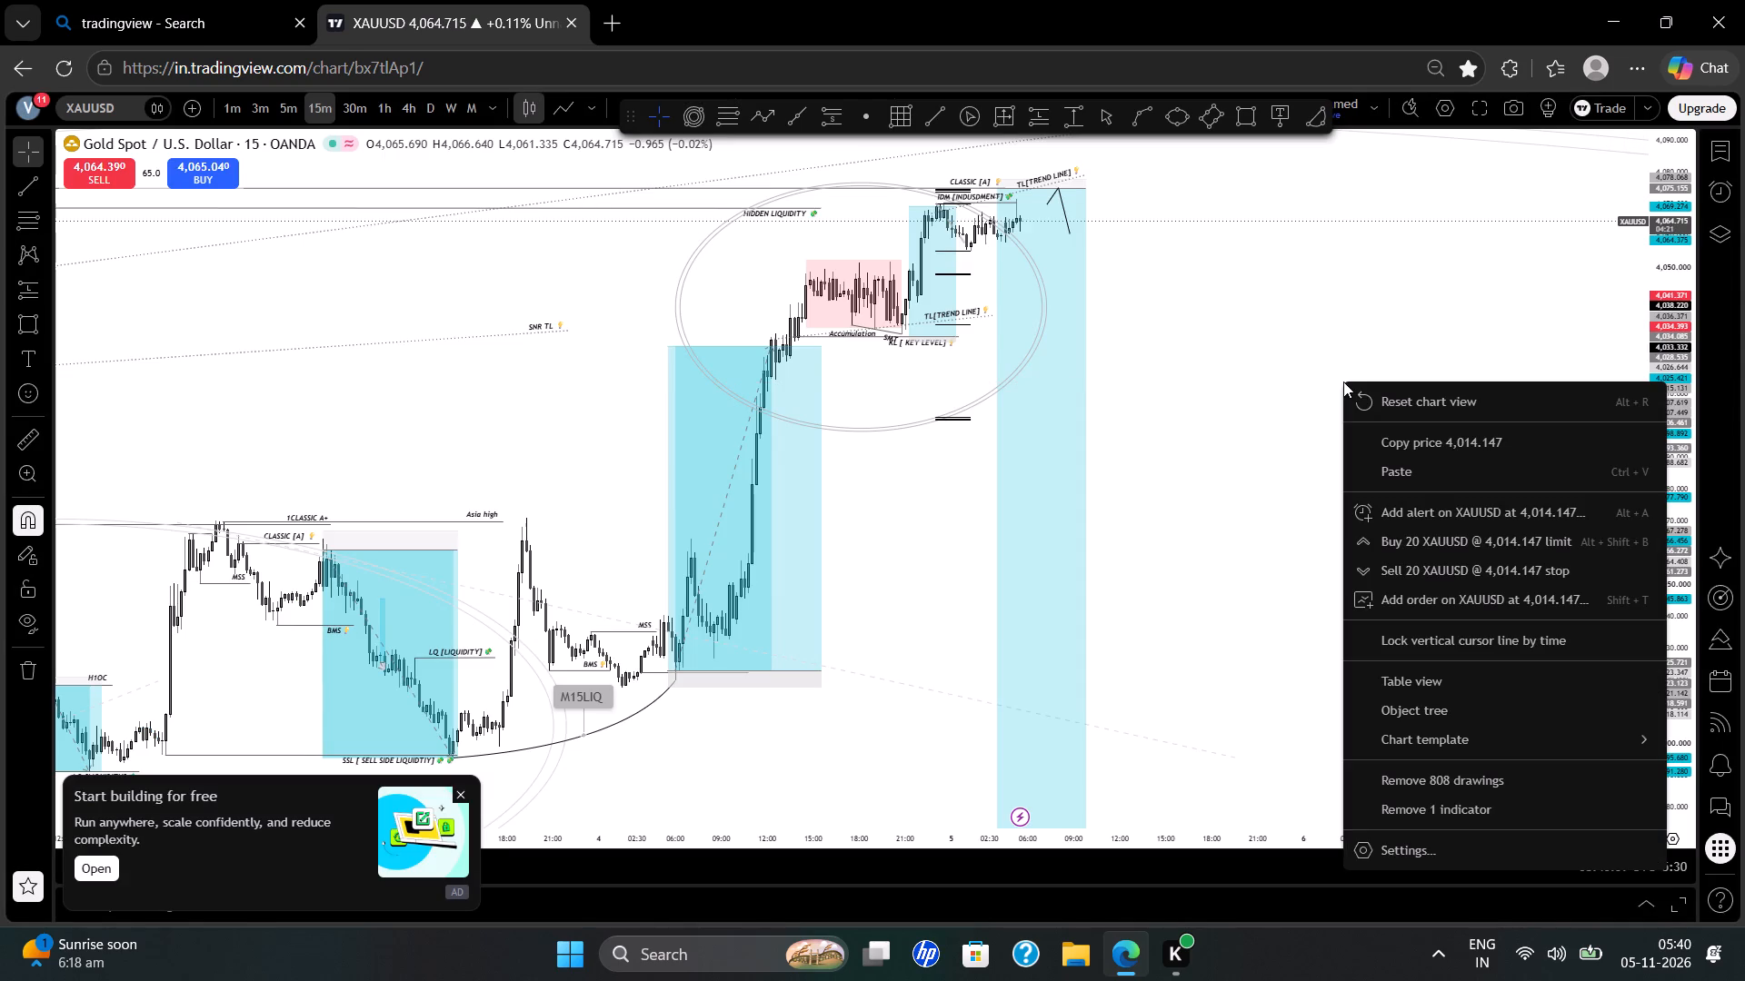
click(1411, 408)
scroll(1411, 408, left, 2)
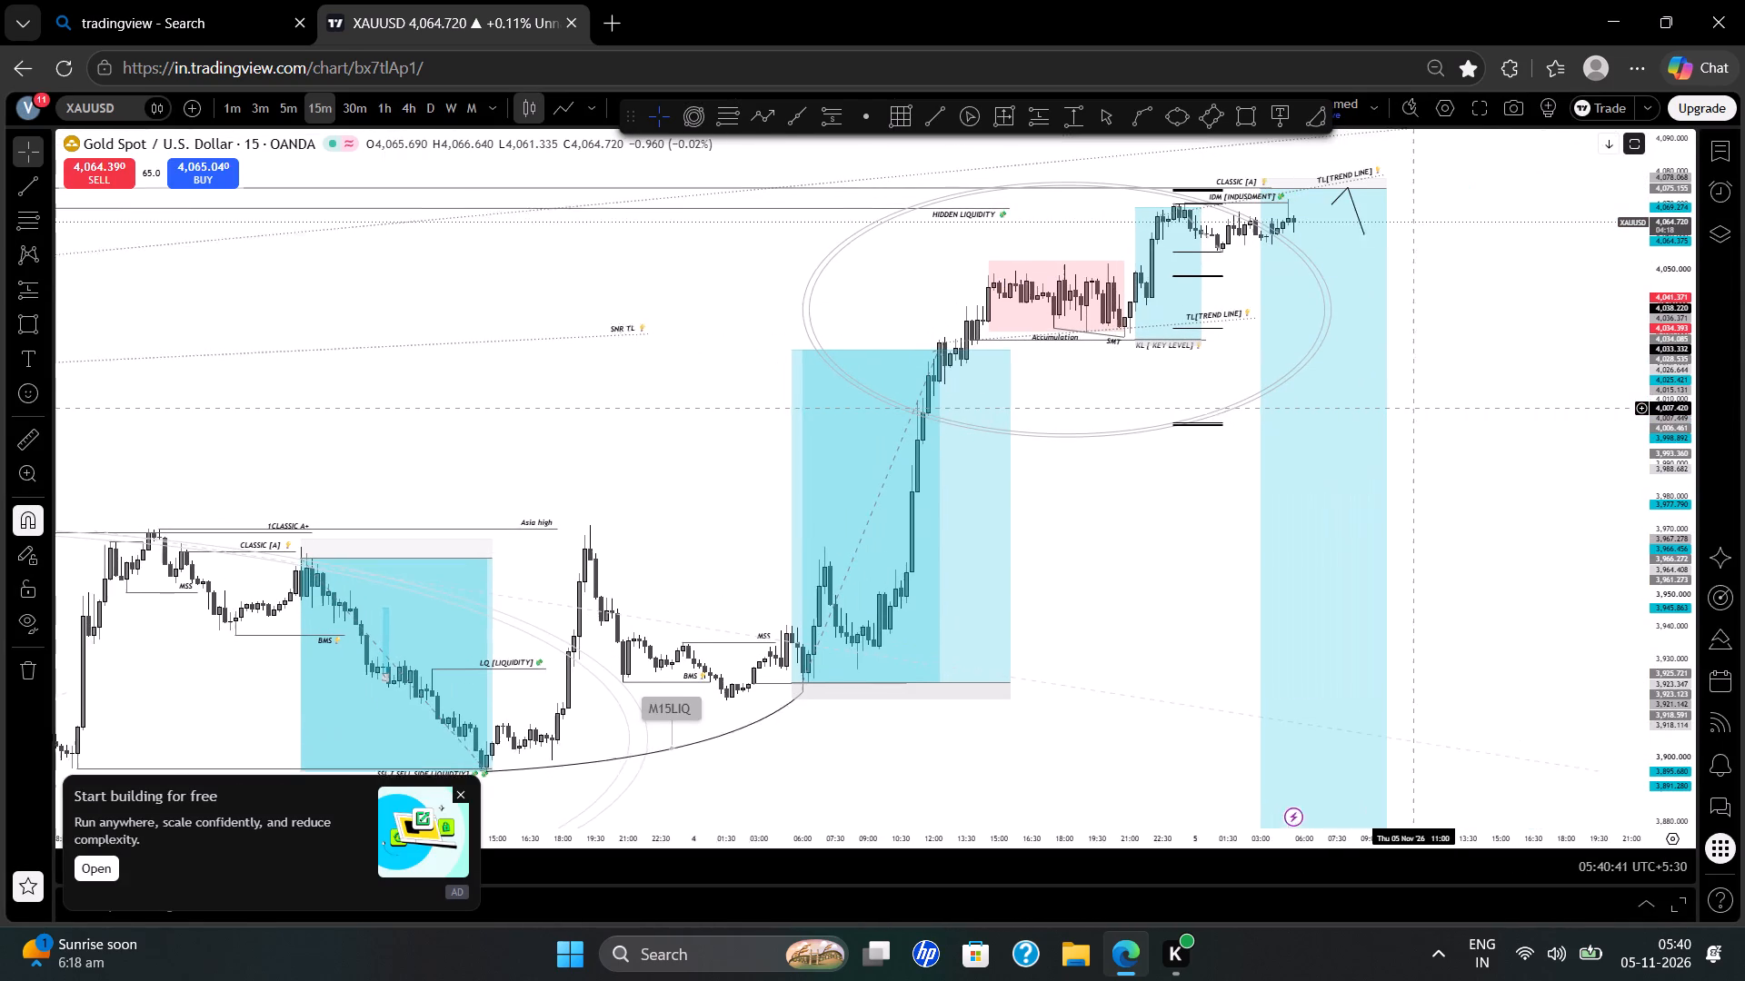
scroll(1411, 408, left, 1)
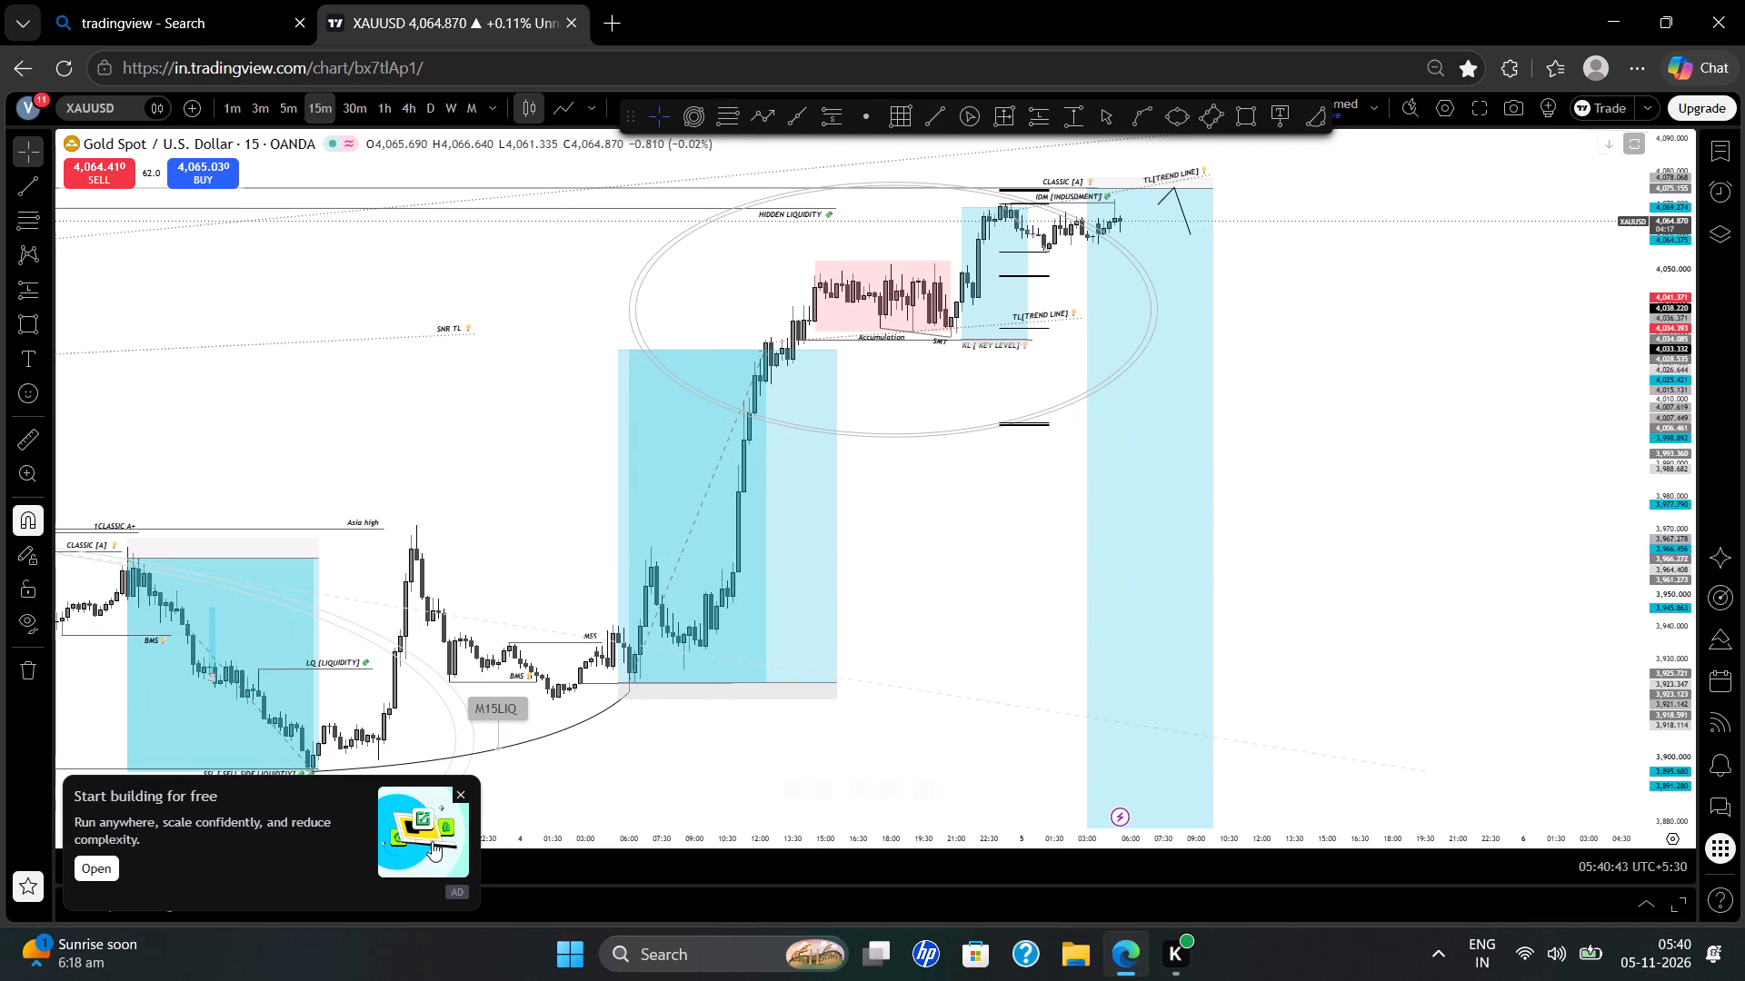
click(474, 788)
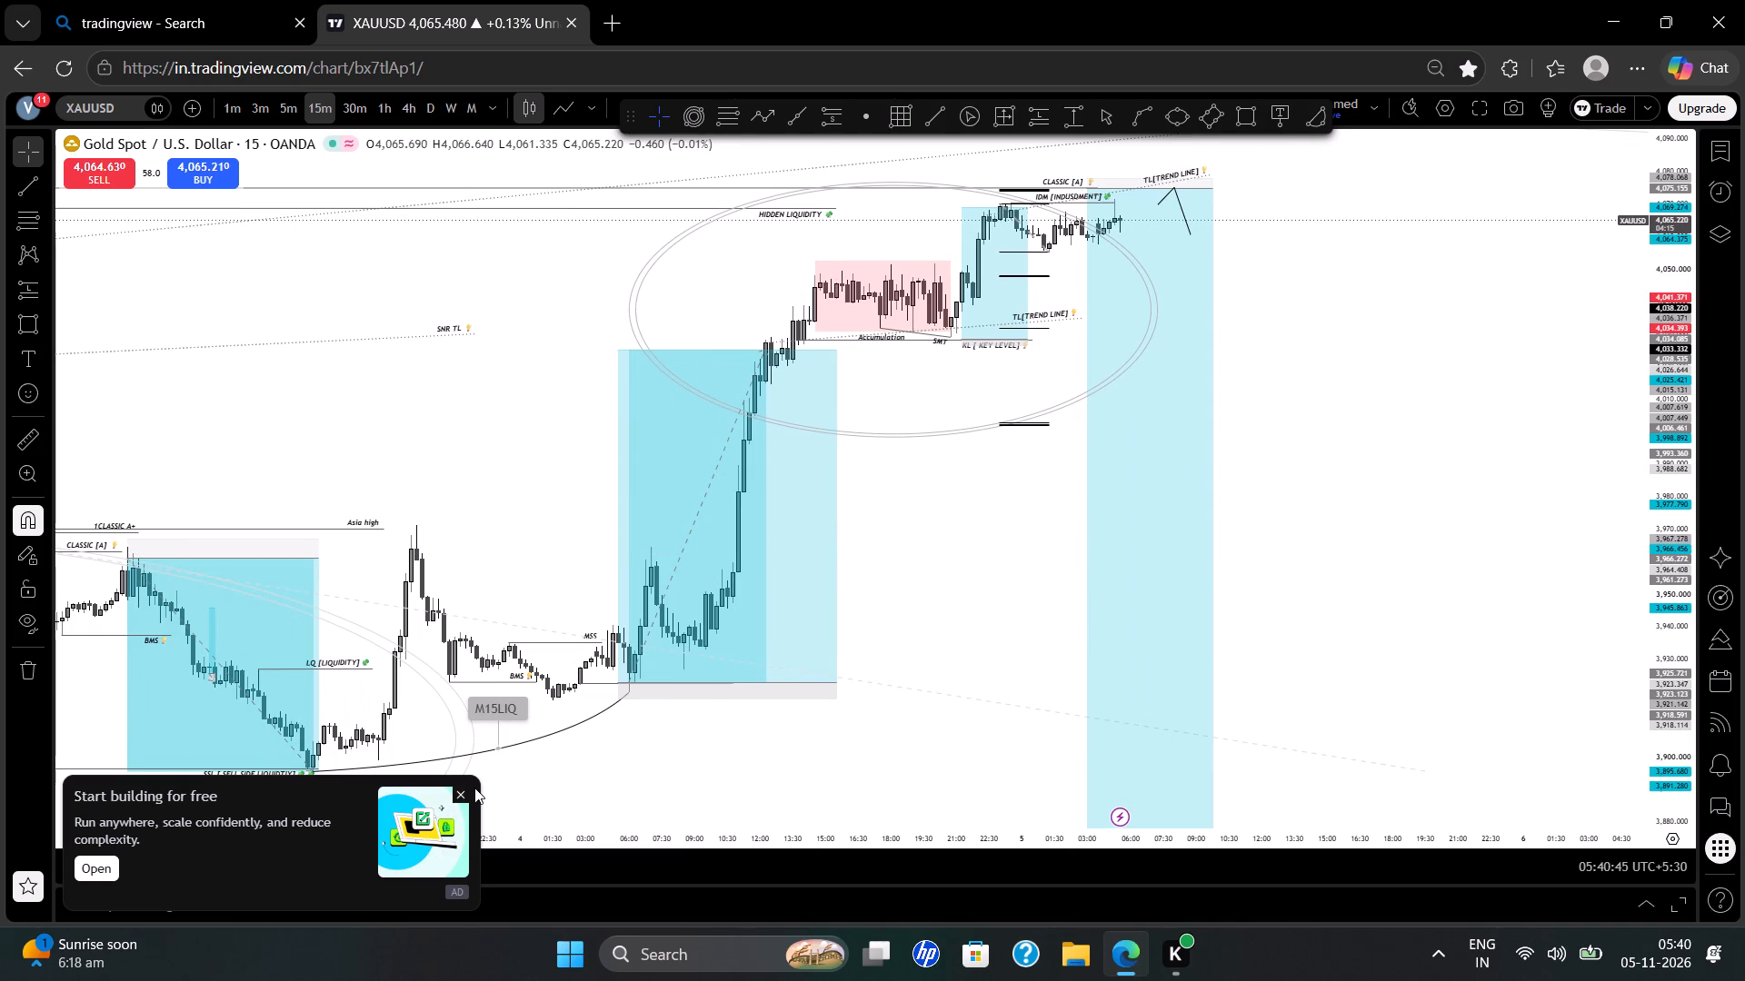
click(469, 788)
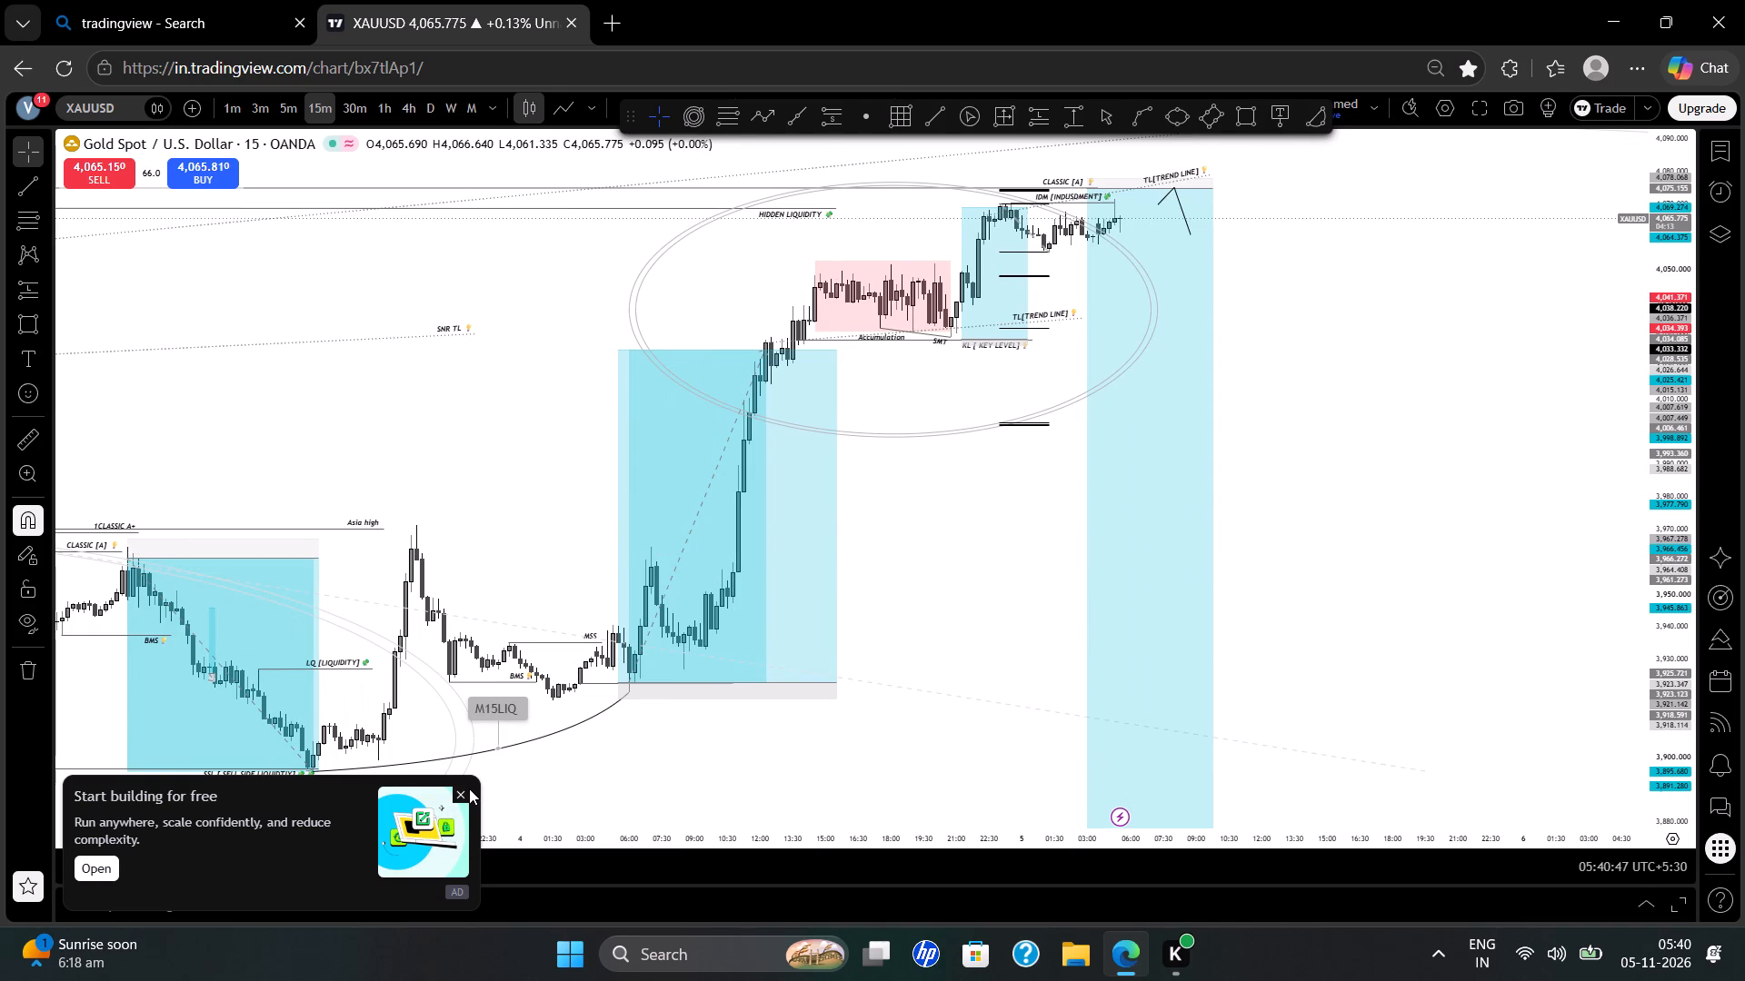
click(461, 788)
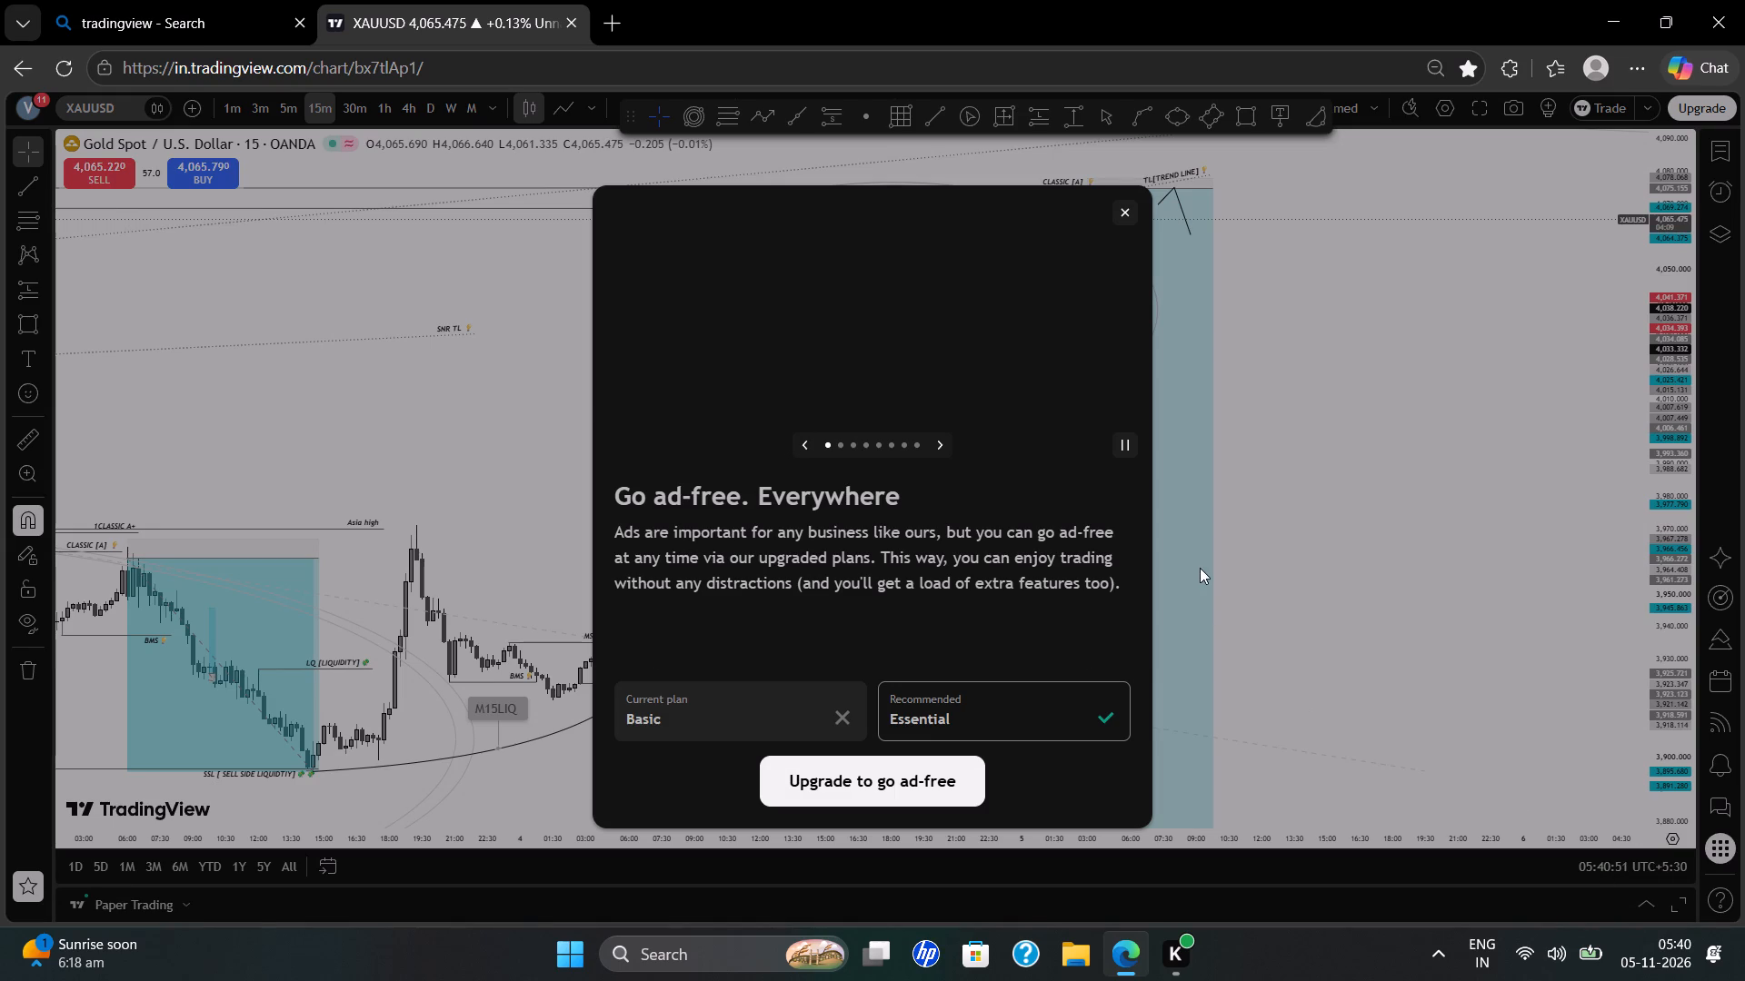
click(1126, 215)
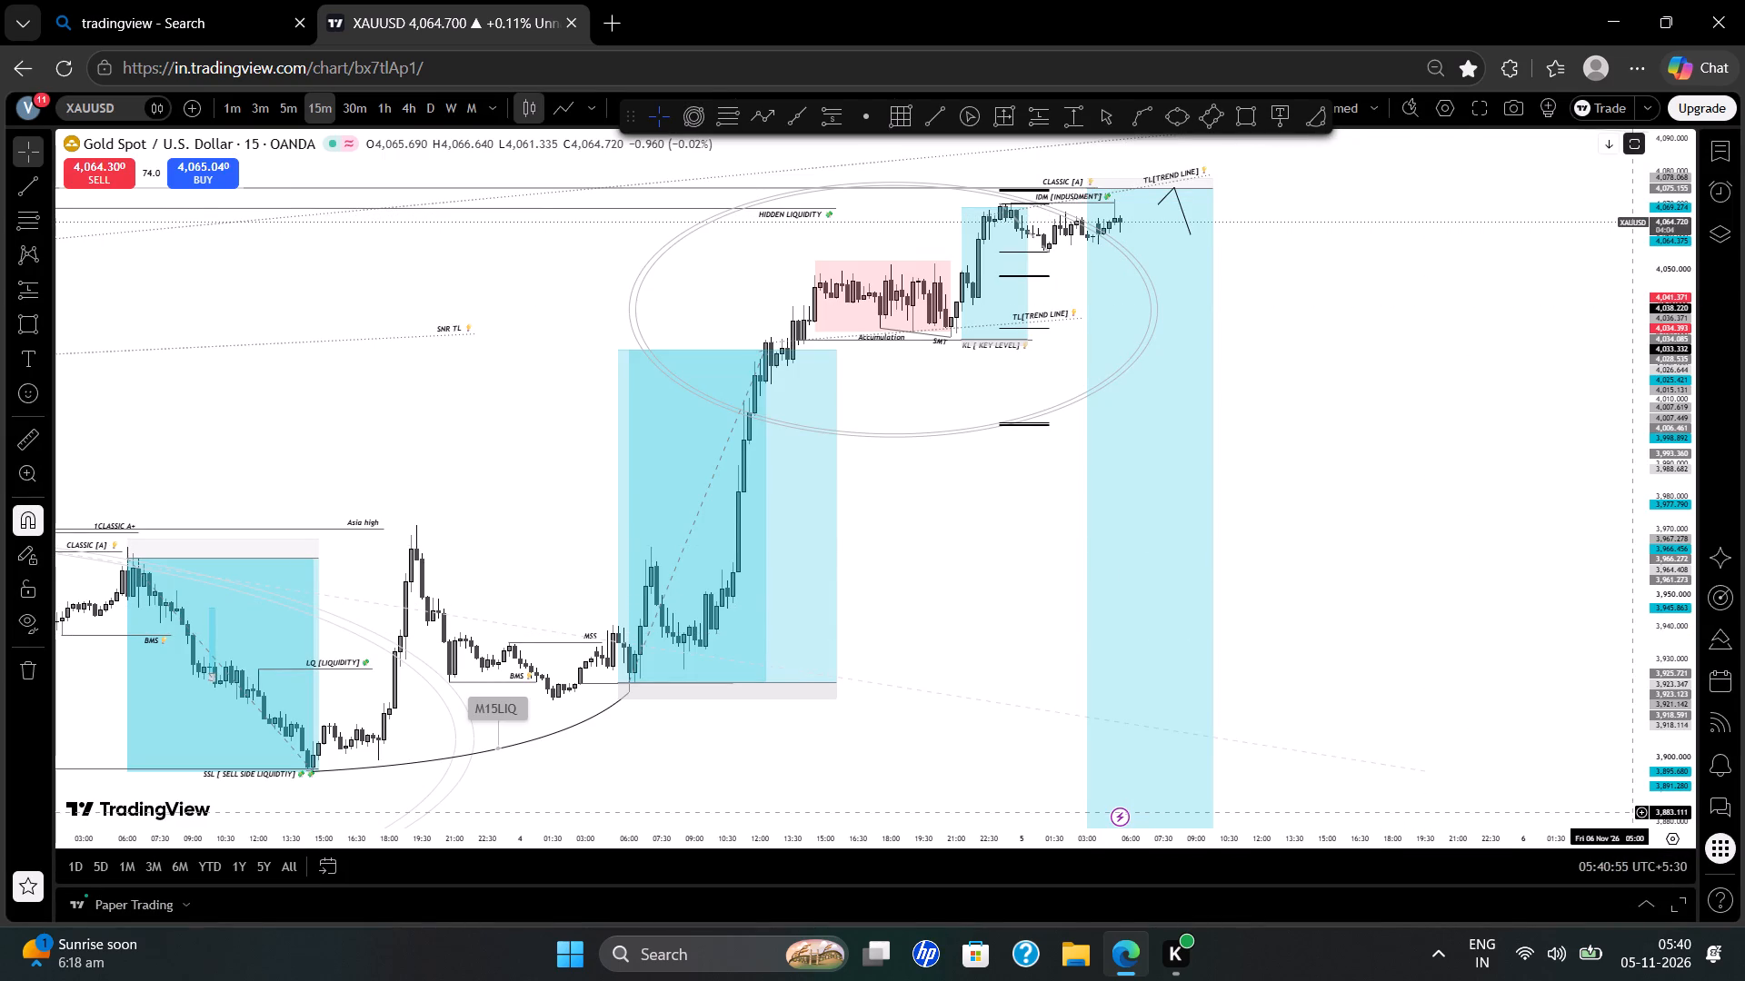
Hide the surrounding panels so the XAUUSD chart fills the page.
drag(1630, 812, 1640, 754)
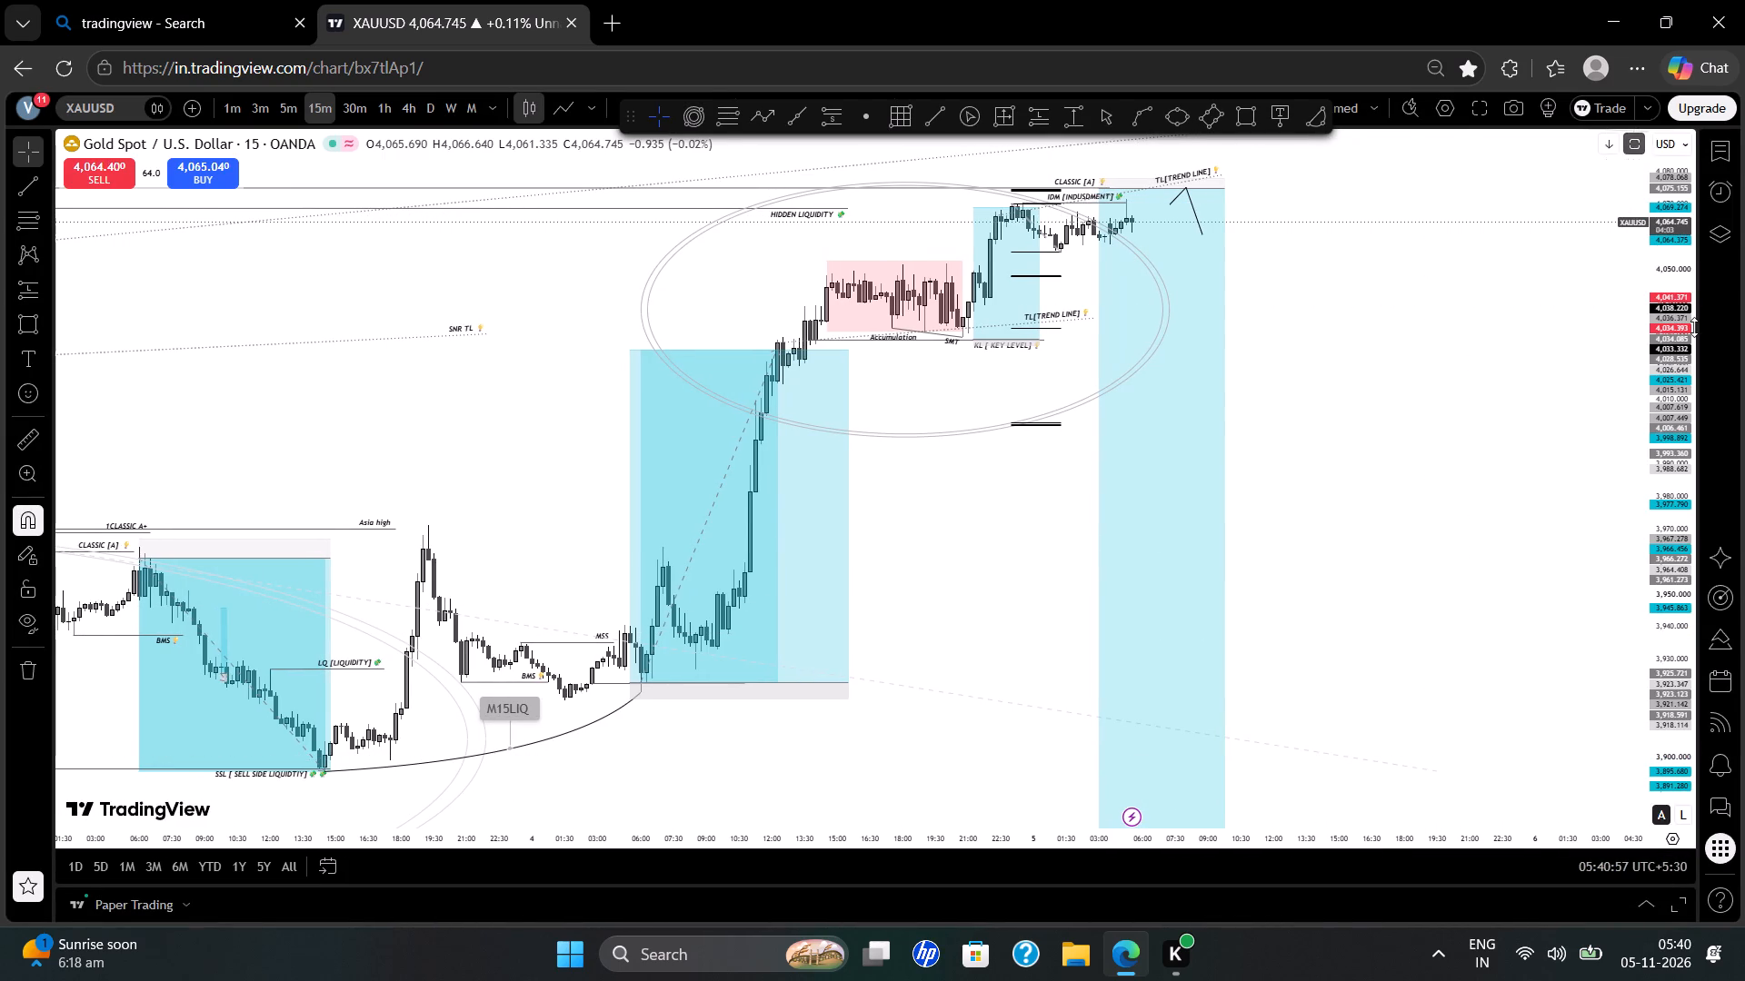
click(1483, 114)
Examine XAUUSD's latest 15-minute price action around the accumulation zone, the key level, and the IDM and CLASSIC [A] levels.
scroll(1368, 421, down, 1)
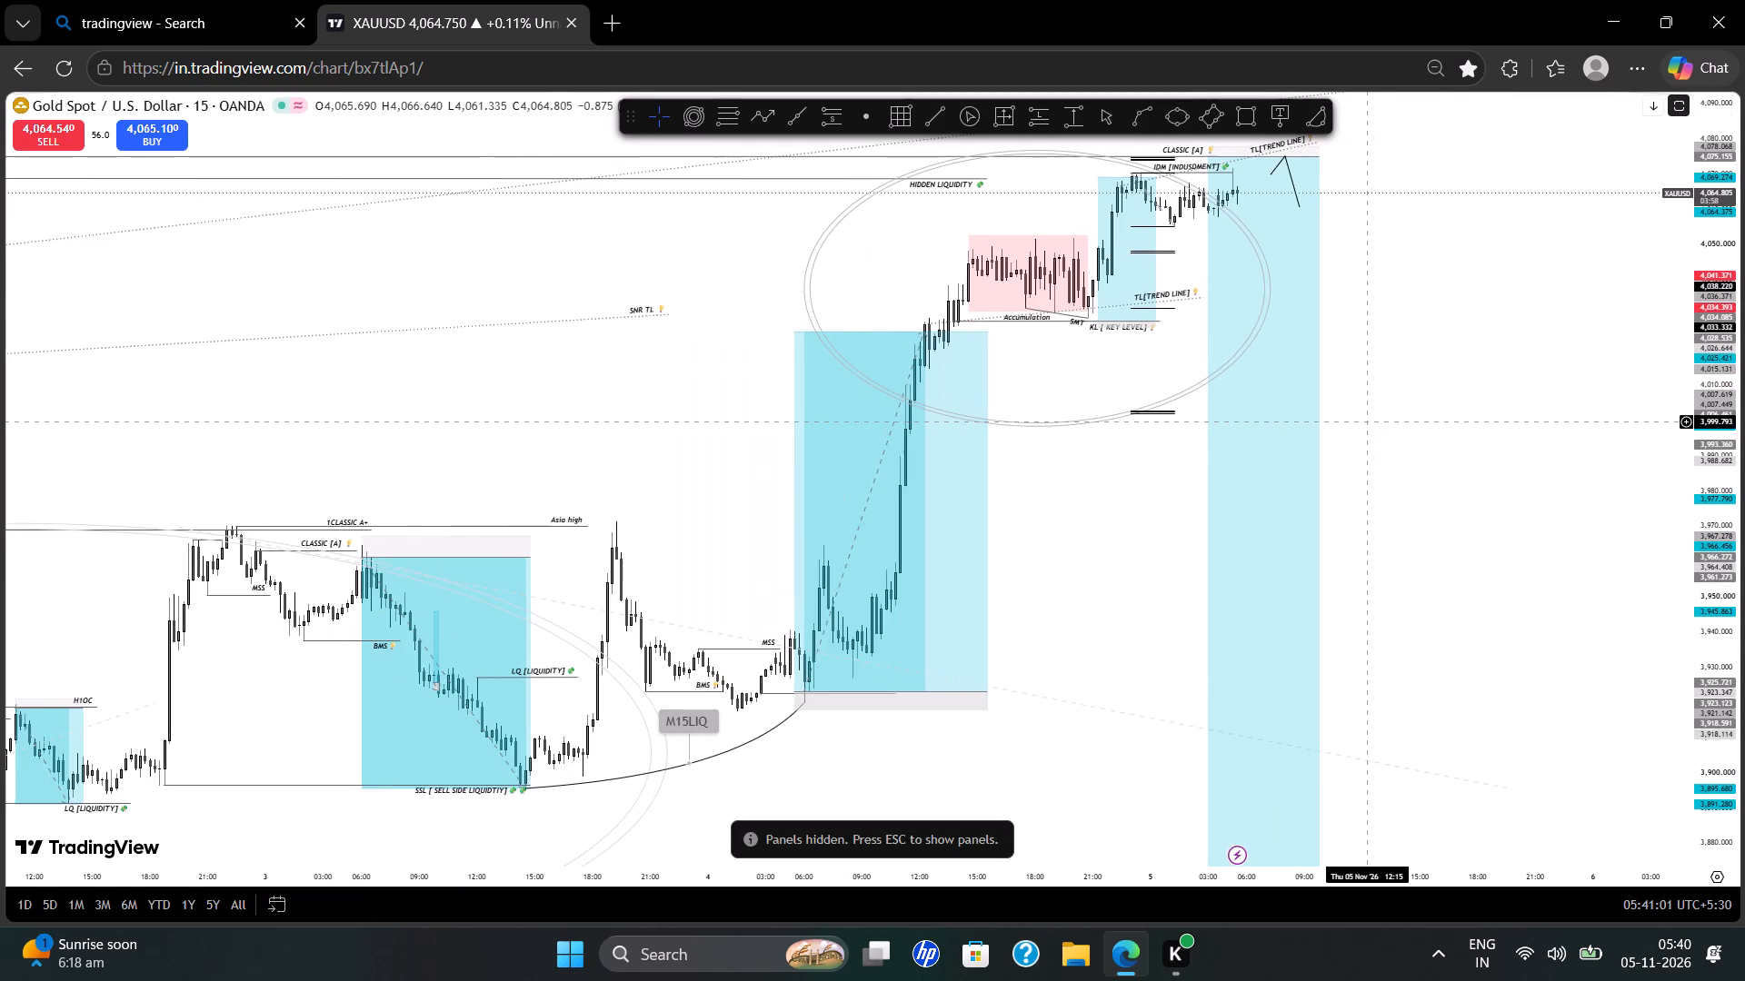
scroll(1368, 421, up, 7)
scroll(1368, 421, right, 1)
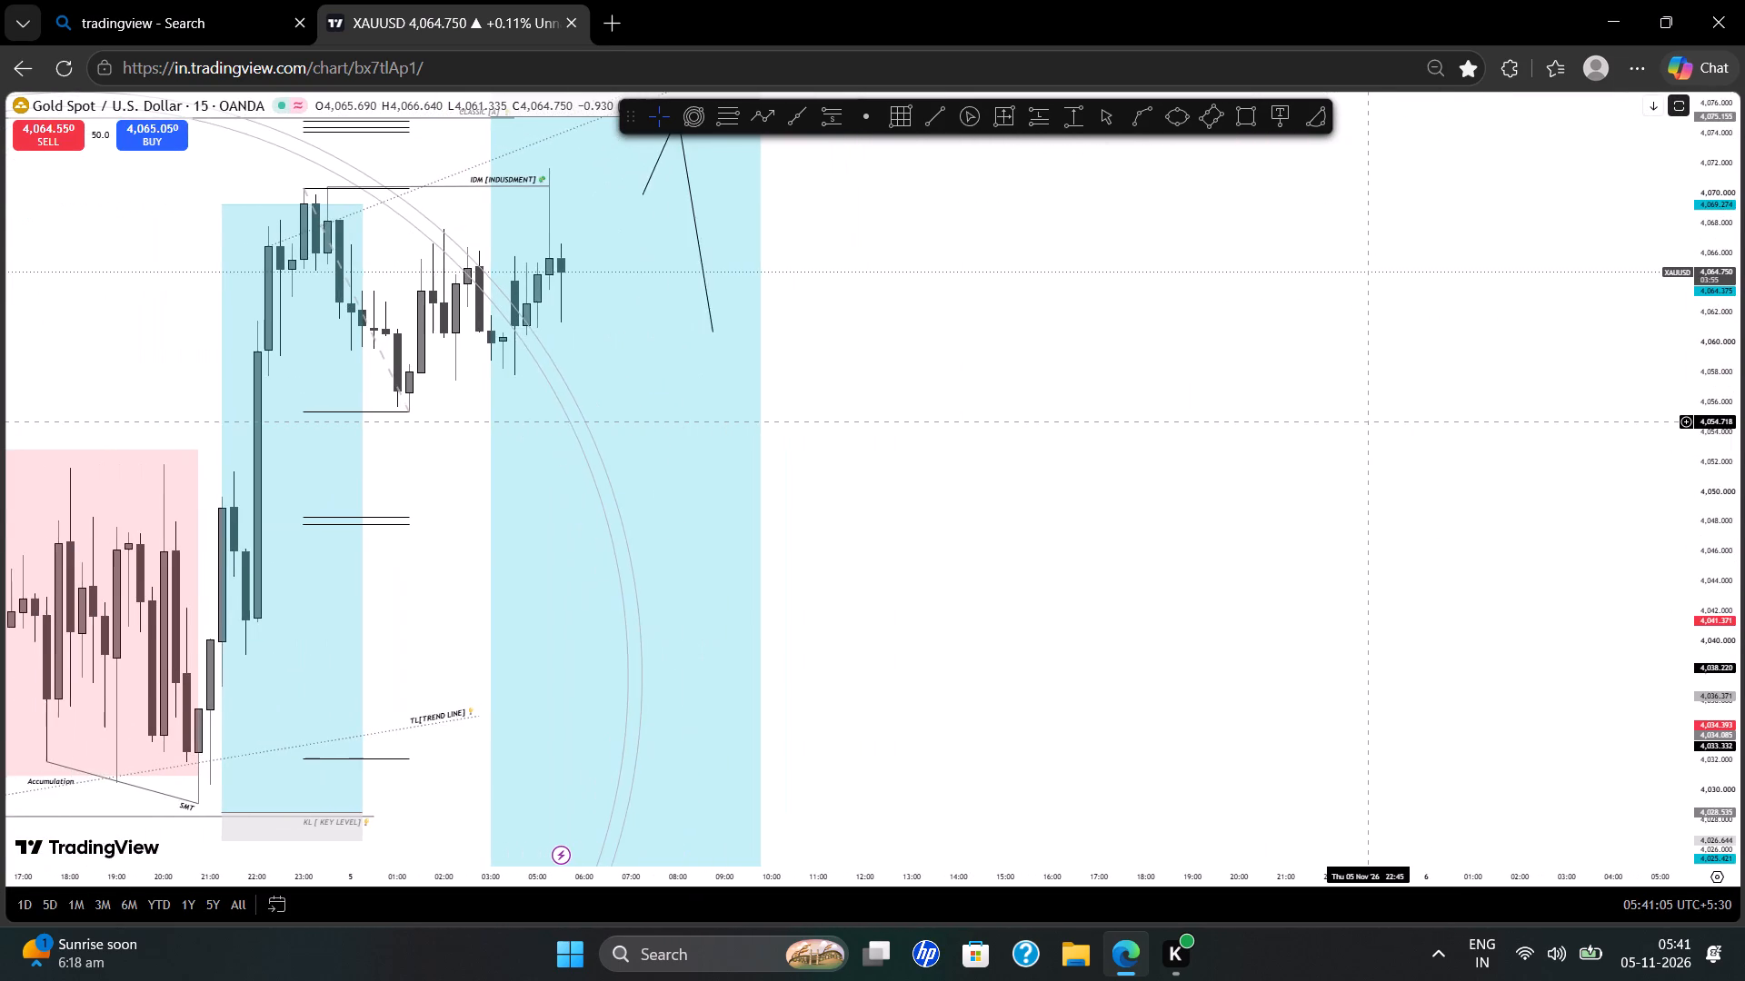
scroll(1368, 421, right, 1)
scroll(1368, 421, up, 1)
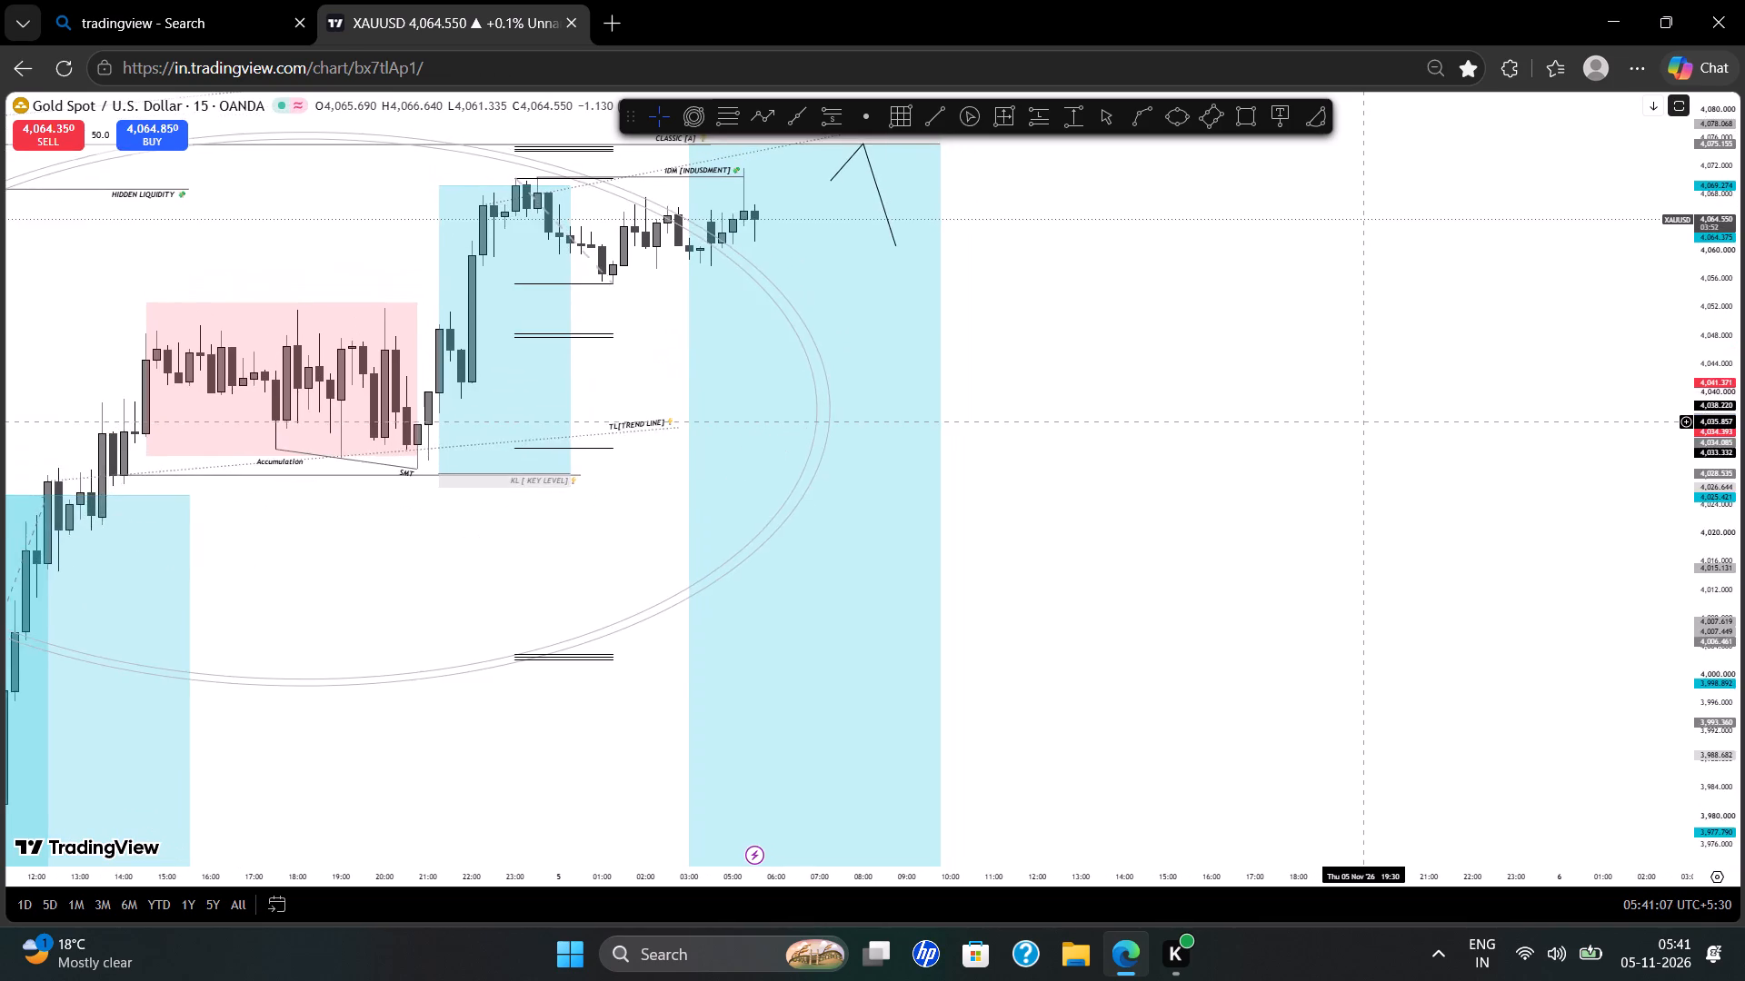
scroll(1368, 421, up, 1)
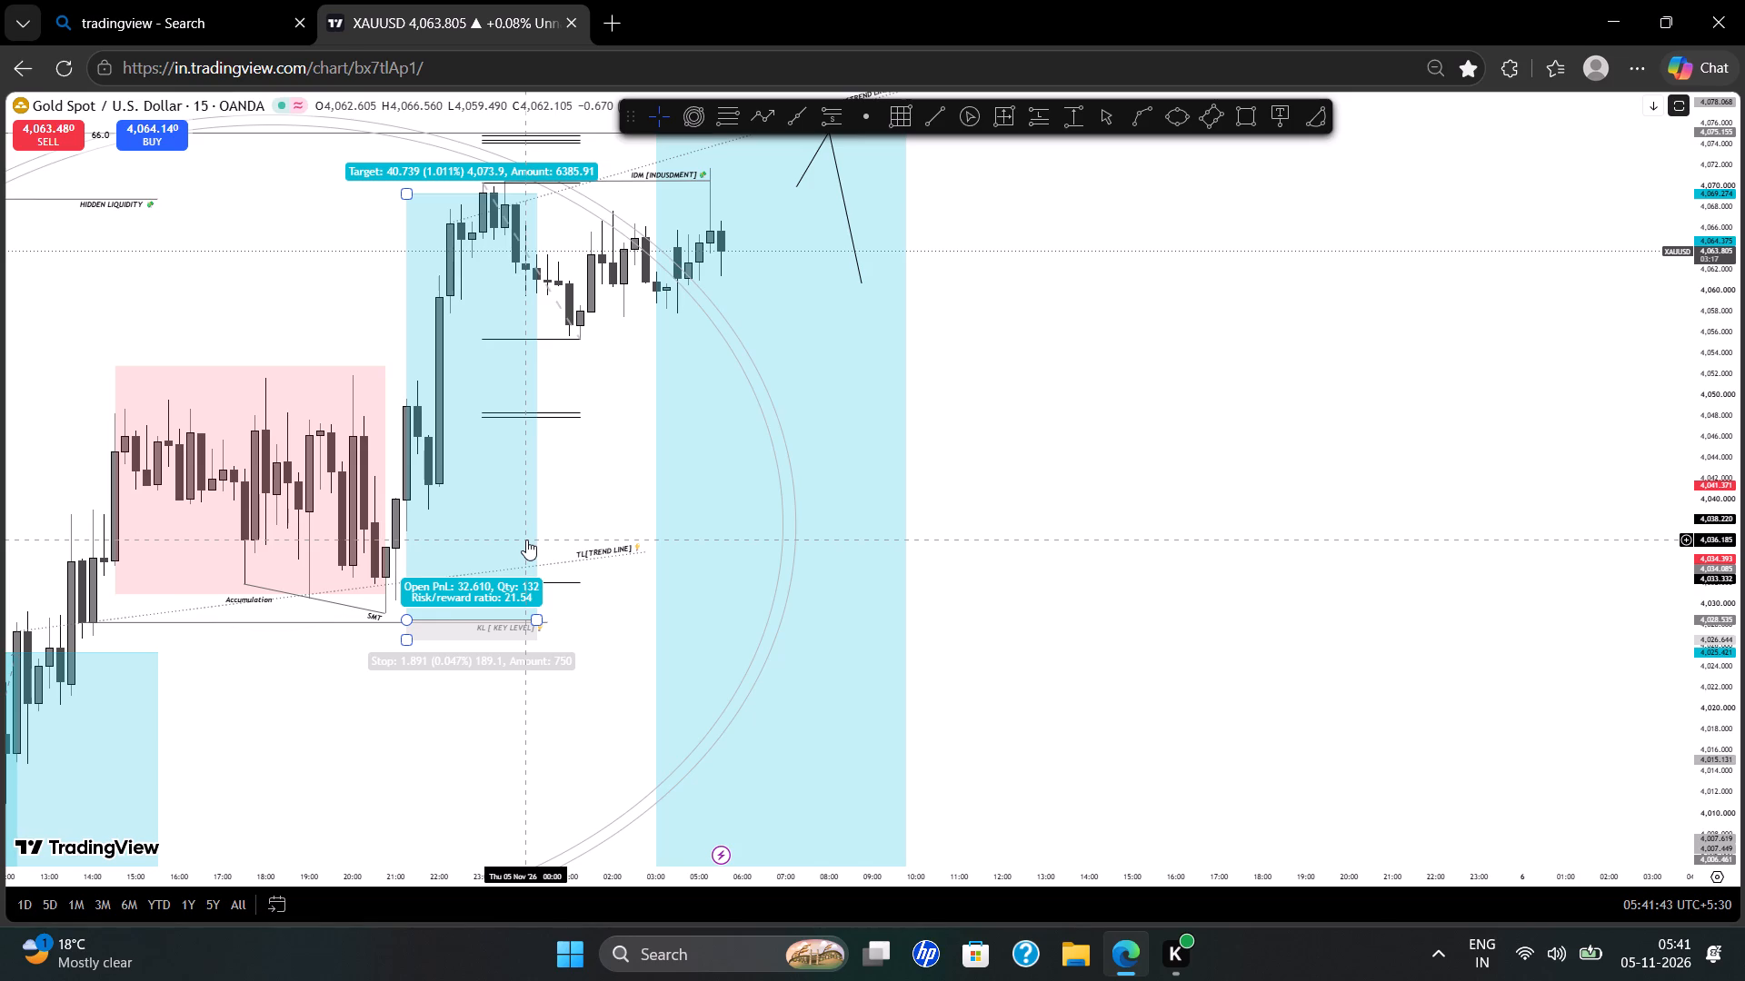
click(1074, 524)
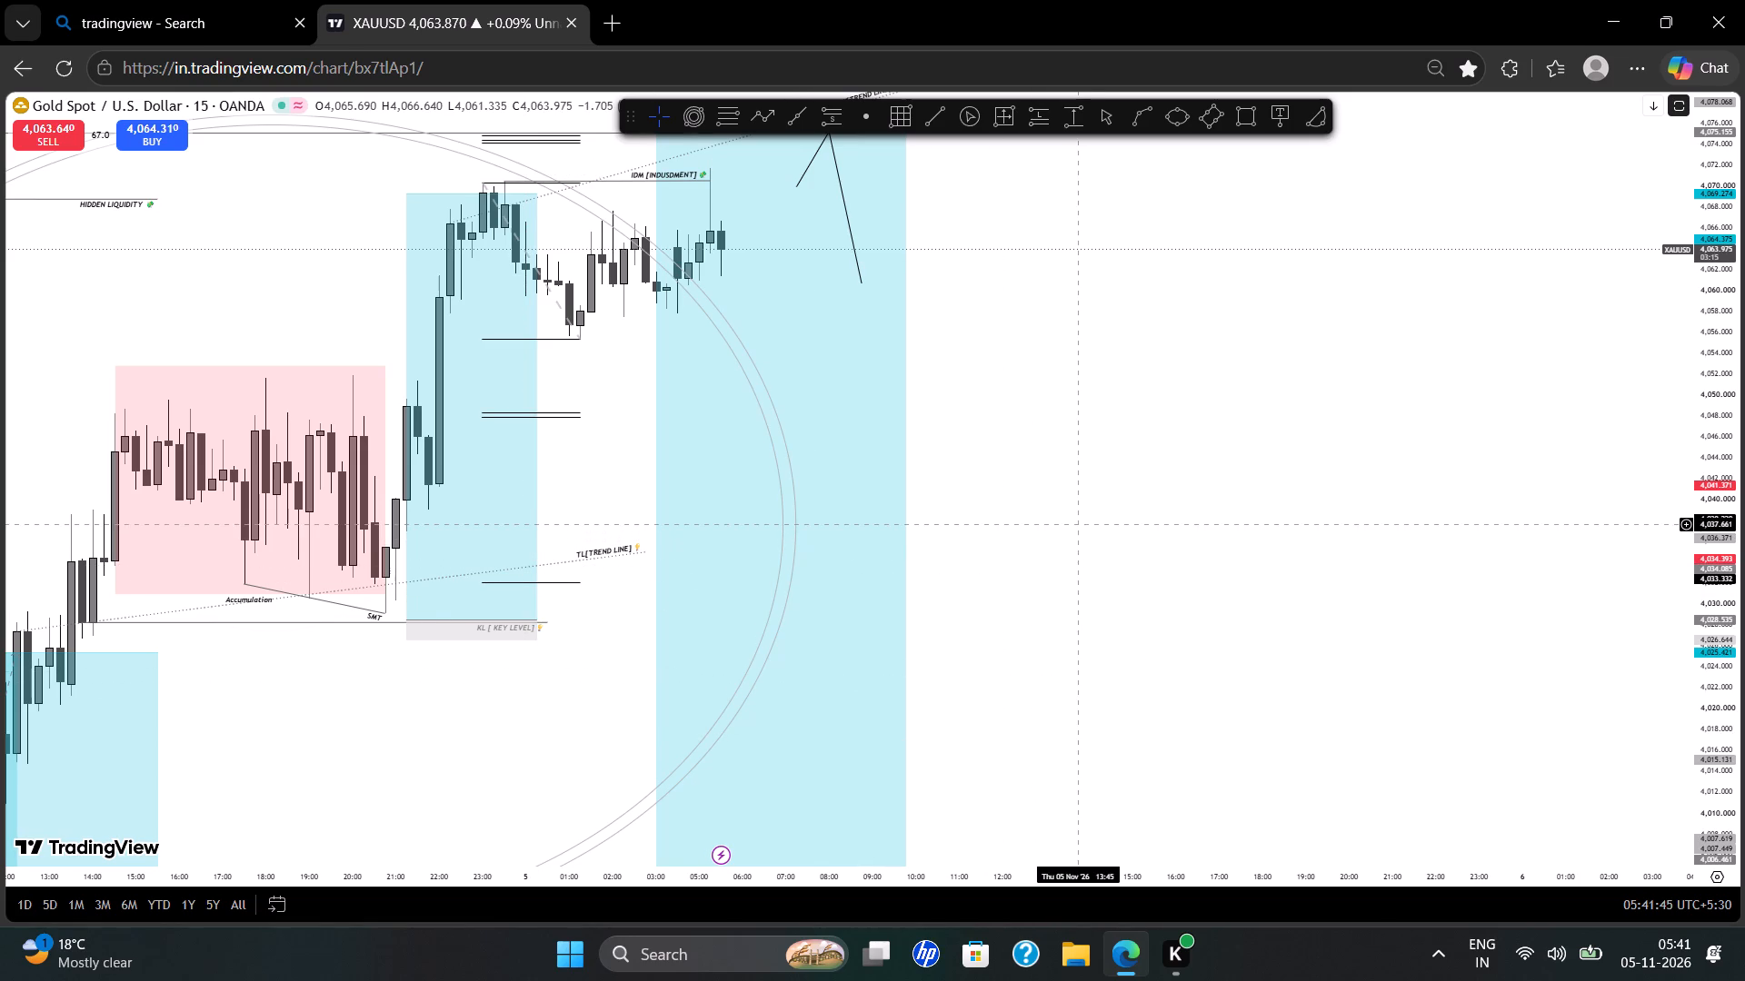
right_click(1189, 501)
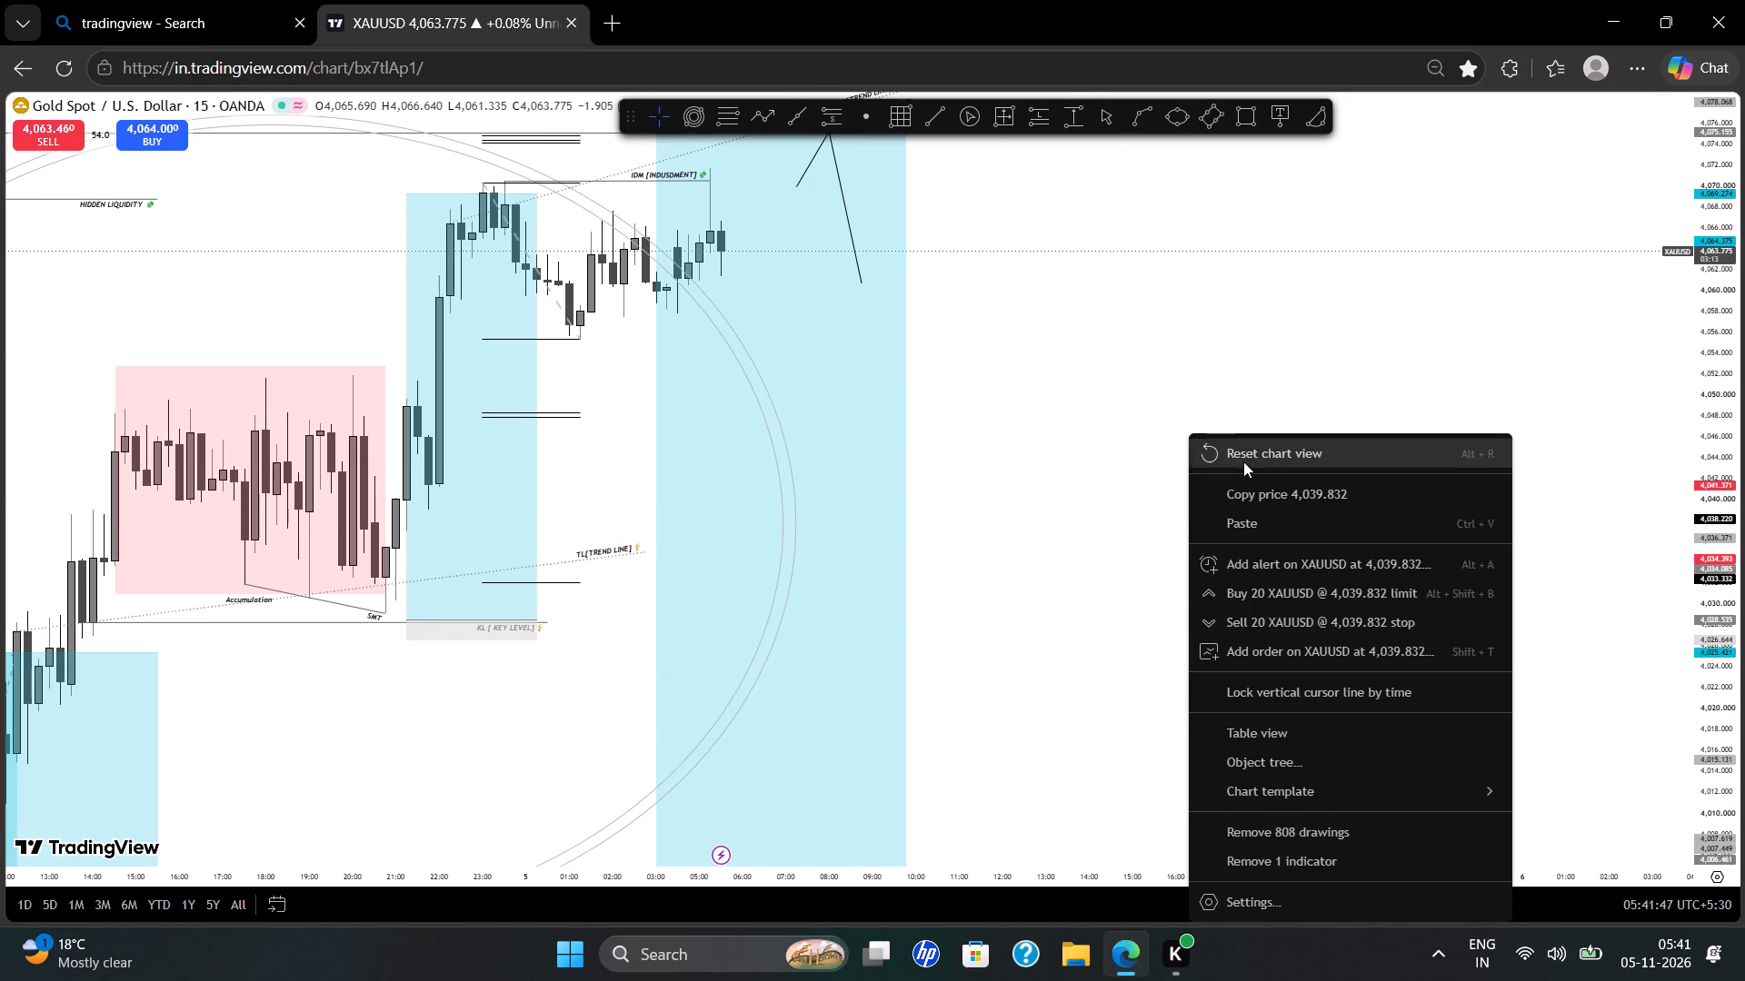
click(1243, 461)
scroll(1243, 461, left, 3)
scroll(1243, 461, up, 1)
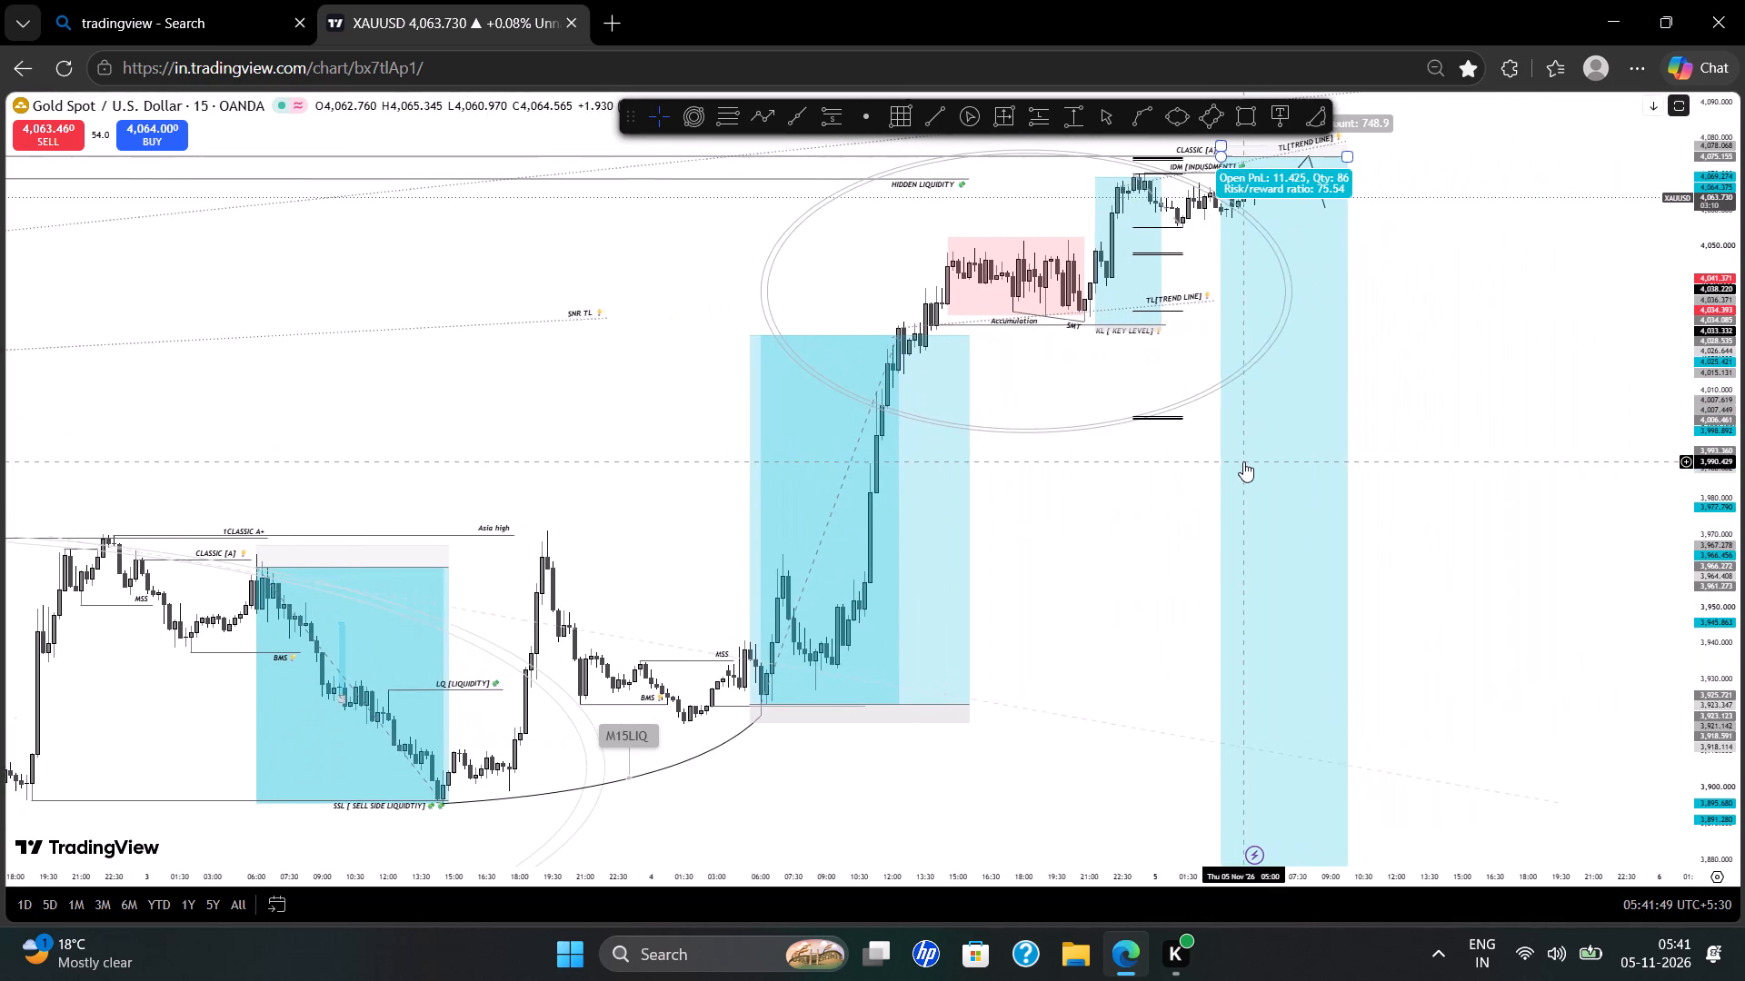
scroll(1243, 461, up, 2)
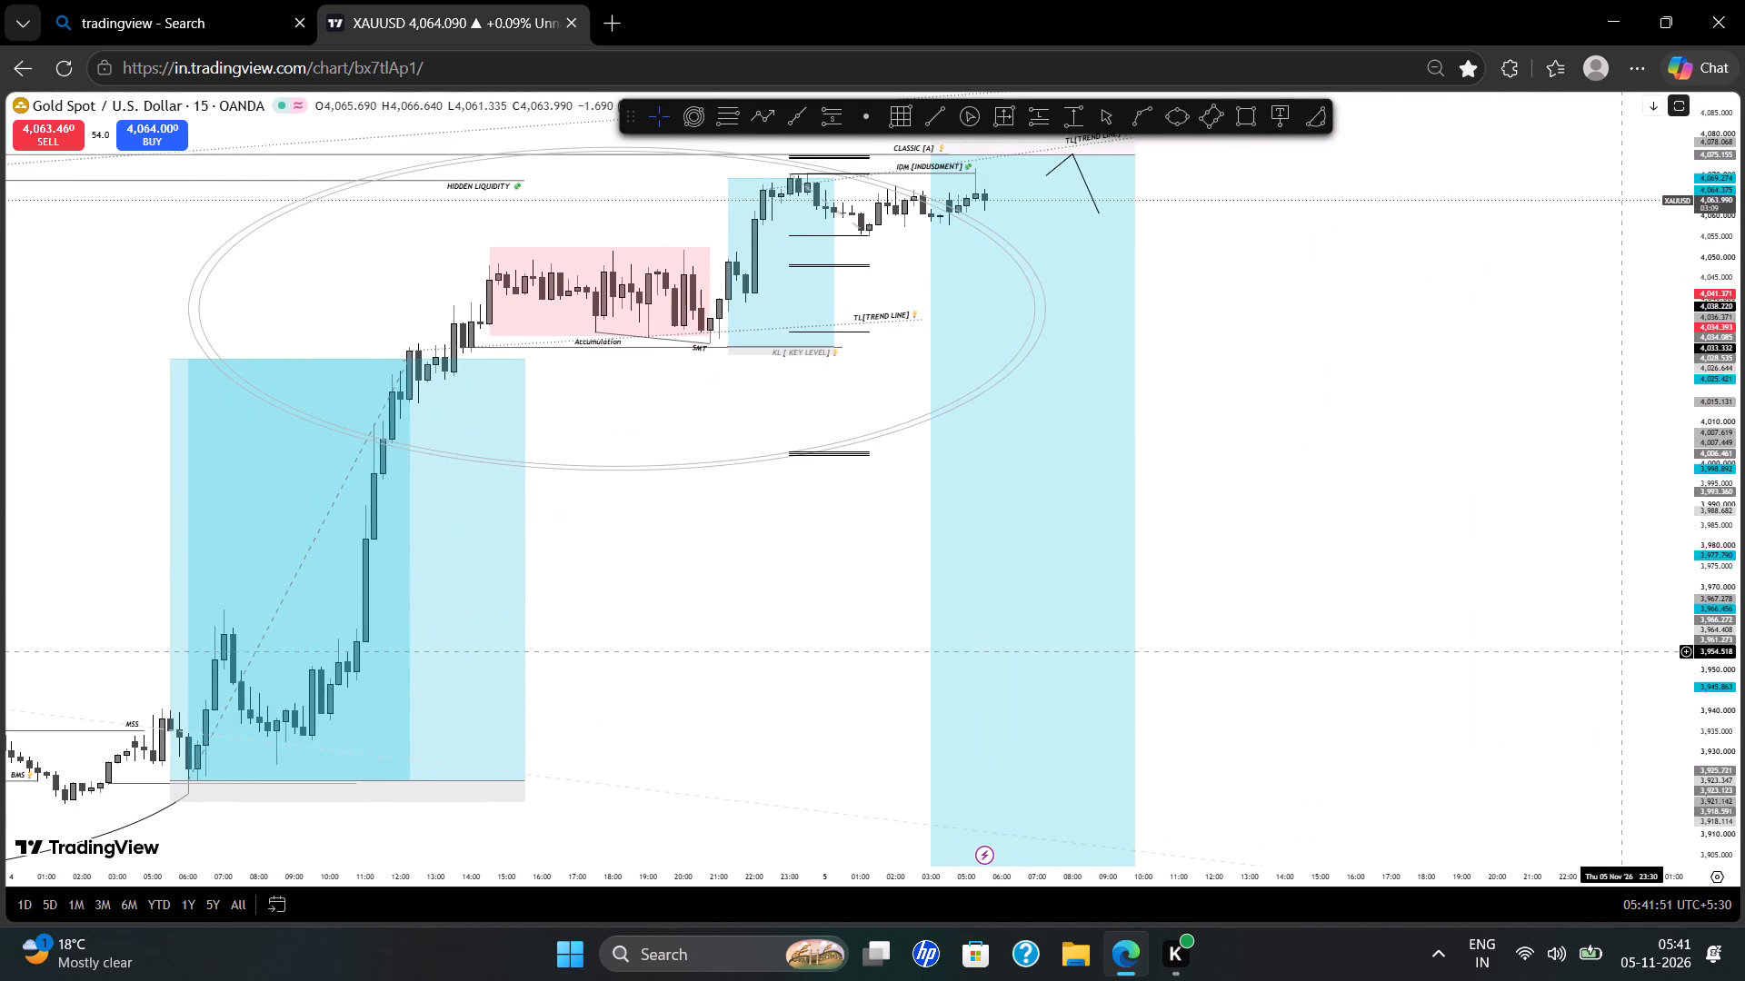
drag(1705, 762, 1738, 276)
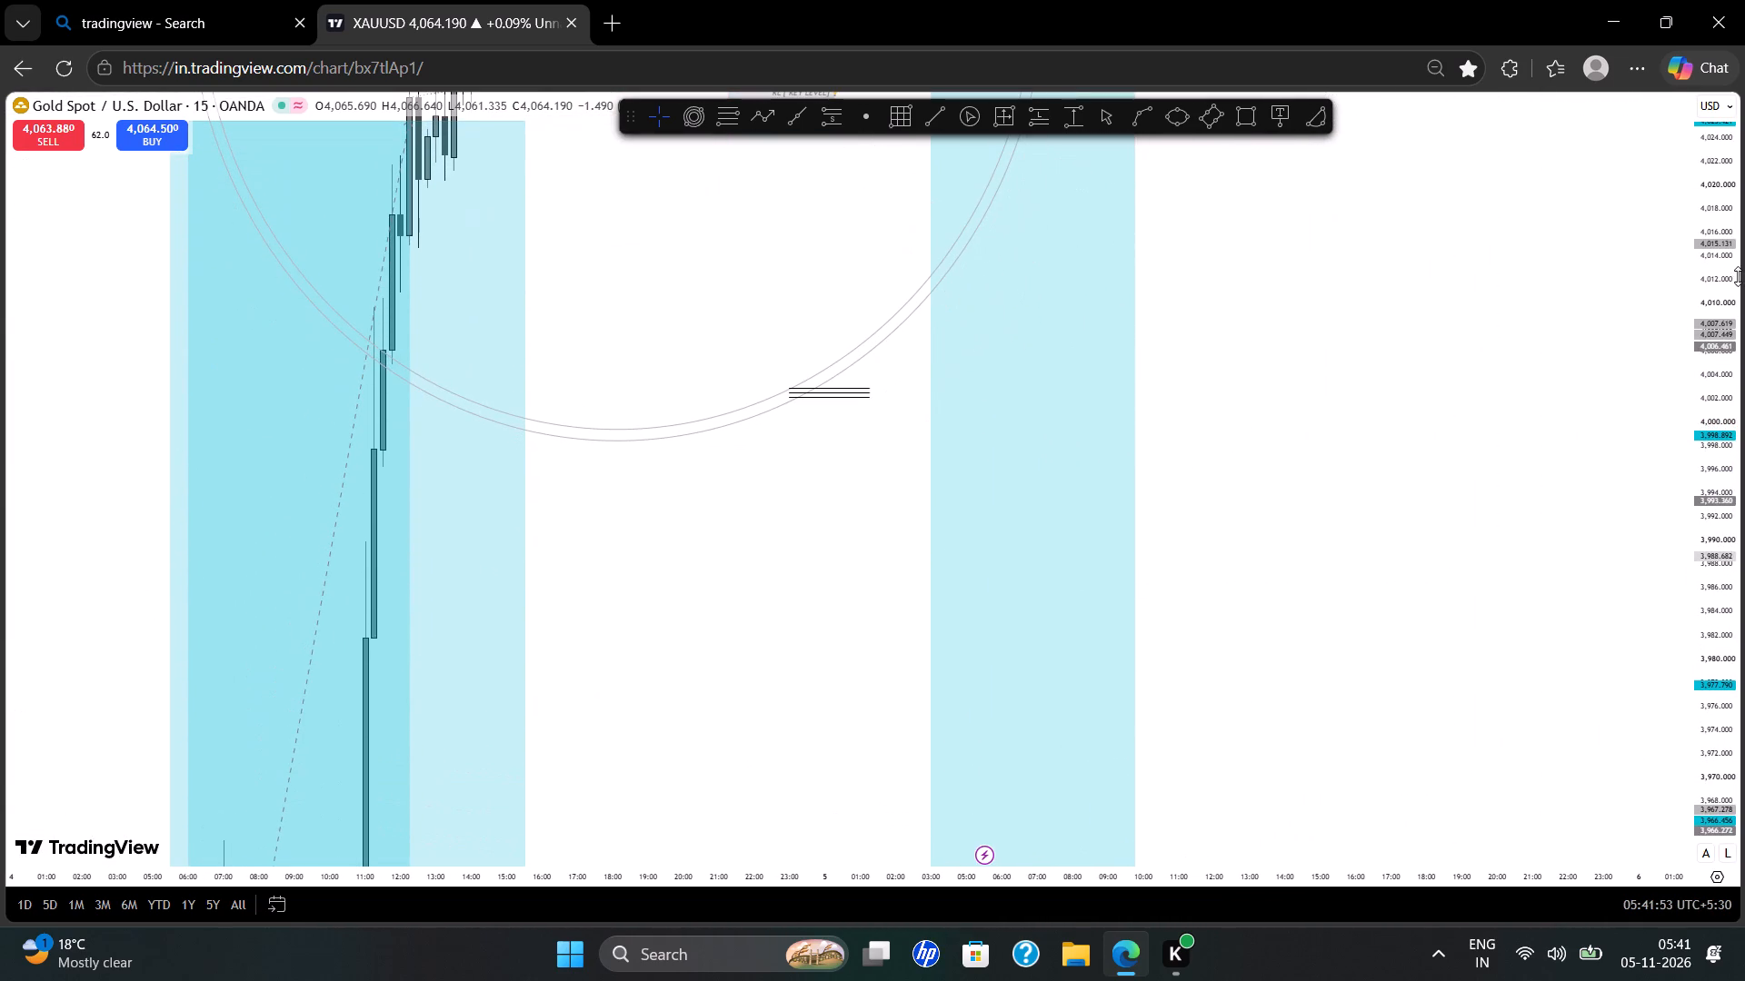
drag(1637, 484, 1670, 980)
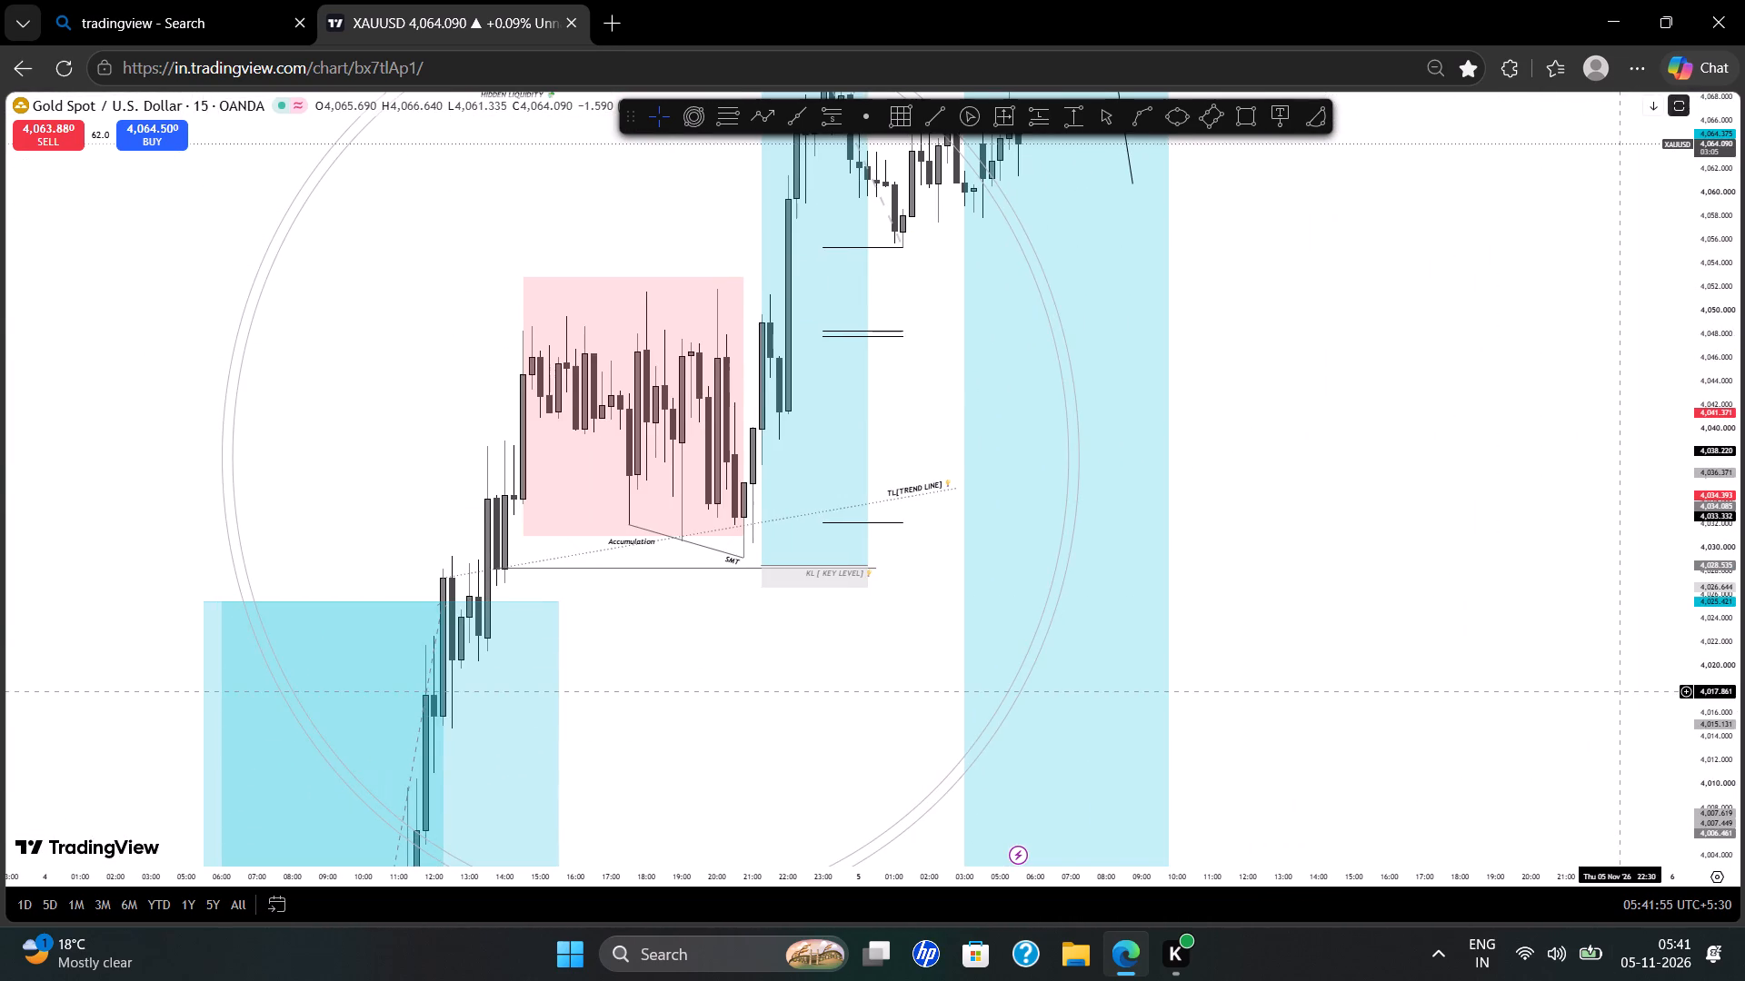
drag(1621, 691, 1544, 980)
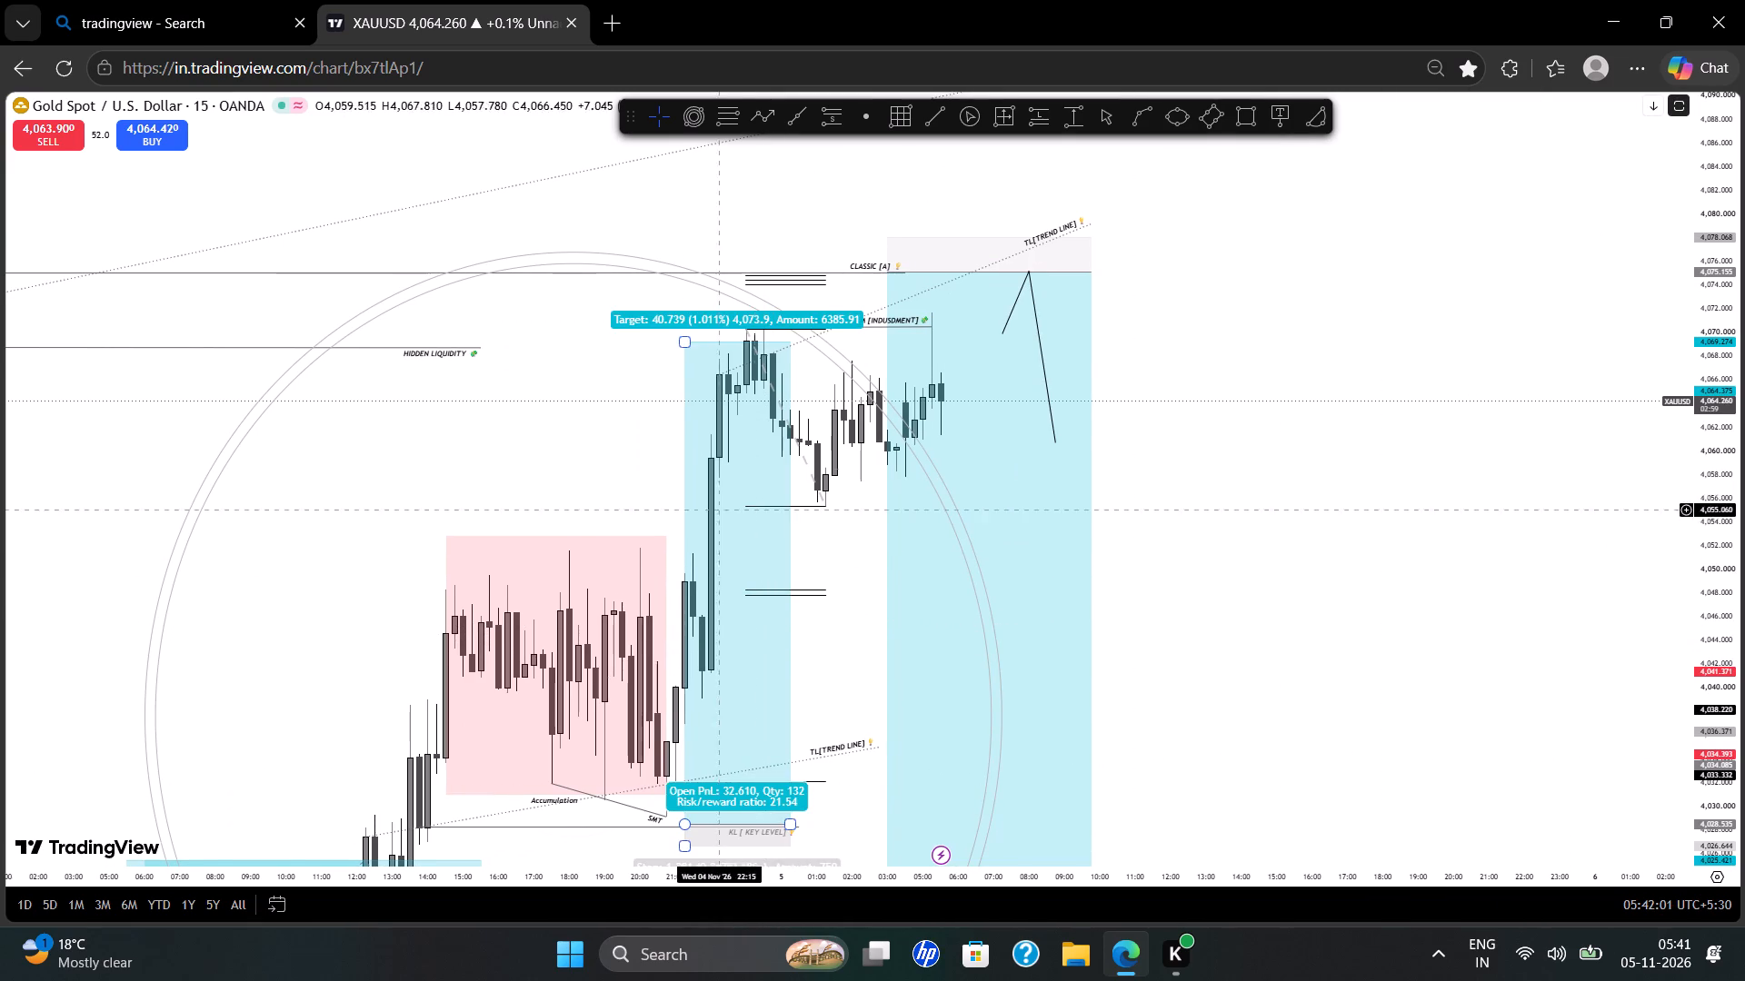
Draw a nearly horizontal trend line at about 4,071.6 from 05:15 to 07:45 on 5 November and make it solid.
click(922, 113)
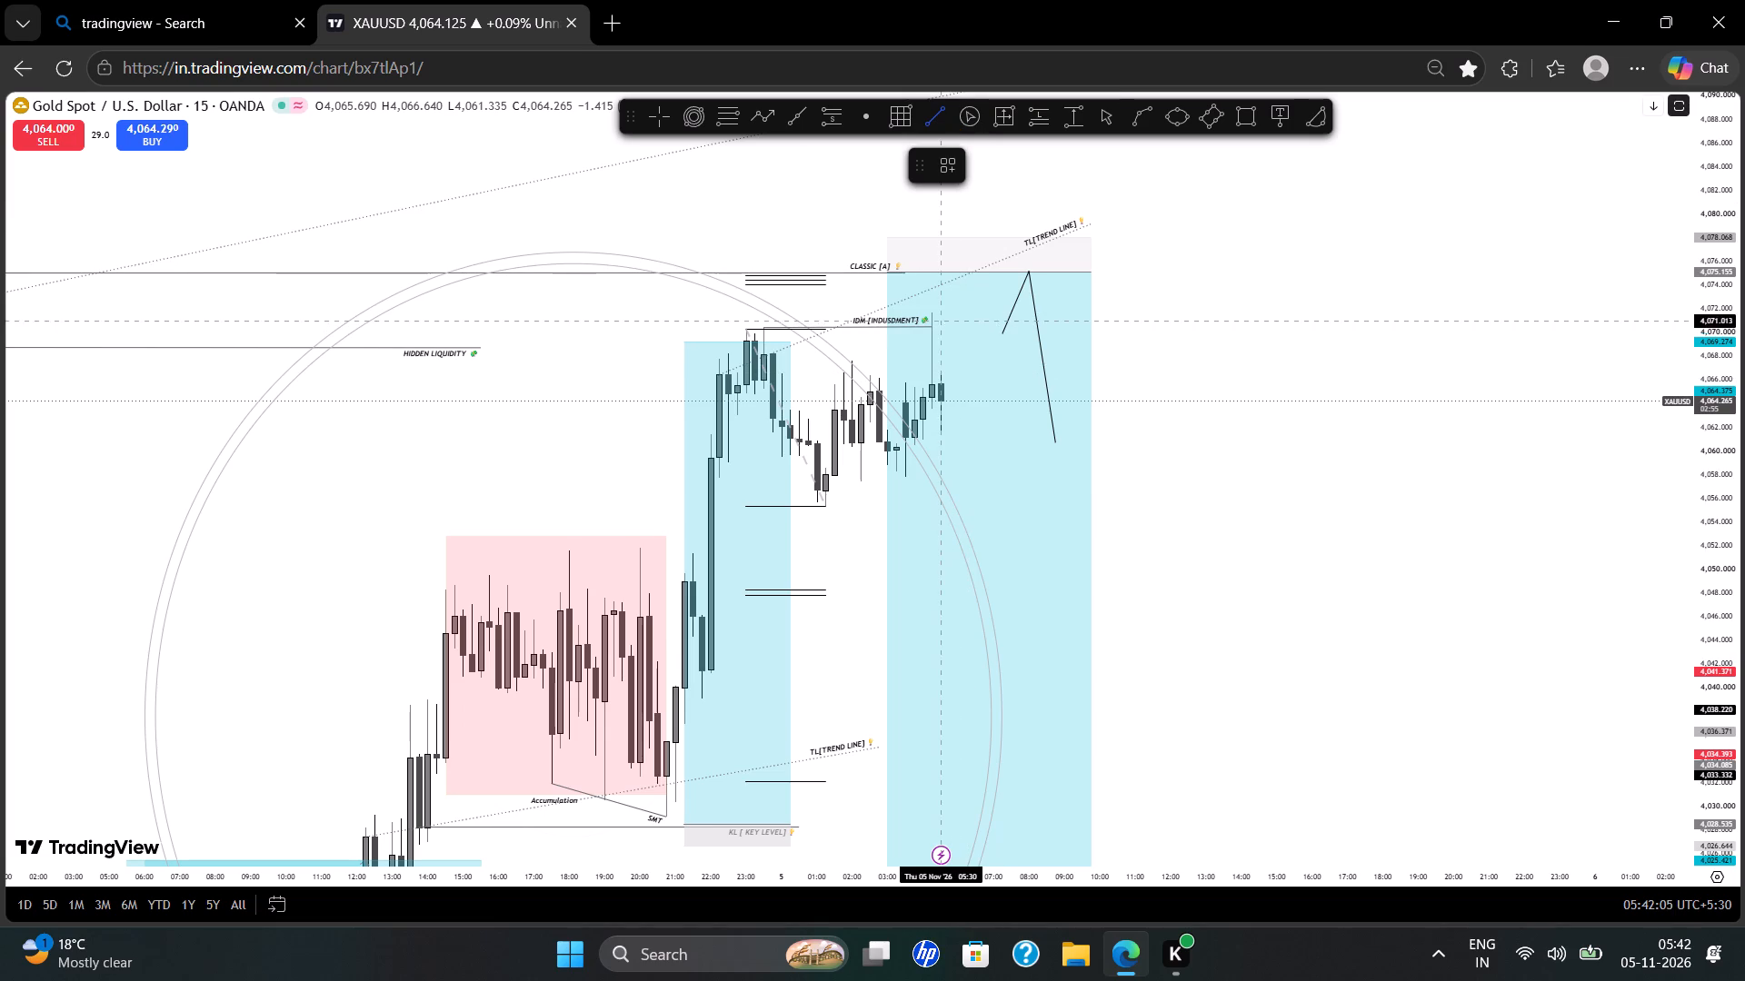
drag(933, 316, 1024, 313)
click(1024, 313)
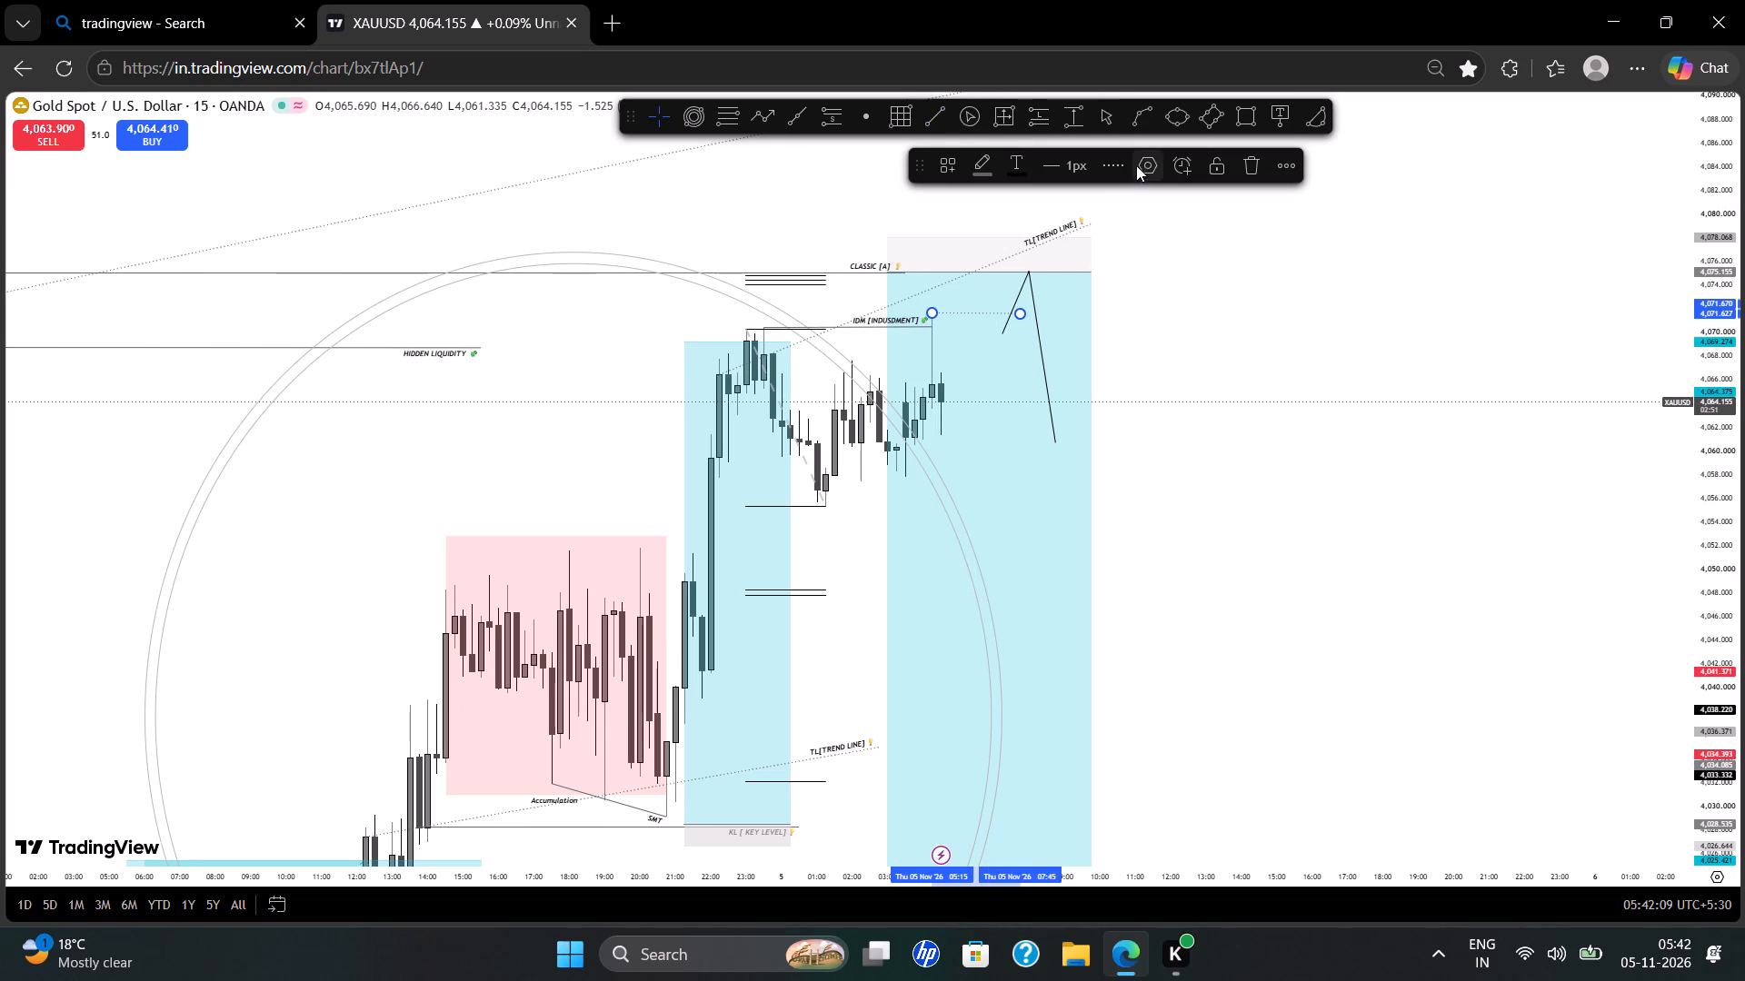
click(1122, 164)
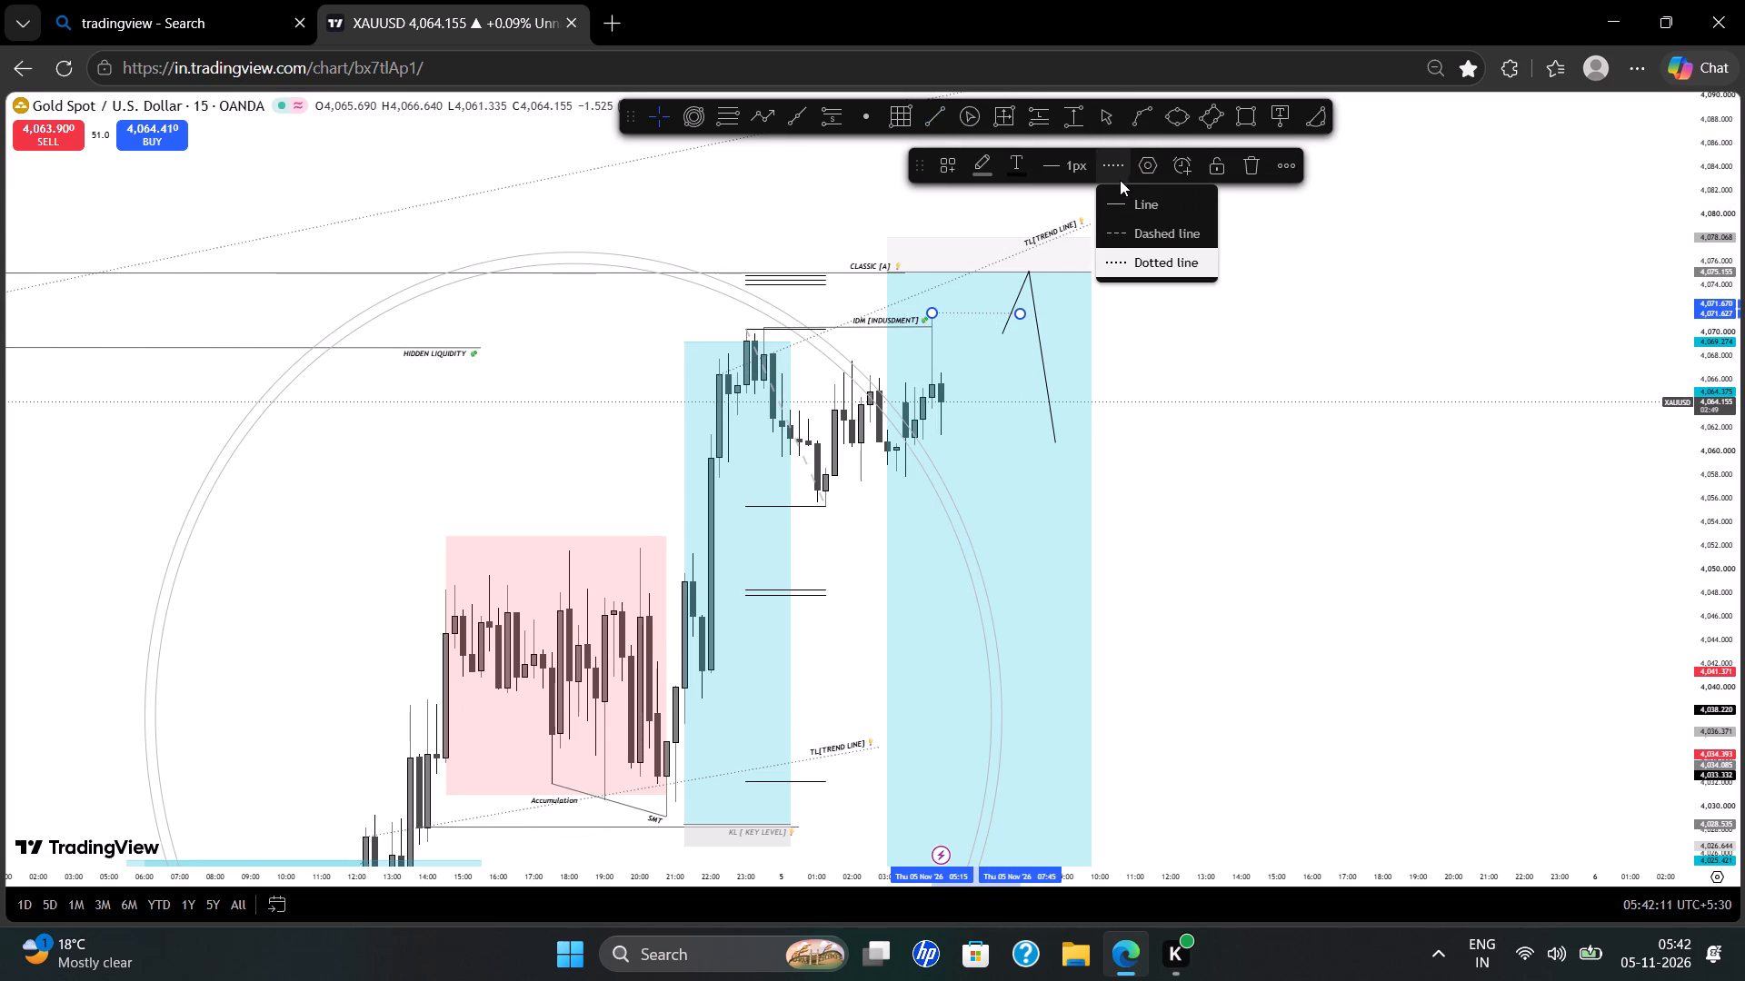
click(1127, 210)
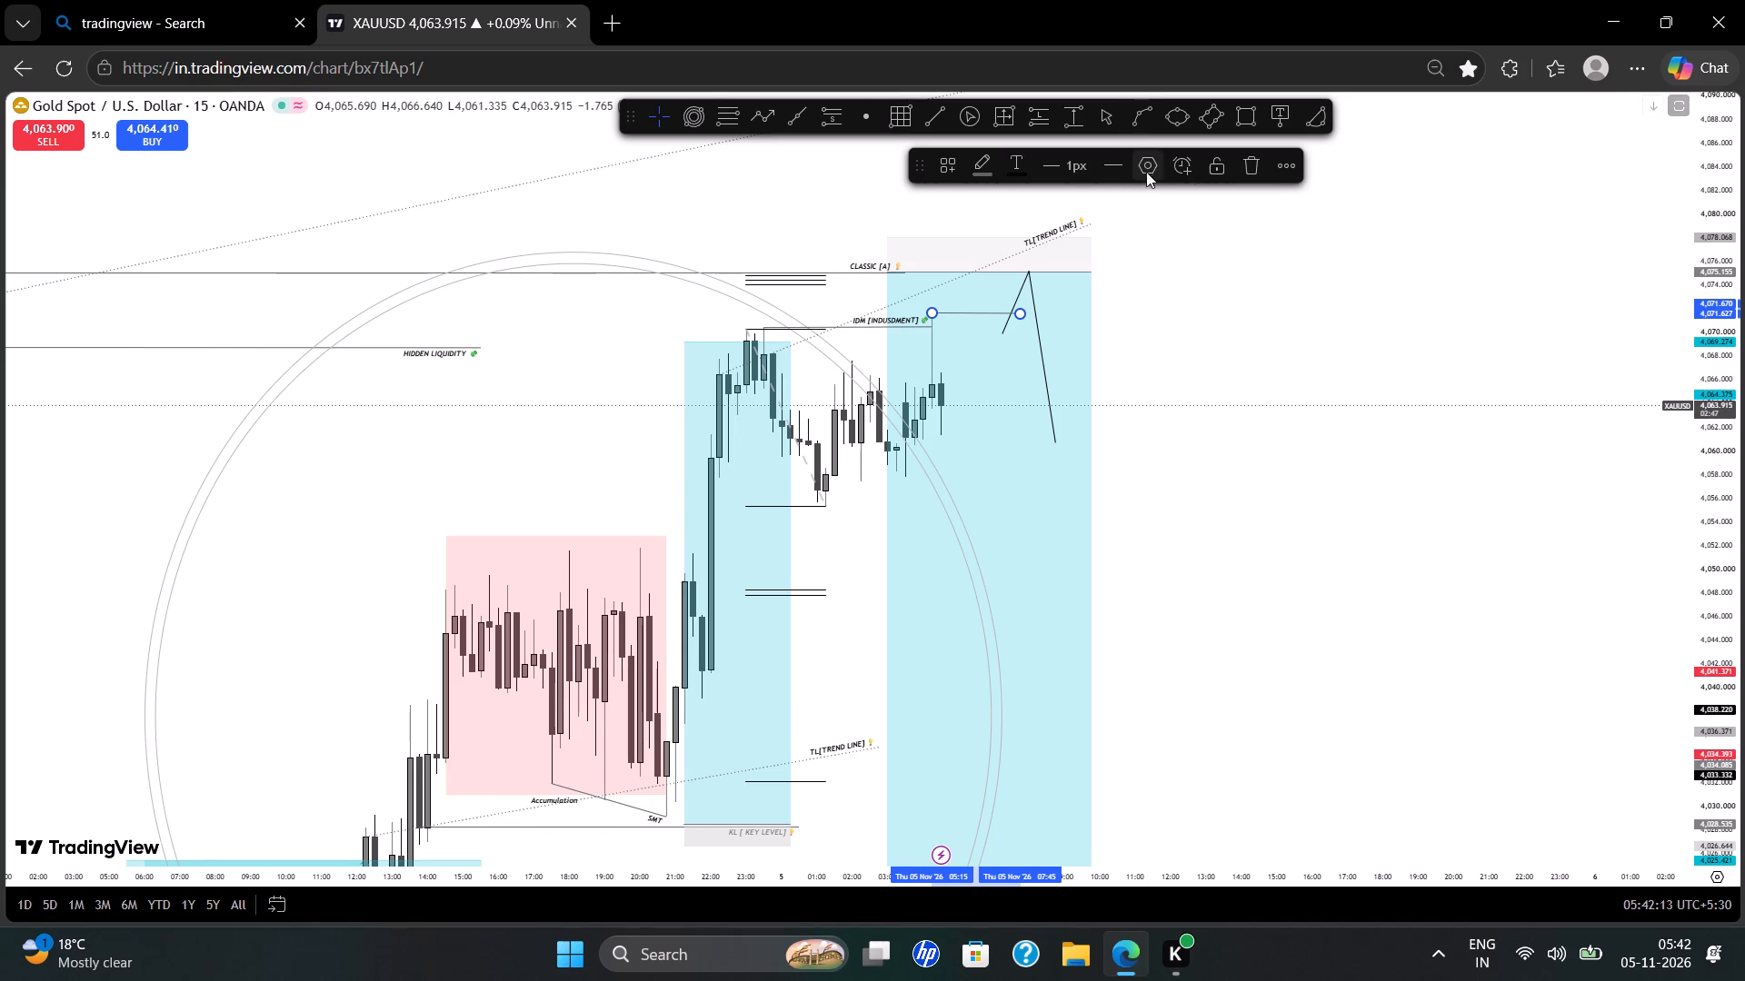
Label the new horizontal trend line near 4,071.6 with the text TRAP.
click(1147, 165)
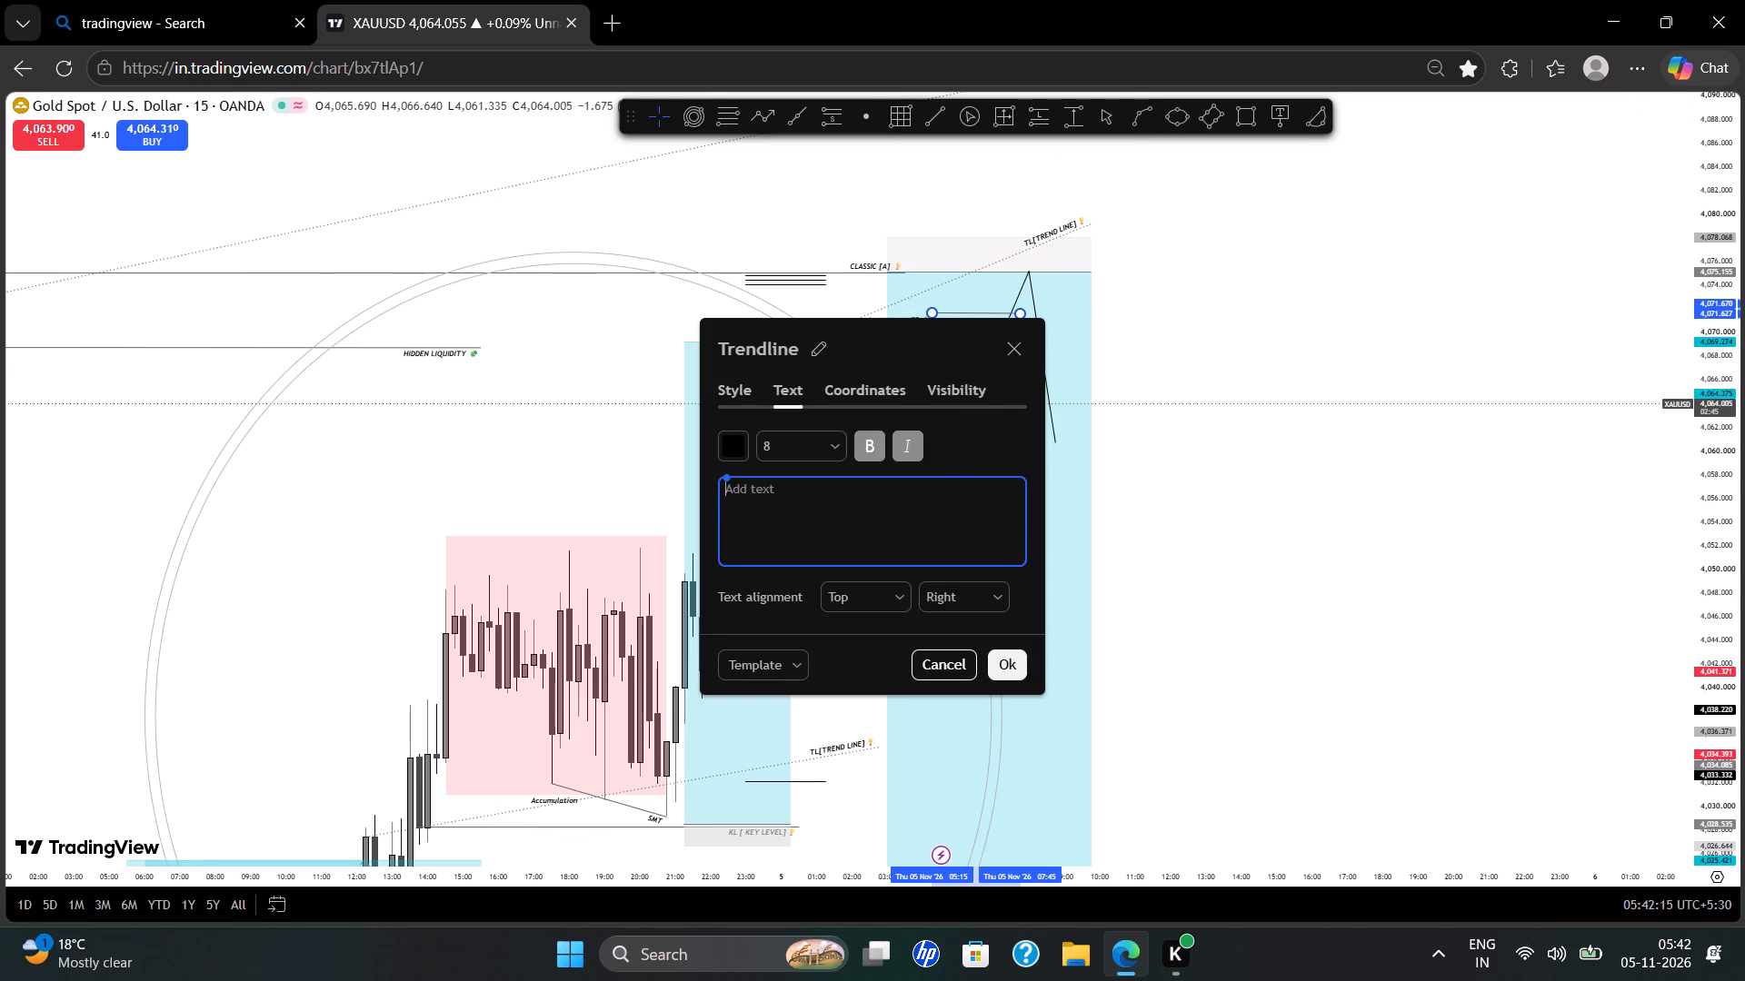
click(949, 493)
text(tr)
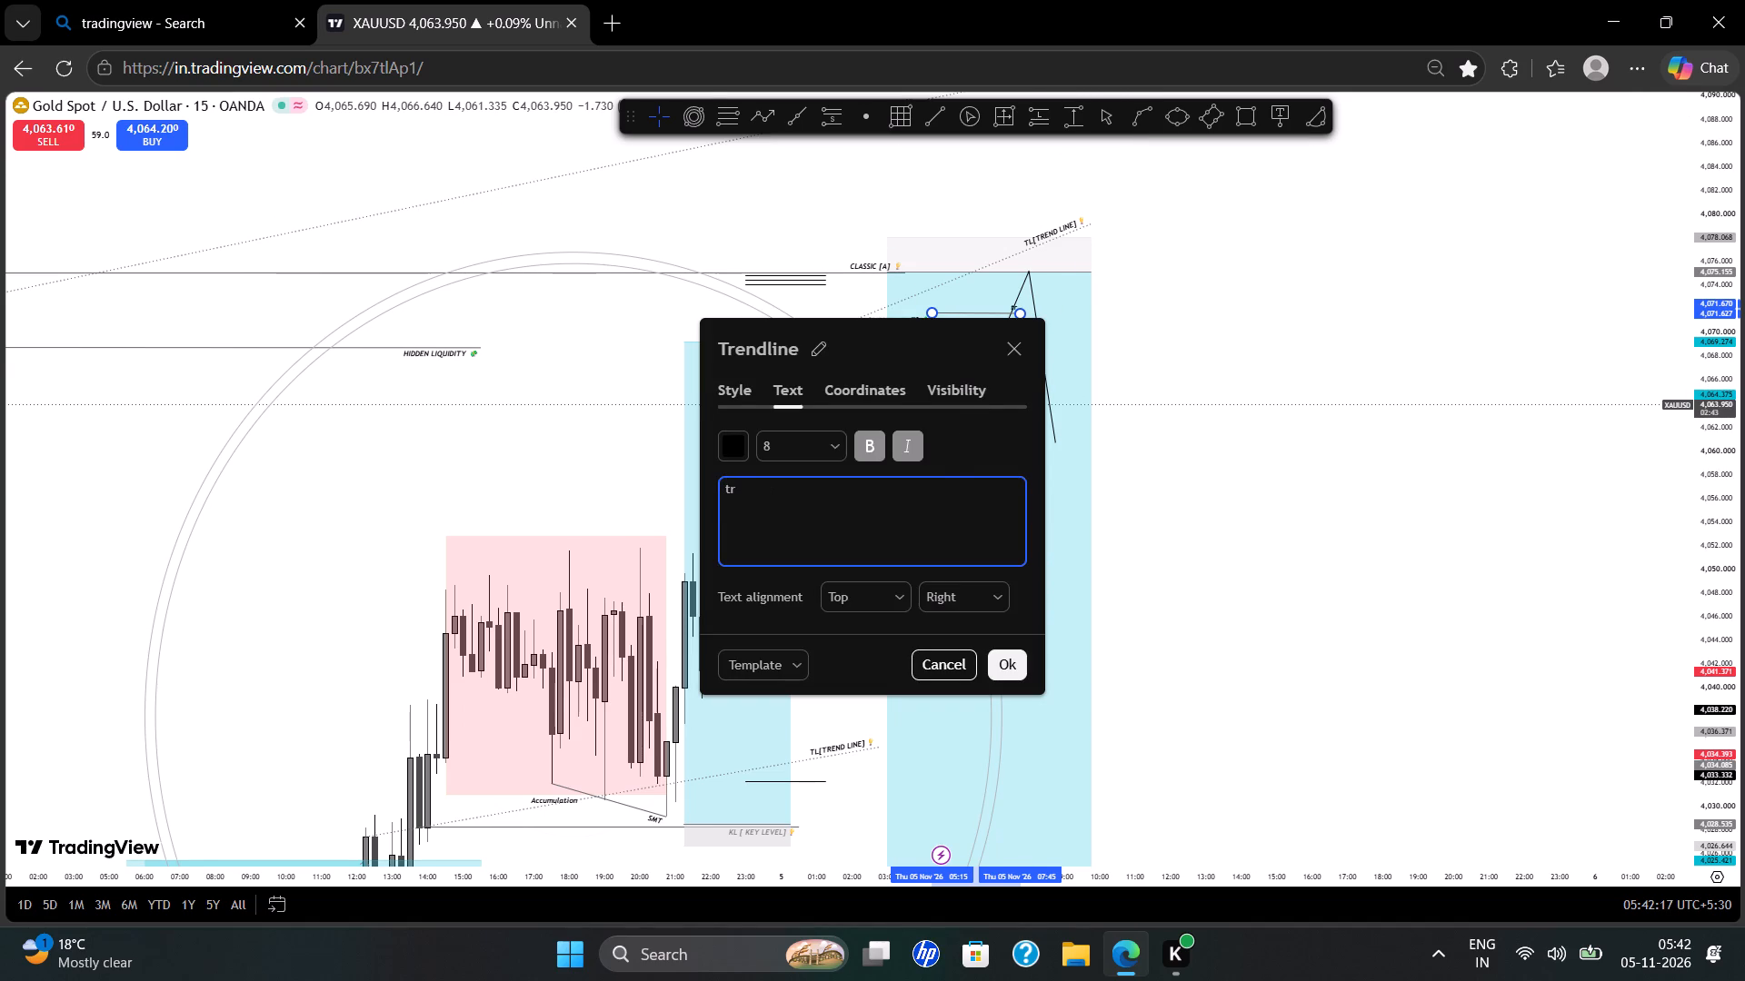
key(p)
key(BackSpace)
key(BackSpace)
key(BackSpace)
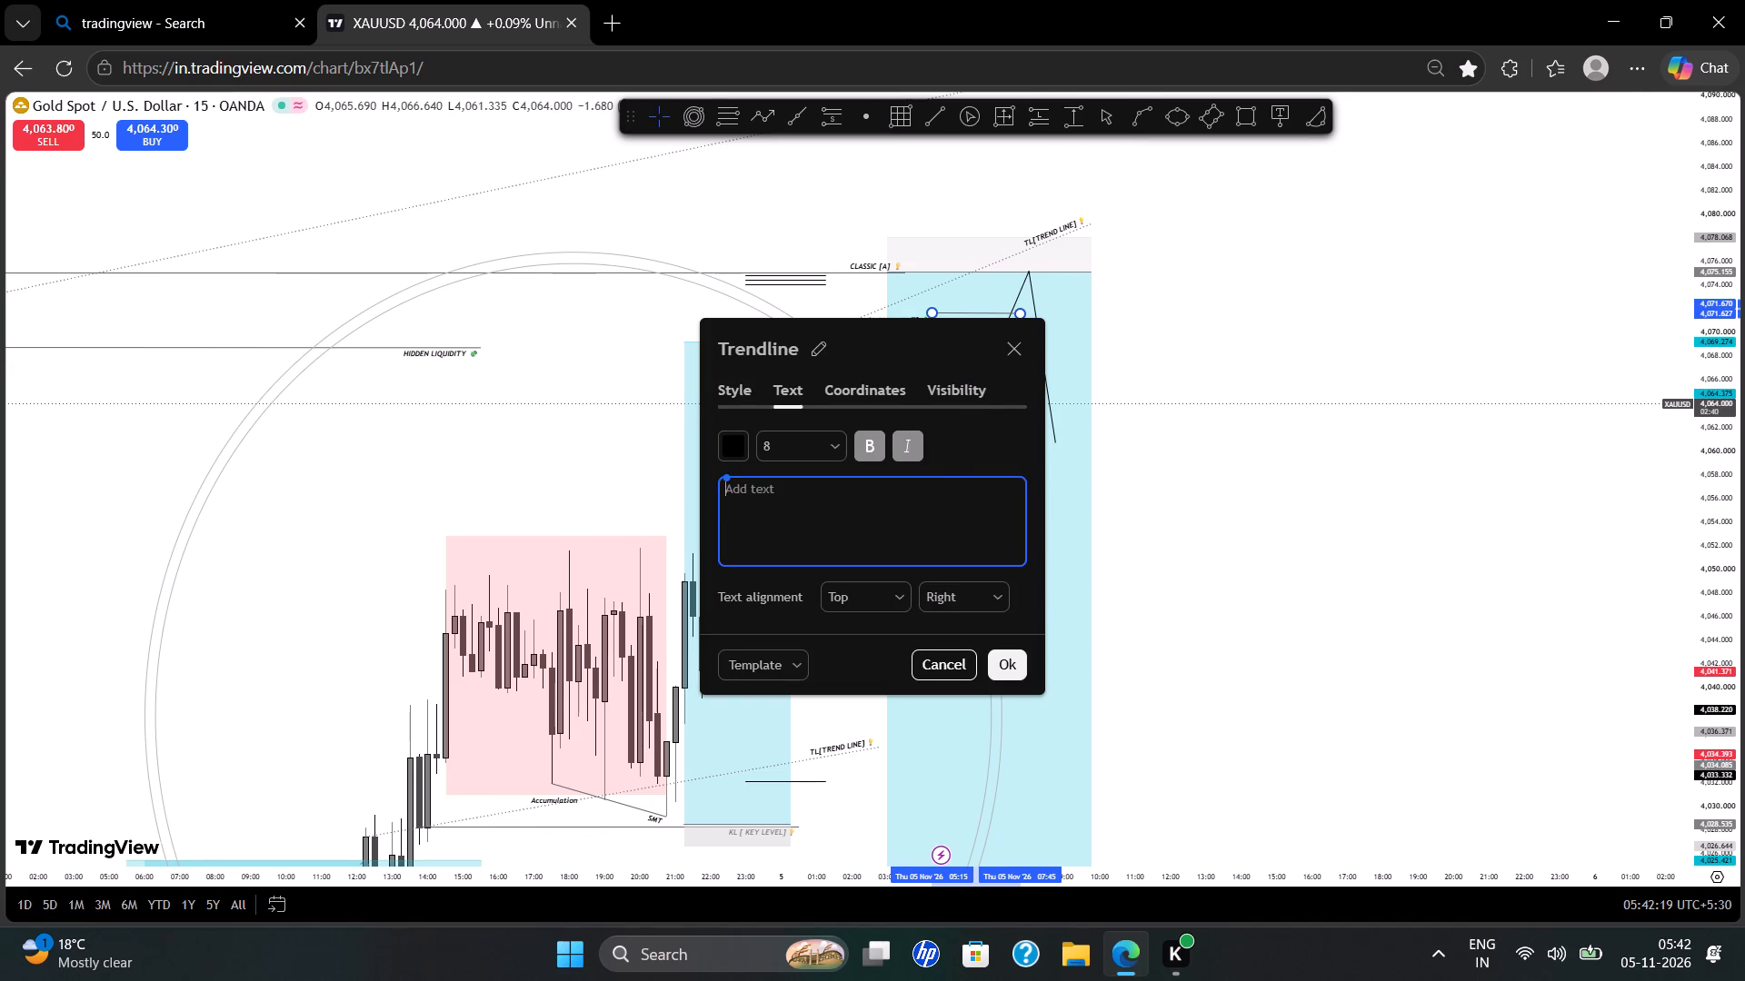
key(BackSpace)
text(TRAP)
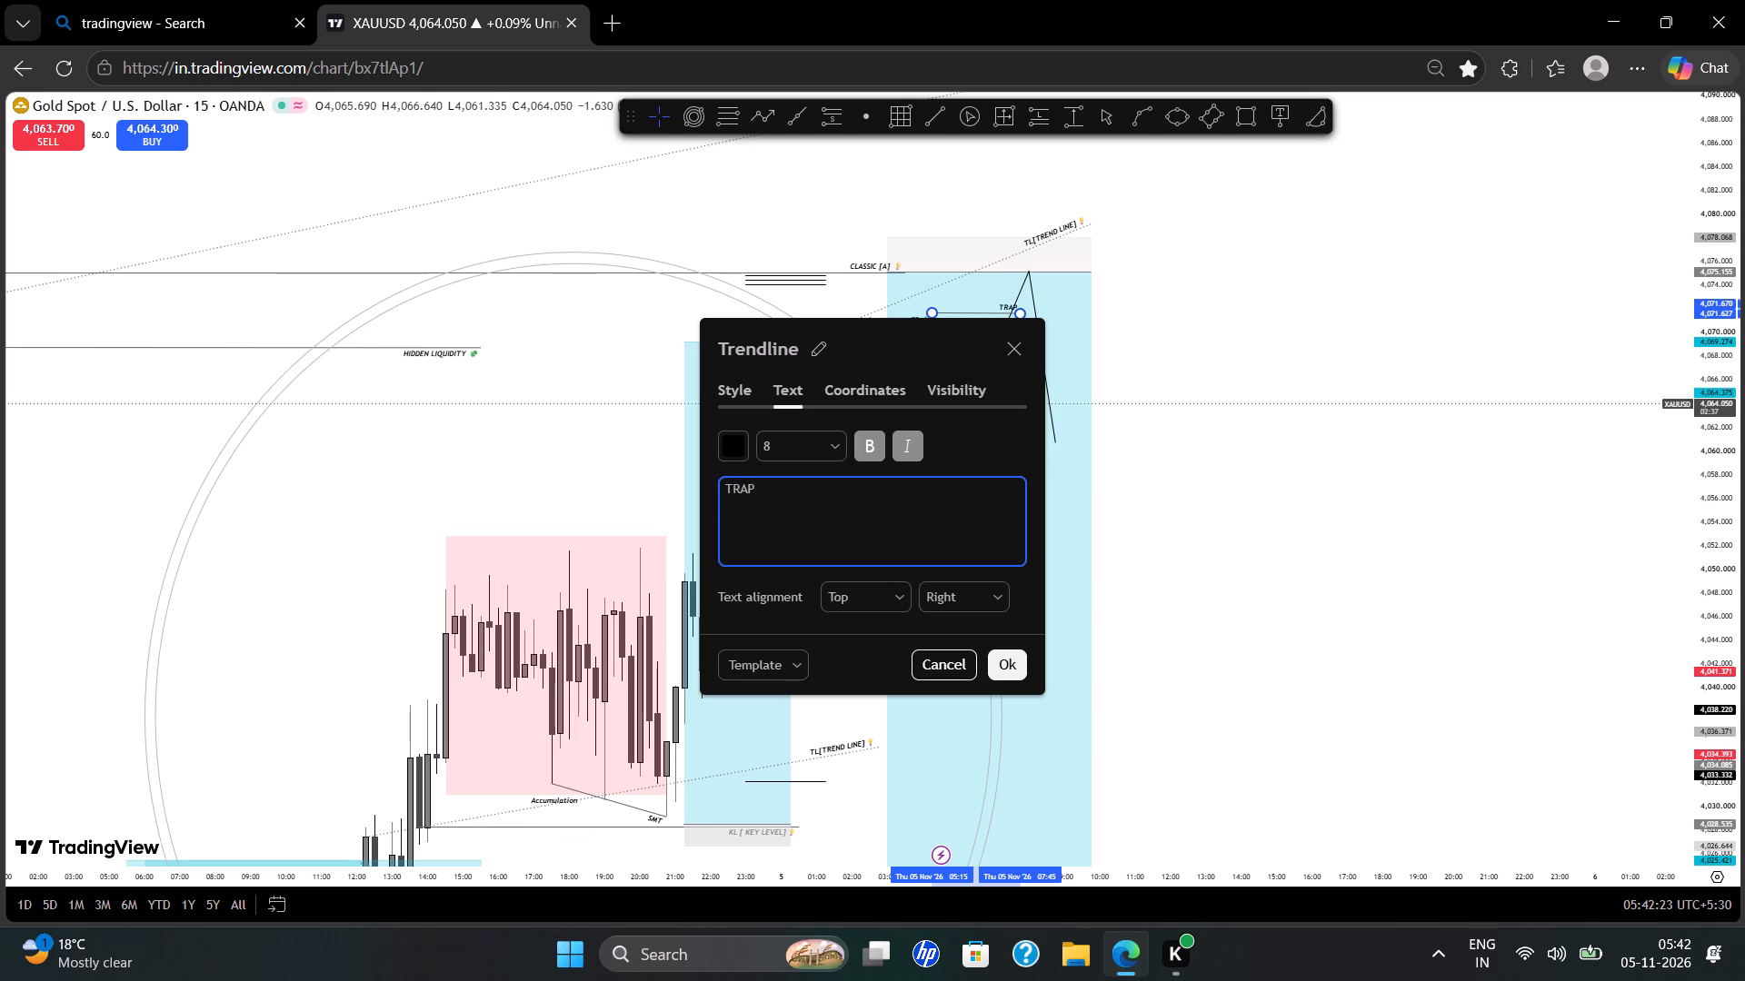
click(992, 666)
click(1183, 549)
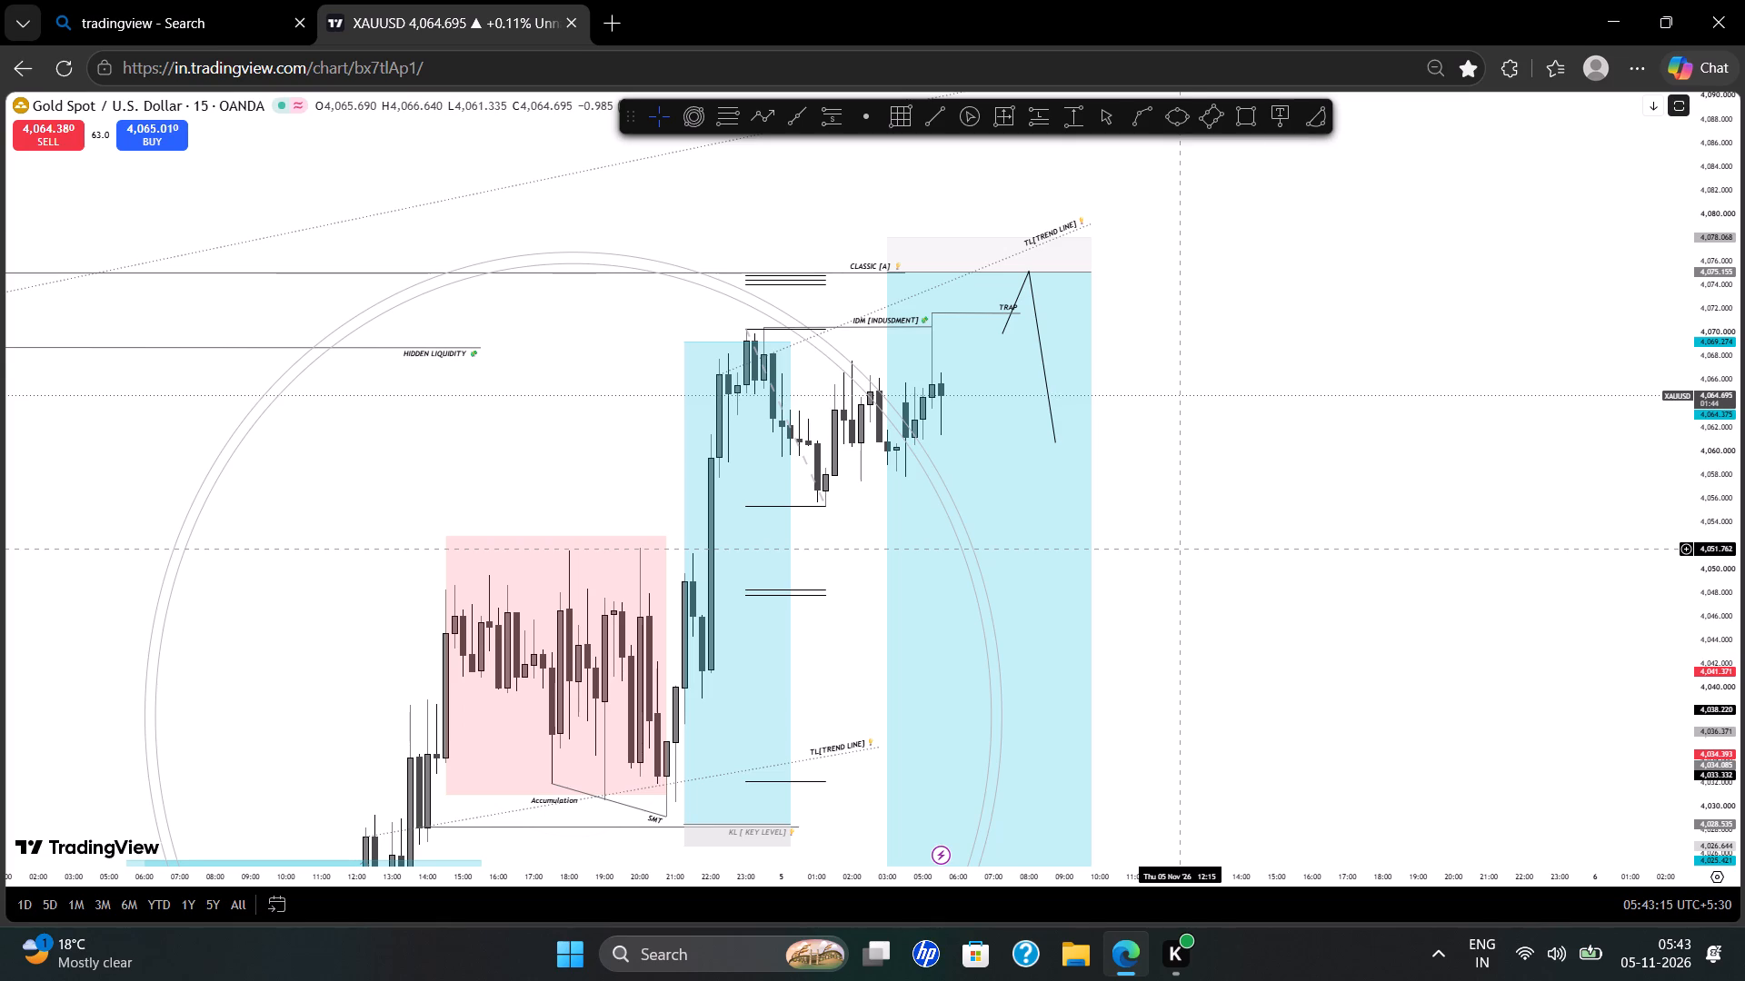
Bring back the panels around the chart and add the Arrow tool to the favourite drawing tools.
click(1119, 103)
drag(1147, 233, 1157, 258)
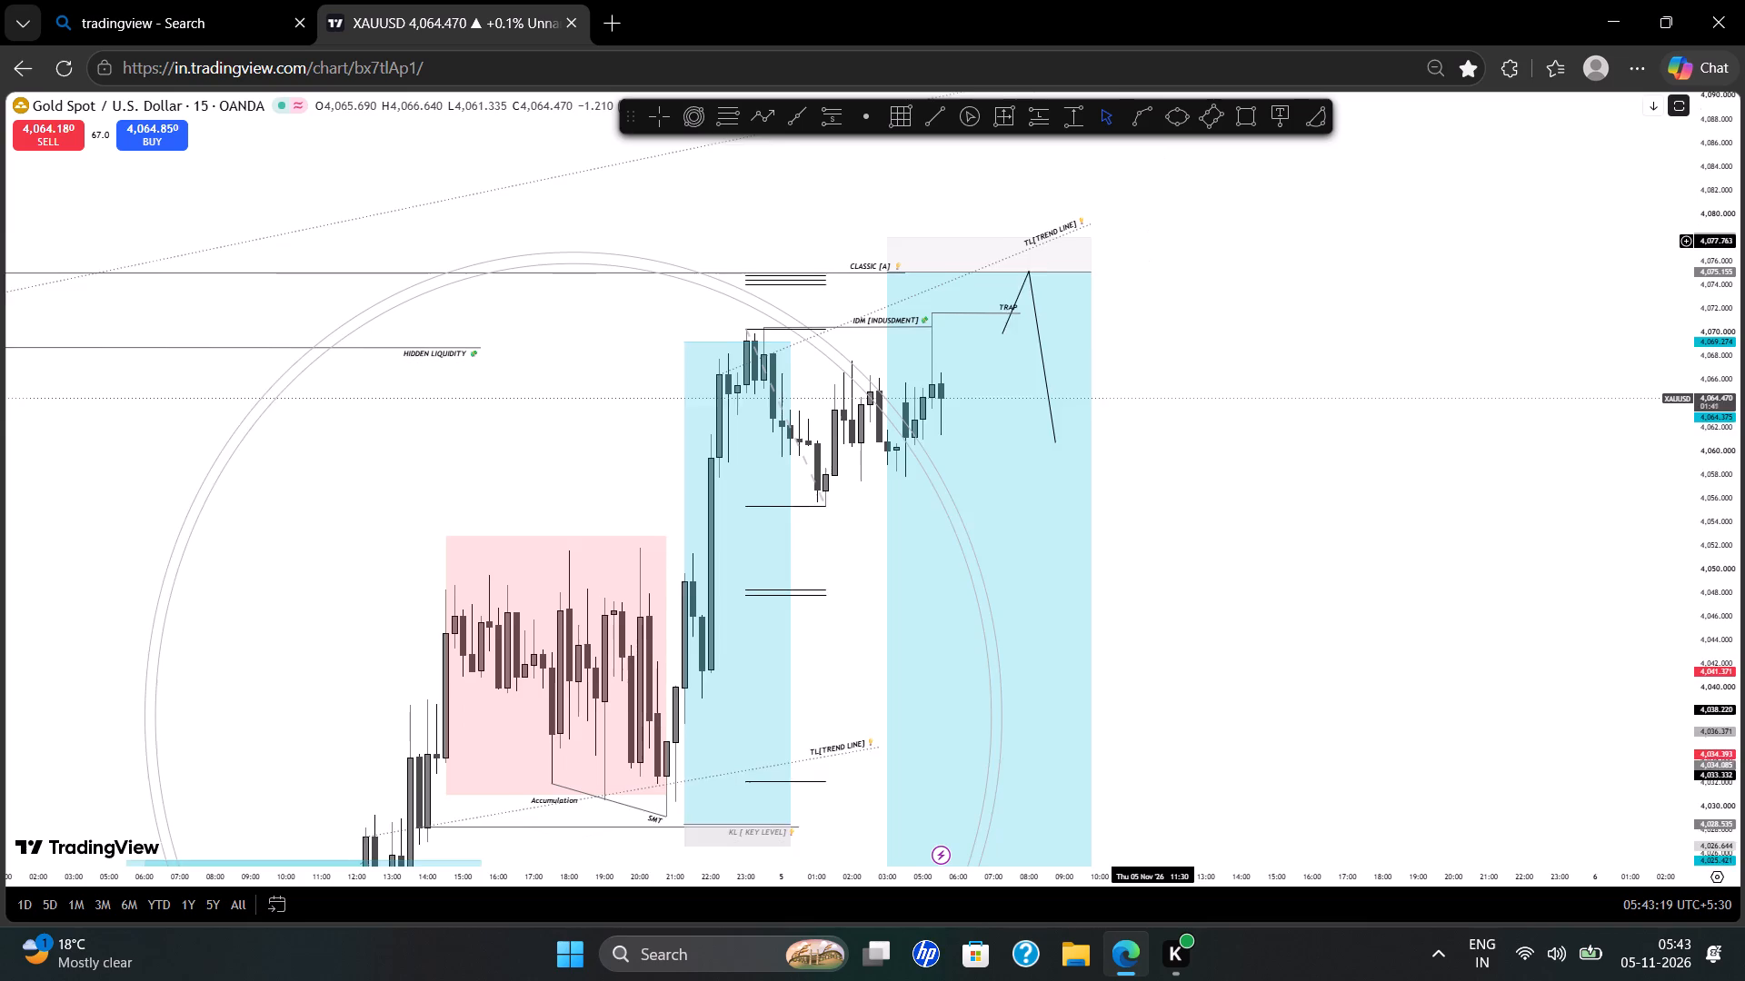
drag(1157, 258, 1097, 177)
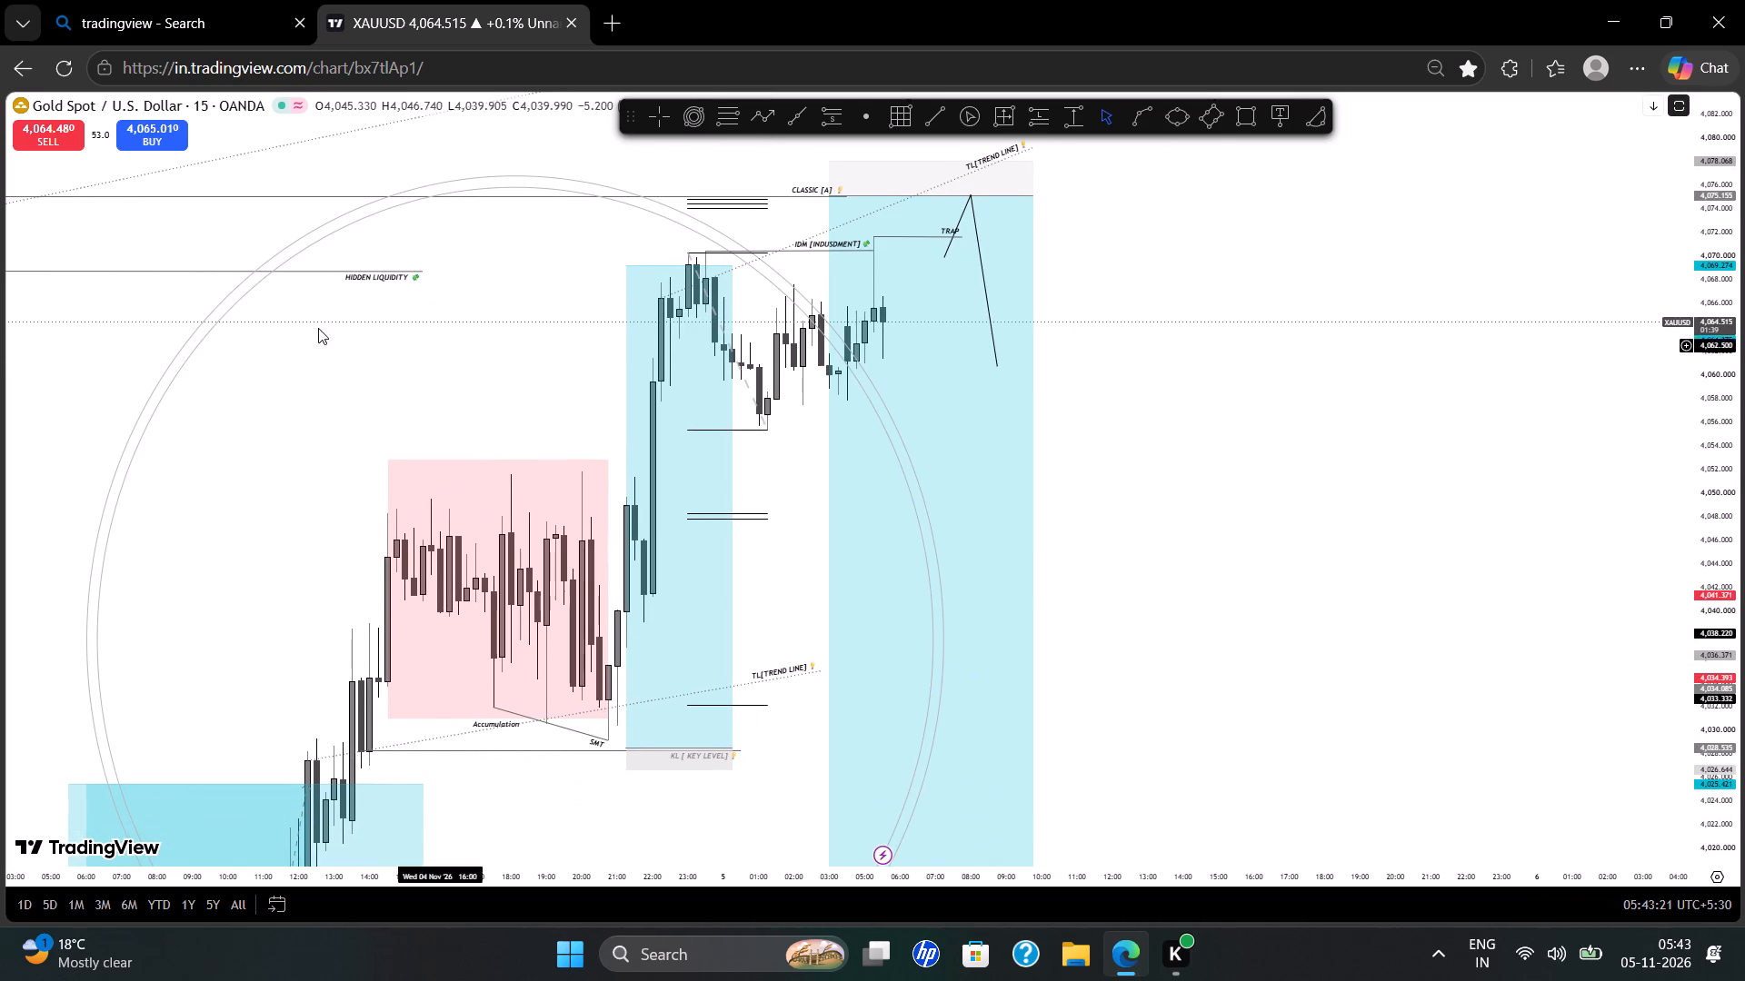
key(Escape)
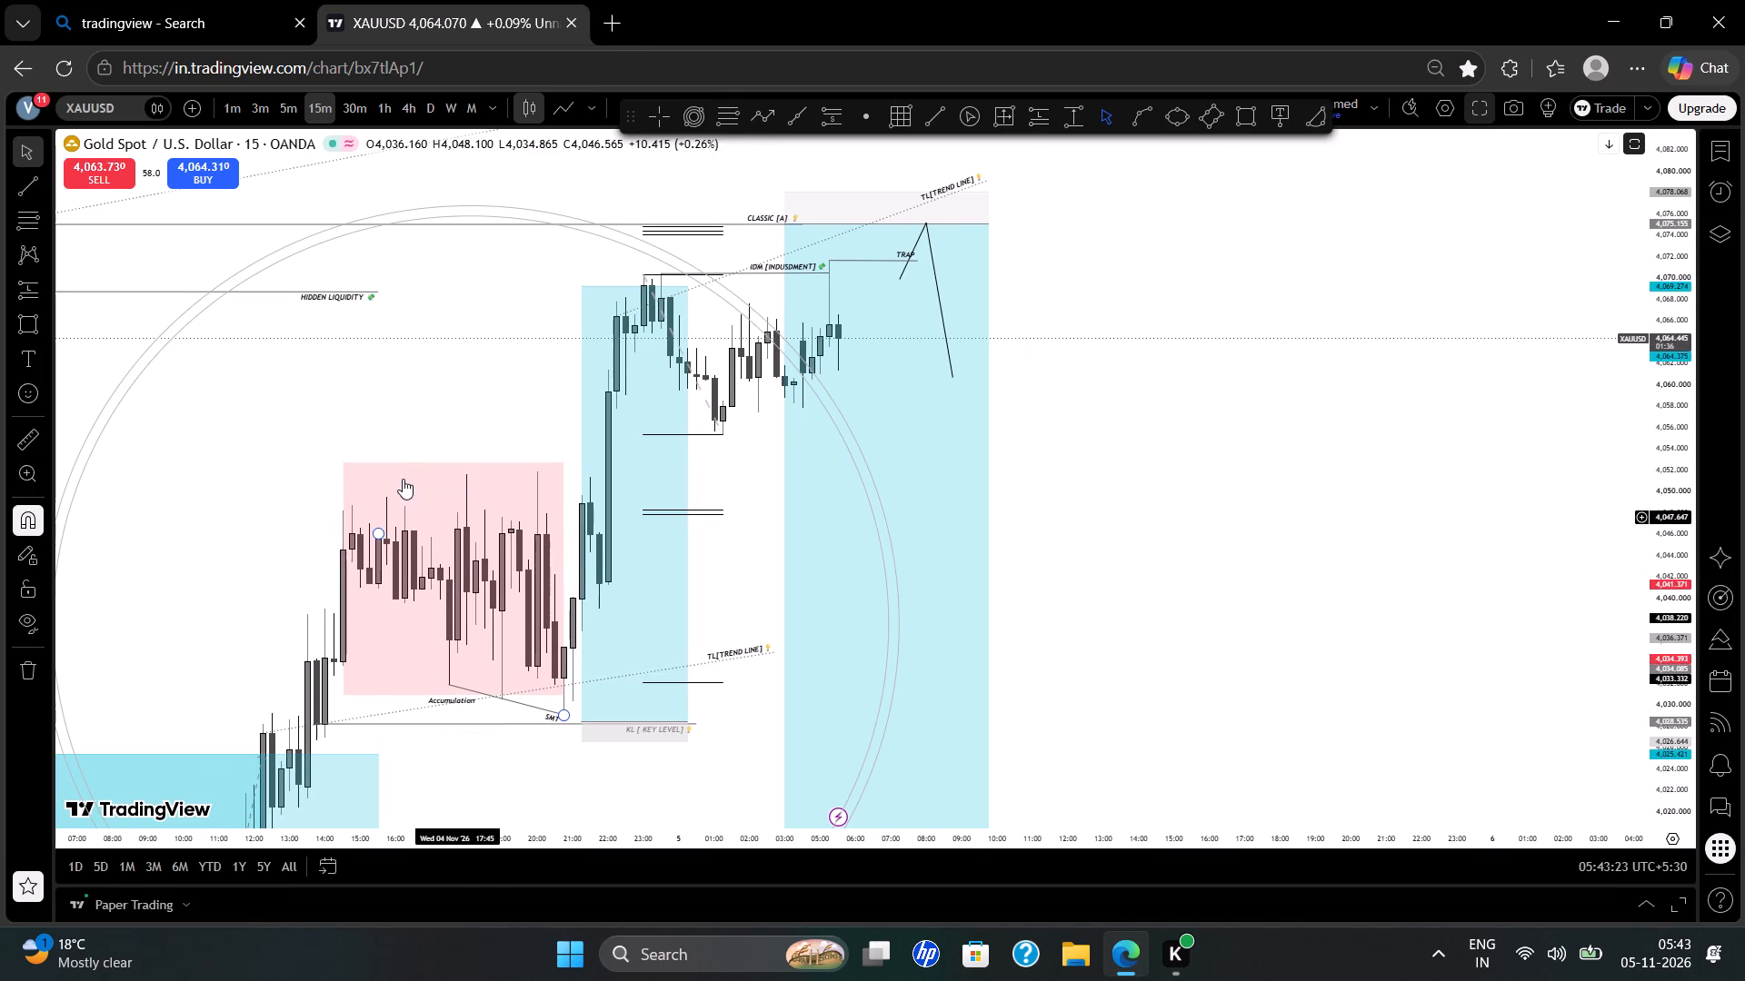
click(50, 322)
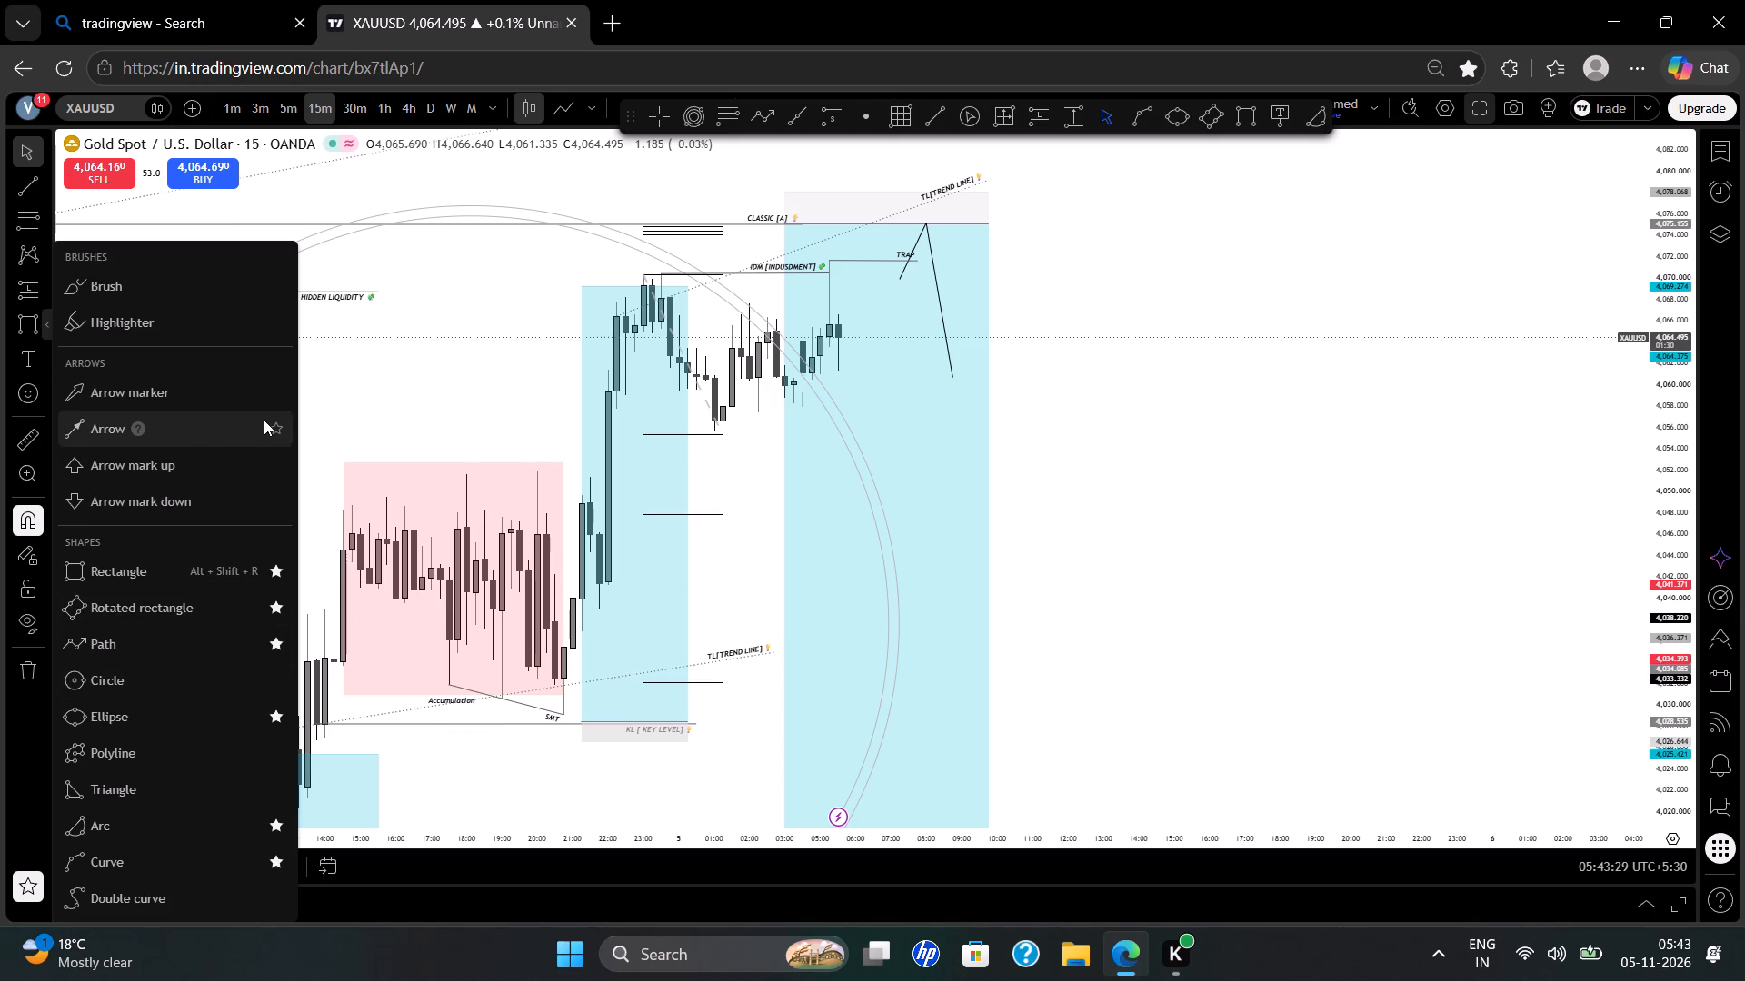
click(267, 422)
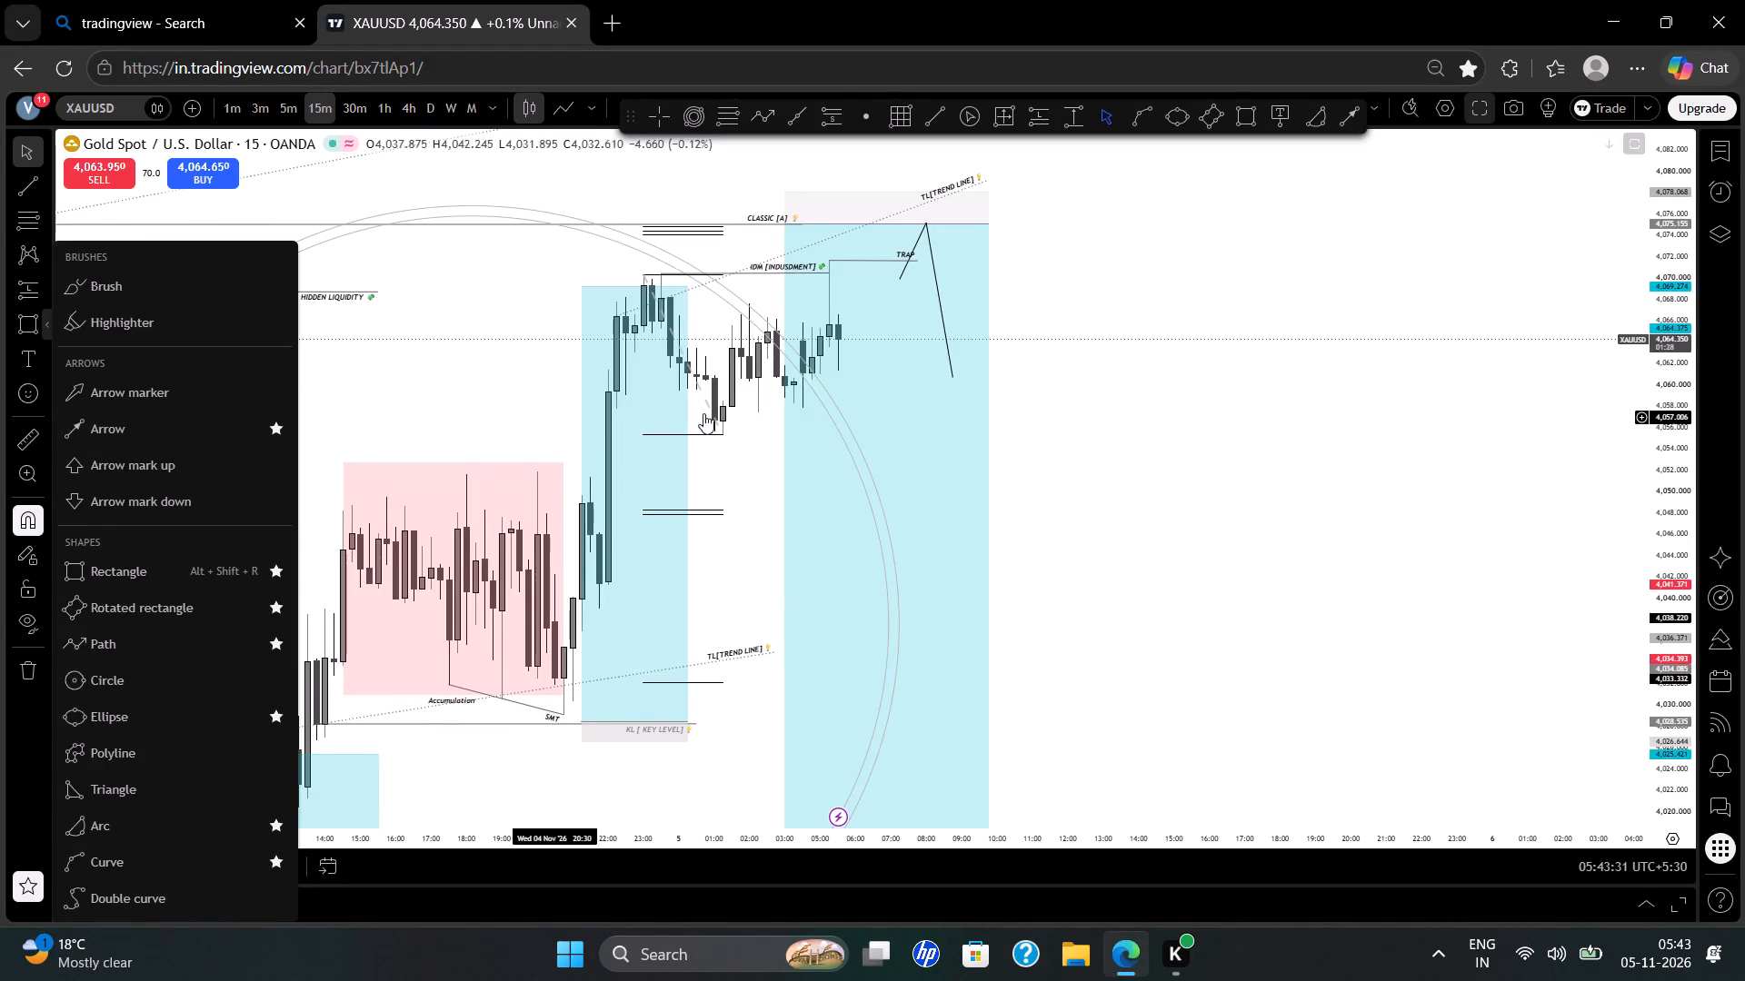
Draw a vertical downward arrow in the empty area at 17:30 on 5 November, from about 4,080.6 to 4,073.1.
drag(1191, 342, 1176, 400)
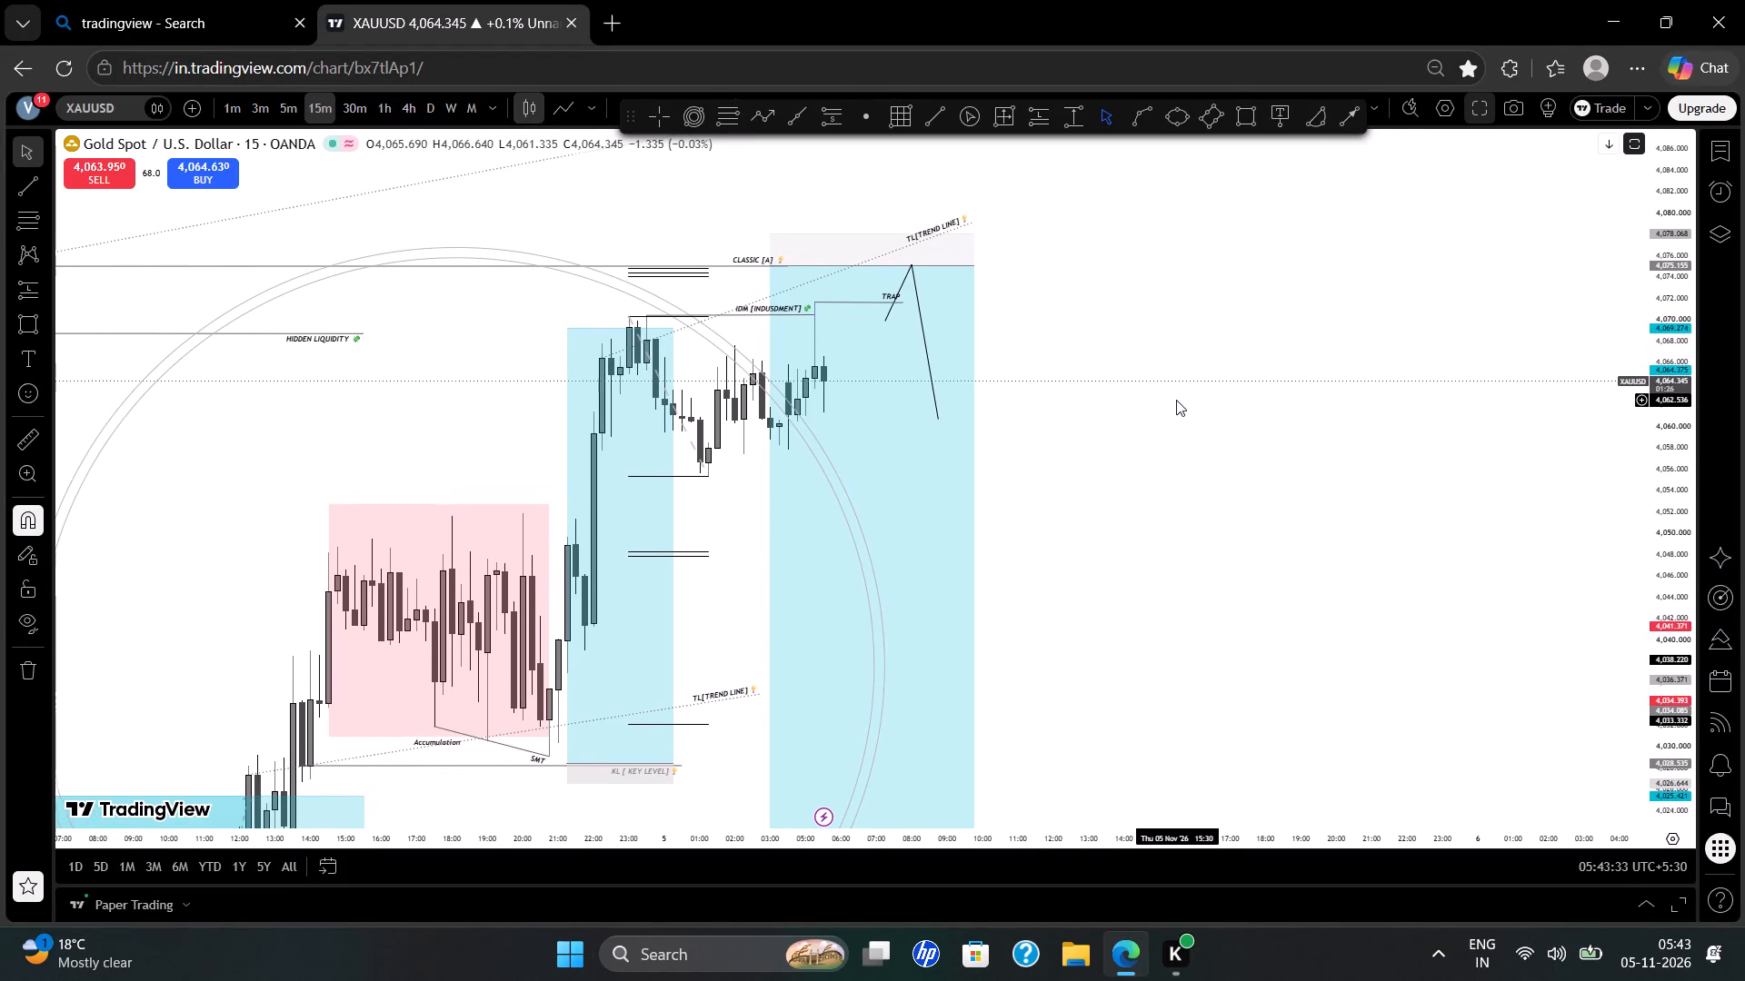
click(1339, 128)
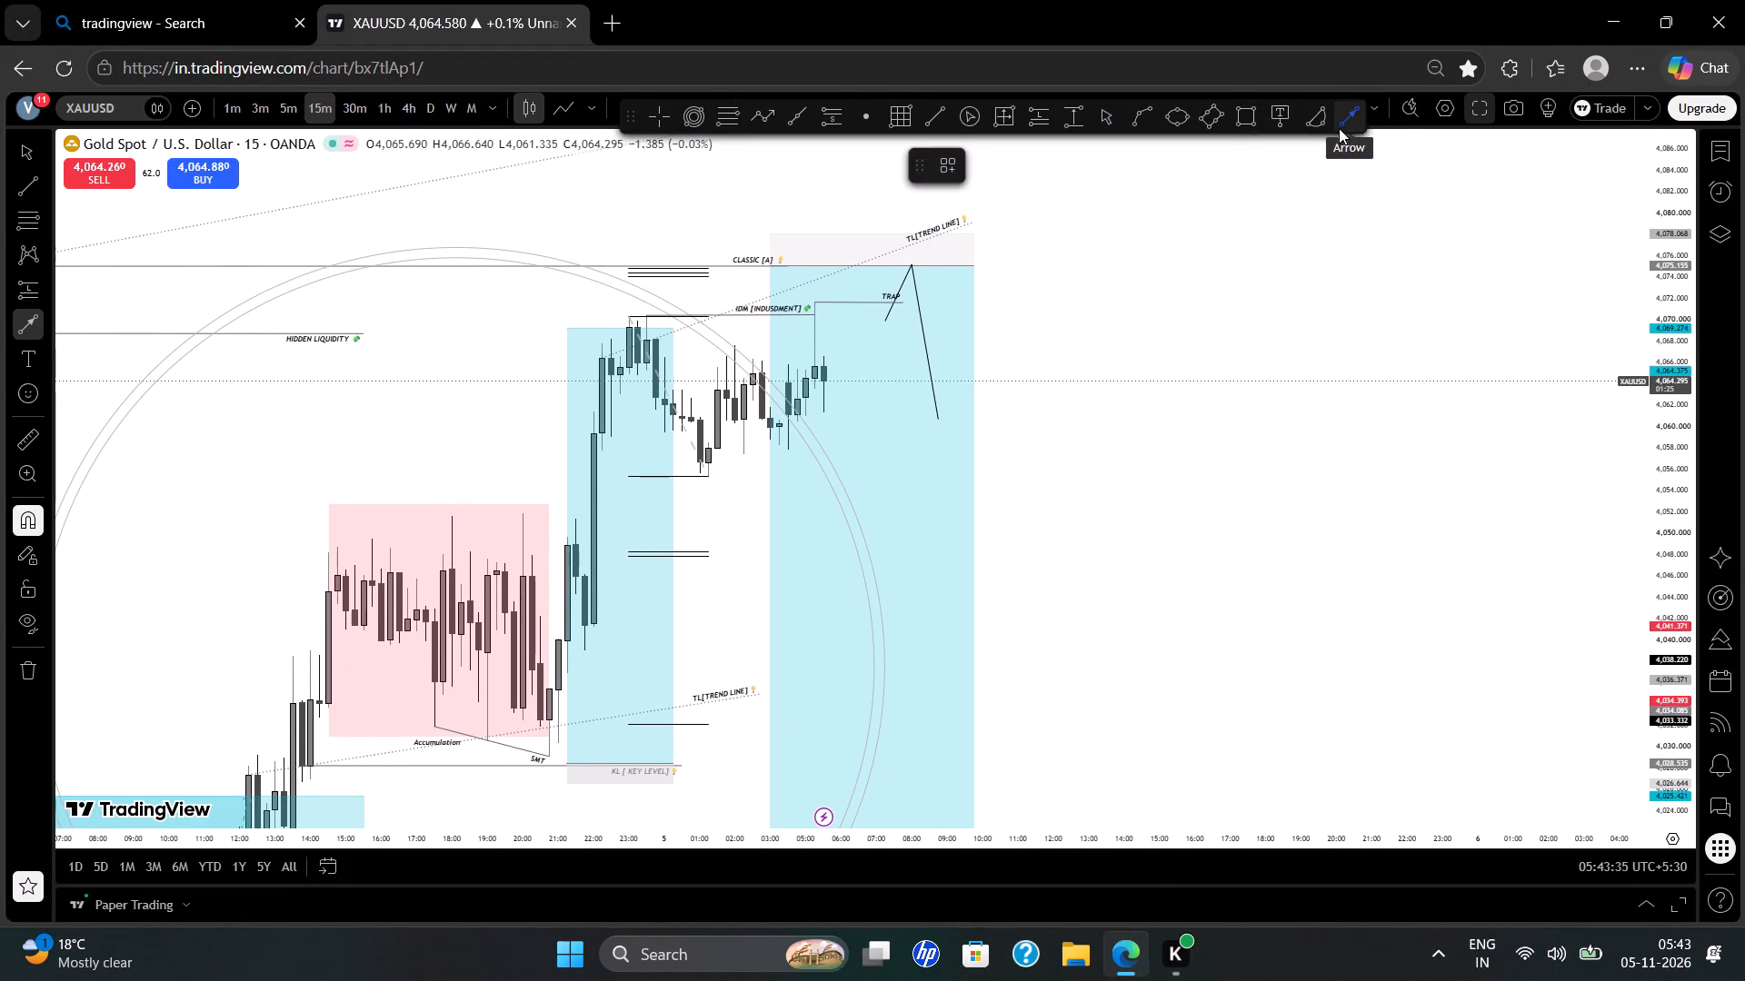
drag(1246, 207, 1244, 287)
click(1244, 287)
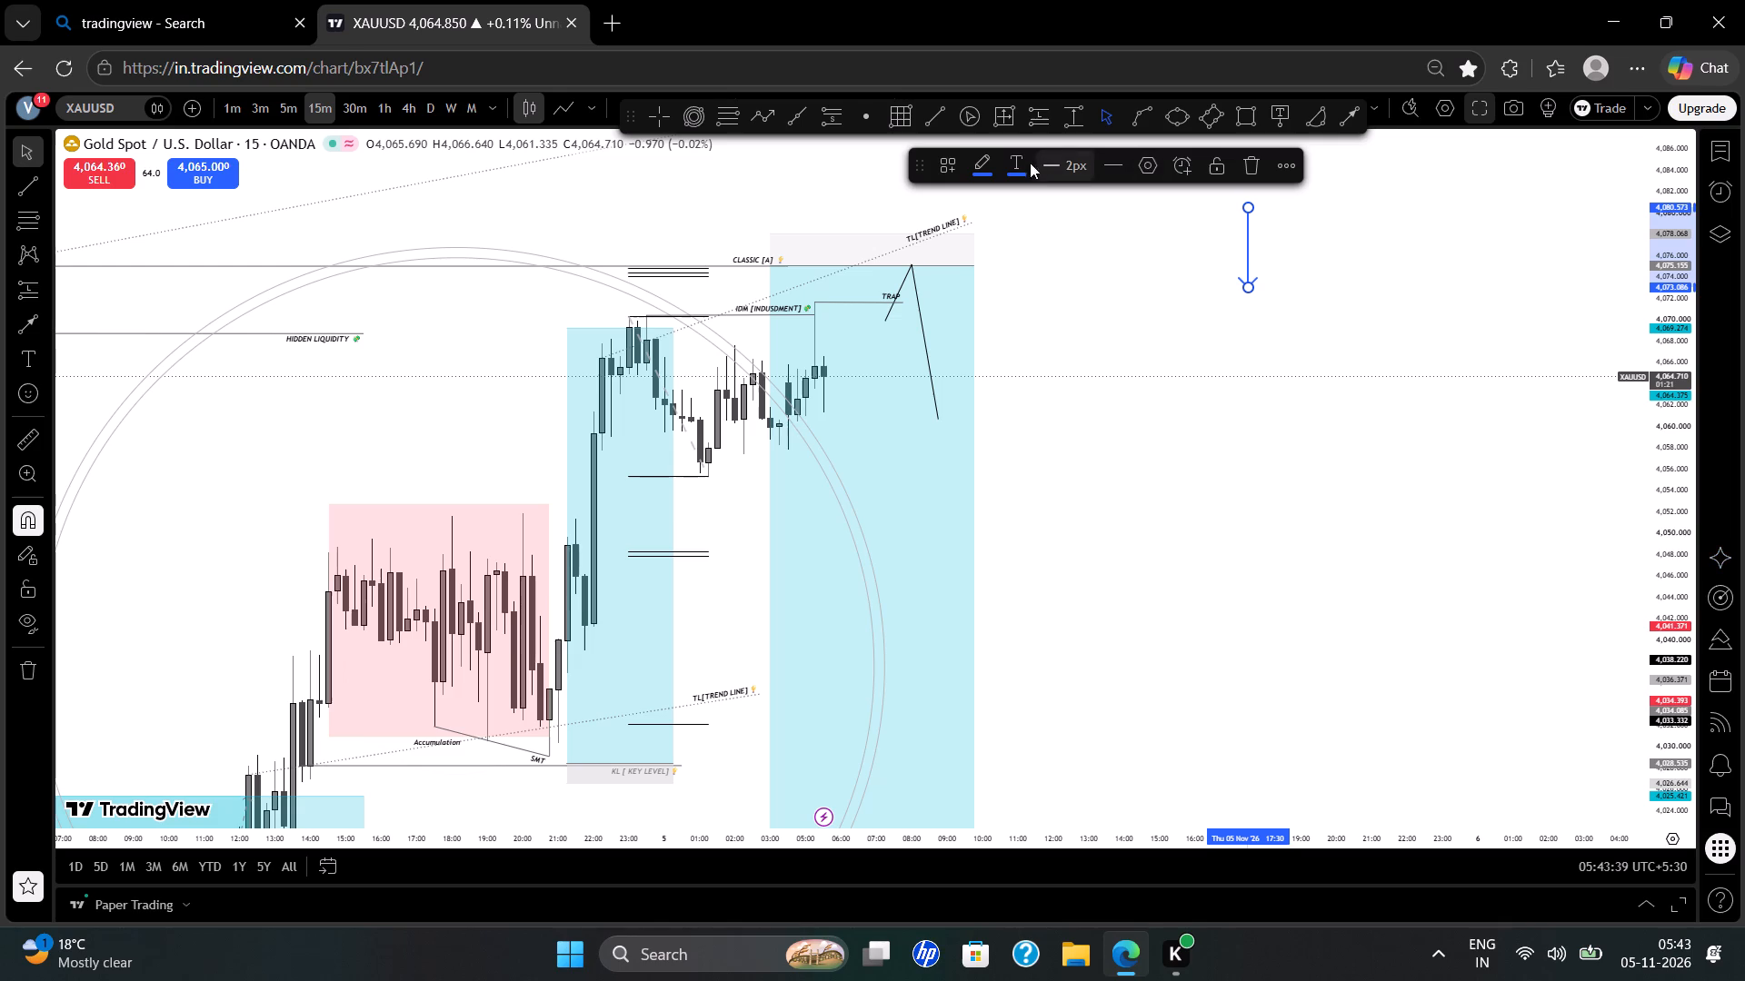
Format the arrow's text as black, size 8, bold and italic.
click(1141, 164)
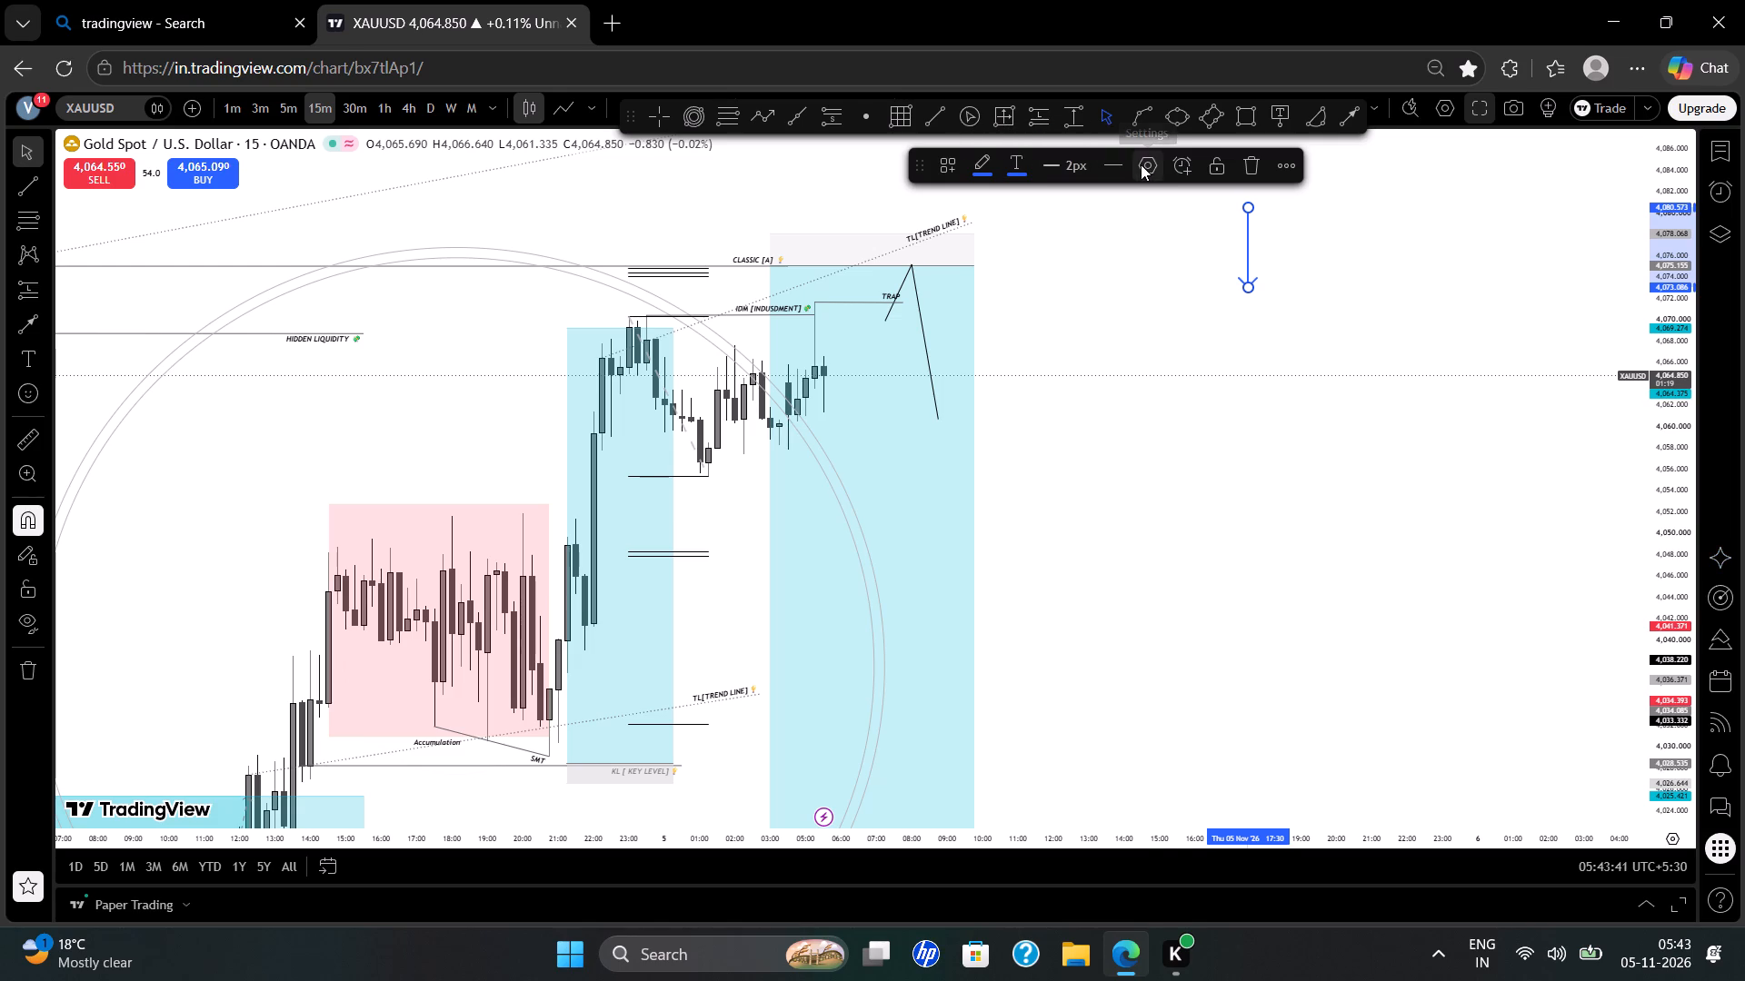
click(735, 442)
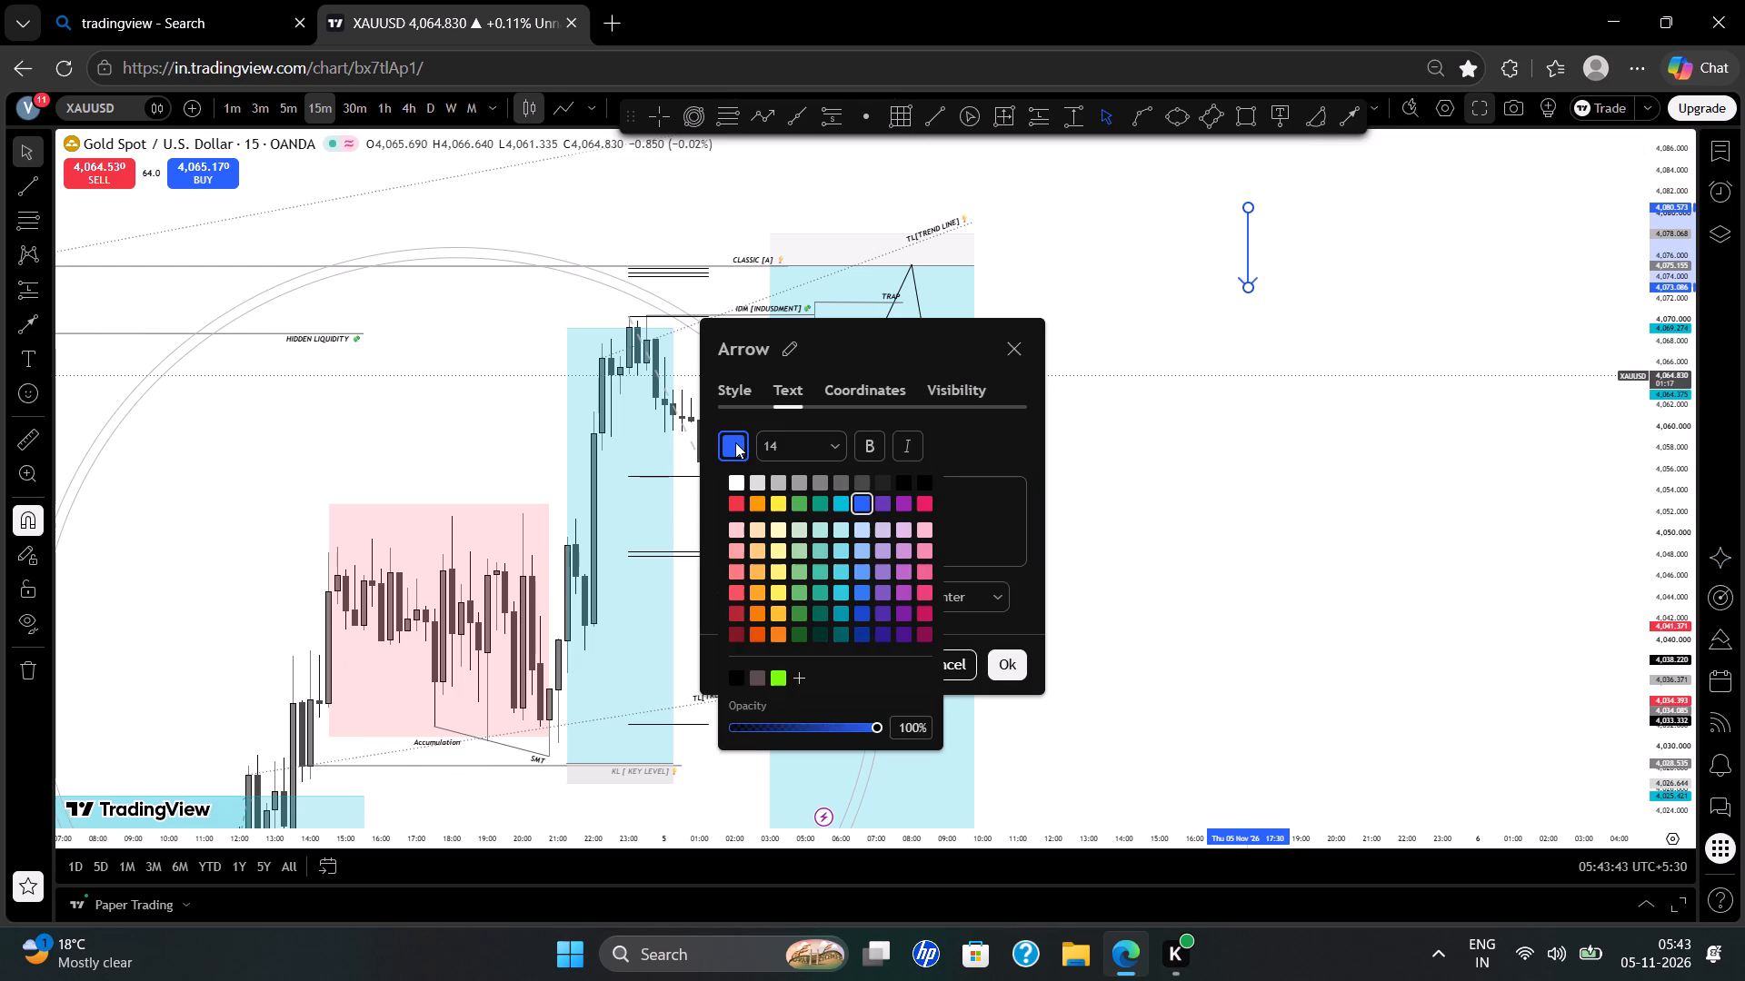
click(913, 486)
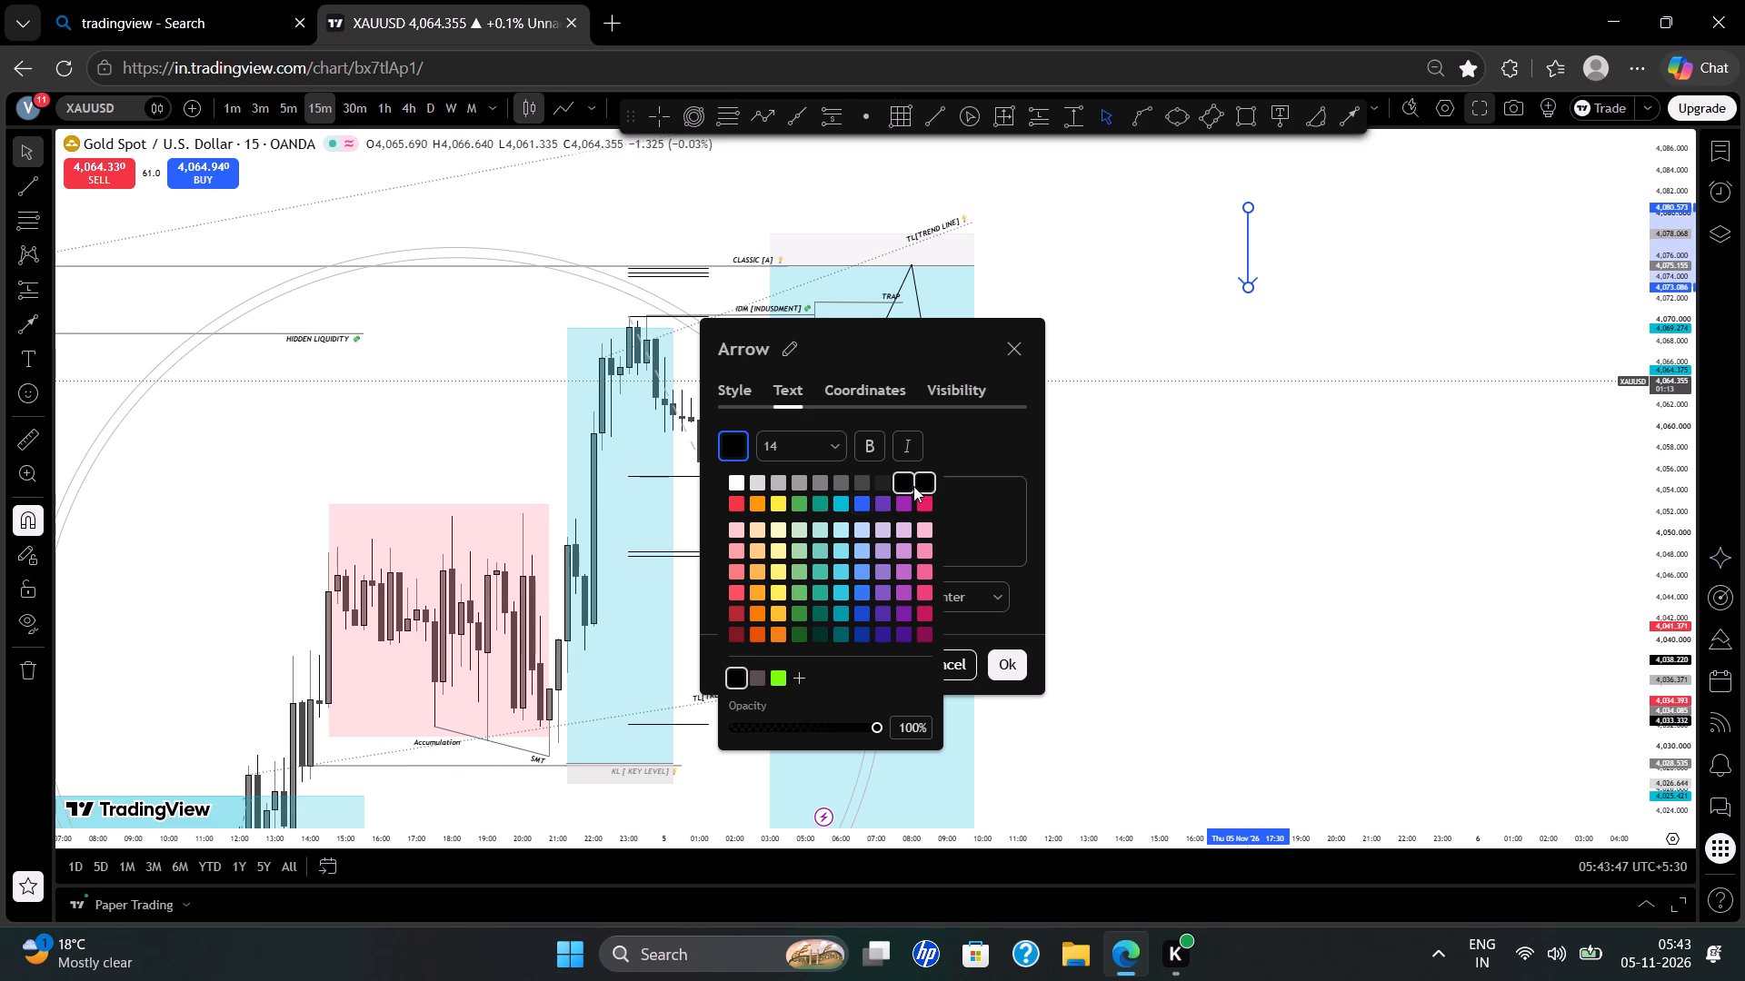
click(780, 448)
click(793, 477)
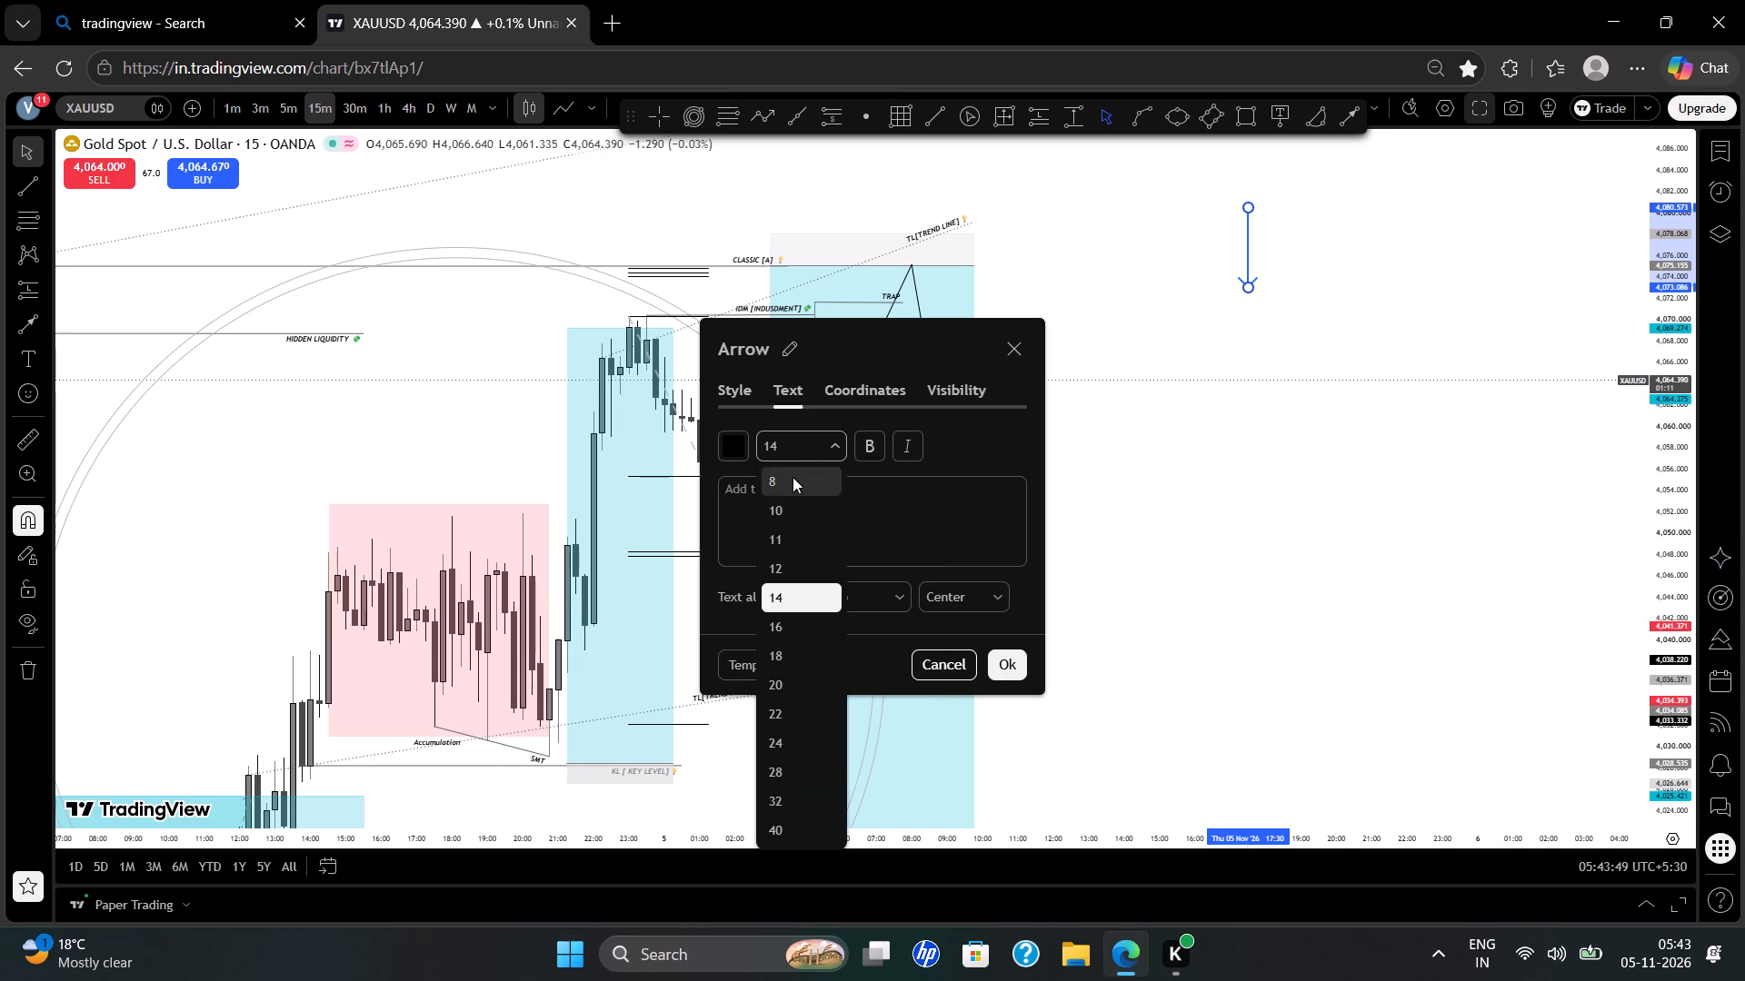
click(884, 447)
click(890, 447)
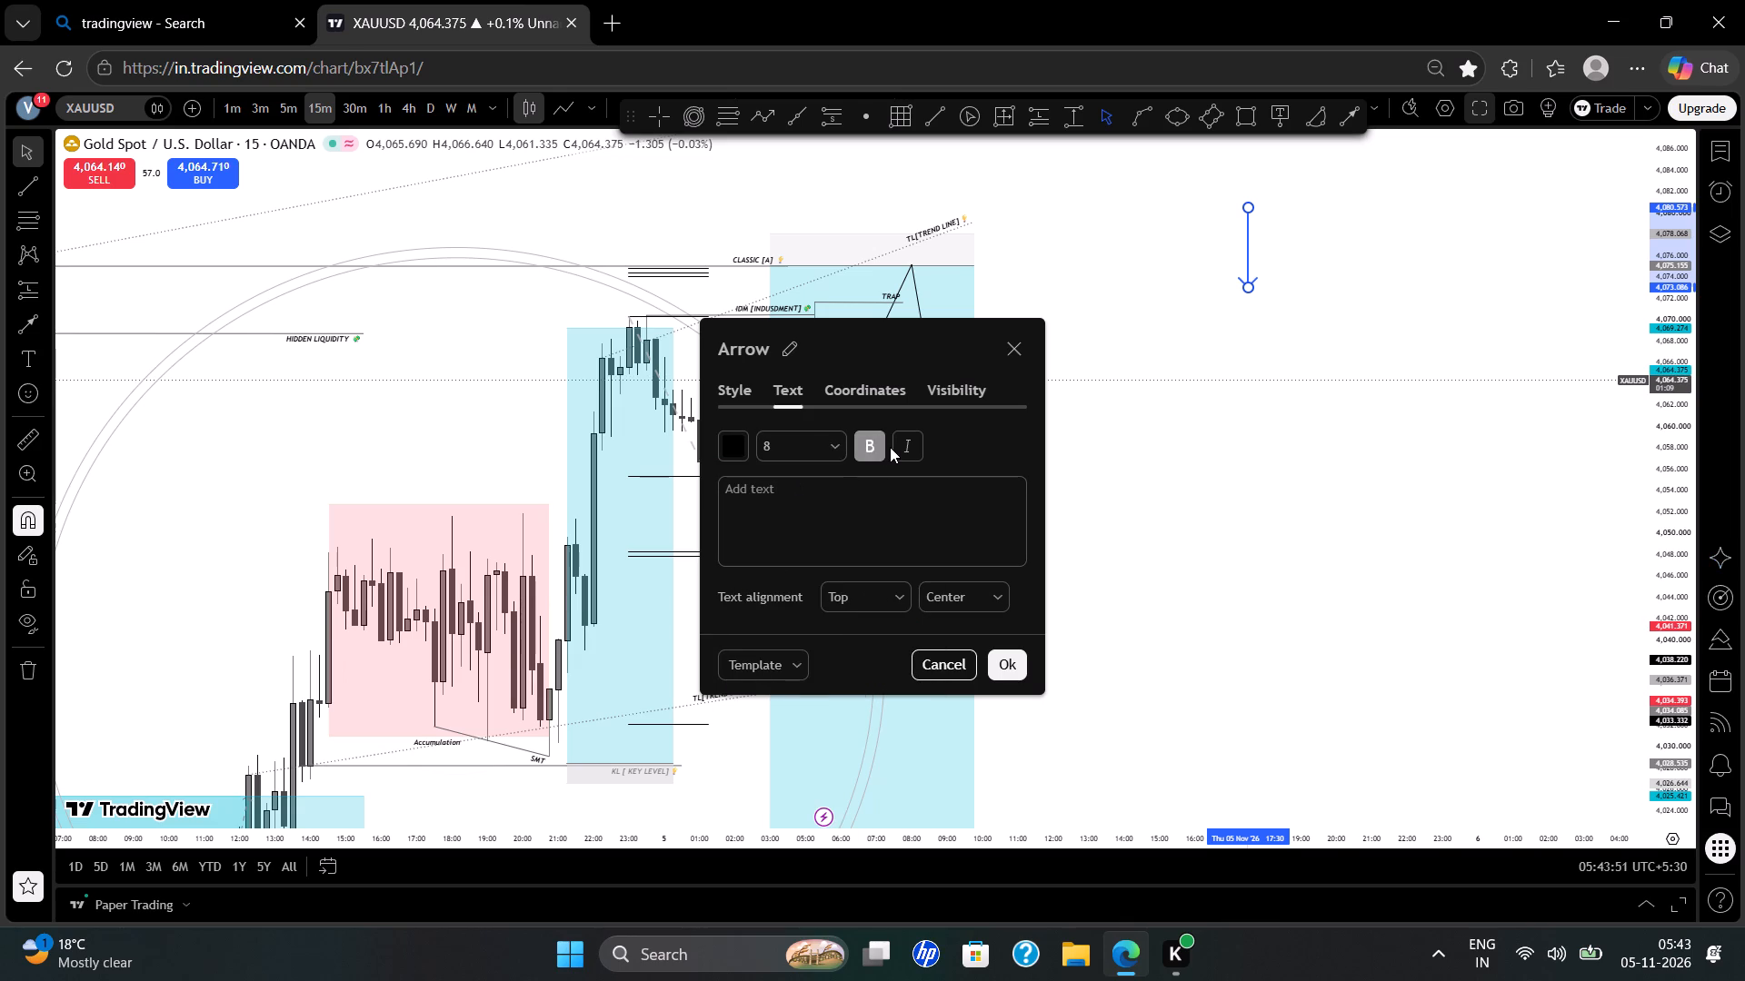
click(896, 447)
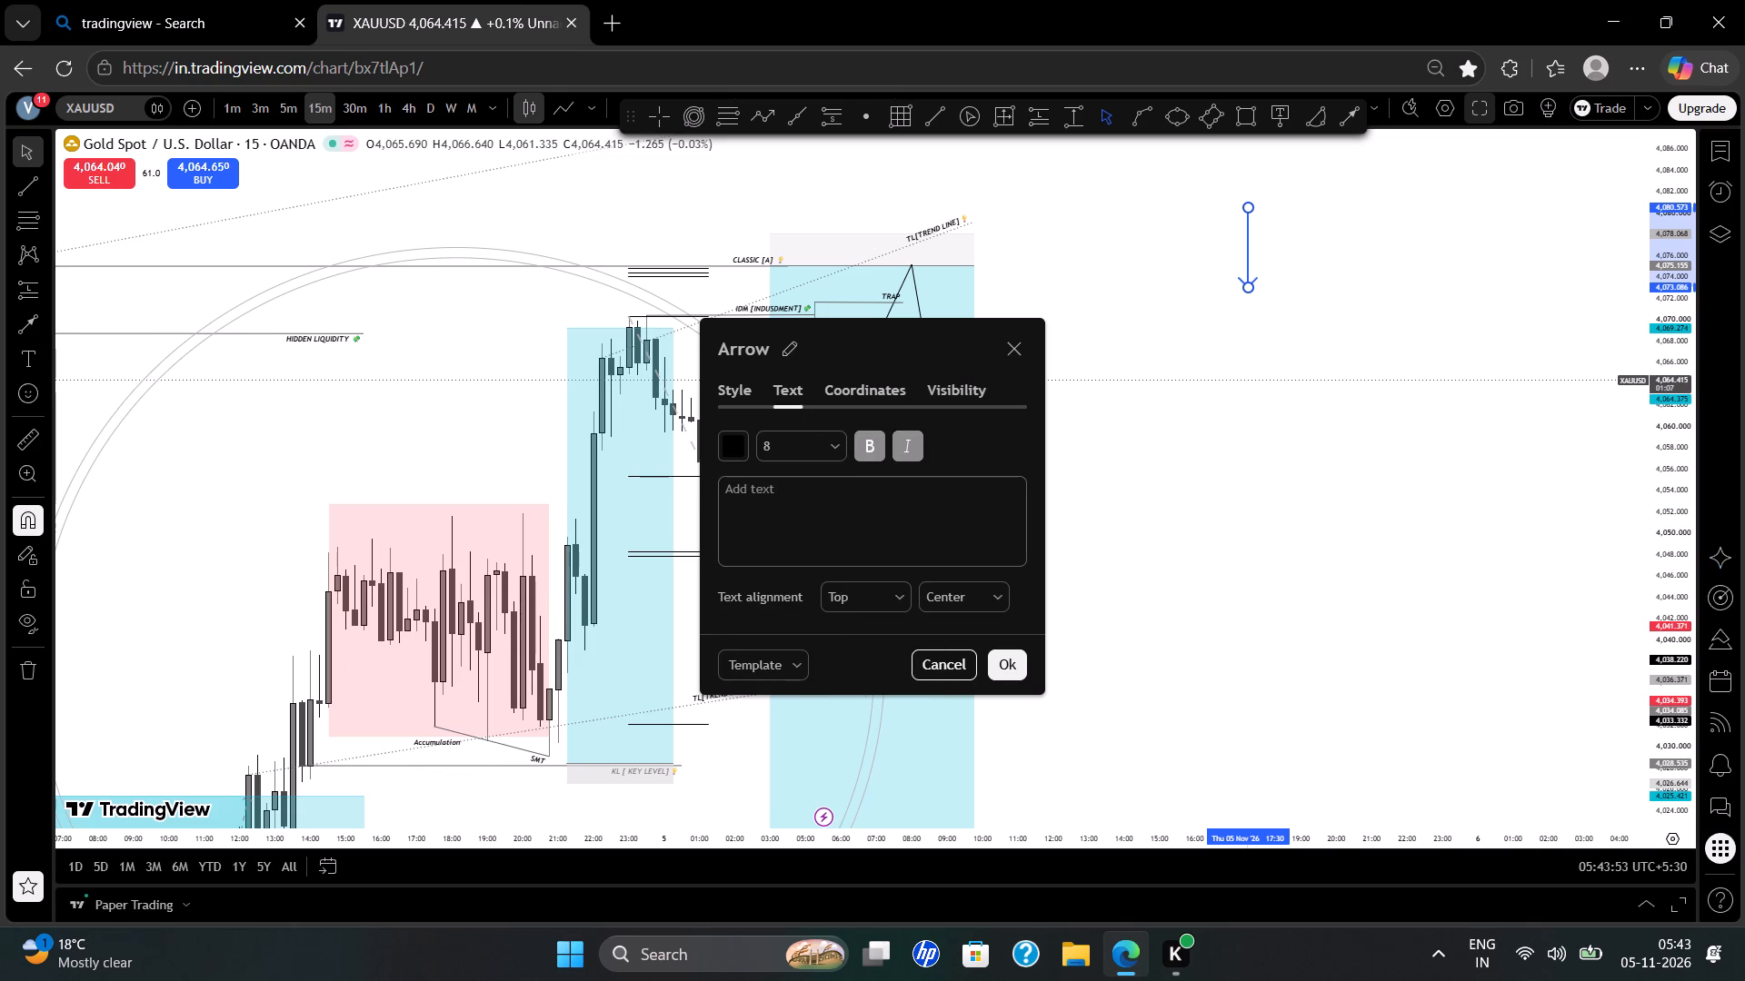
Label the arrow with the text REJECTION in capitals.
click(859, 500)
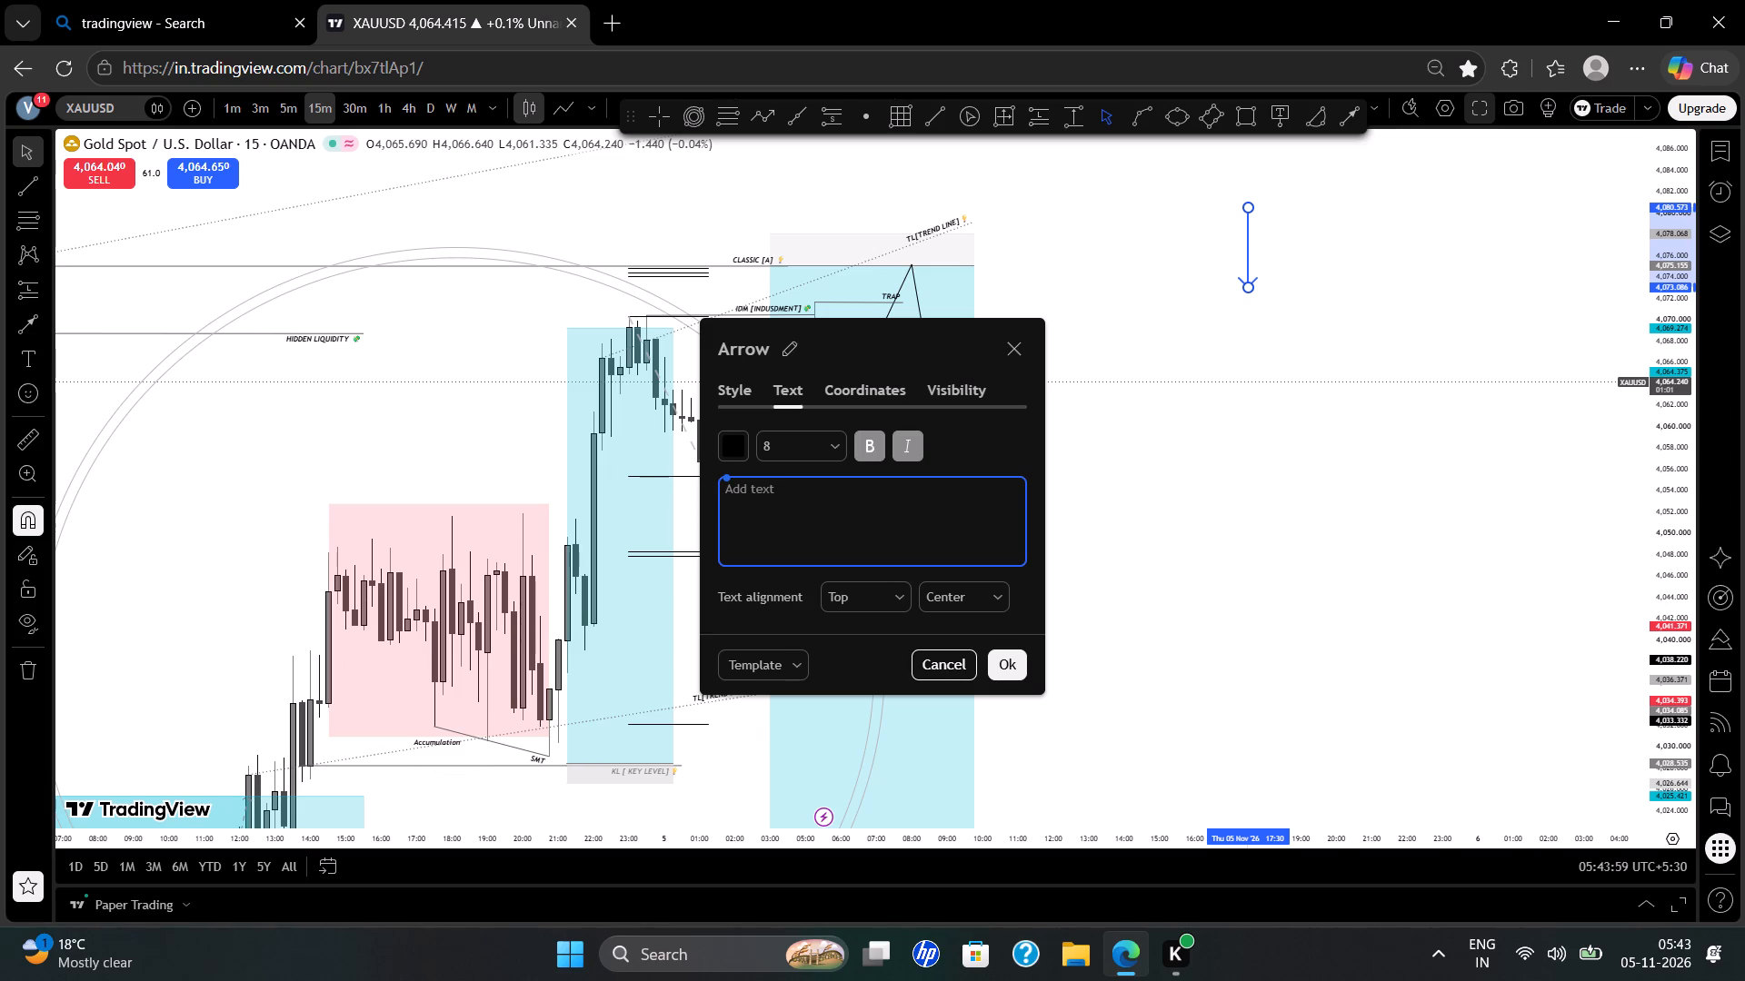
text(rejection)
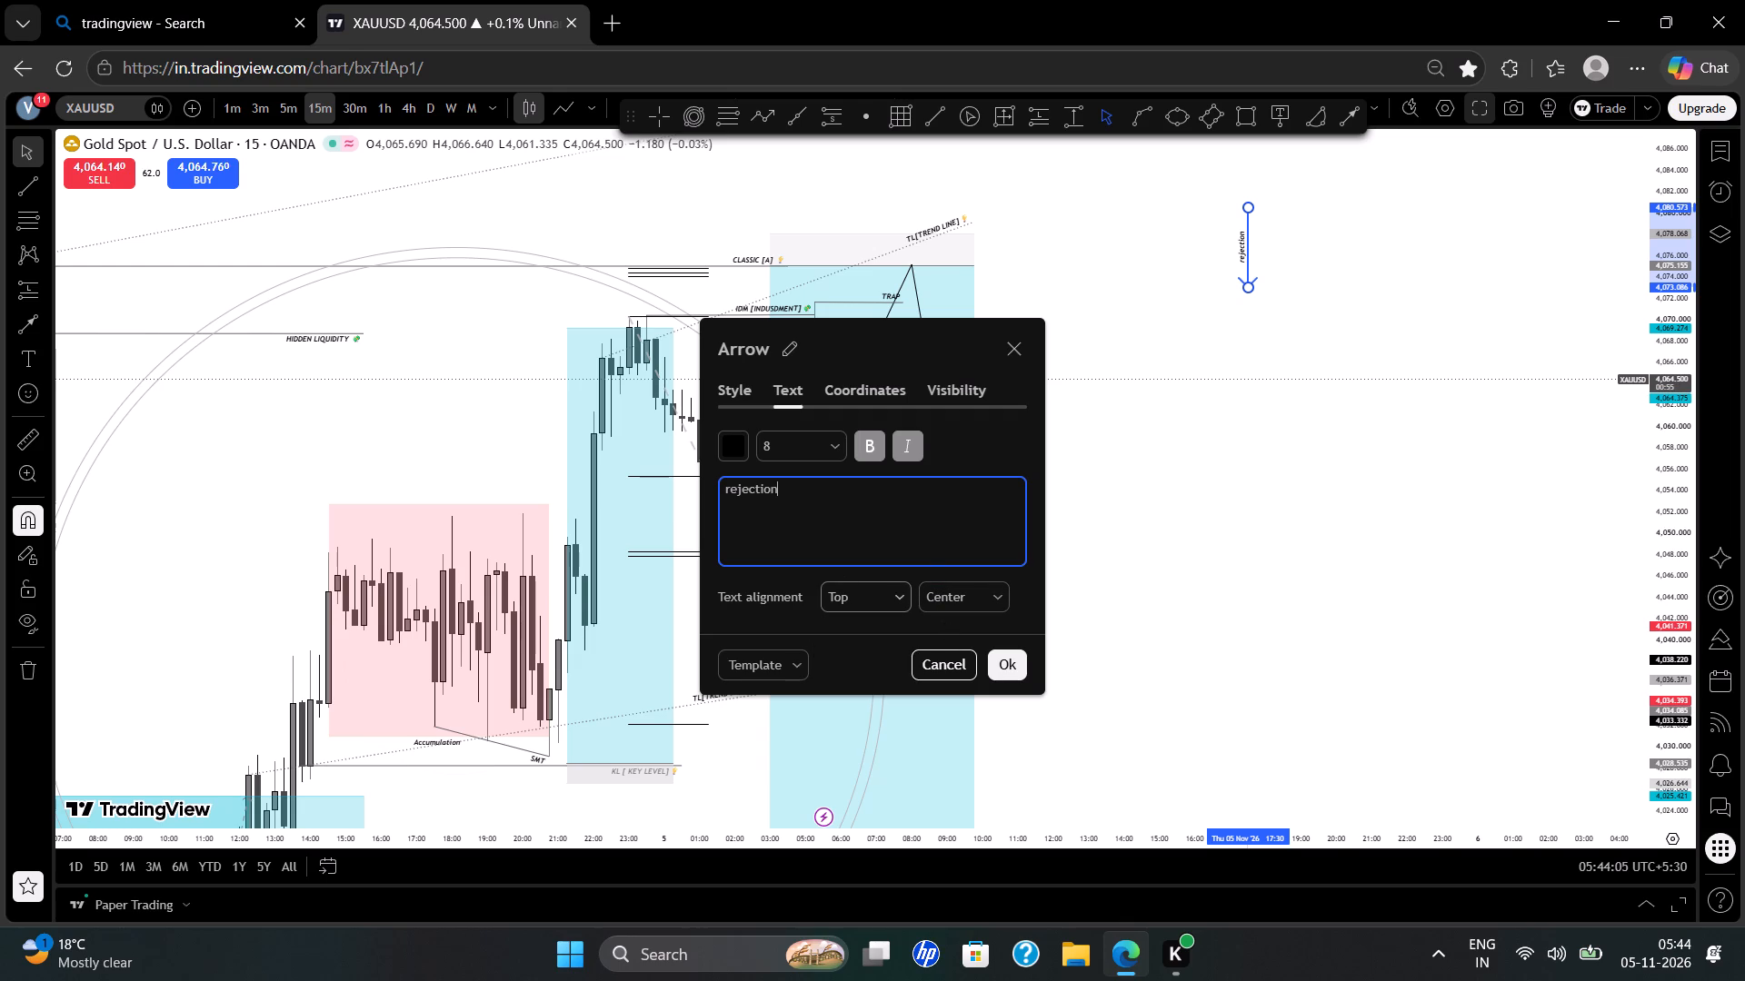
key(BackSpace)
key(BackSpace)
key(BackSpace)
key(BackSpace)
key(BackSpace)
key(BackSpace)
key(BackSpace)
key(BackSpace)
key(BackSpace)
key(BackSpace)
key(BackSpace)
key(BackSpace)
key(BackSpace)
key(BackSpace)
key(BackSpace)
key(BackSpace)
key(BackSpace)
key(BackSpace)
key(BackSpace)
key(BackSpace)
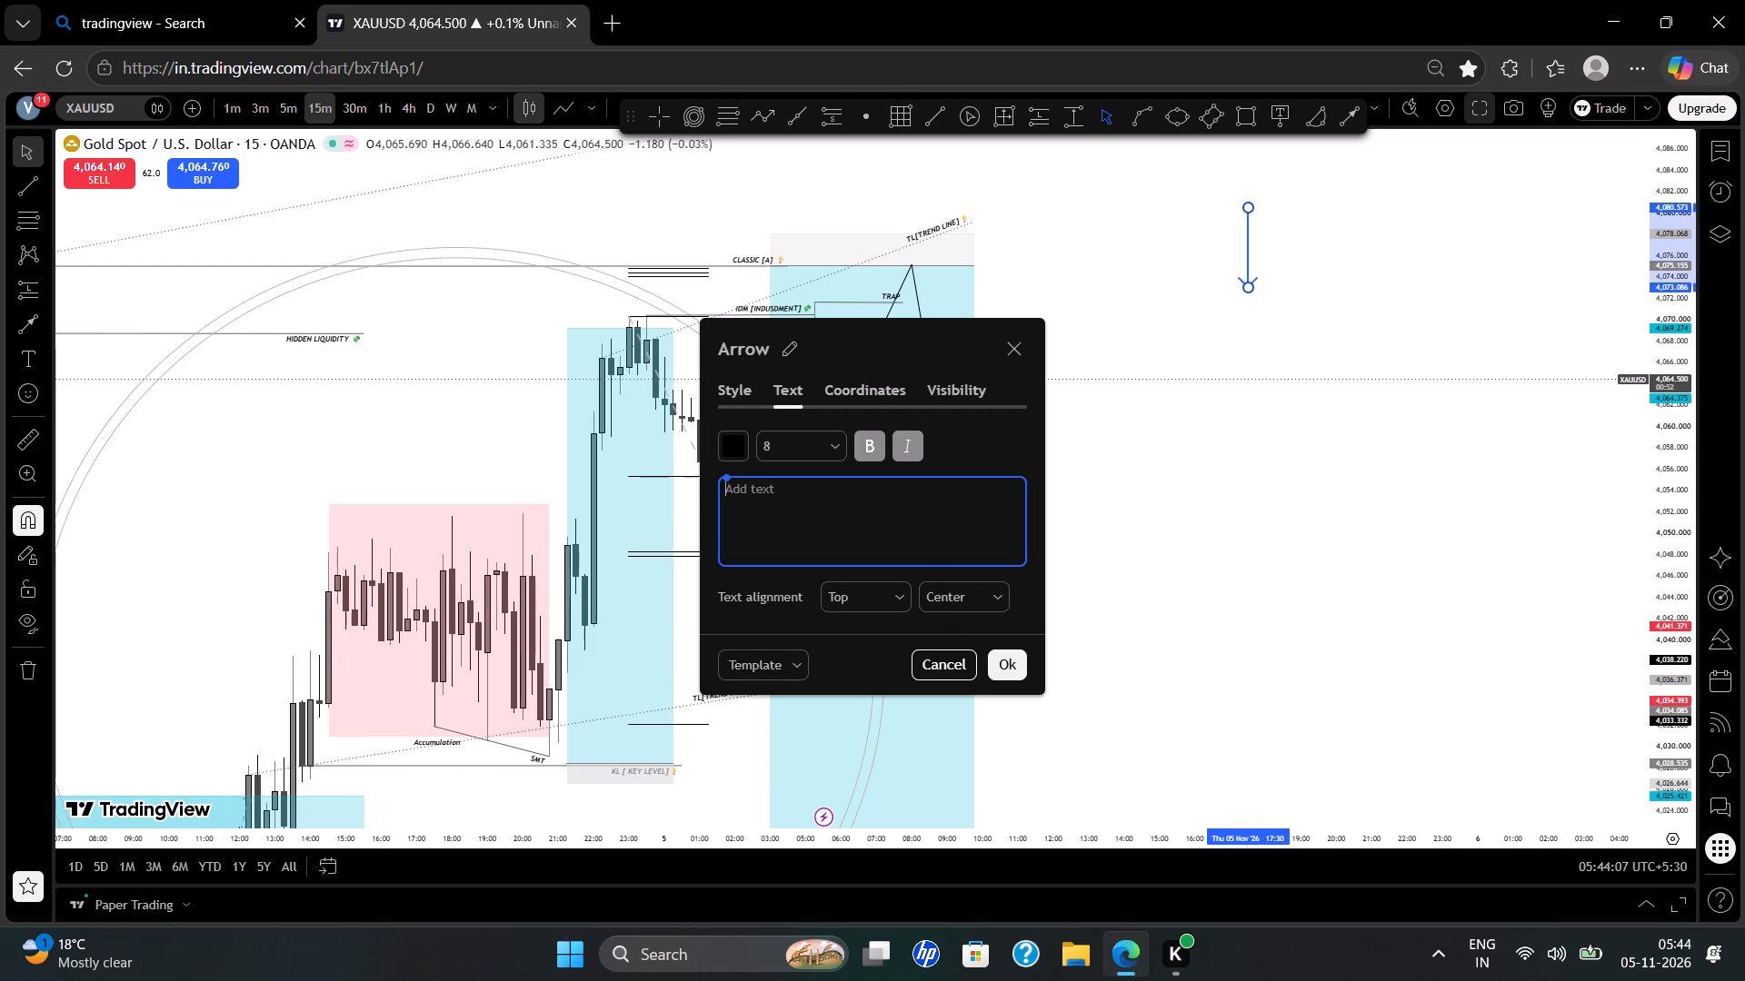
text(RE)
key(j)
text(ECTION)
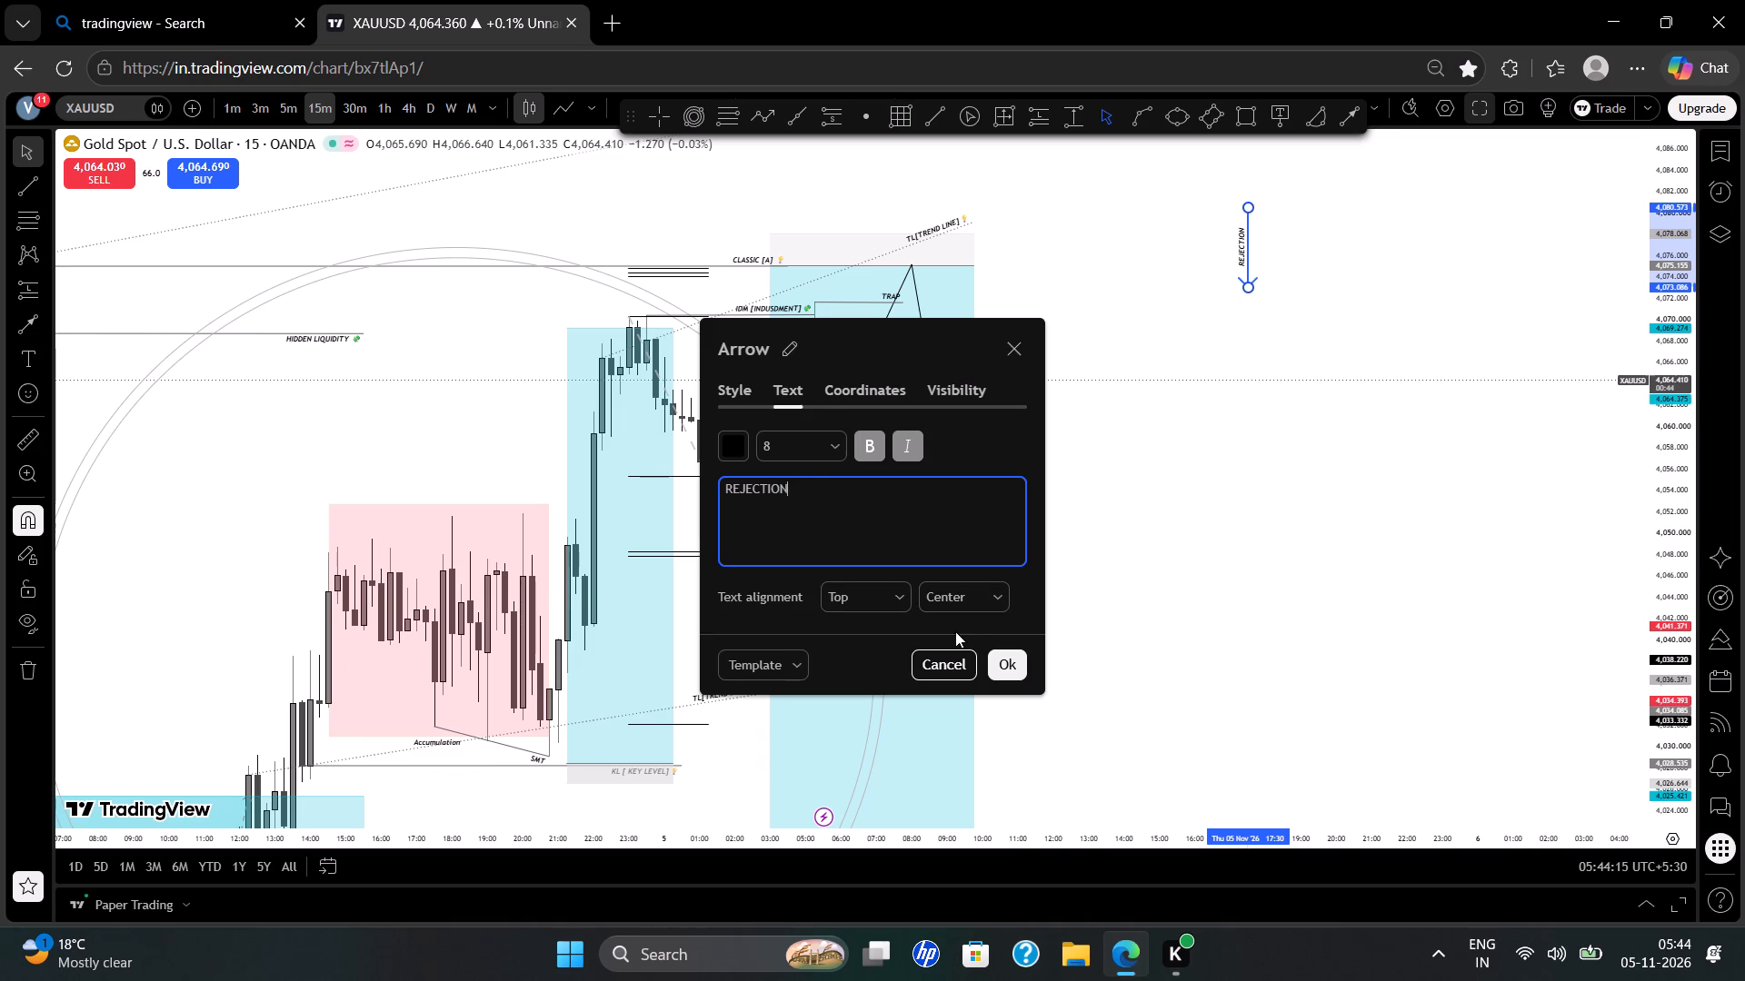
Set the arrow's line colour to black.
click(725, 391)
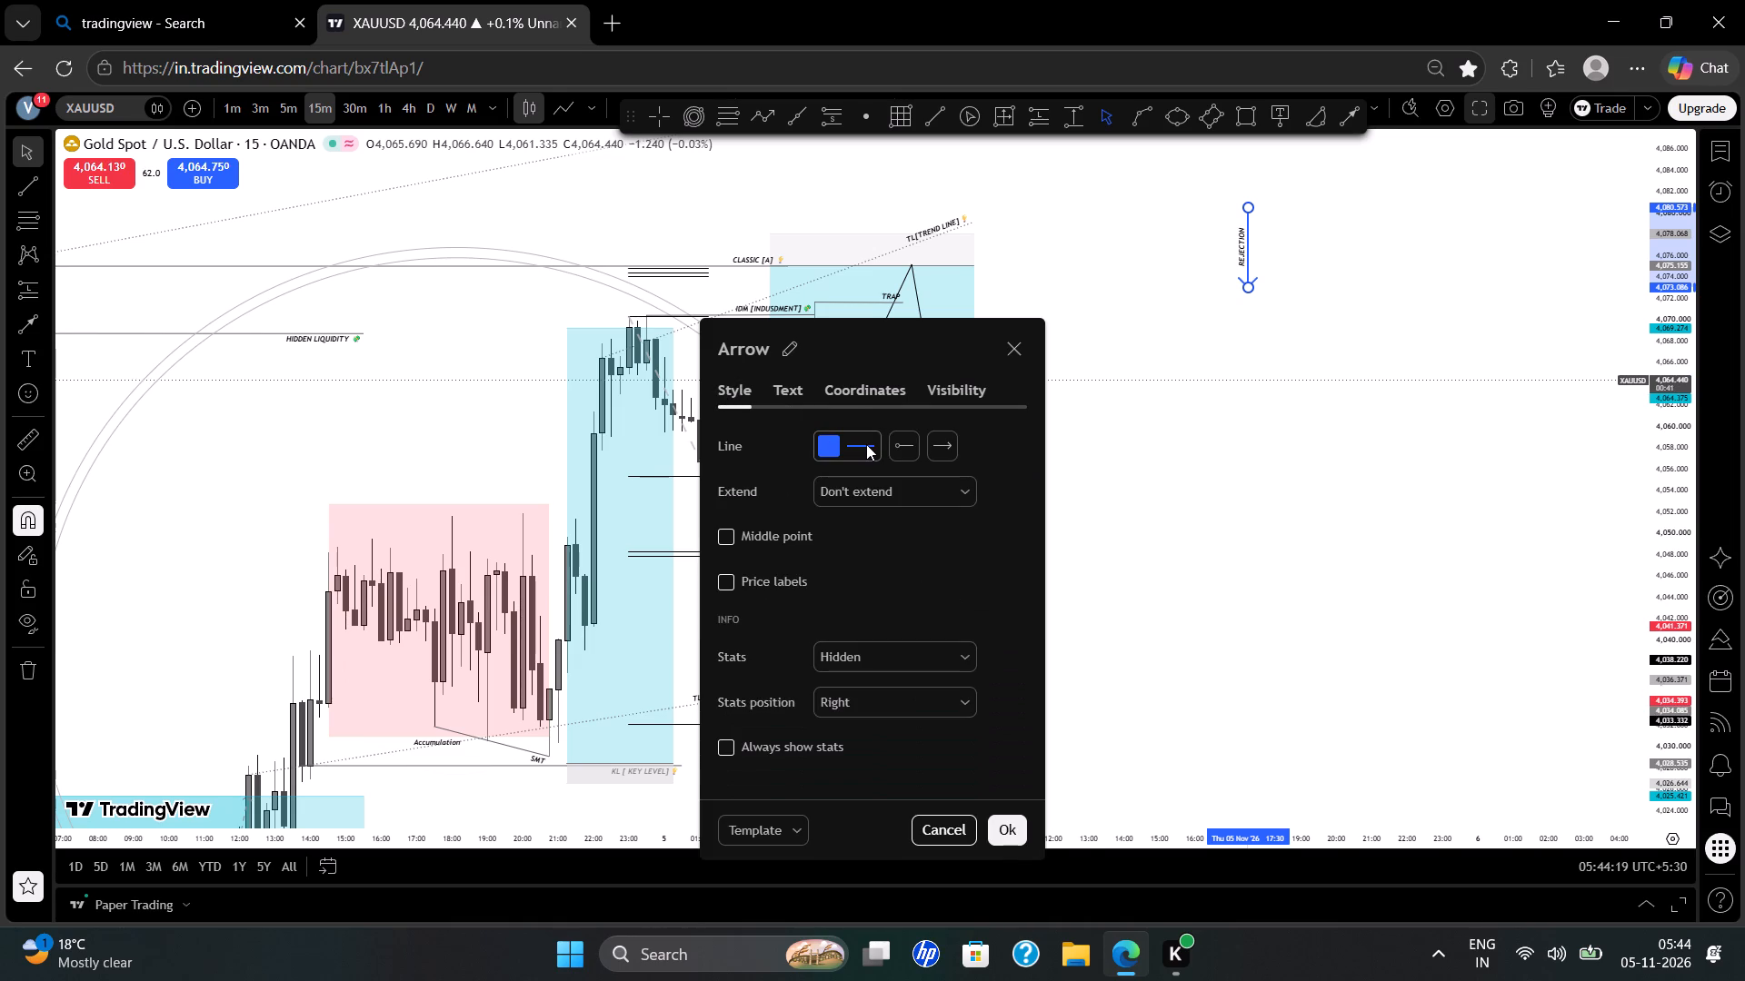
click(829, 452)
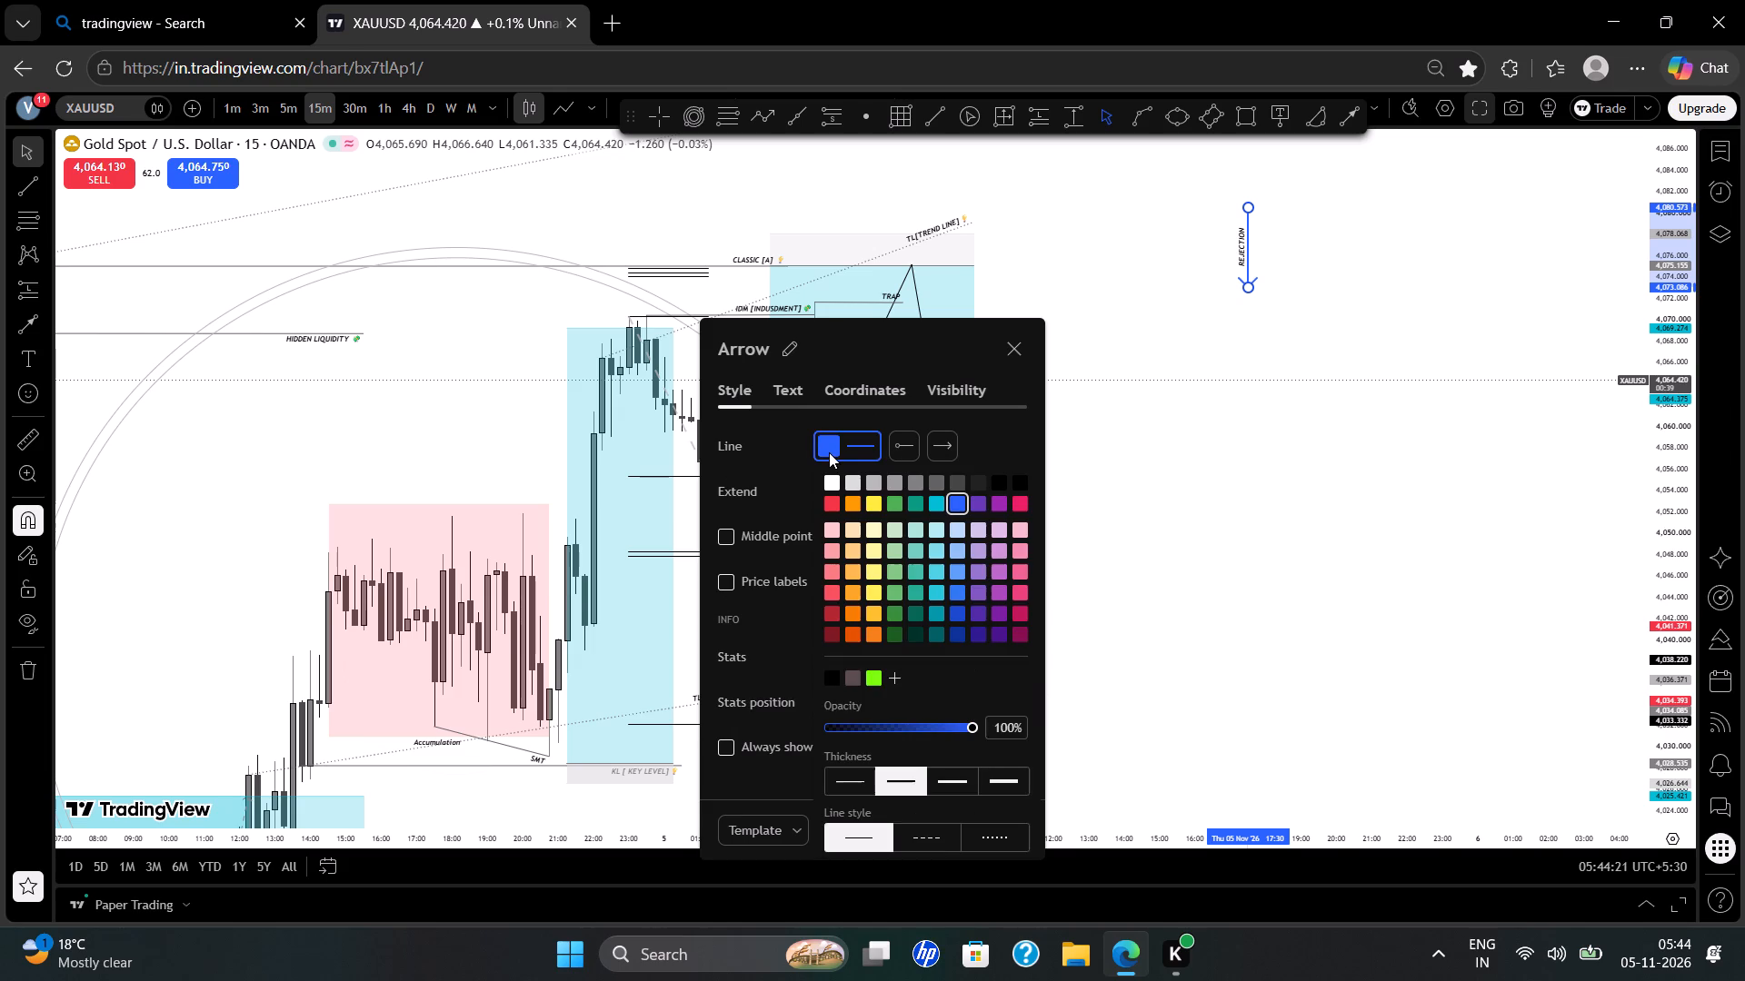
click(1017, 487)
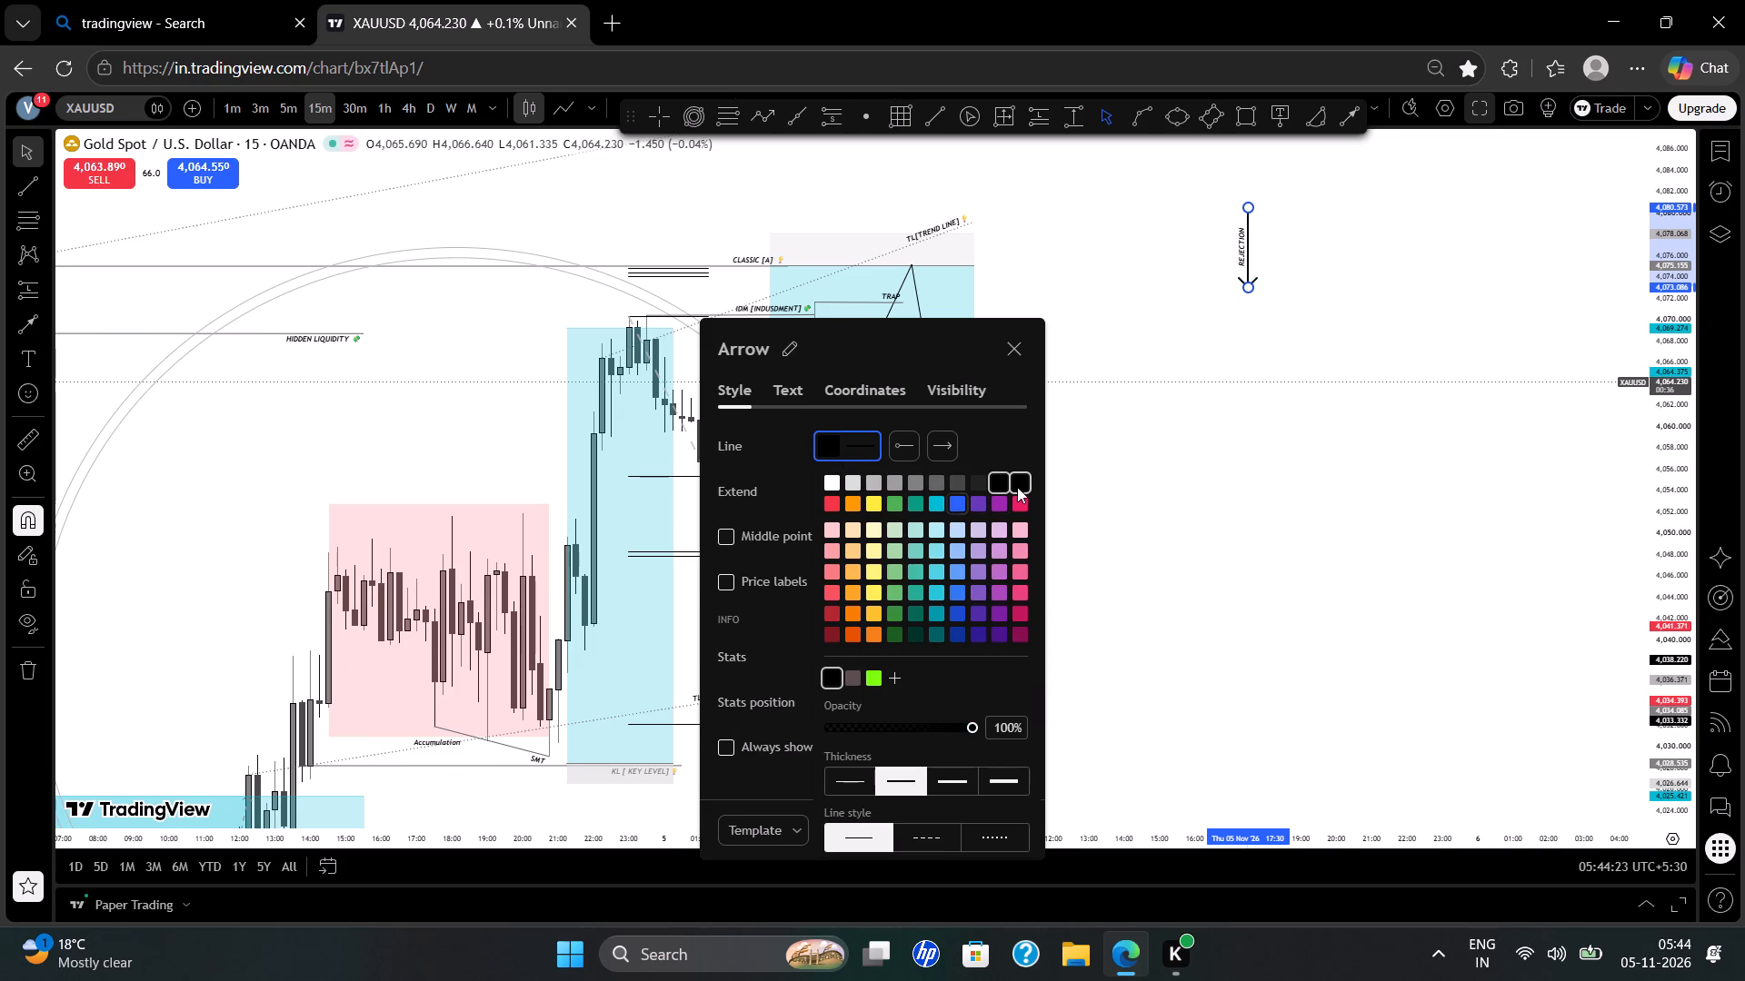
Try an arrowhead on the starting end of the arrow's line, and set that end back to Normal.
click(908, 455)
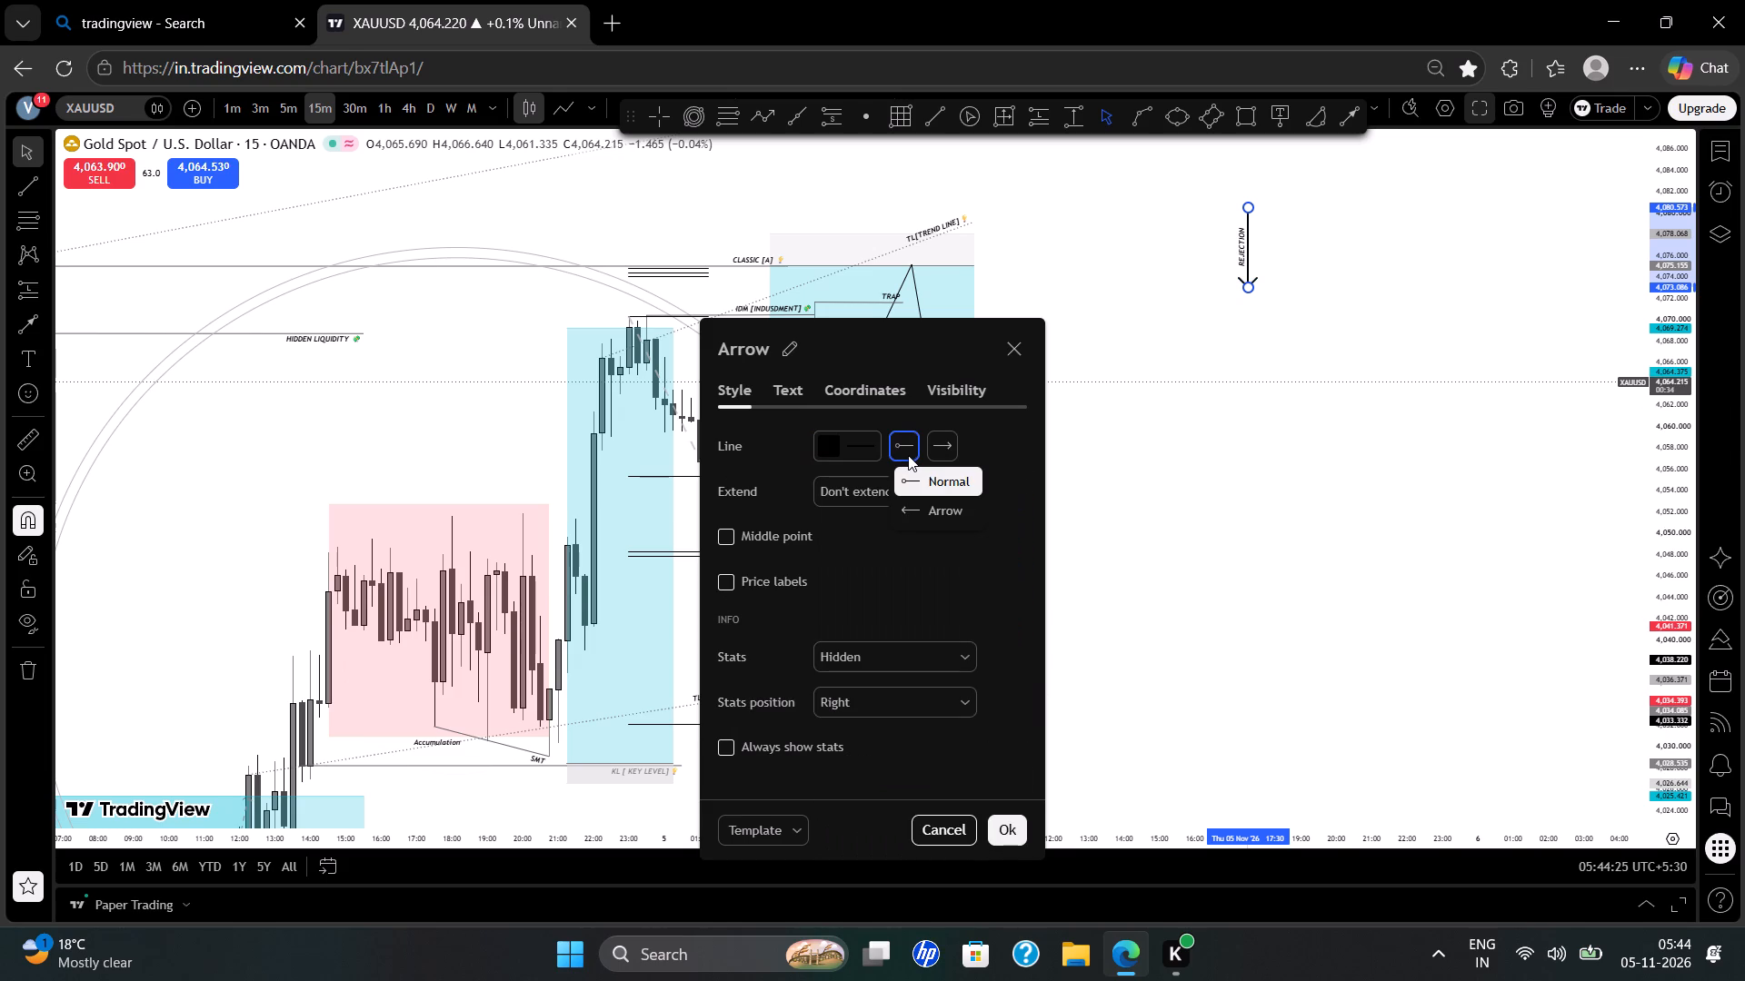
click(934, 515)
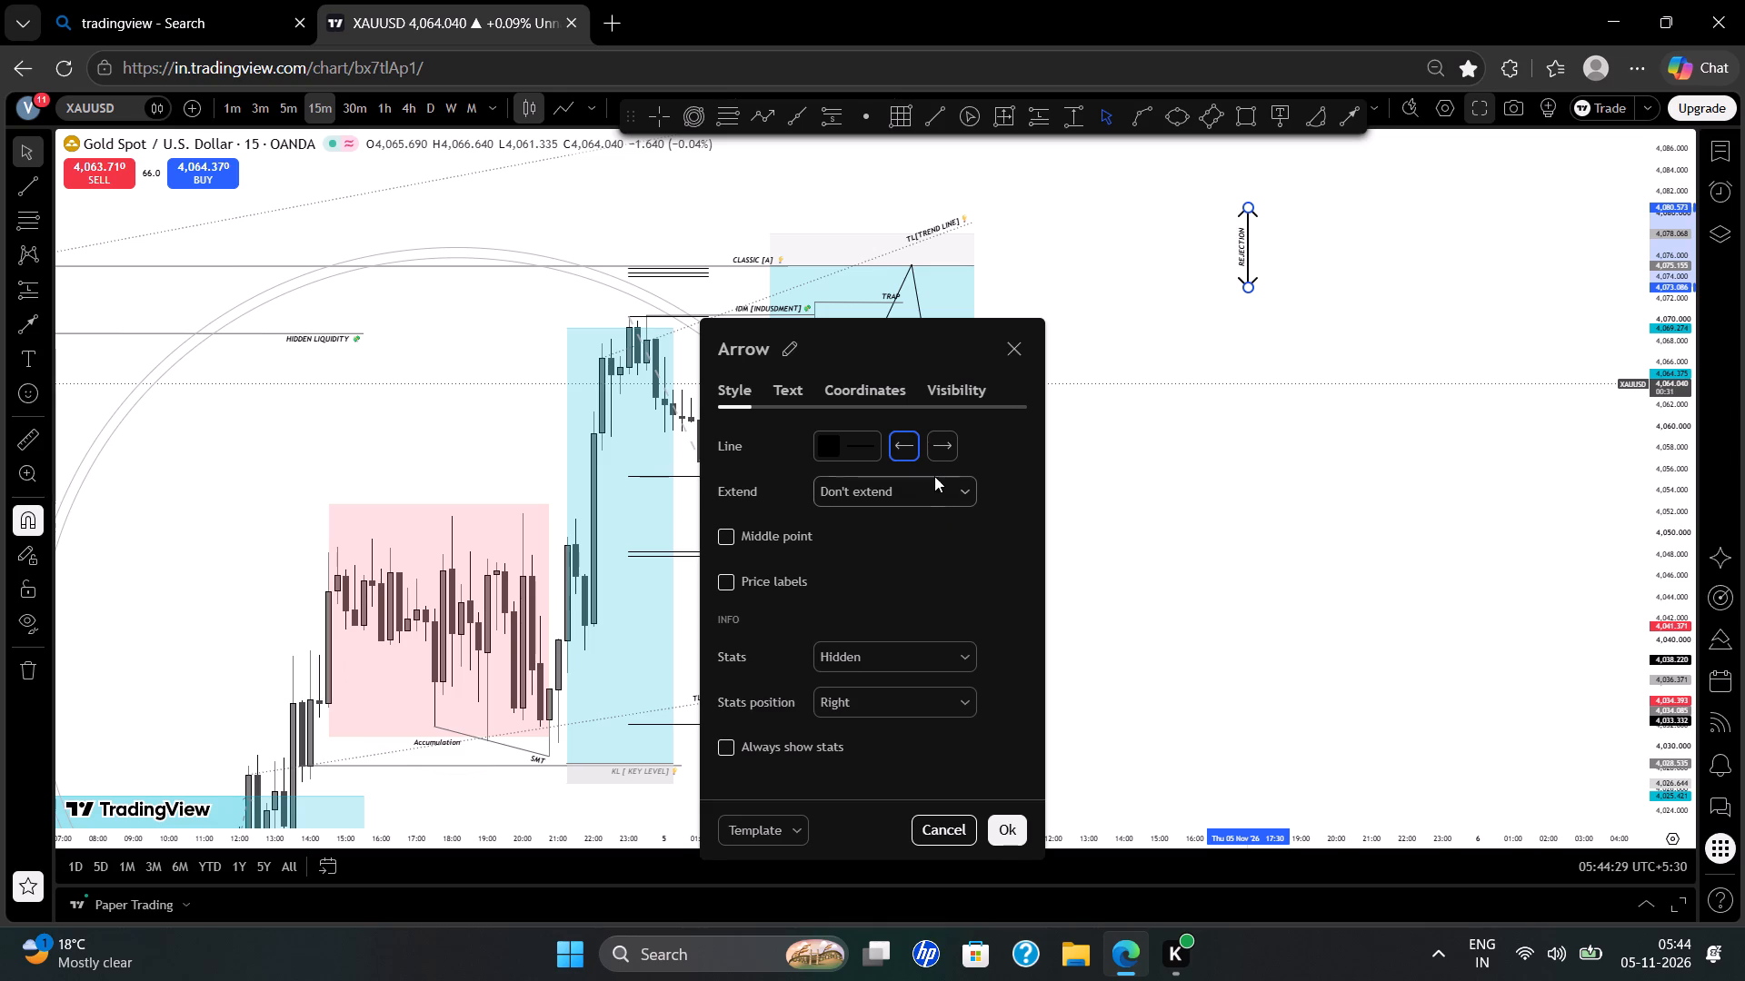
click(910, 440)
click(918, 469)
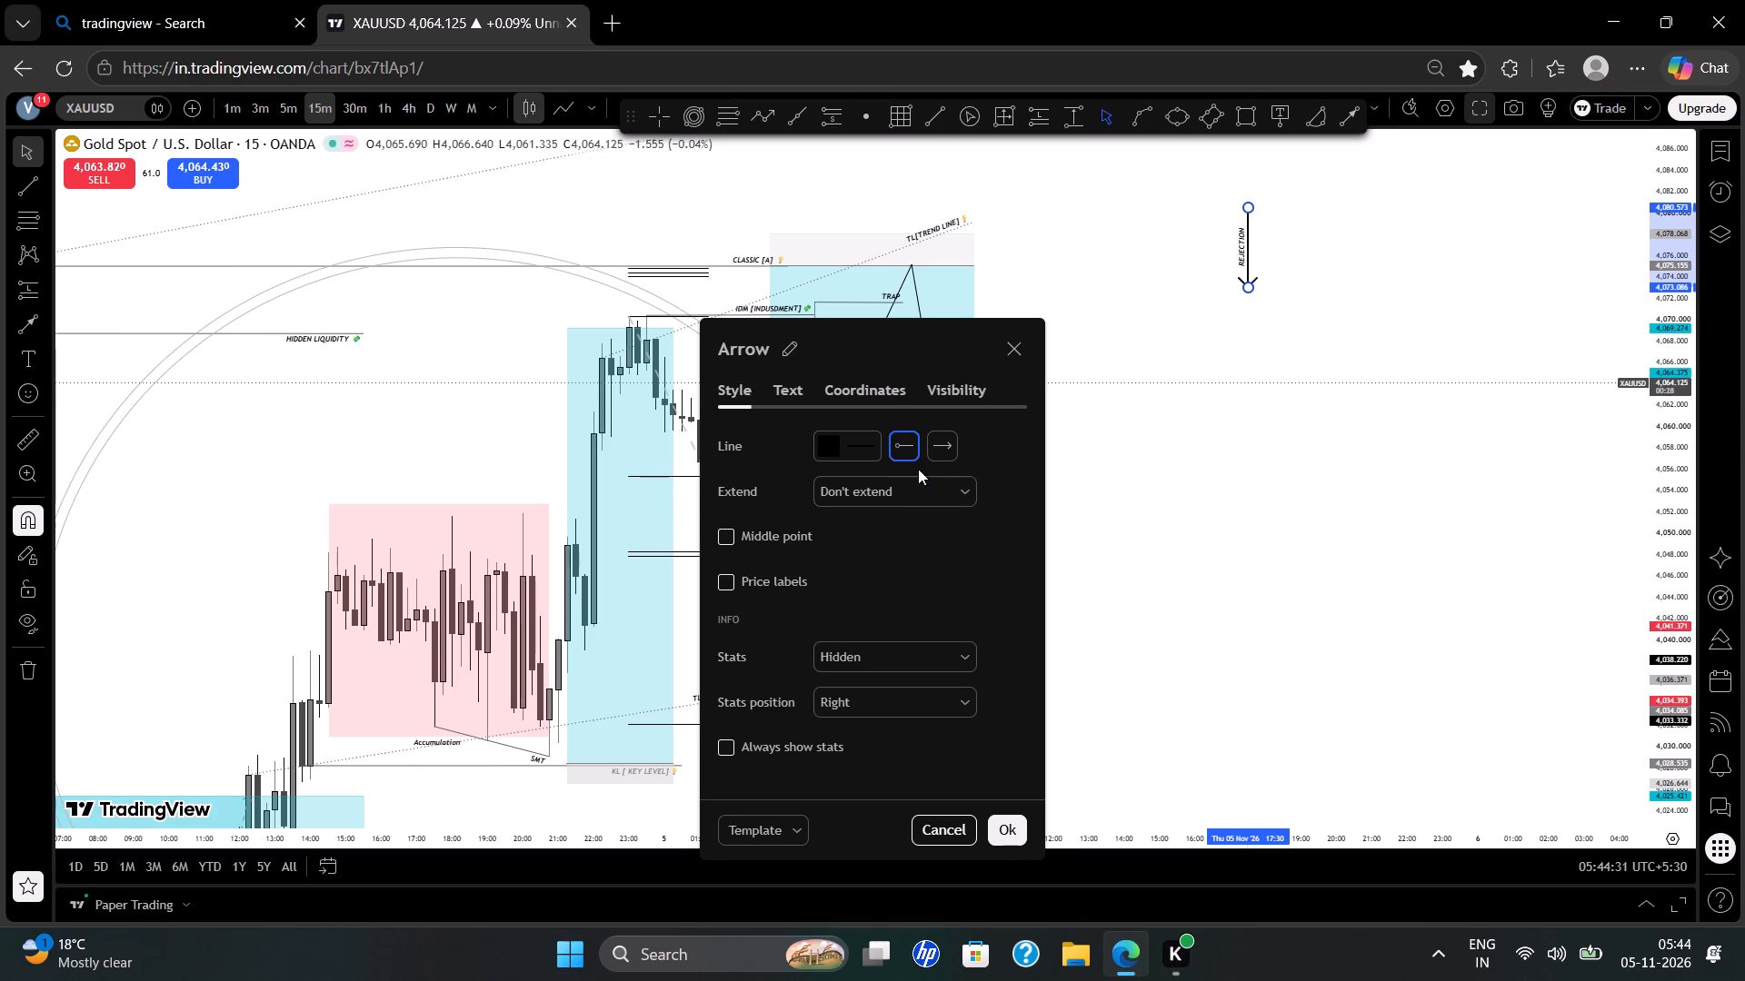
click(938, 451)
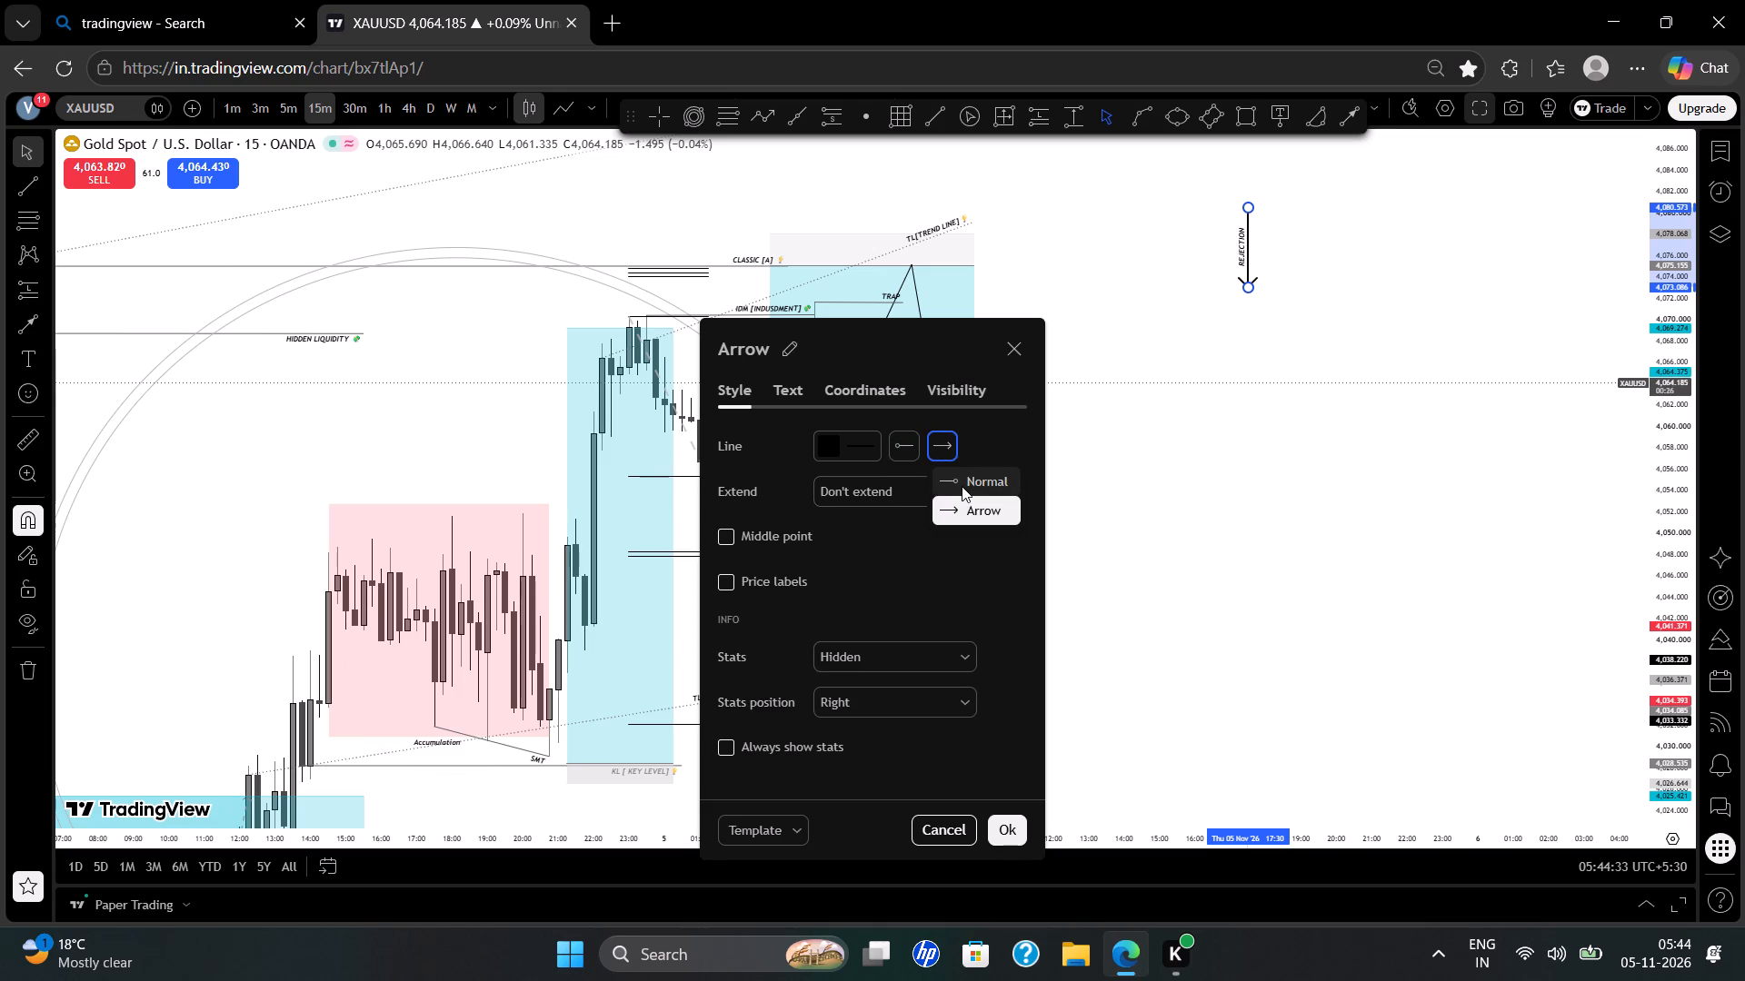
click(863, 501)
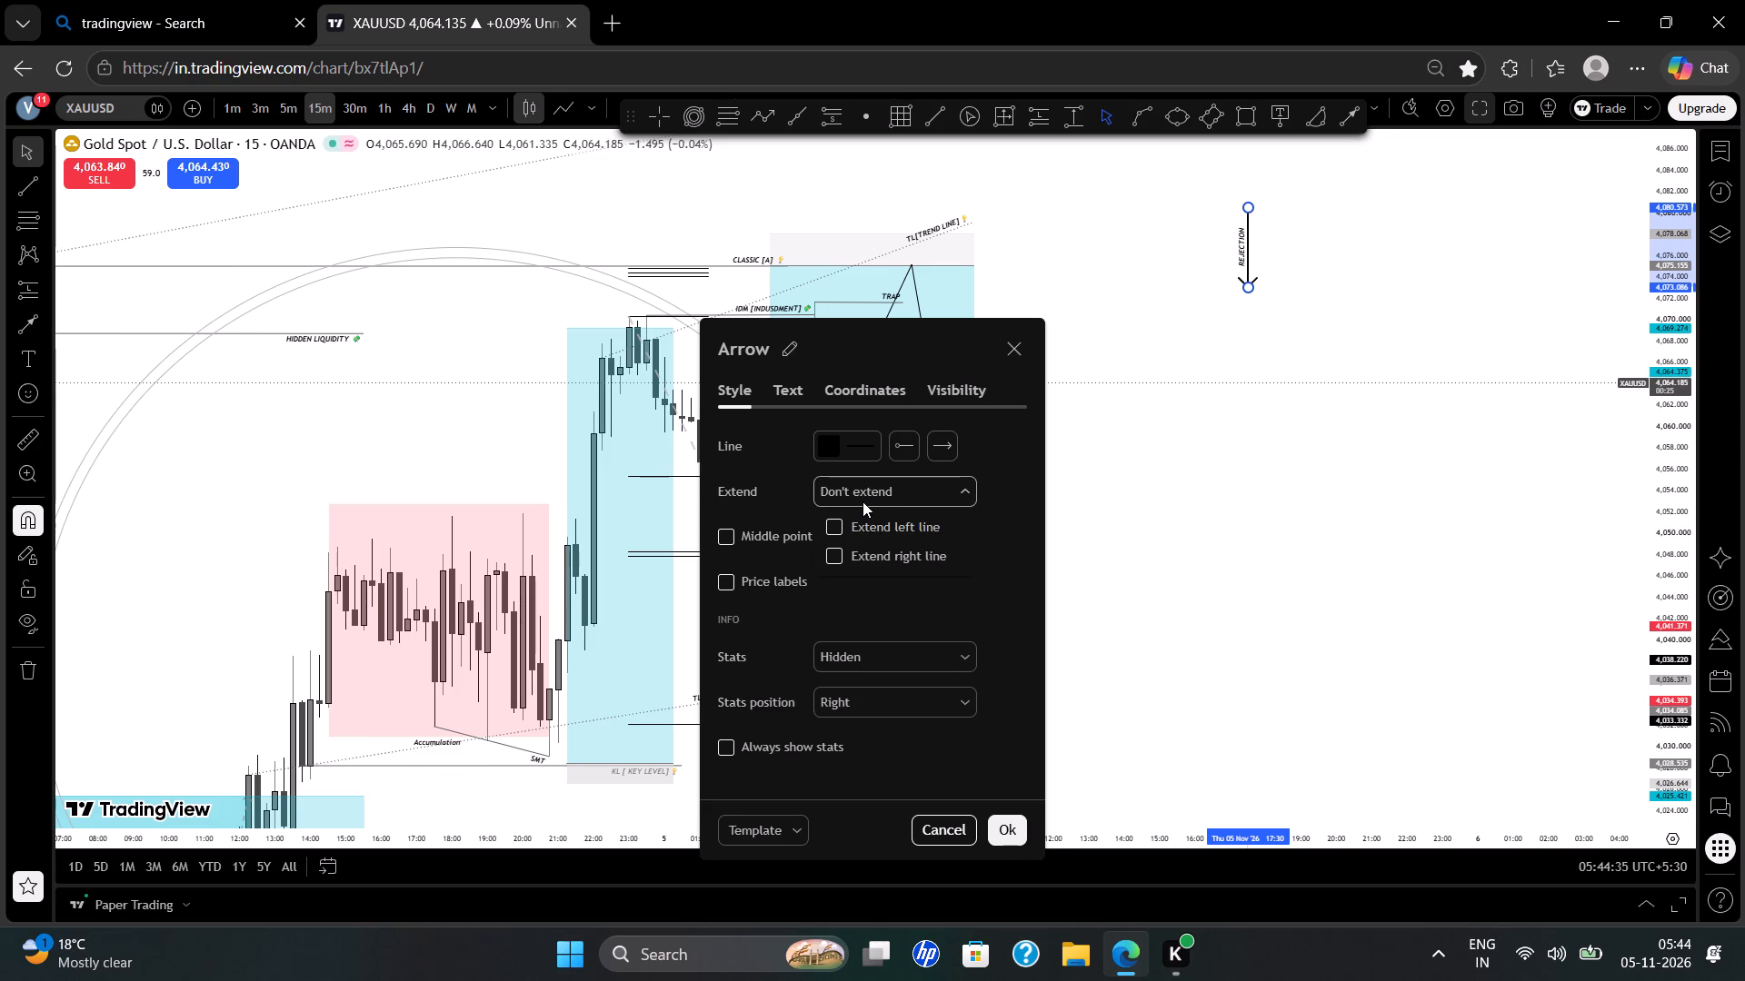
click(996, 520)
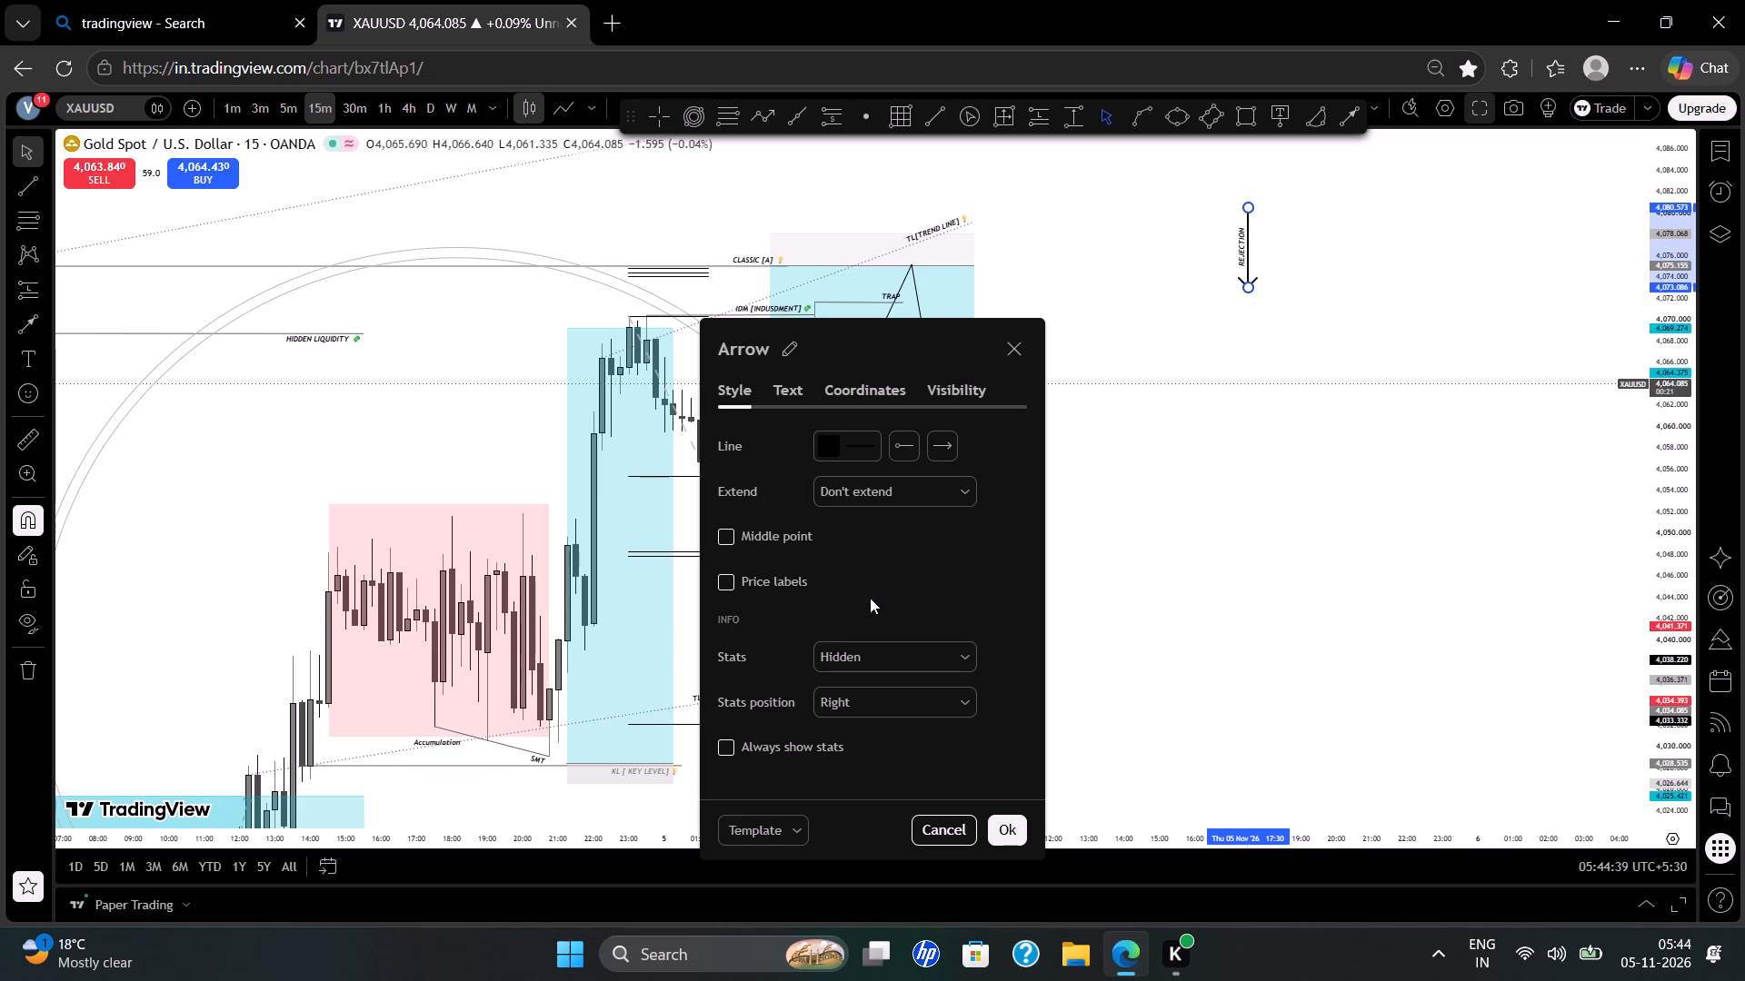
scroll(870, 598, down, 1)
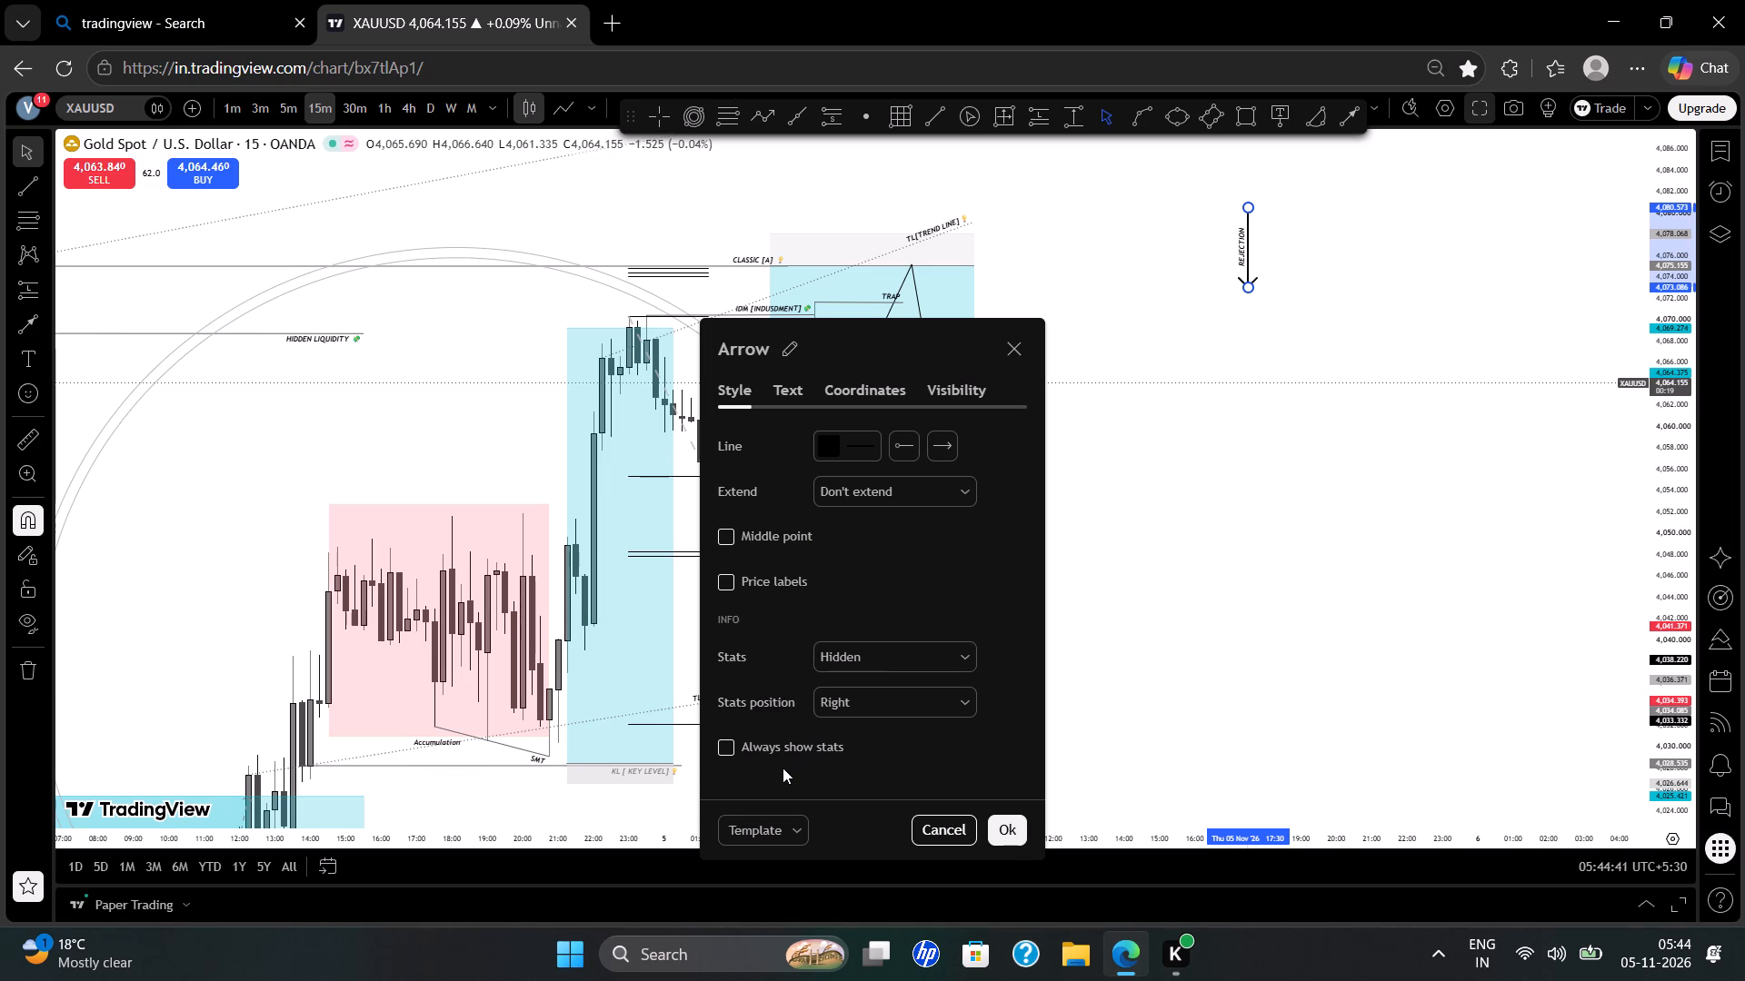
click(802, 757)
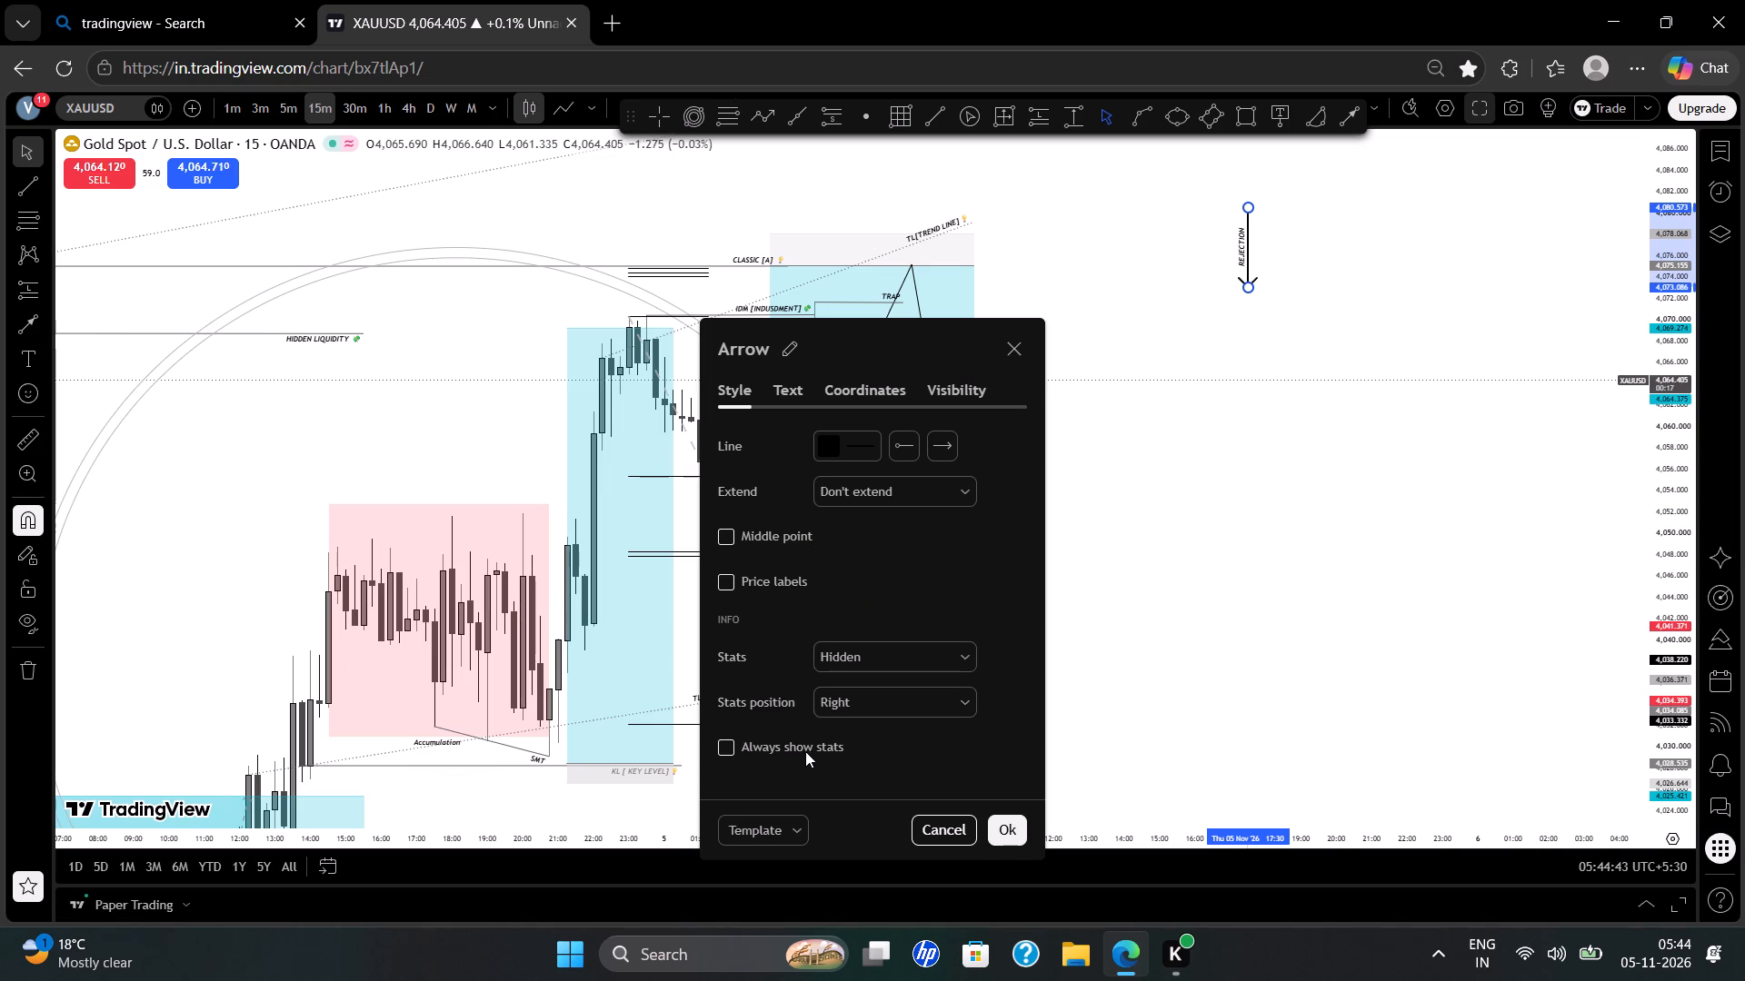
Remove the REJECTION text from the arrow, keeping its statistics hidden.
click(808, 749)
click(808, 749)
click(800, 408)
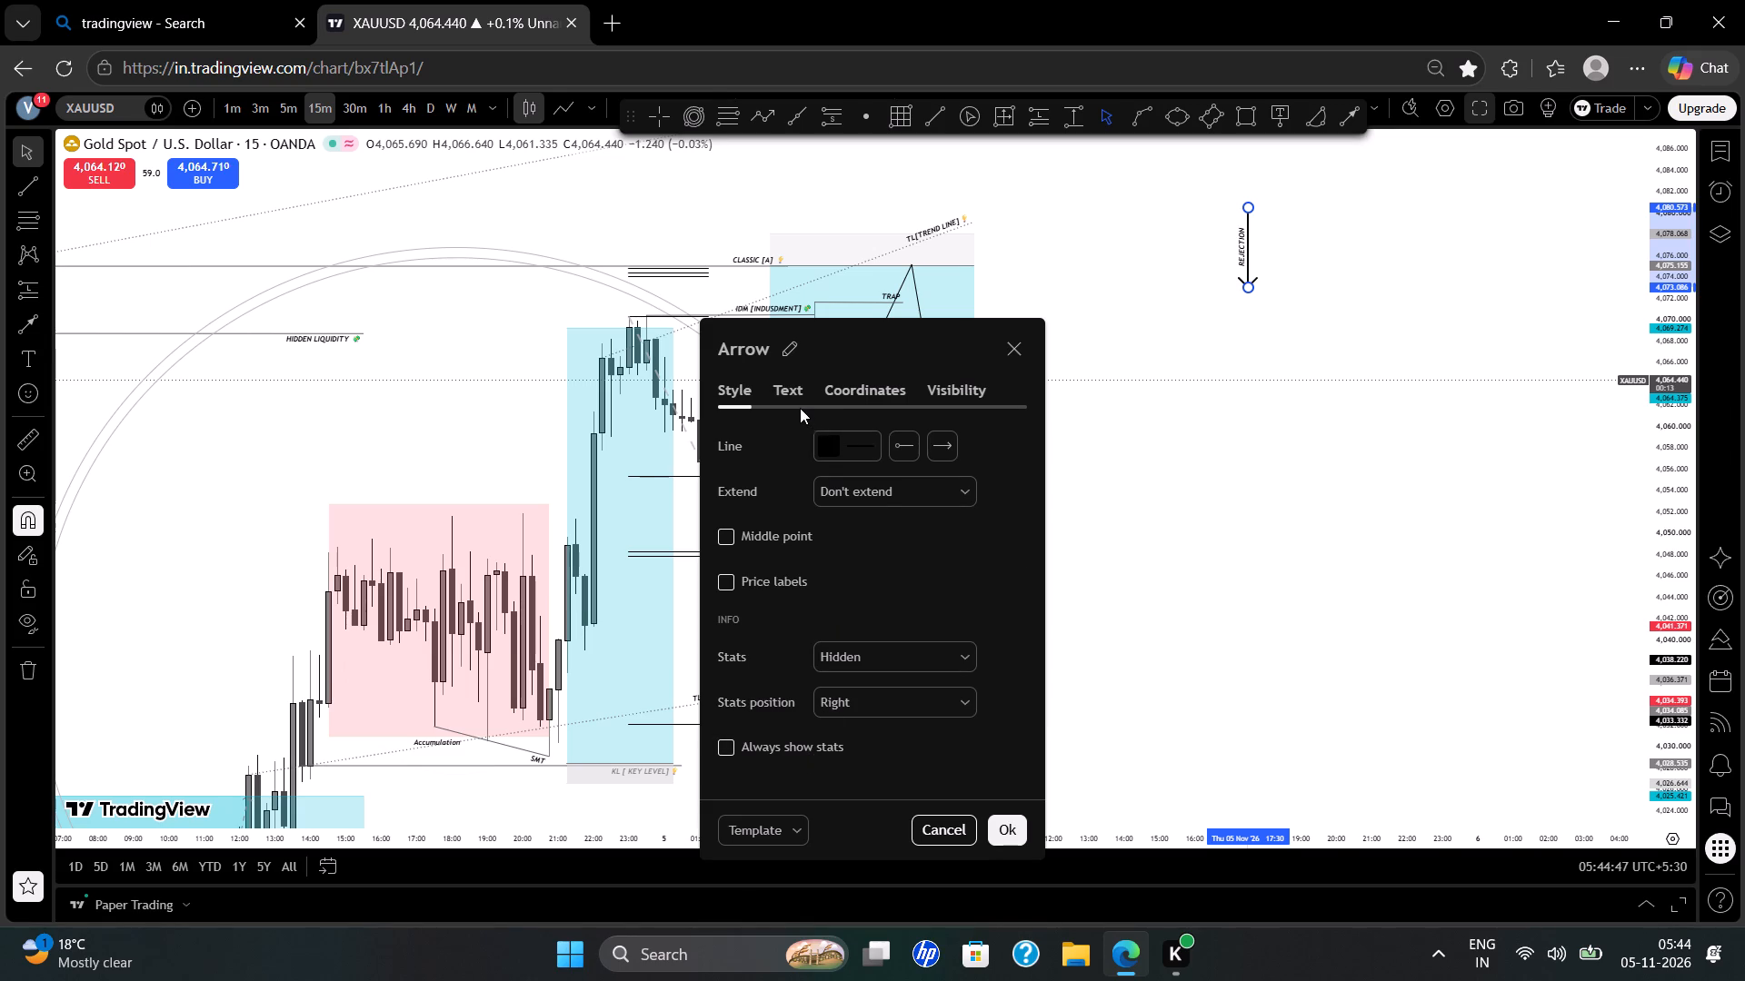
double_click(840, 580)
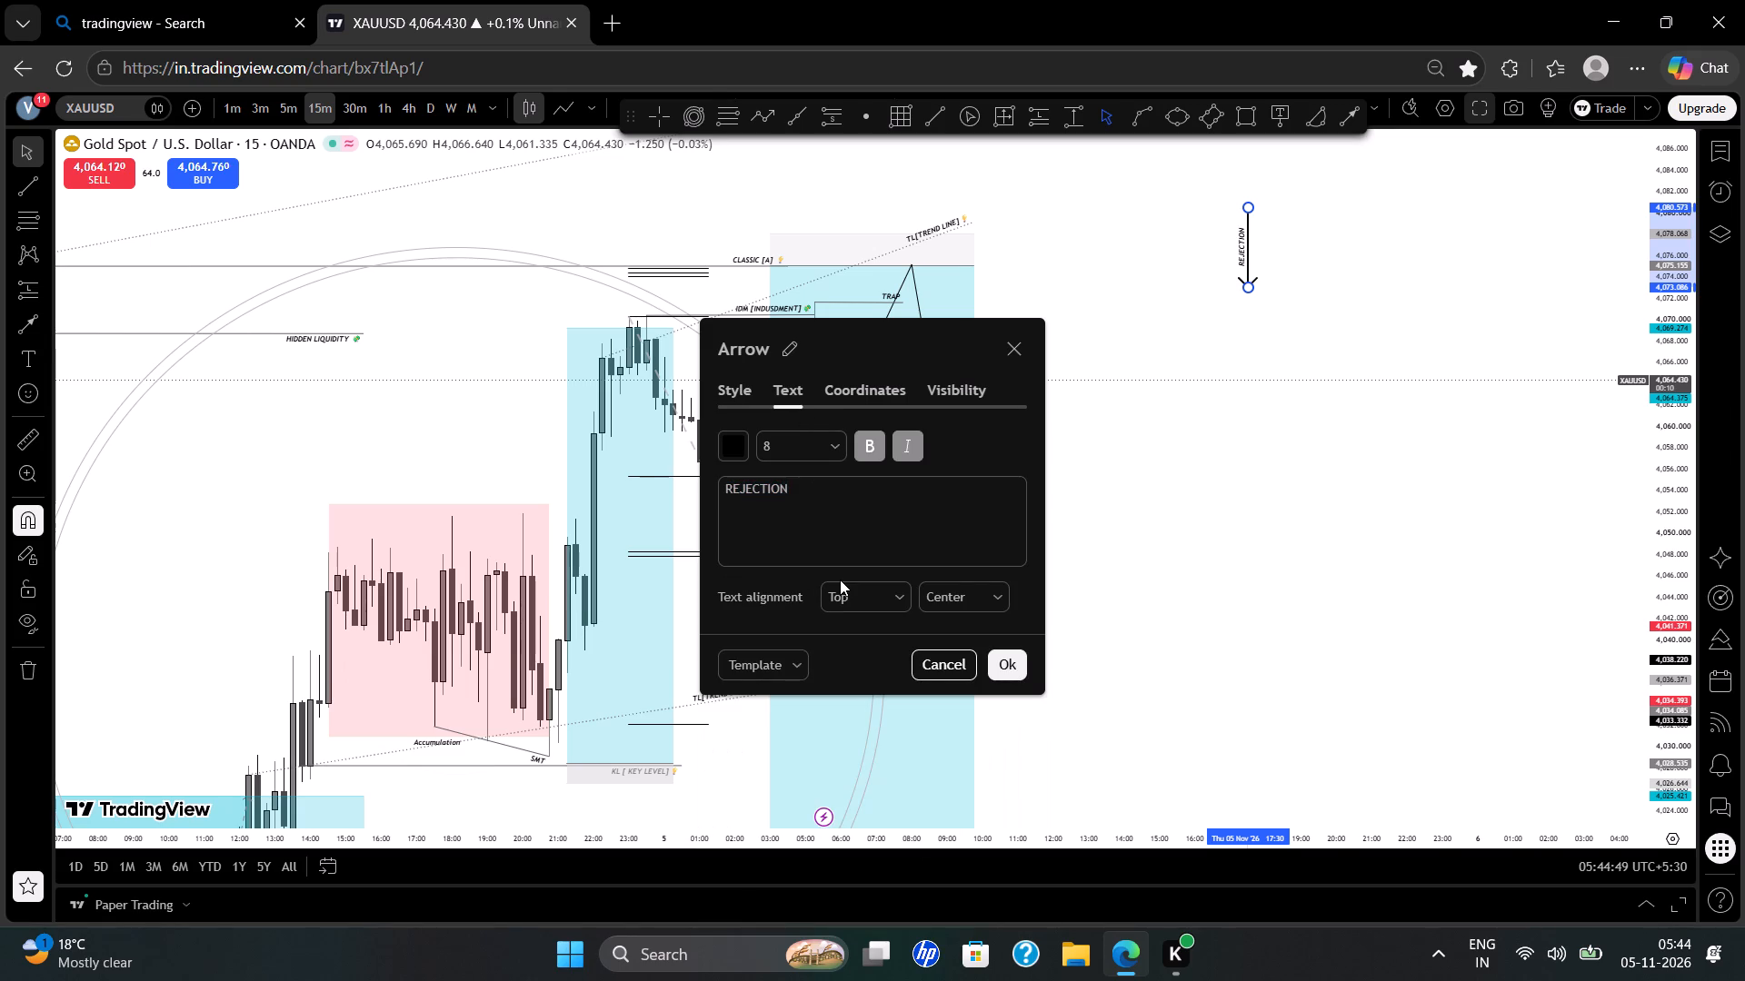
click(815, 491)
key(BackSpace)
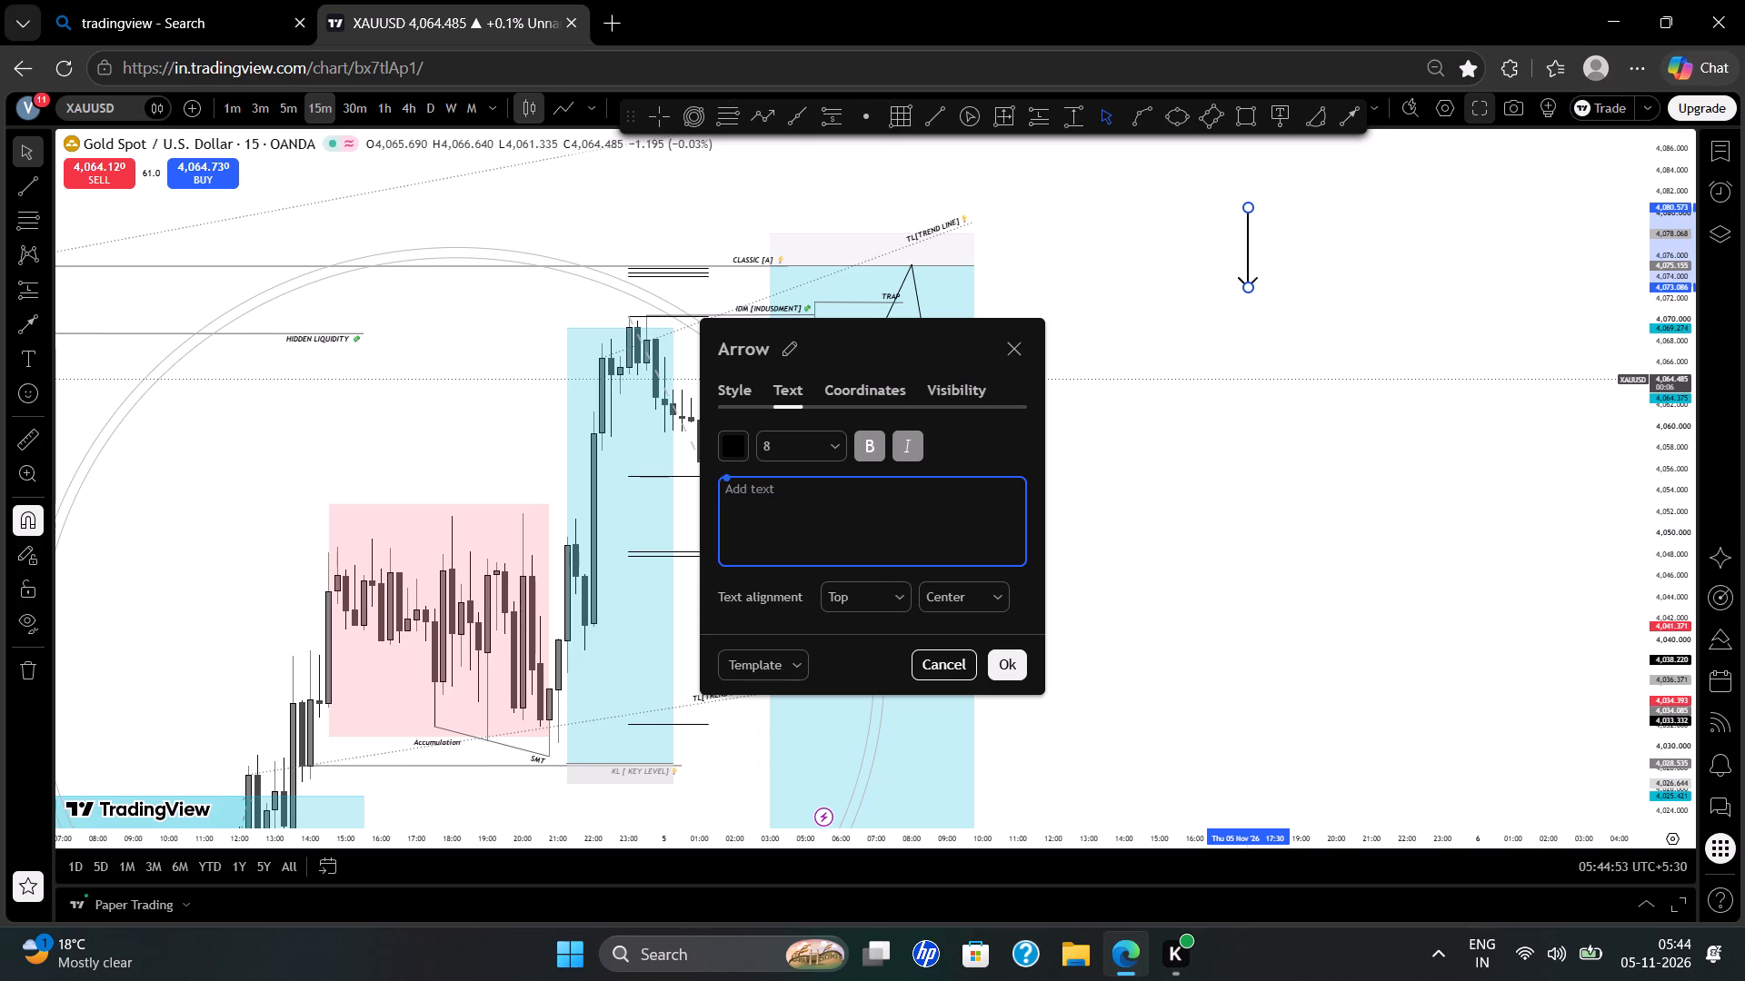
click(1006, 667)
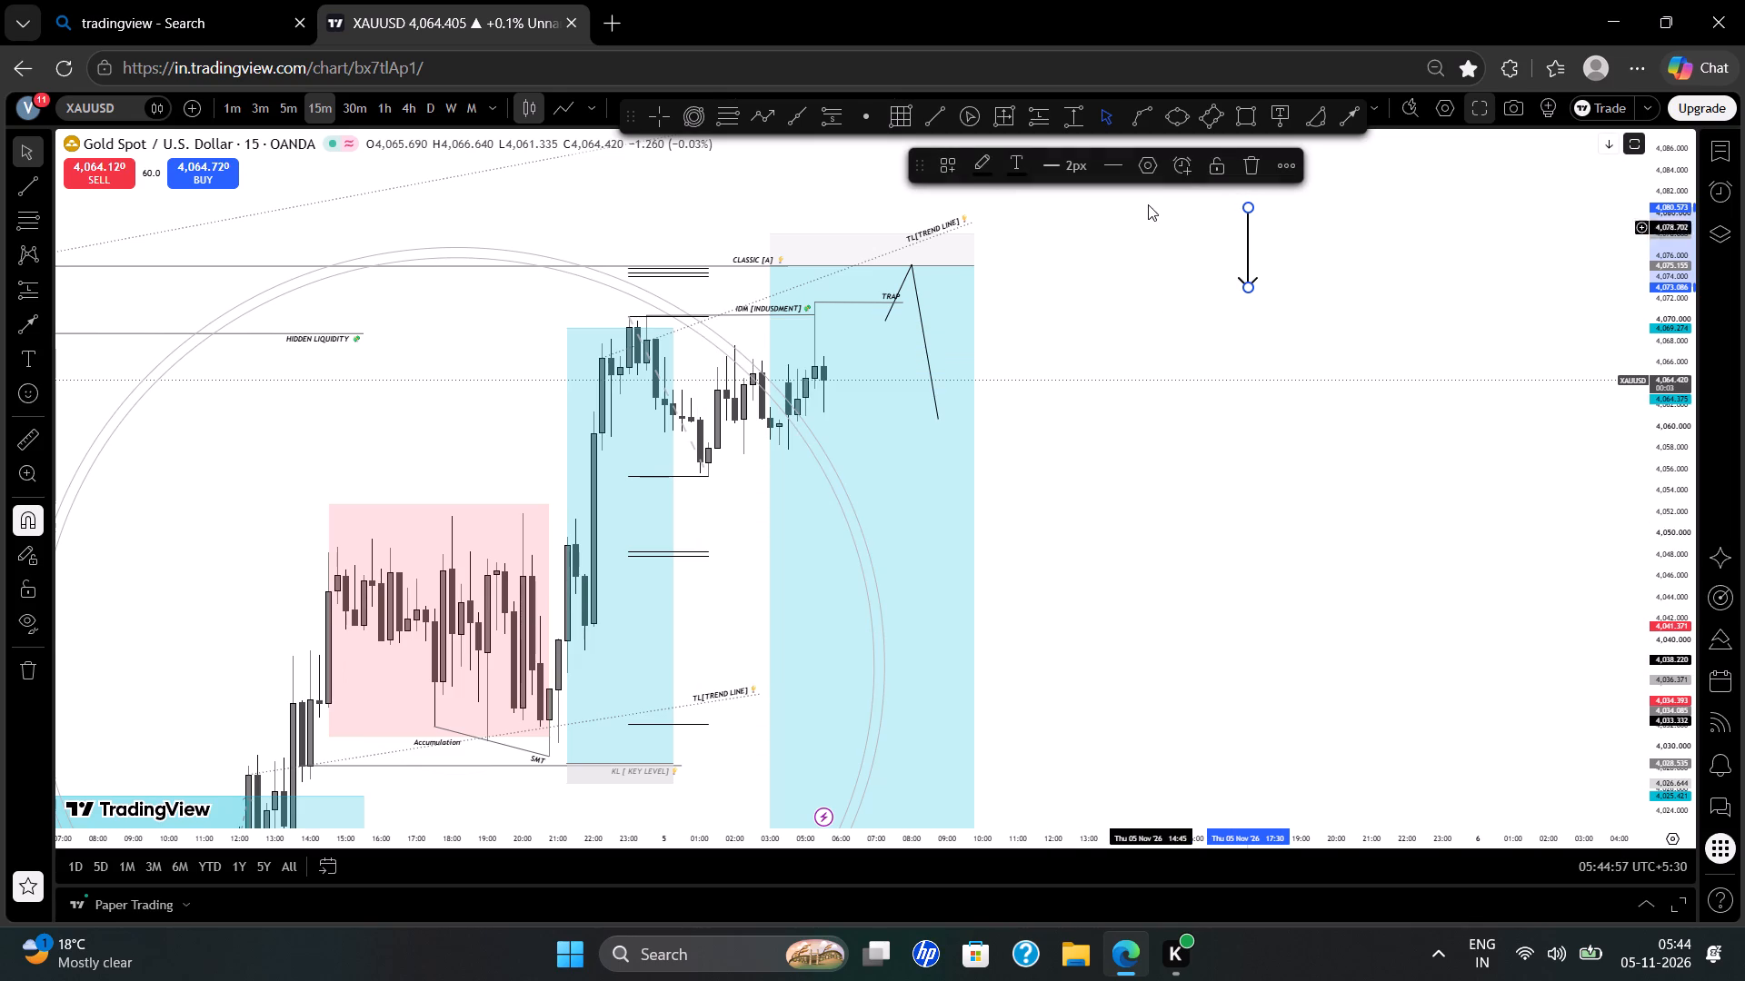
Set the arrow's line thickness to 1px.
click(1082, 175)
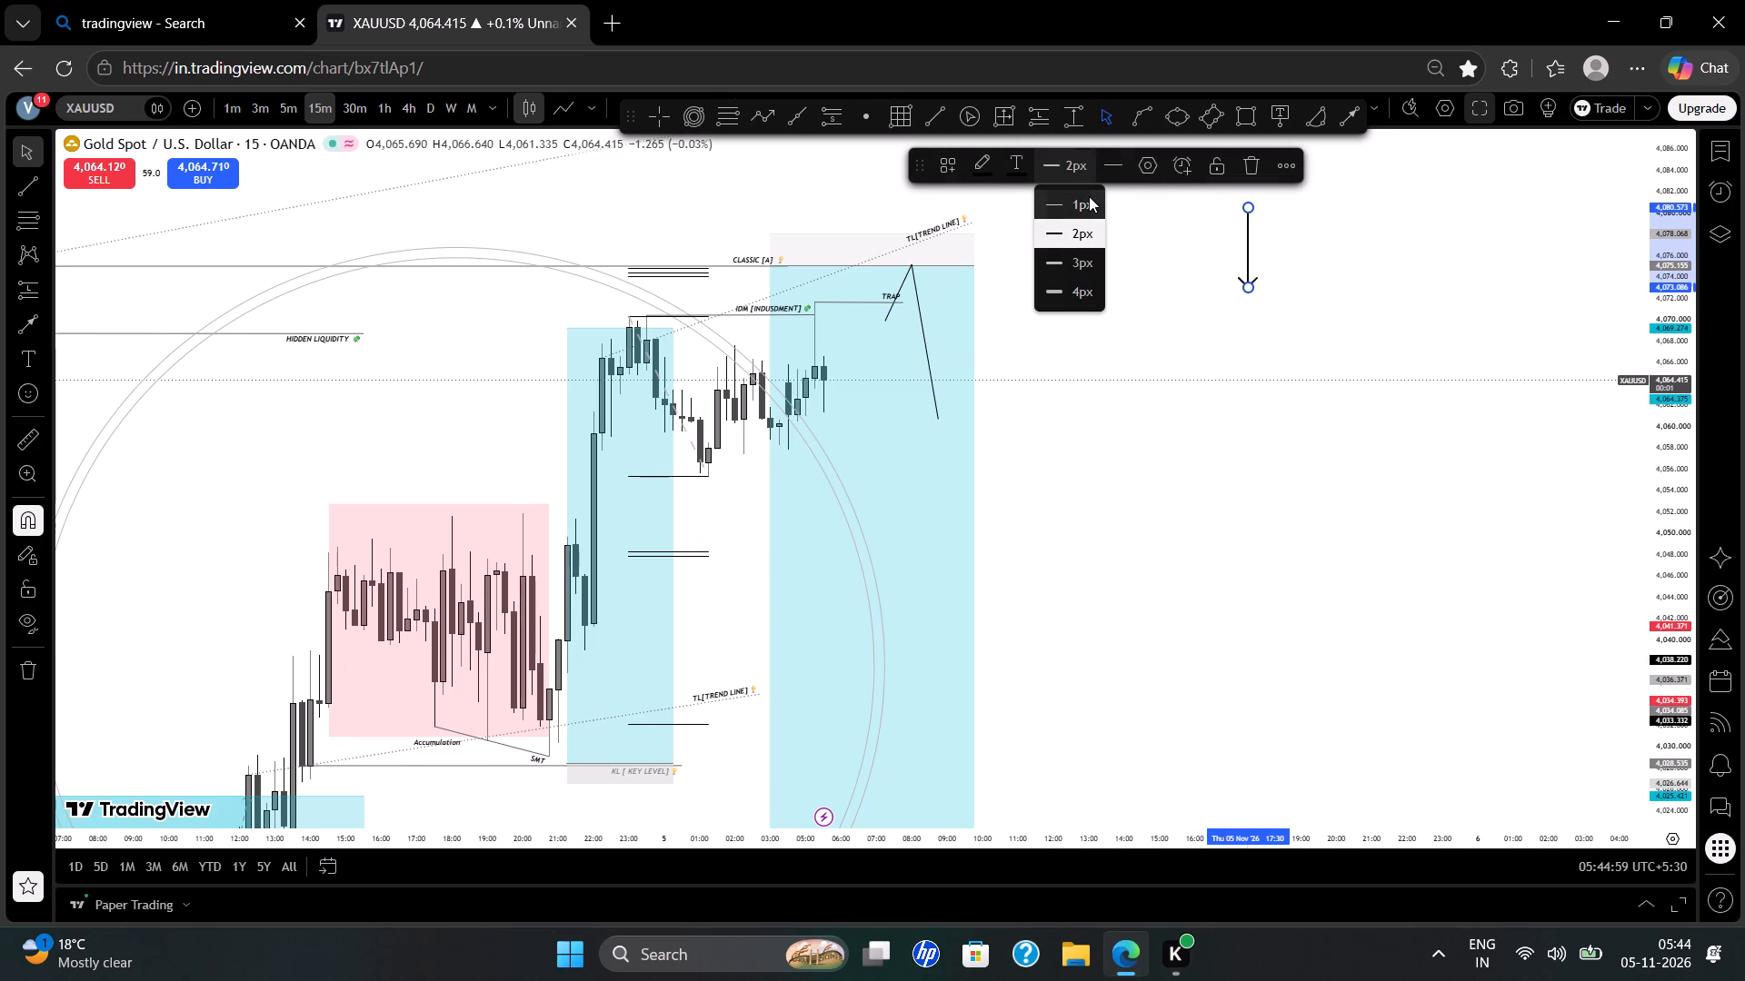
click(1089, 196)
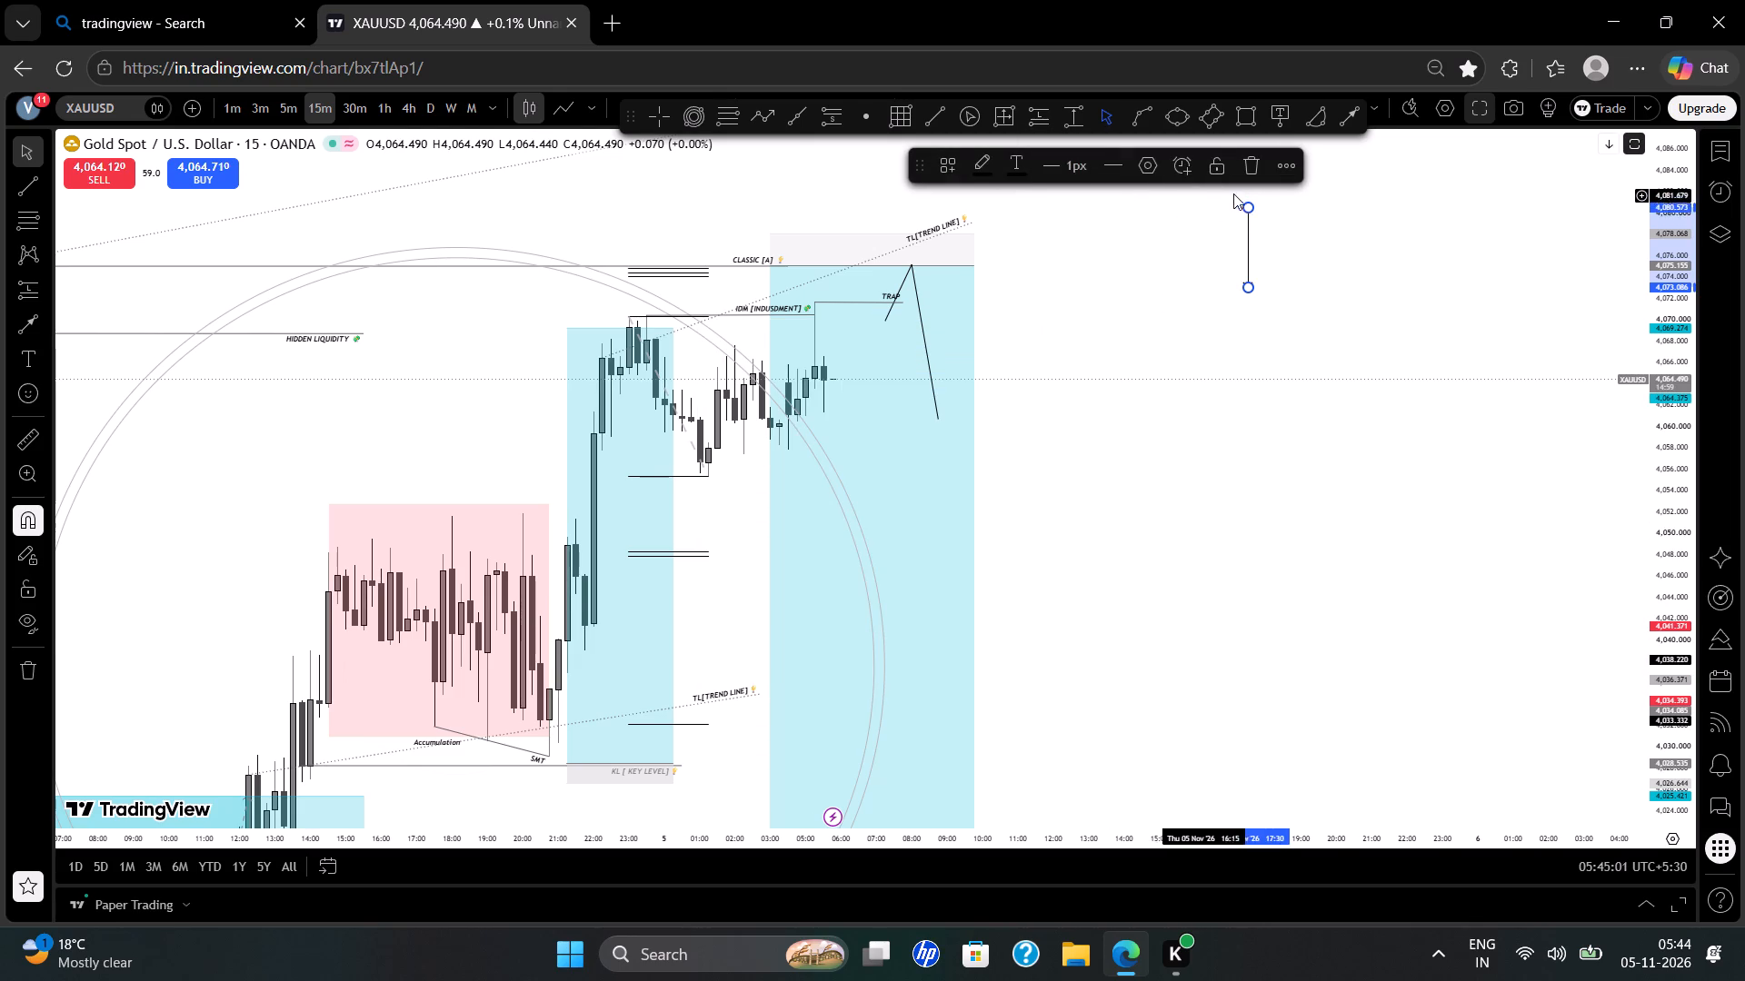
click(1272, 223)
Delete the vertical downward arrow from the empty area beside gold's 15-minute price action.
drag(1272, 223, 1236, 311)
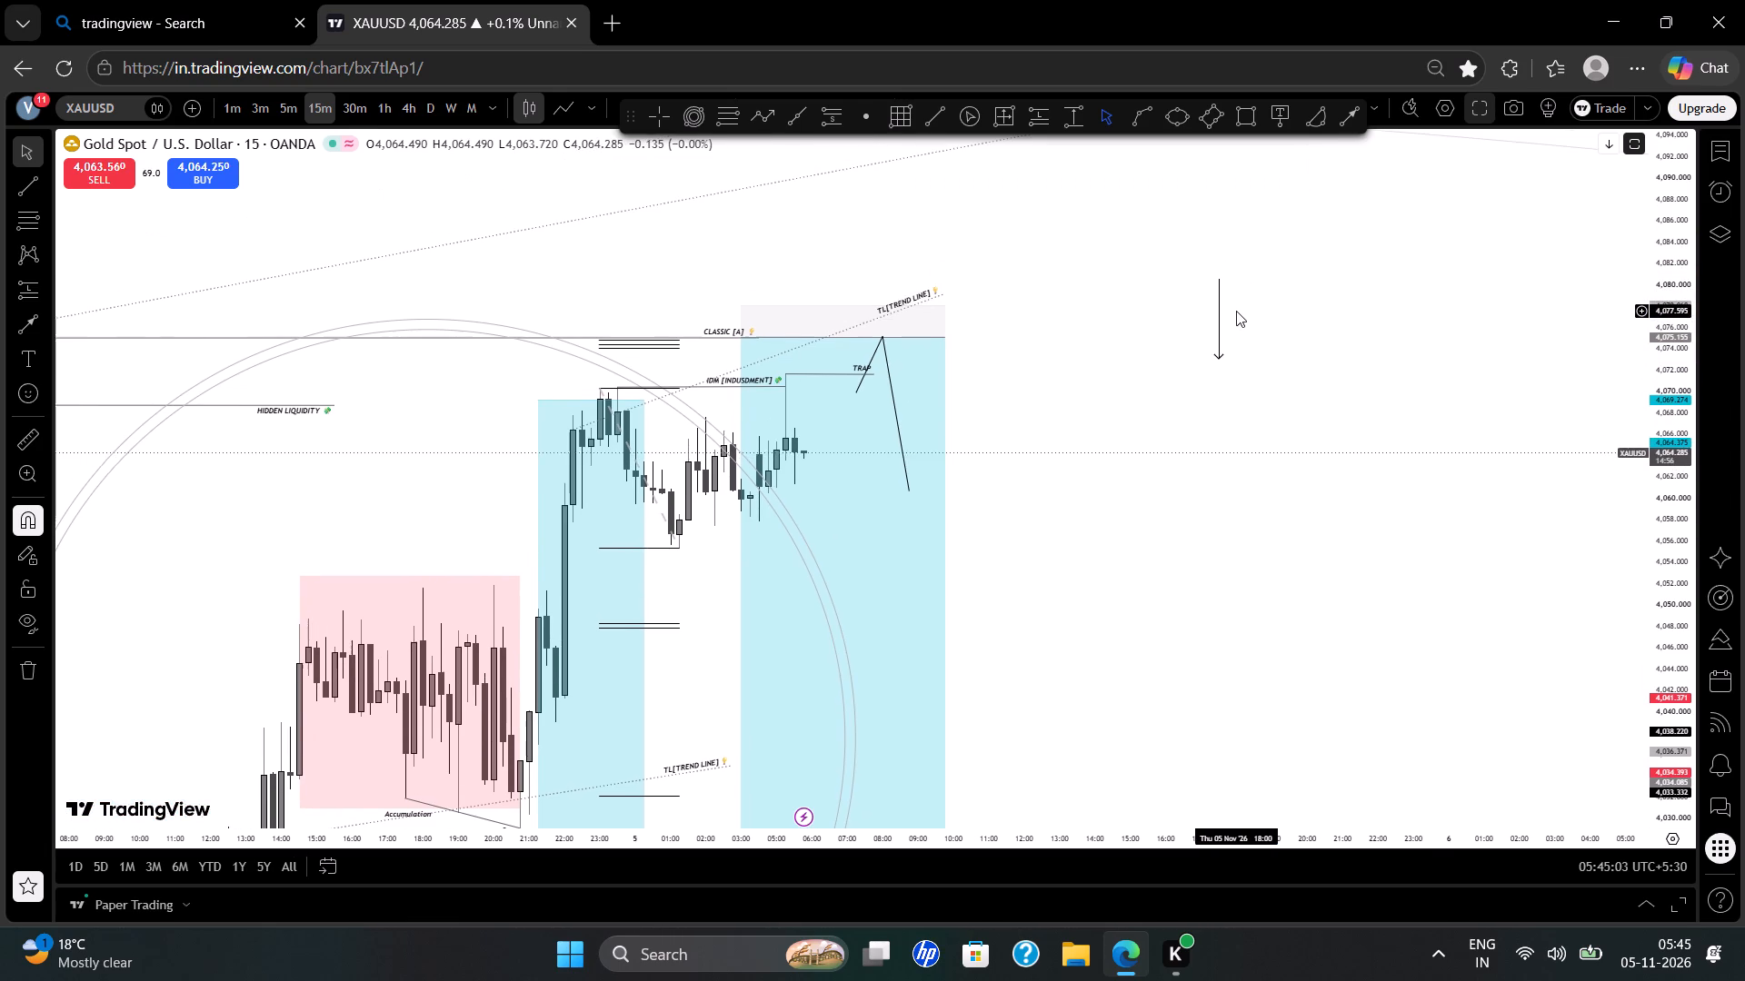
scroll(1236, 311, up, 1)
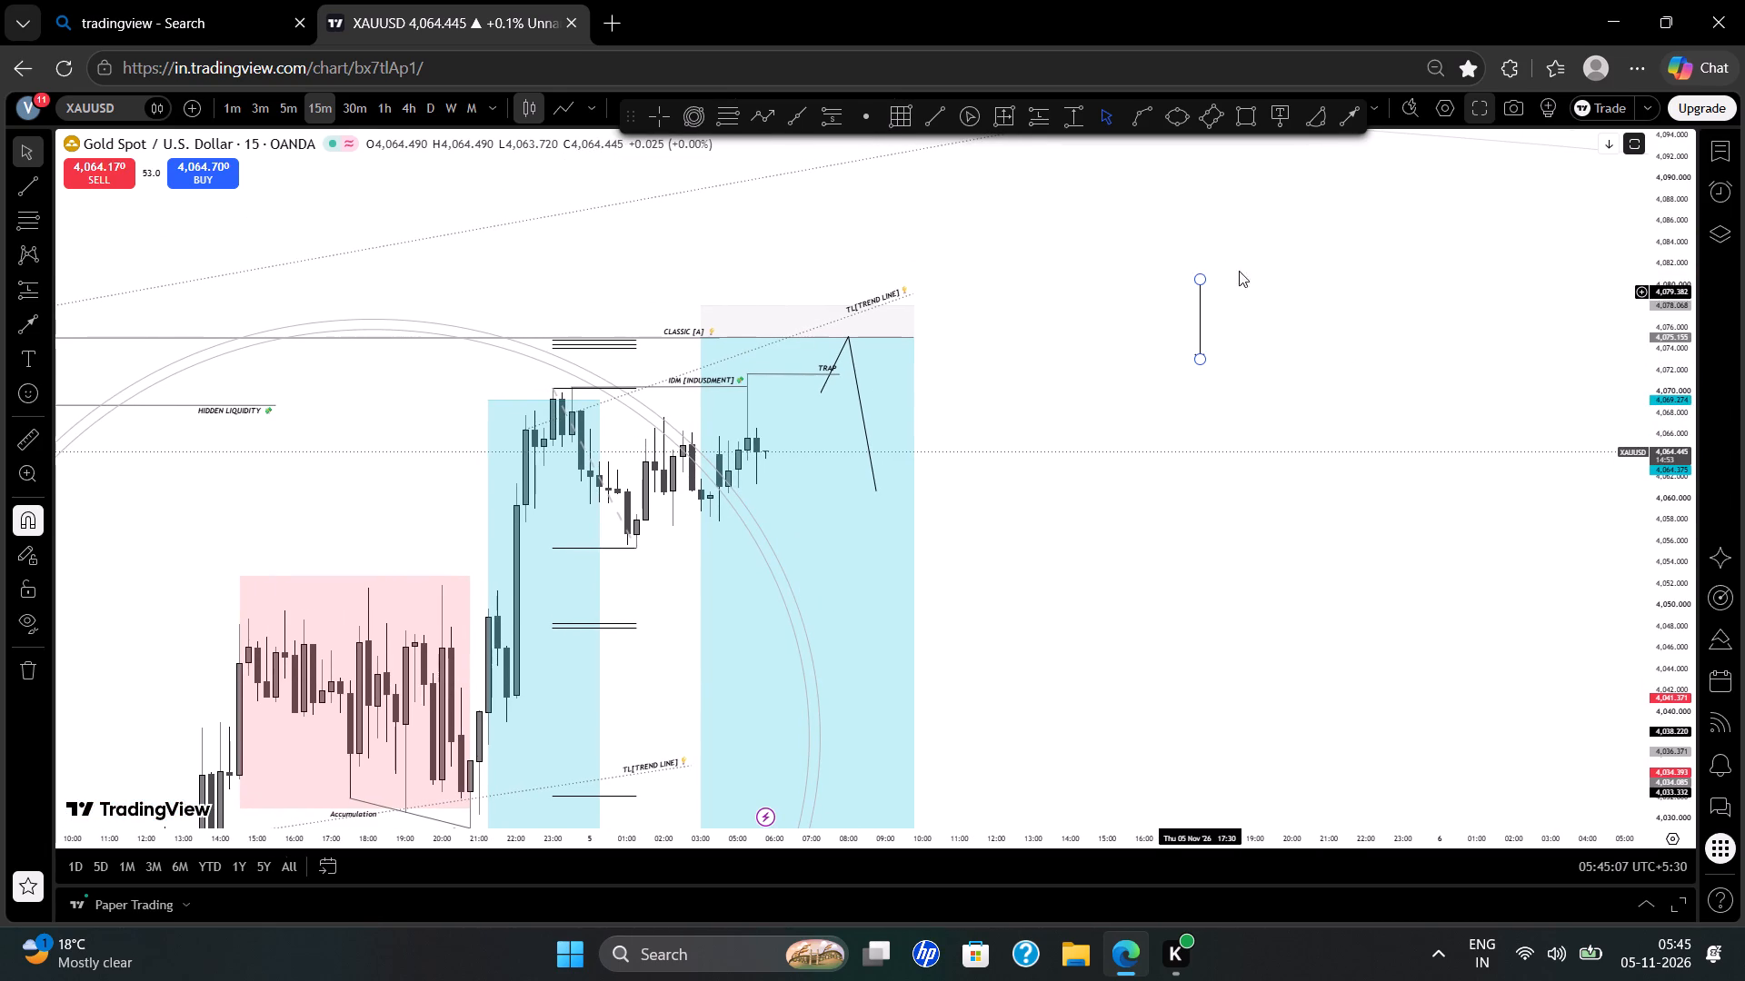
click(1201, 284)
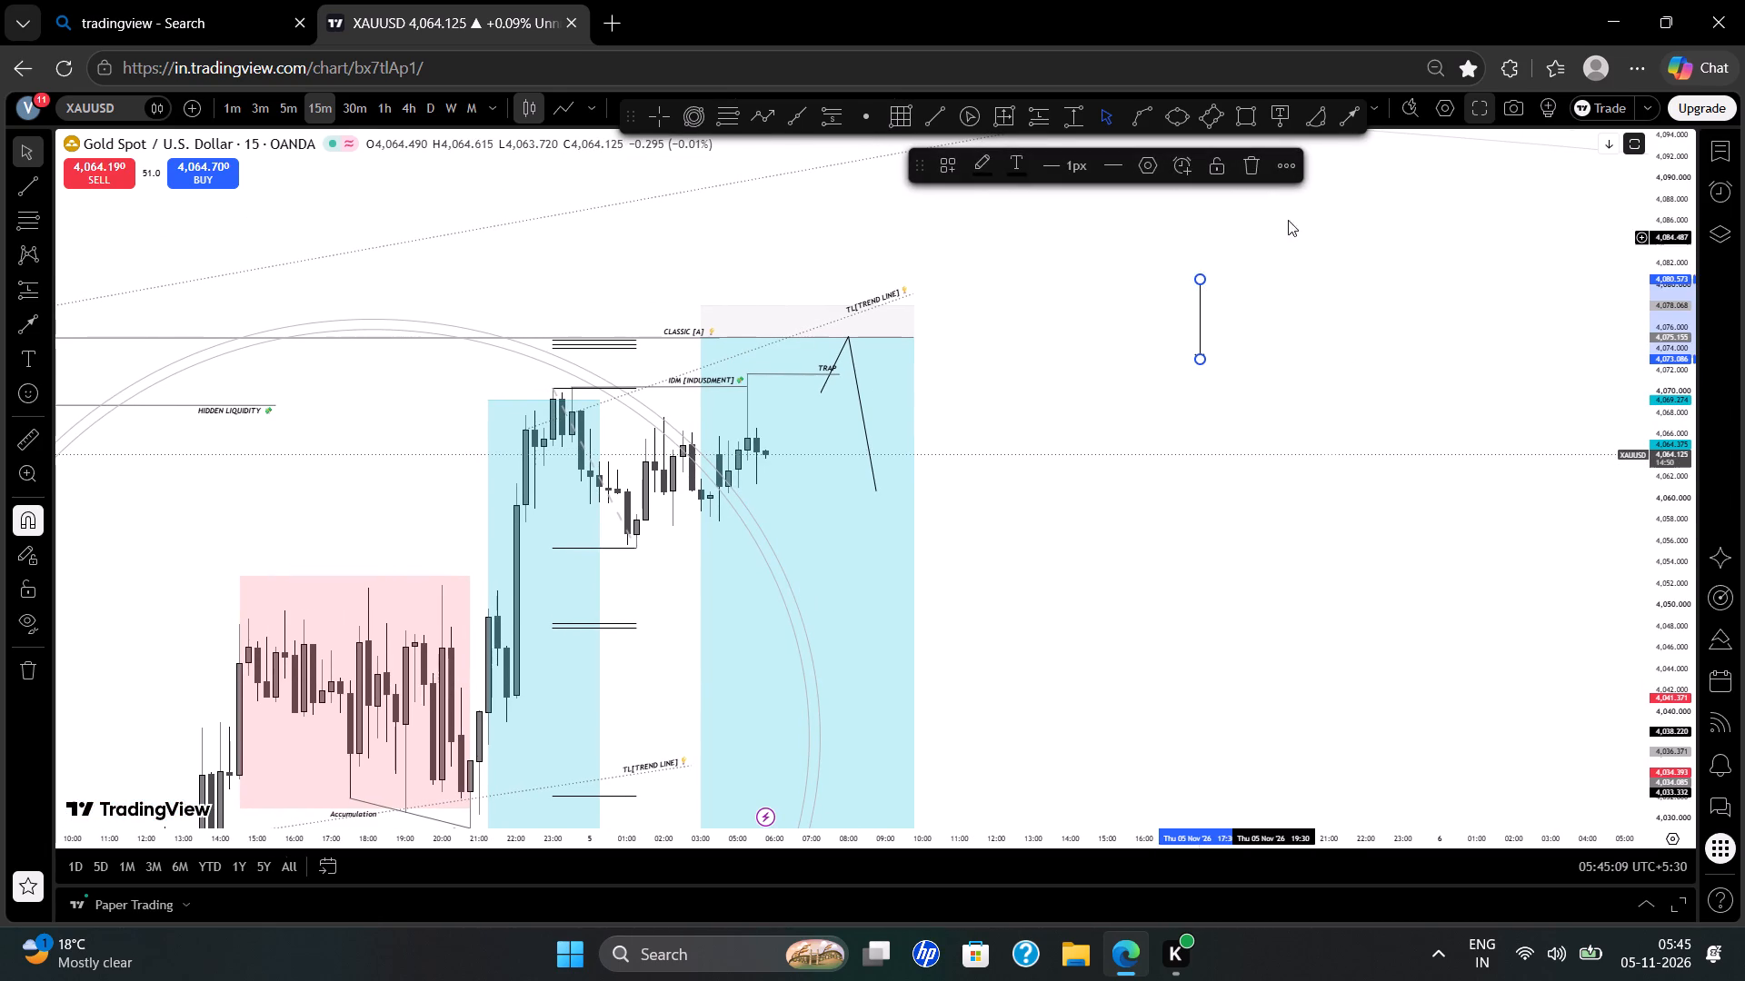
click(1255, 163)
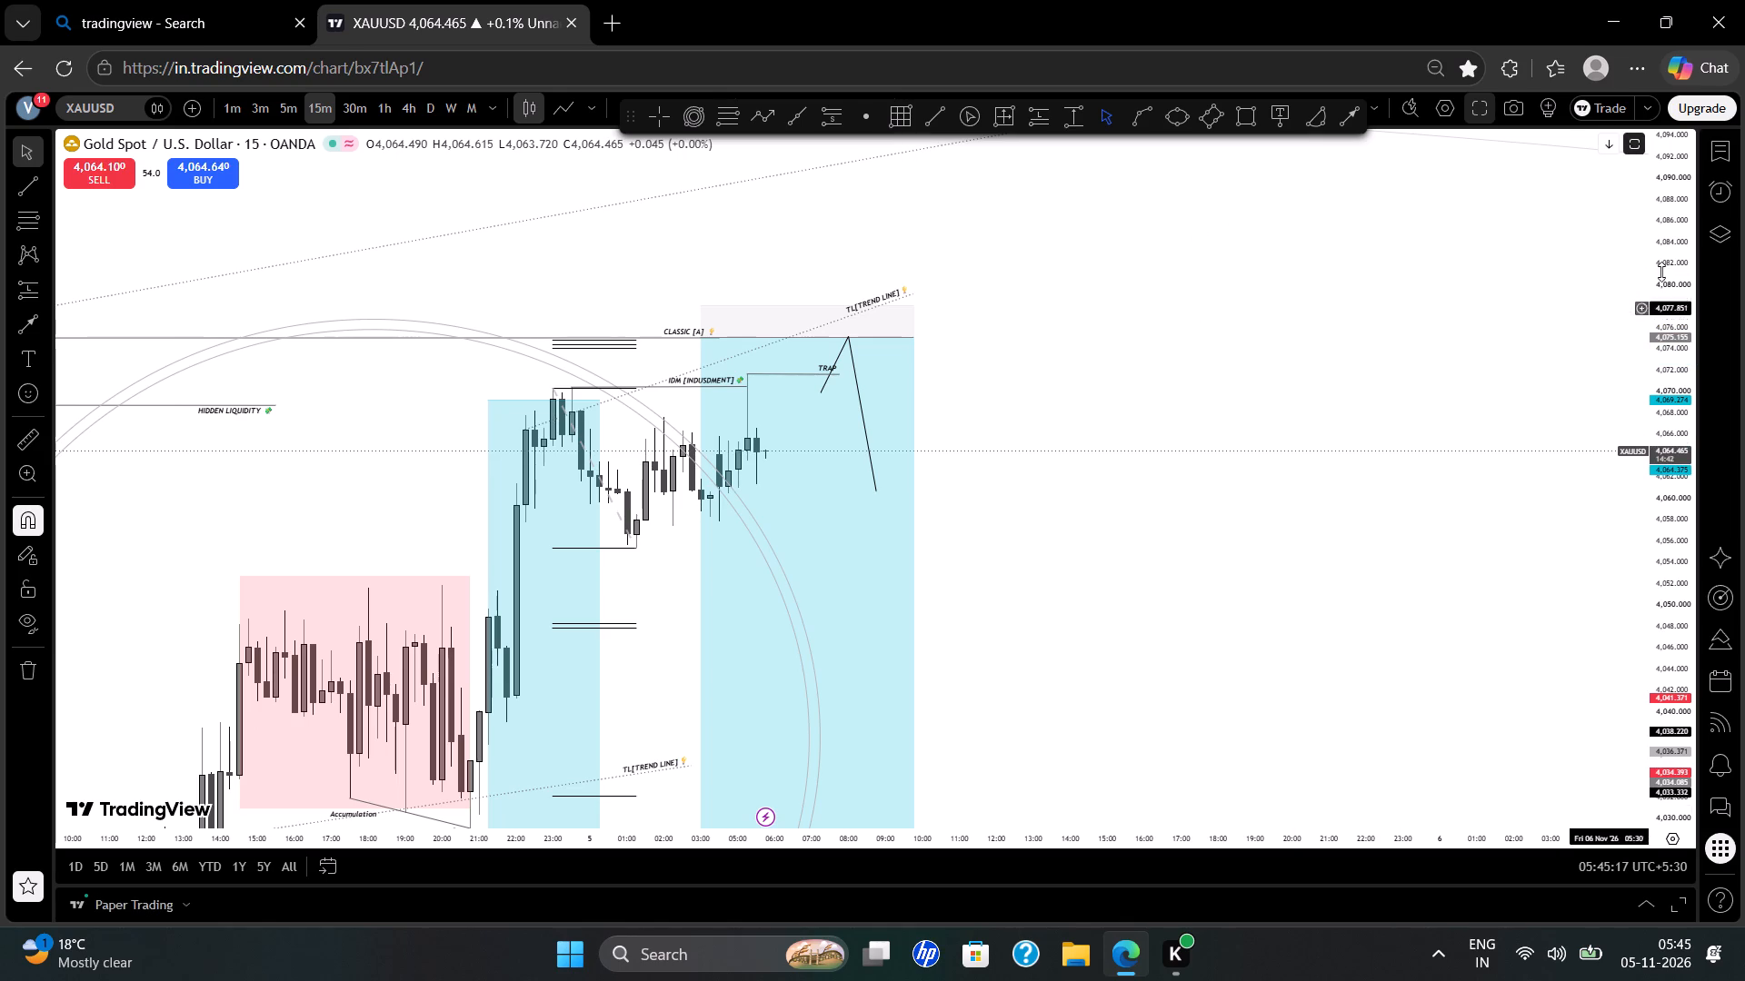
Open the NAS100 chart from the watchlist, examine its 15-minute price action and switch to the 1-hour timeframe.
click(1712, 155)
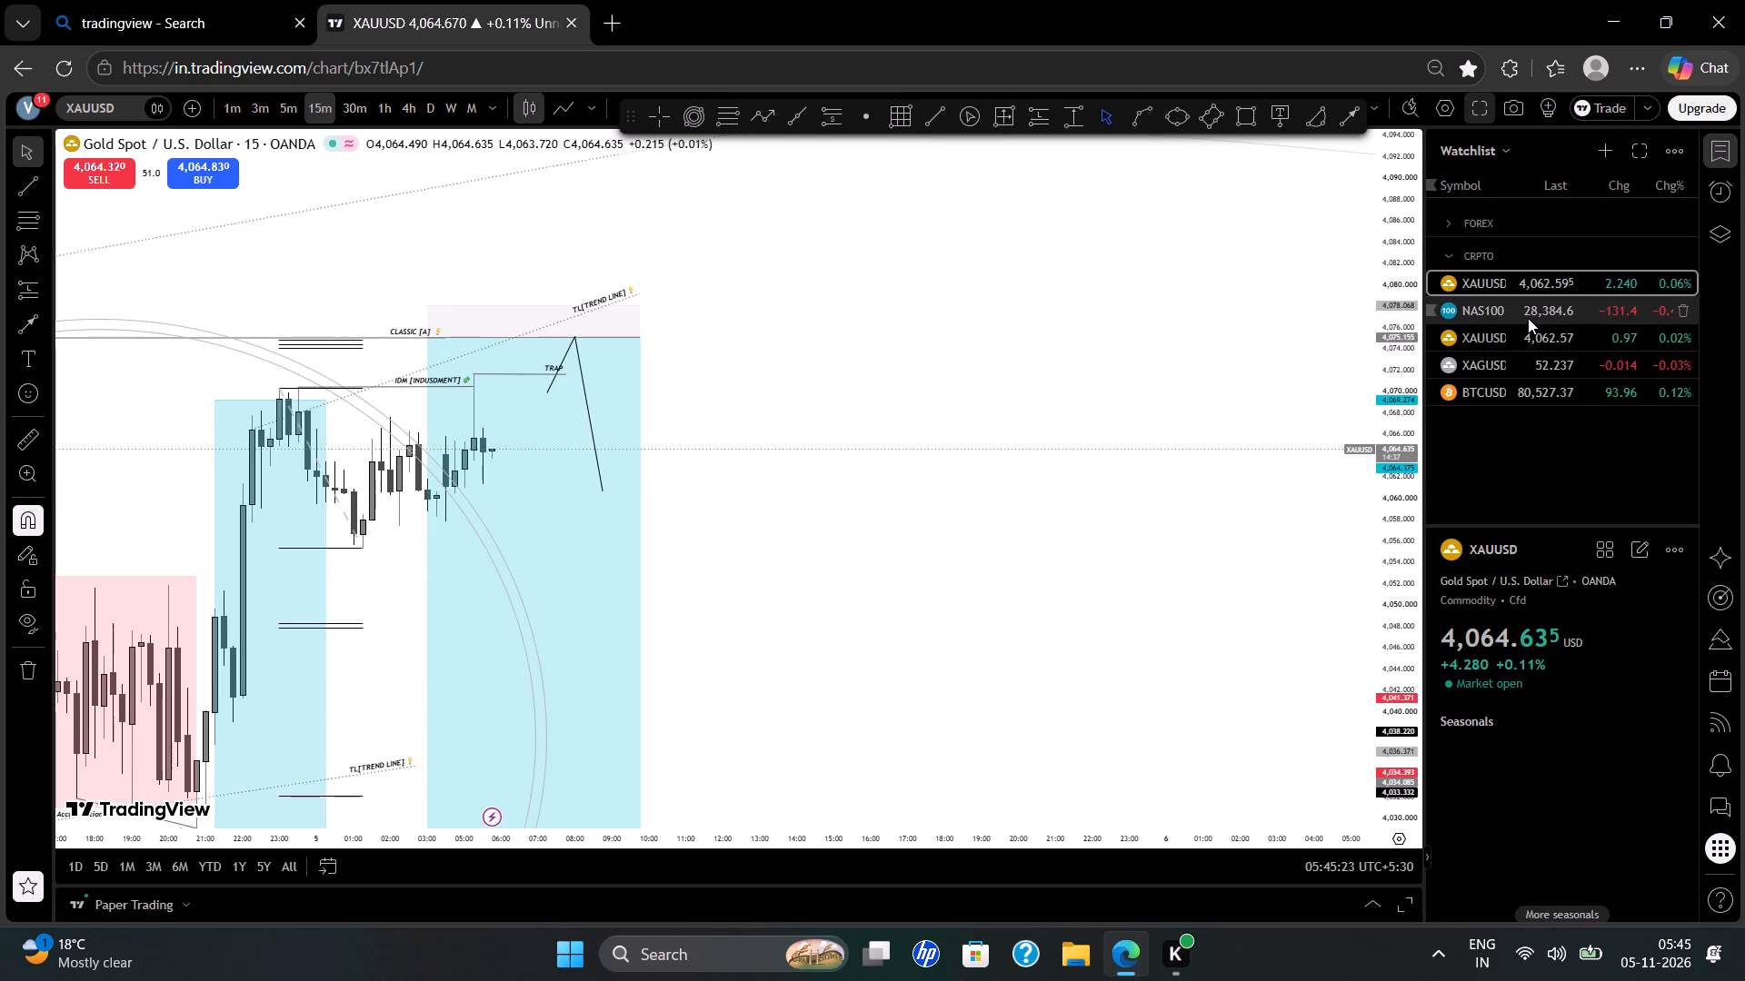
click(1528, 318)
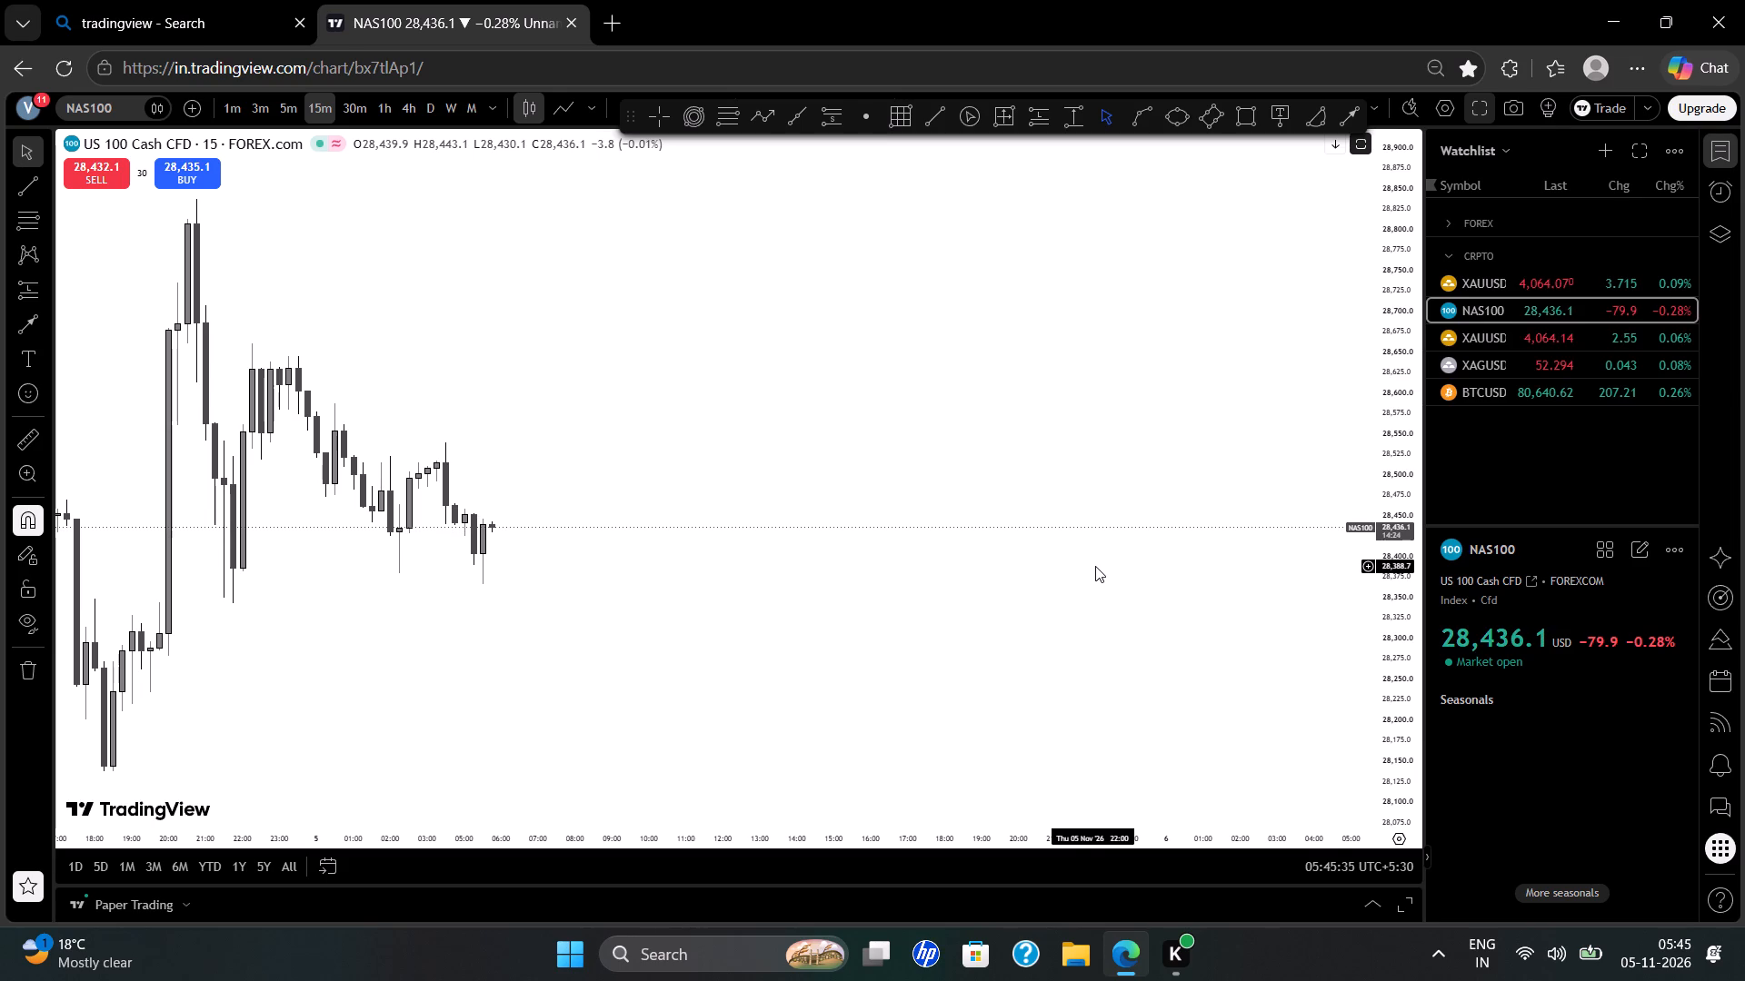
scroll(1095, 566, down, 3)
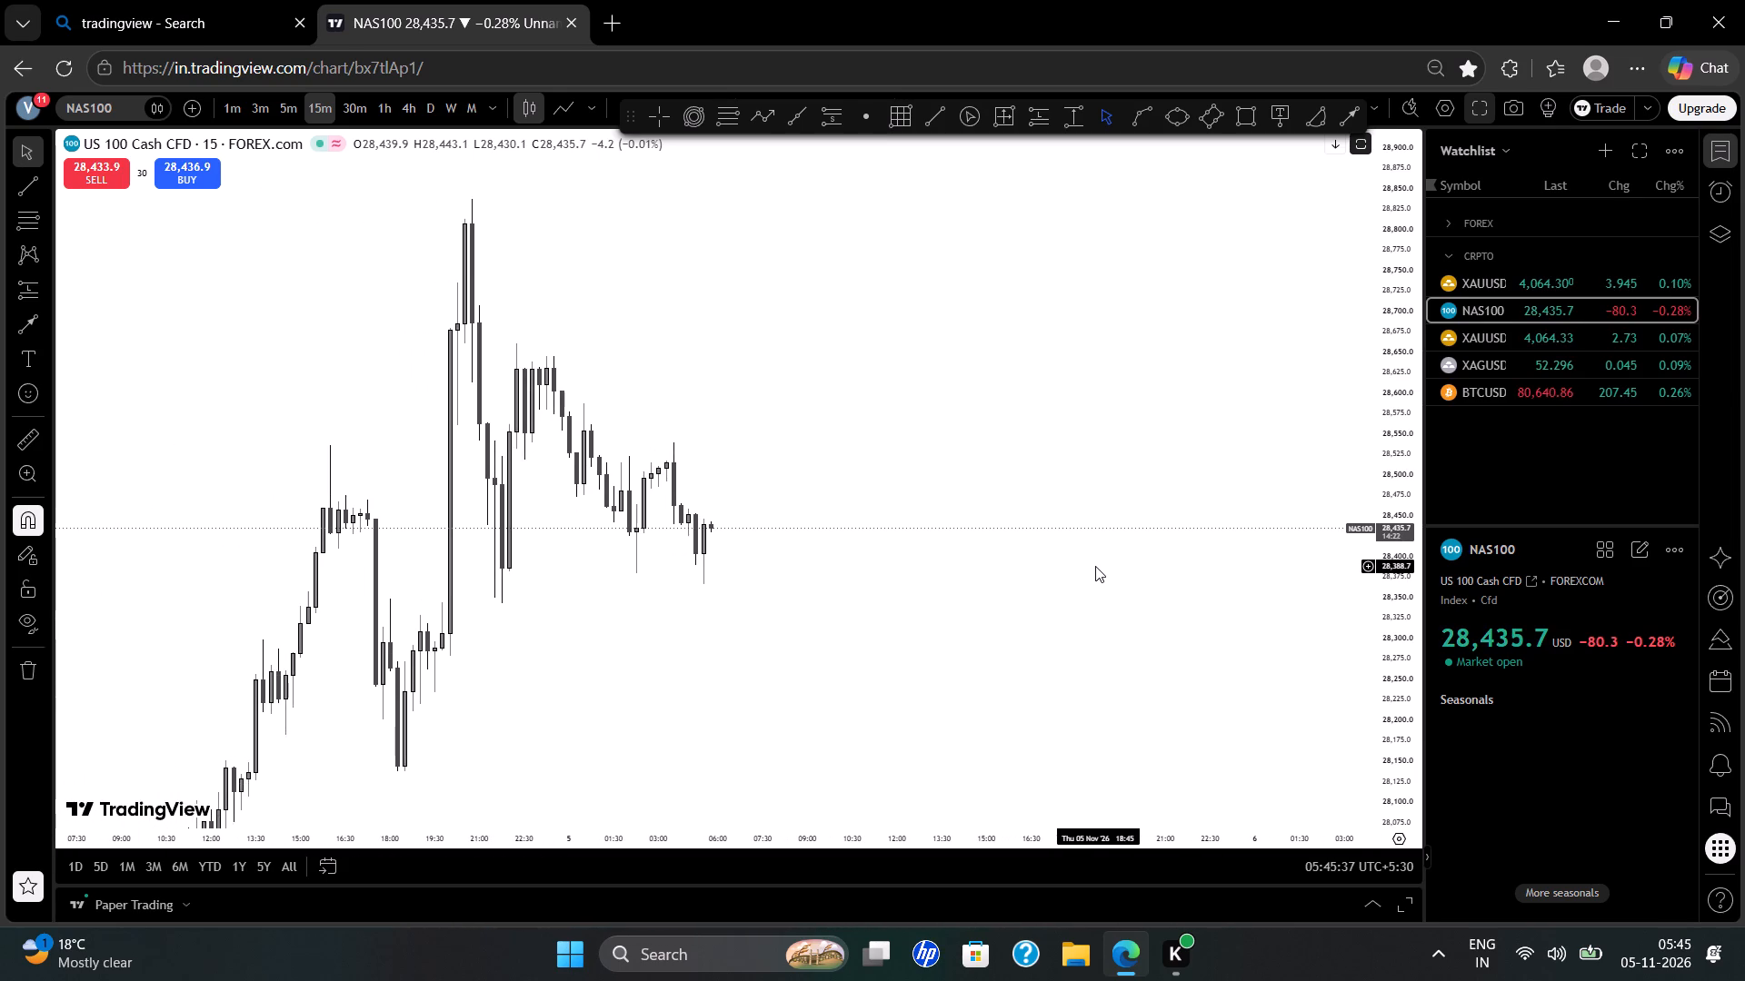
drag(1112, 655, 1042, 433)
scroll(1042, 433, down, 1)
click(375, 94)
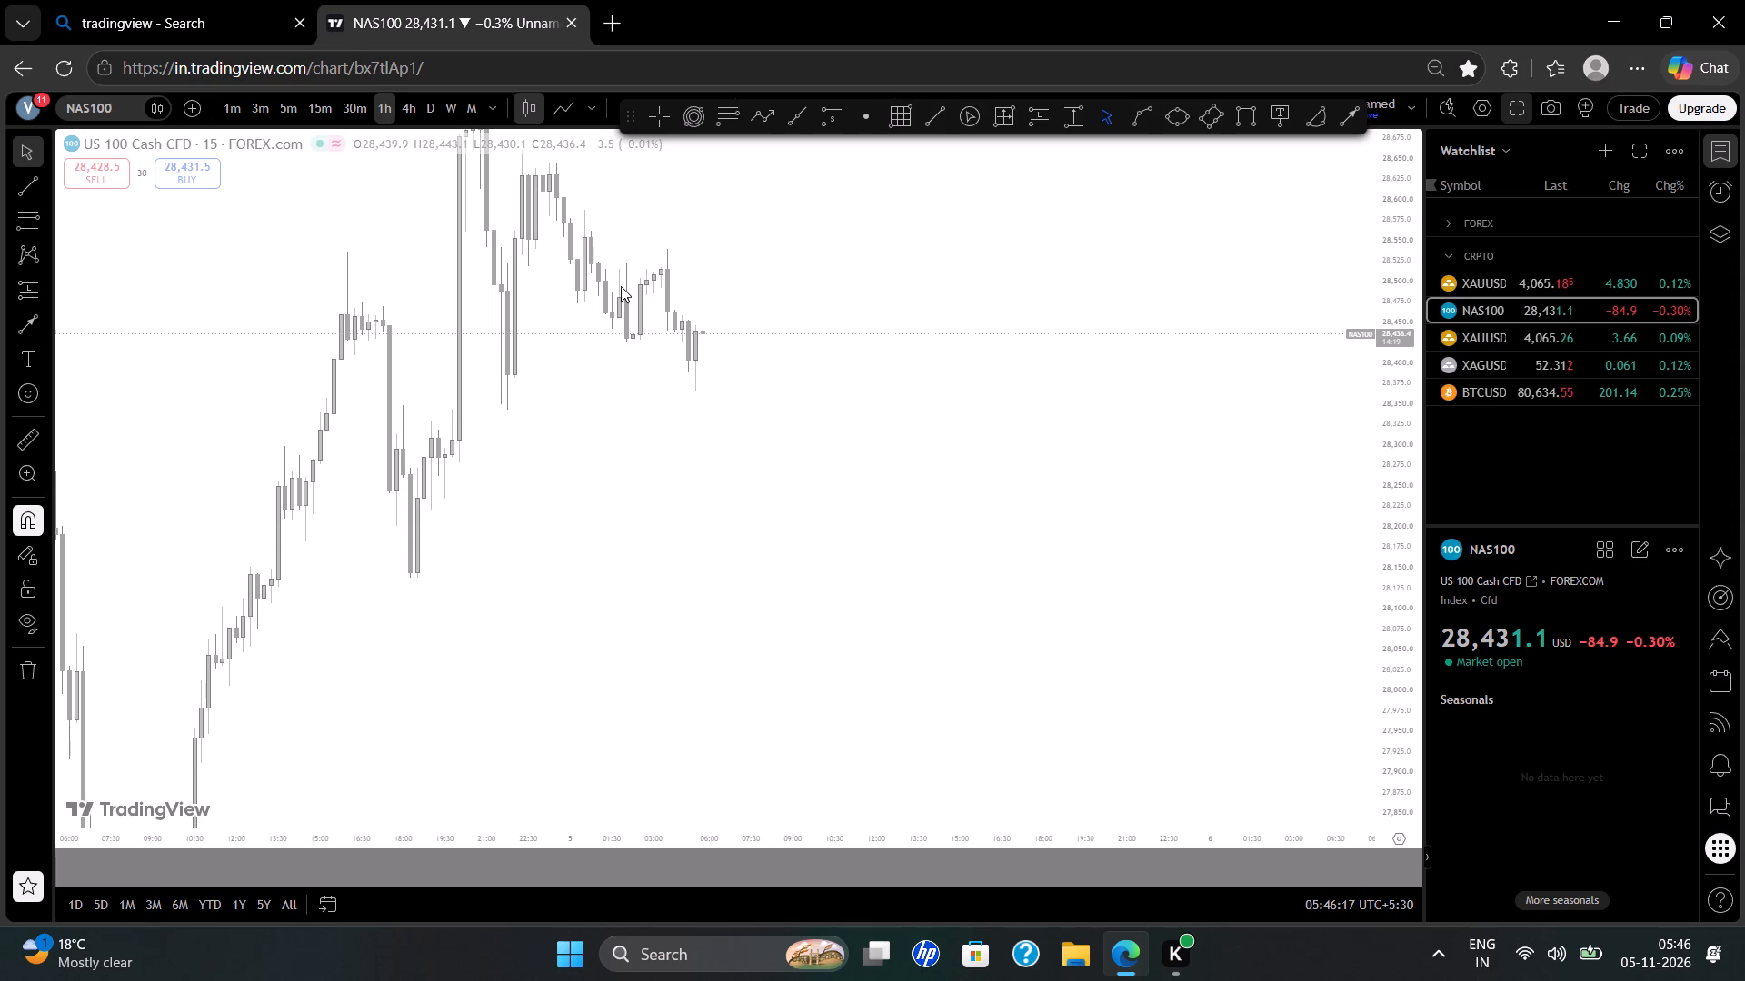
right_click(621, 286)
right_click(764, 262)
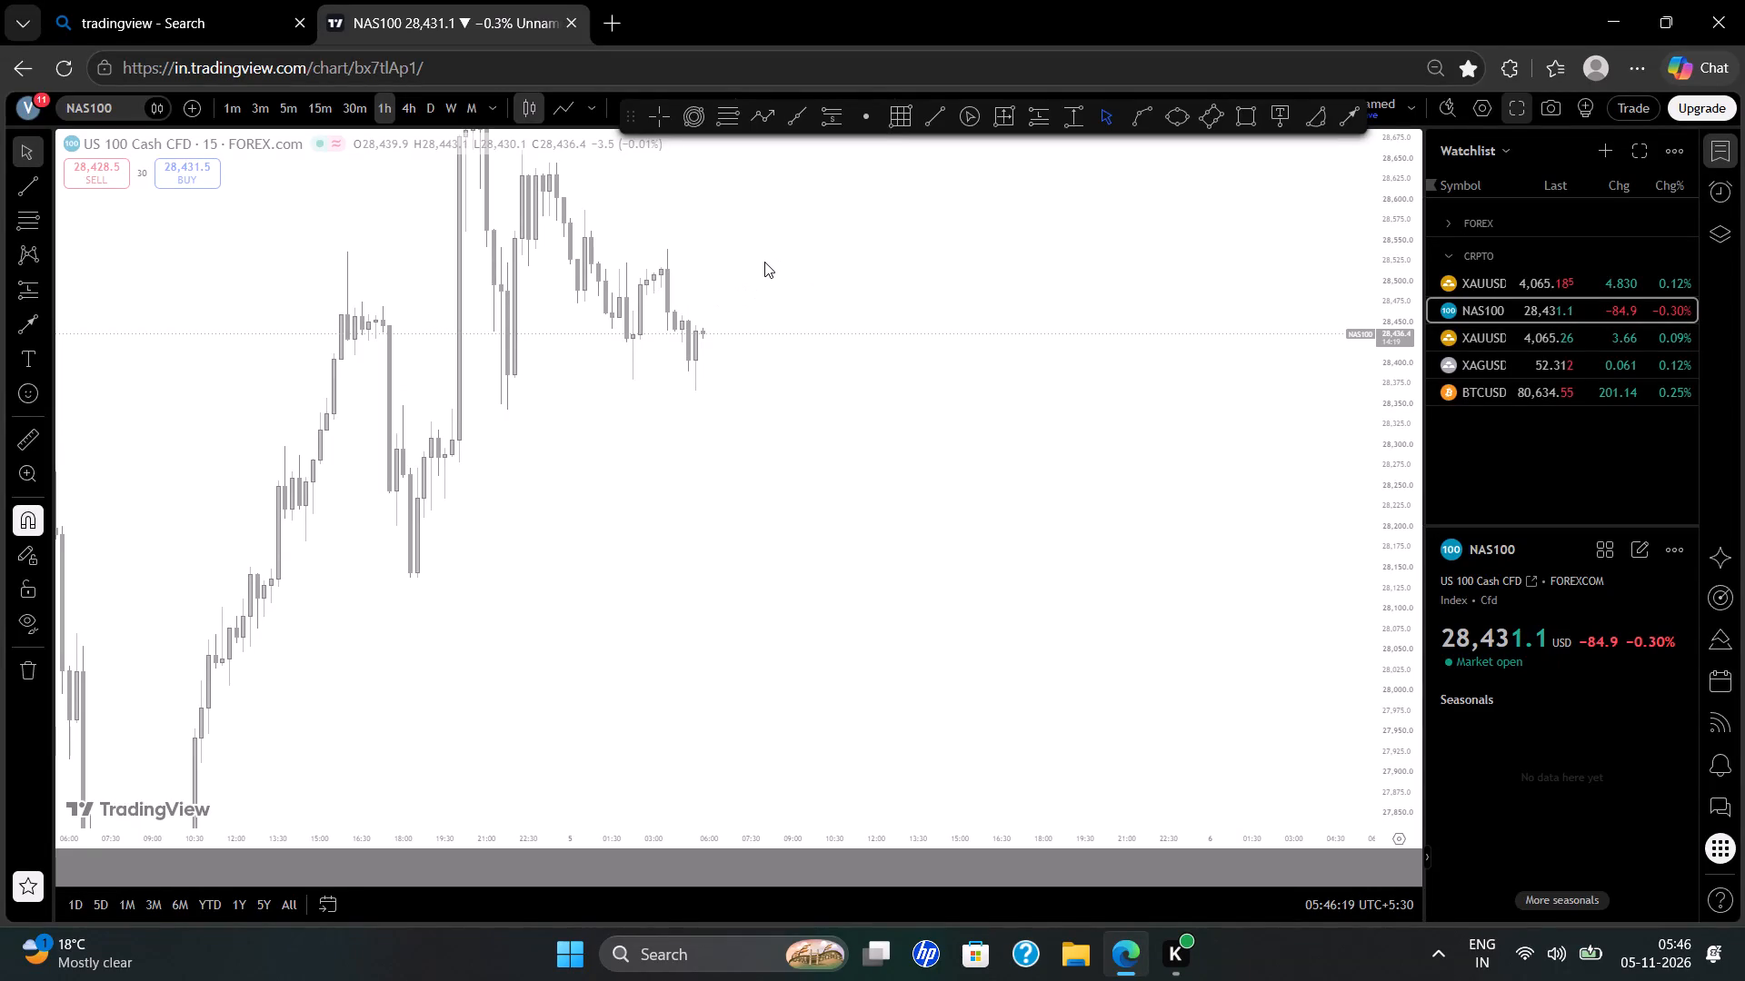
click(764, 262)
Stay on the chart page instead of leaving it, select XAUUSD and reload the page.
click(20, 73)
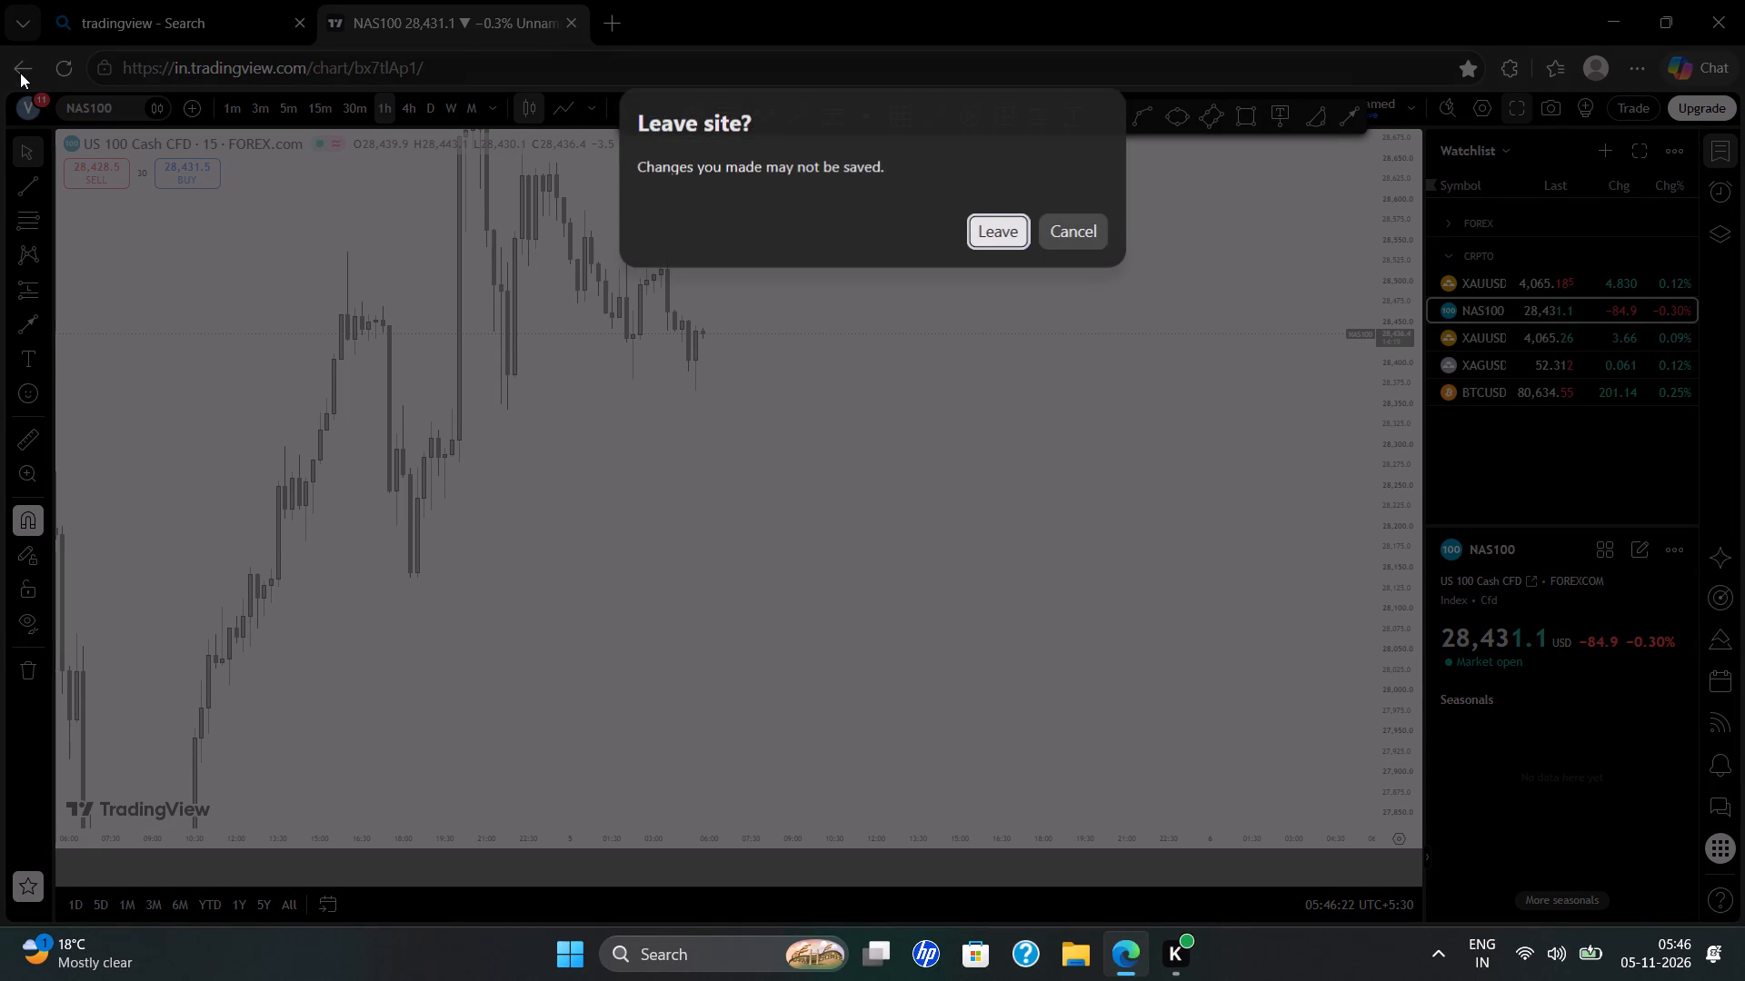
click(1097, 241)
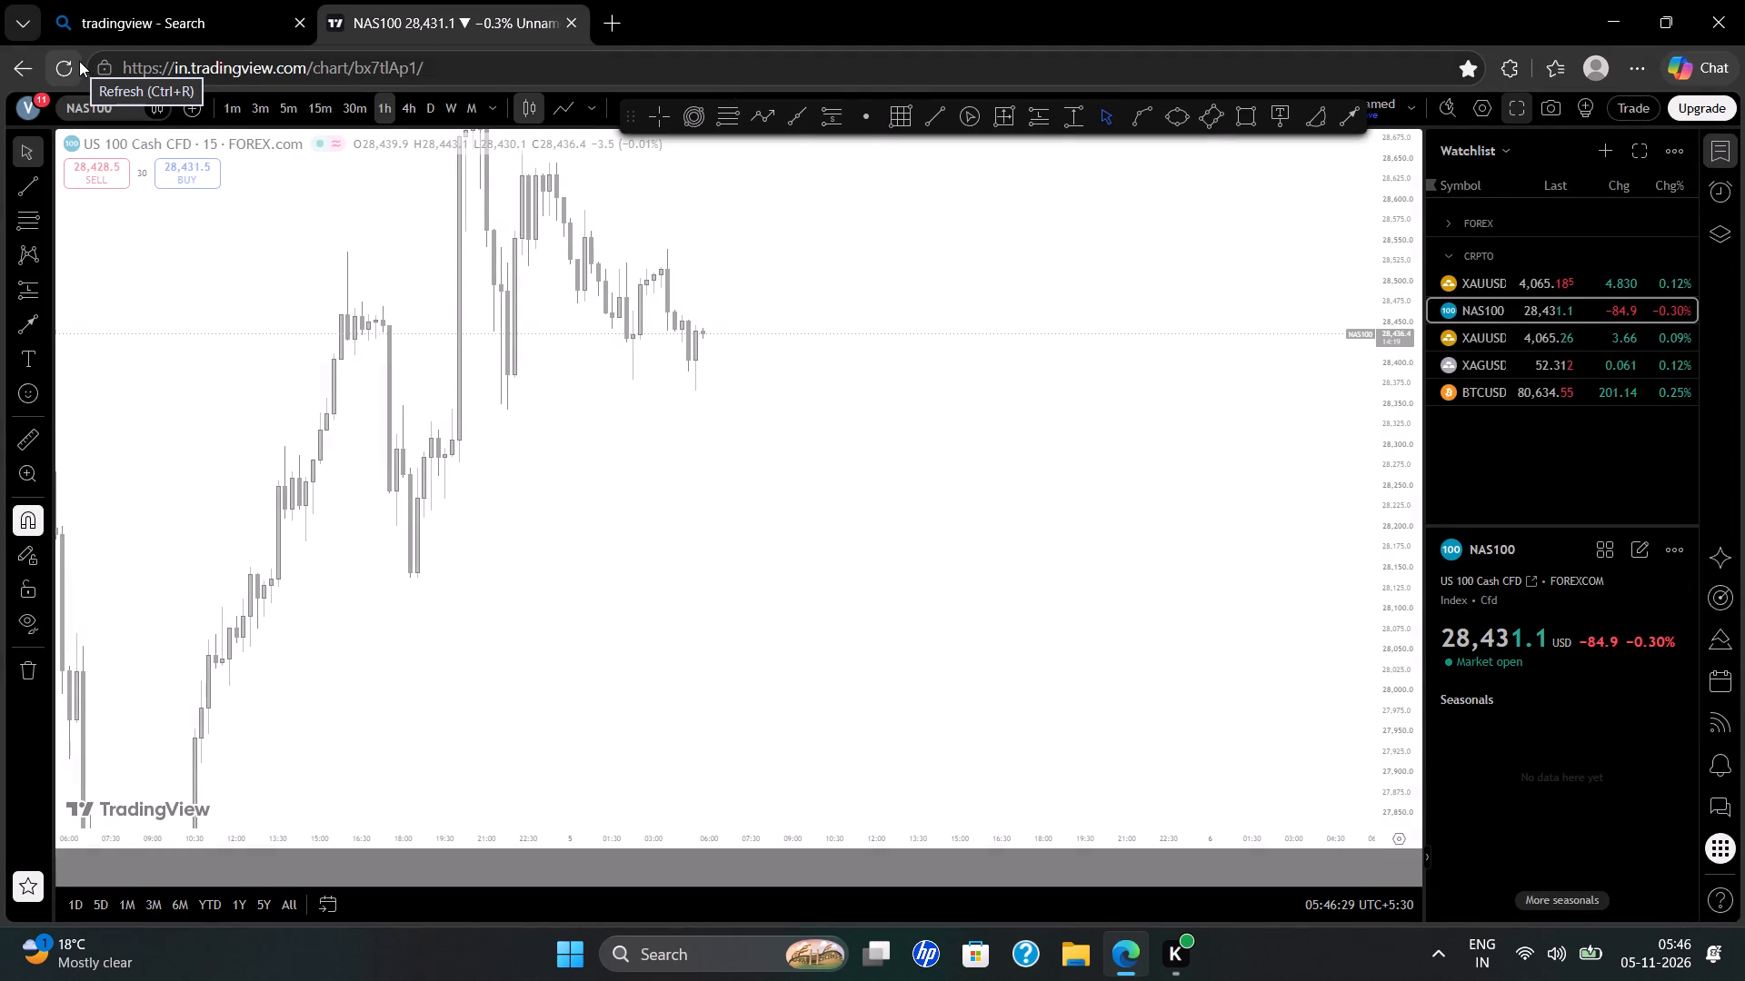
key(space)
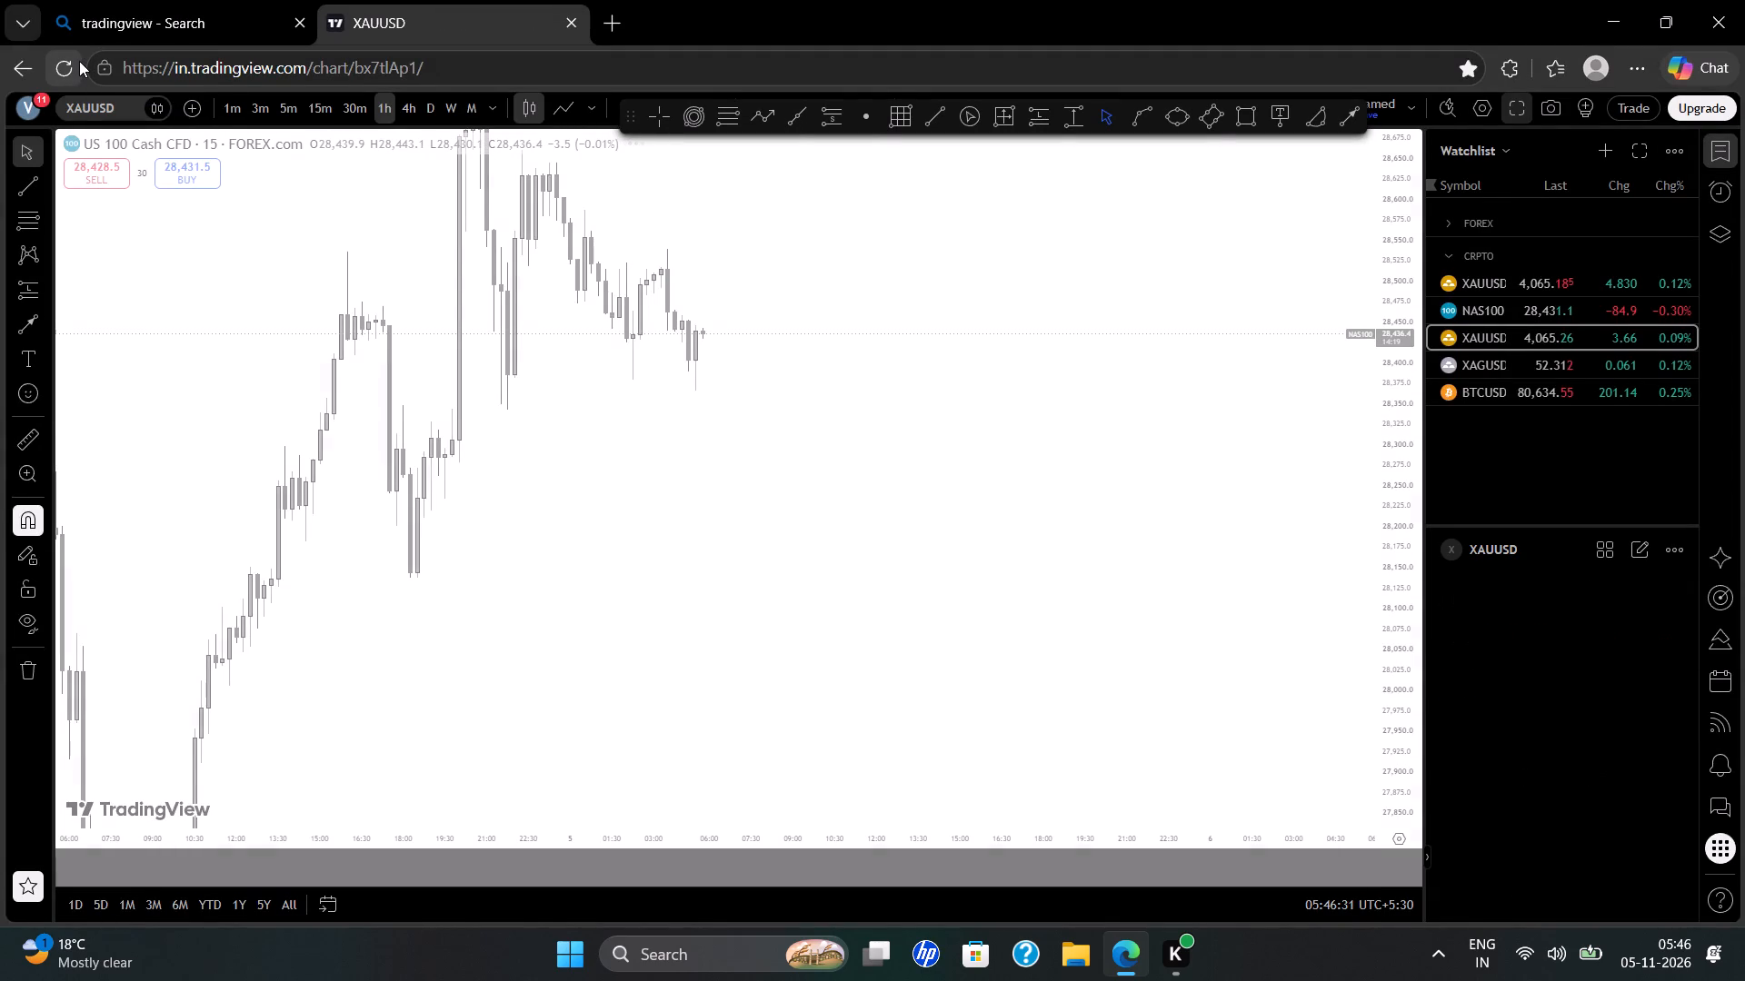
click(79, 61)
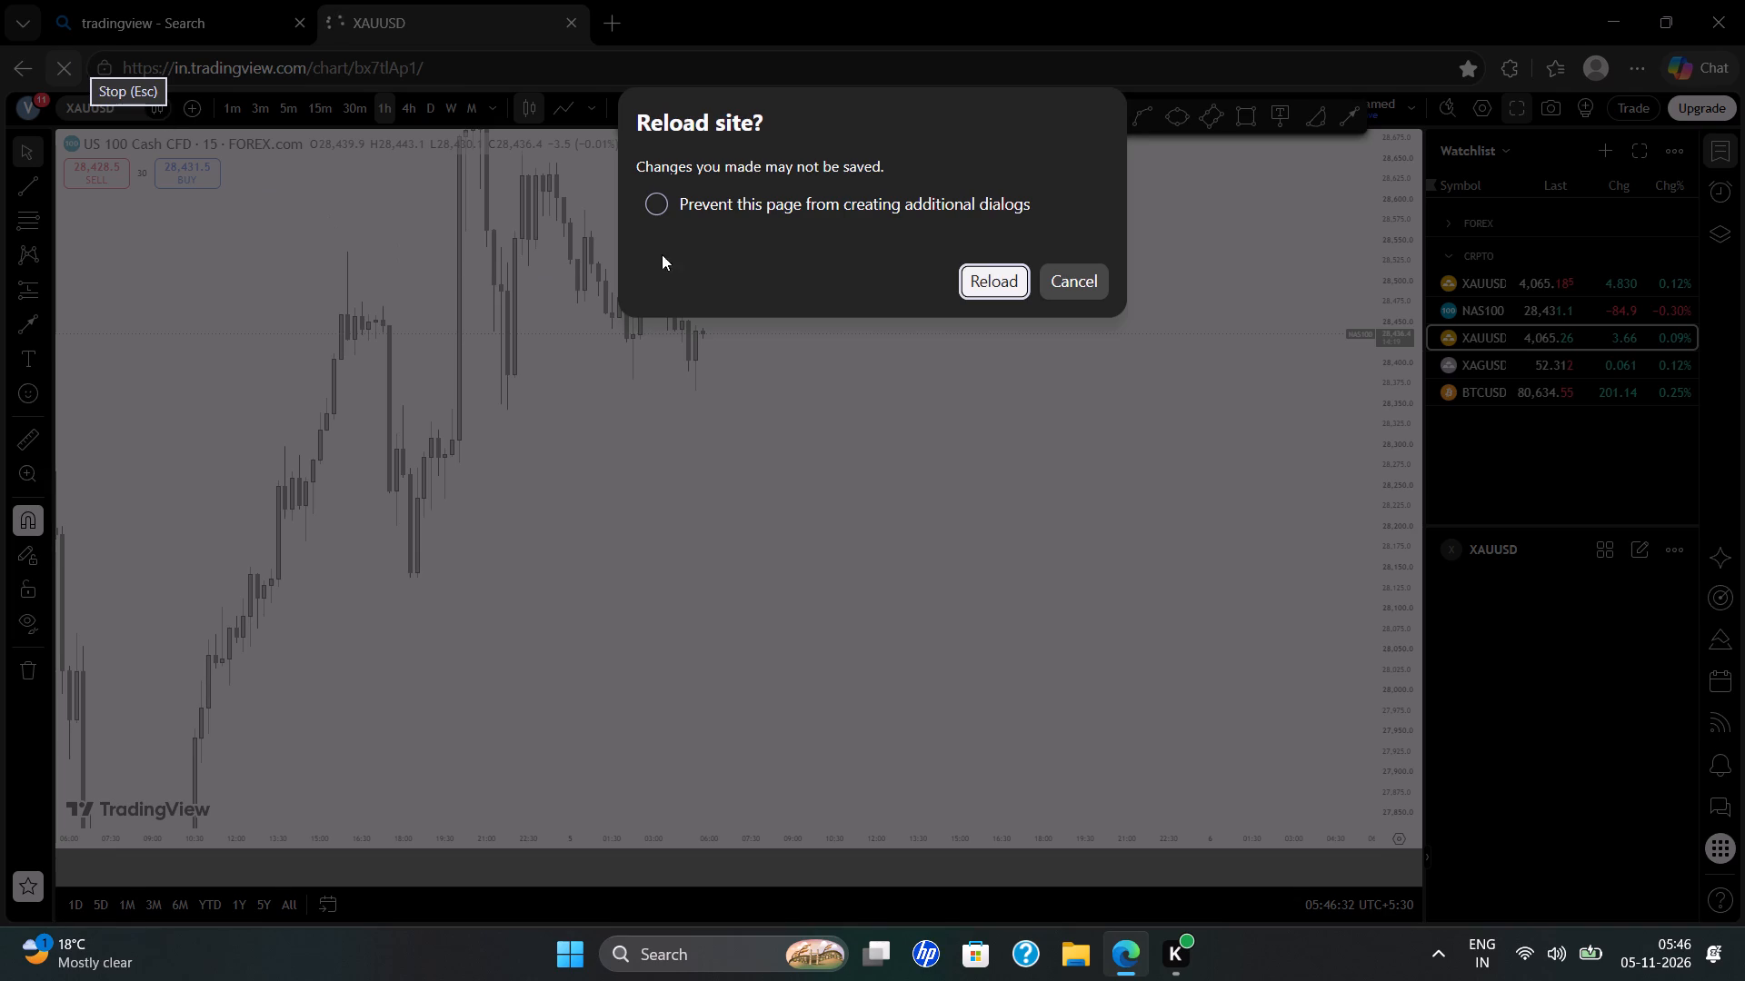
click(1012, 286)
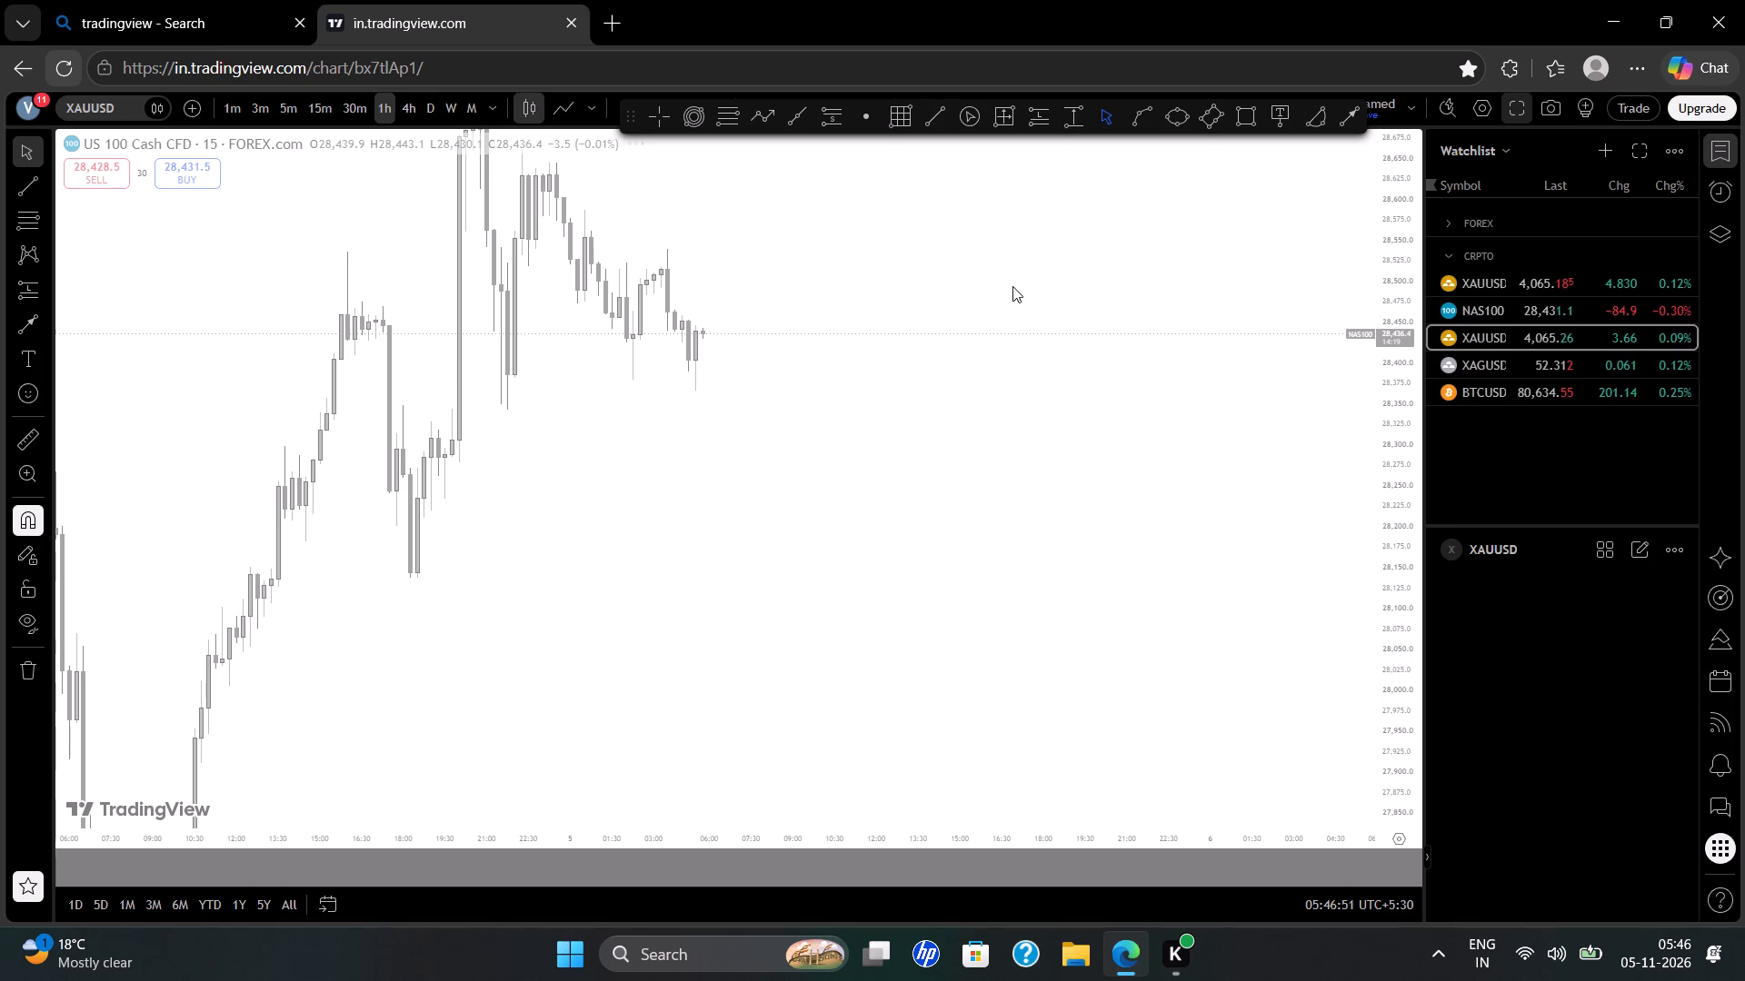
Open the OANDA XAUUSD chart from the watchlist and set its timeframe to 15 minutes.
click(1549, 291)
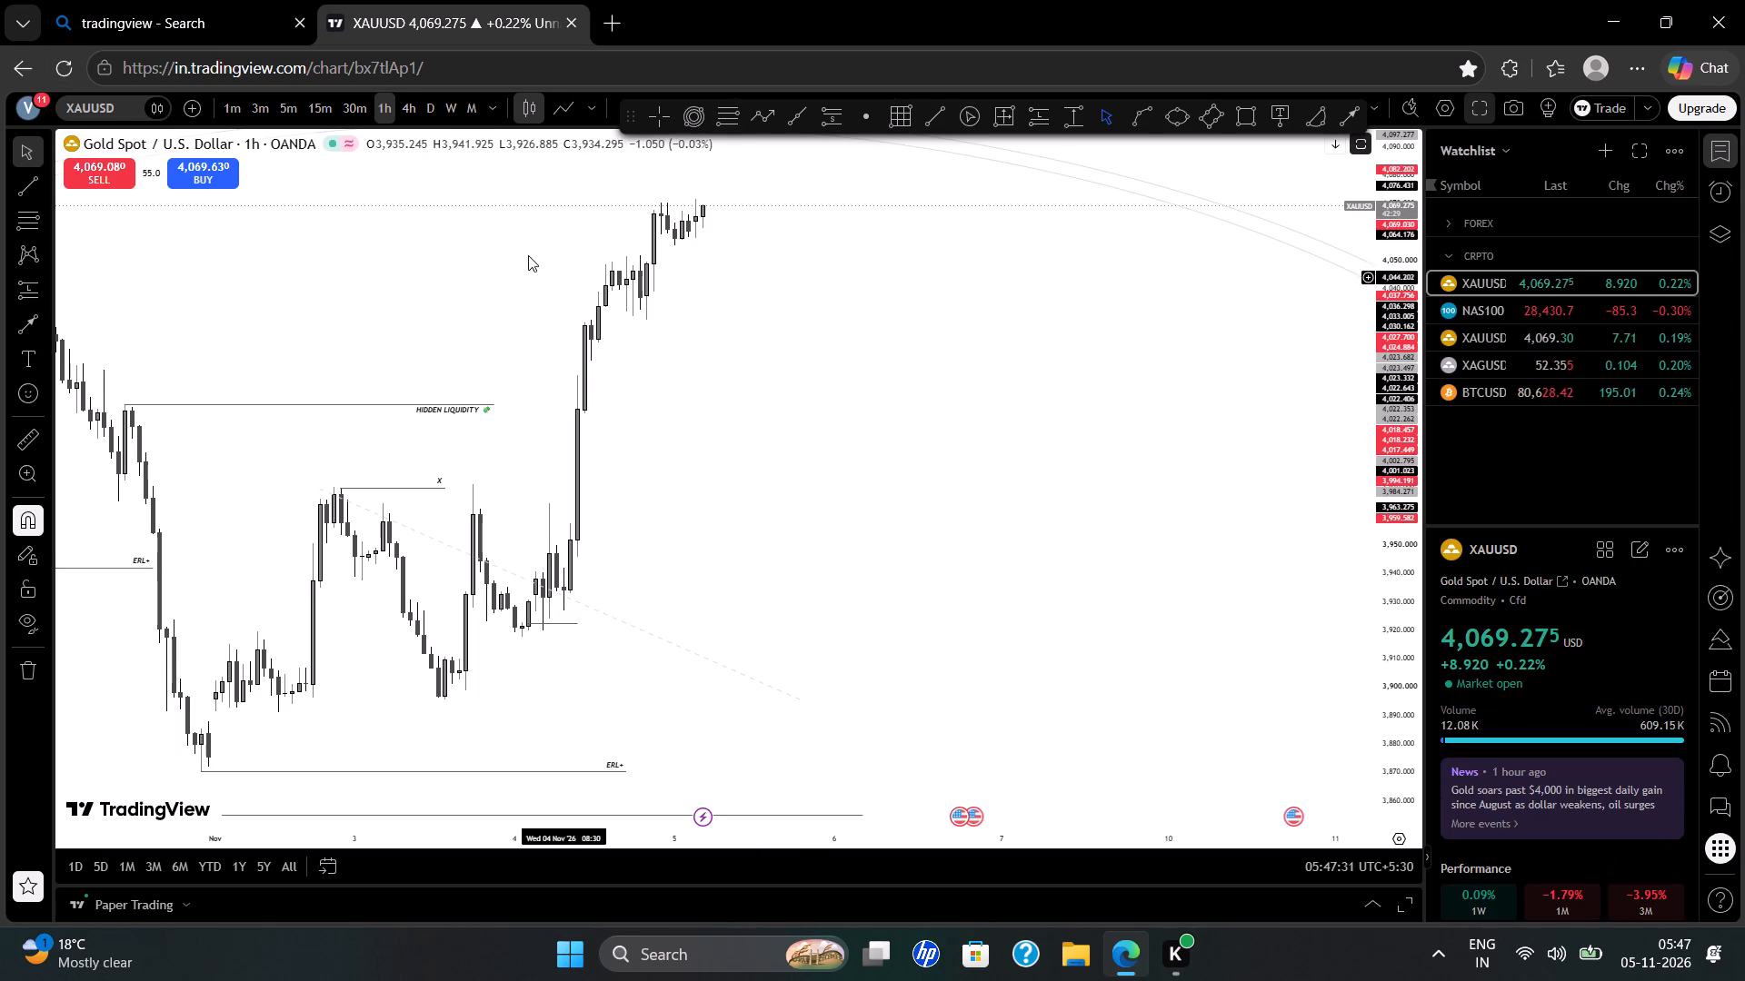
click(321, 104)
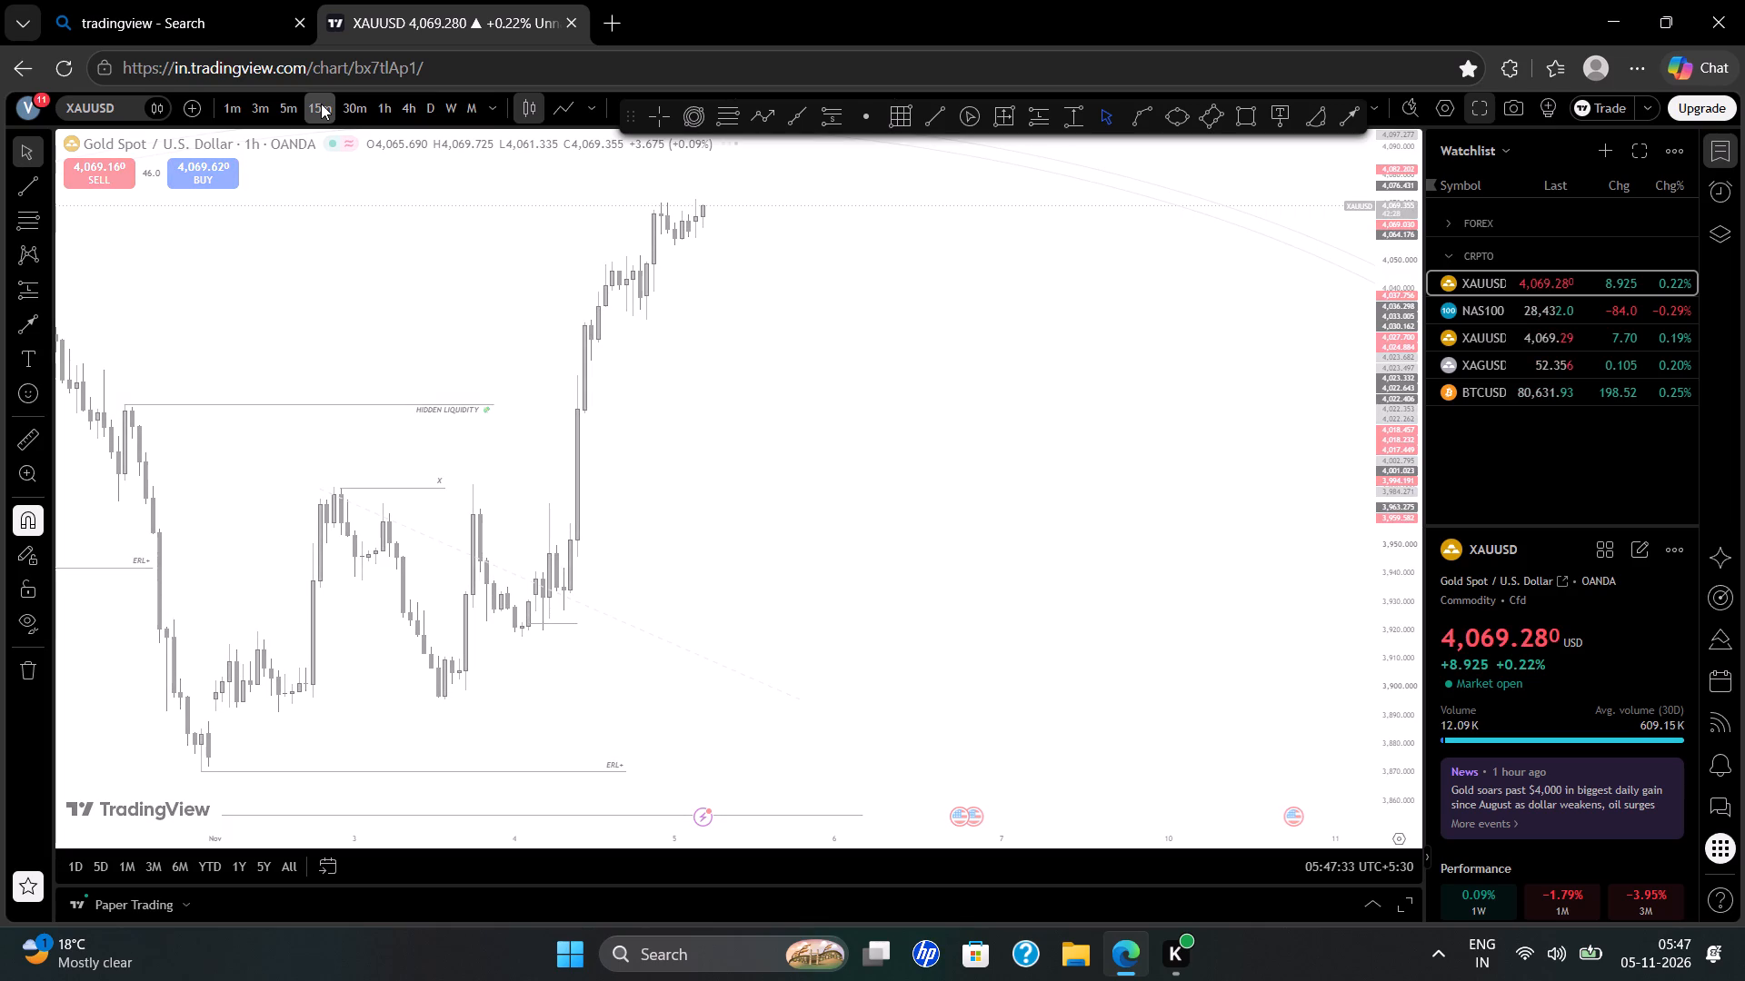
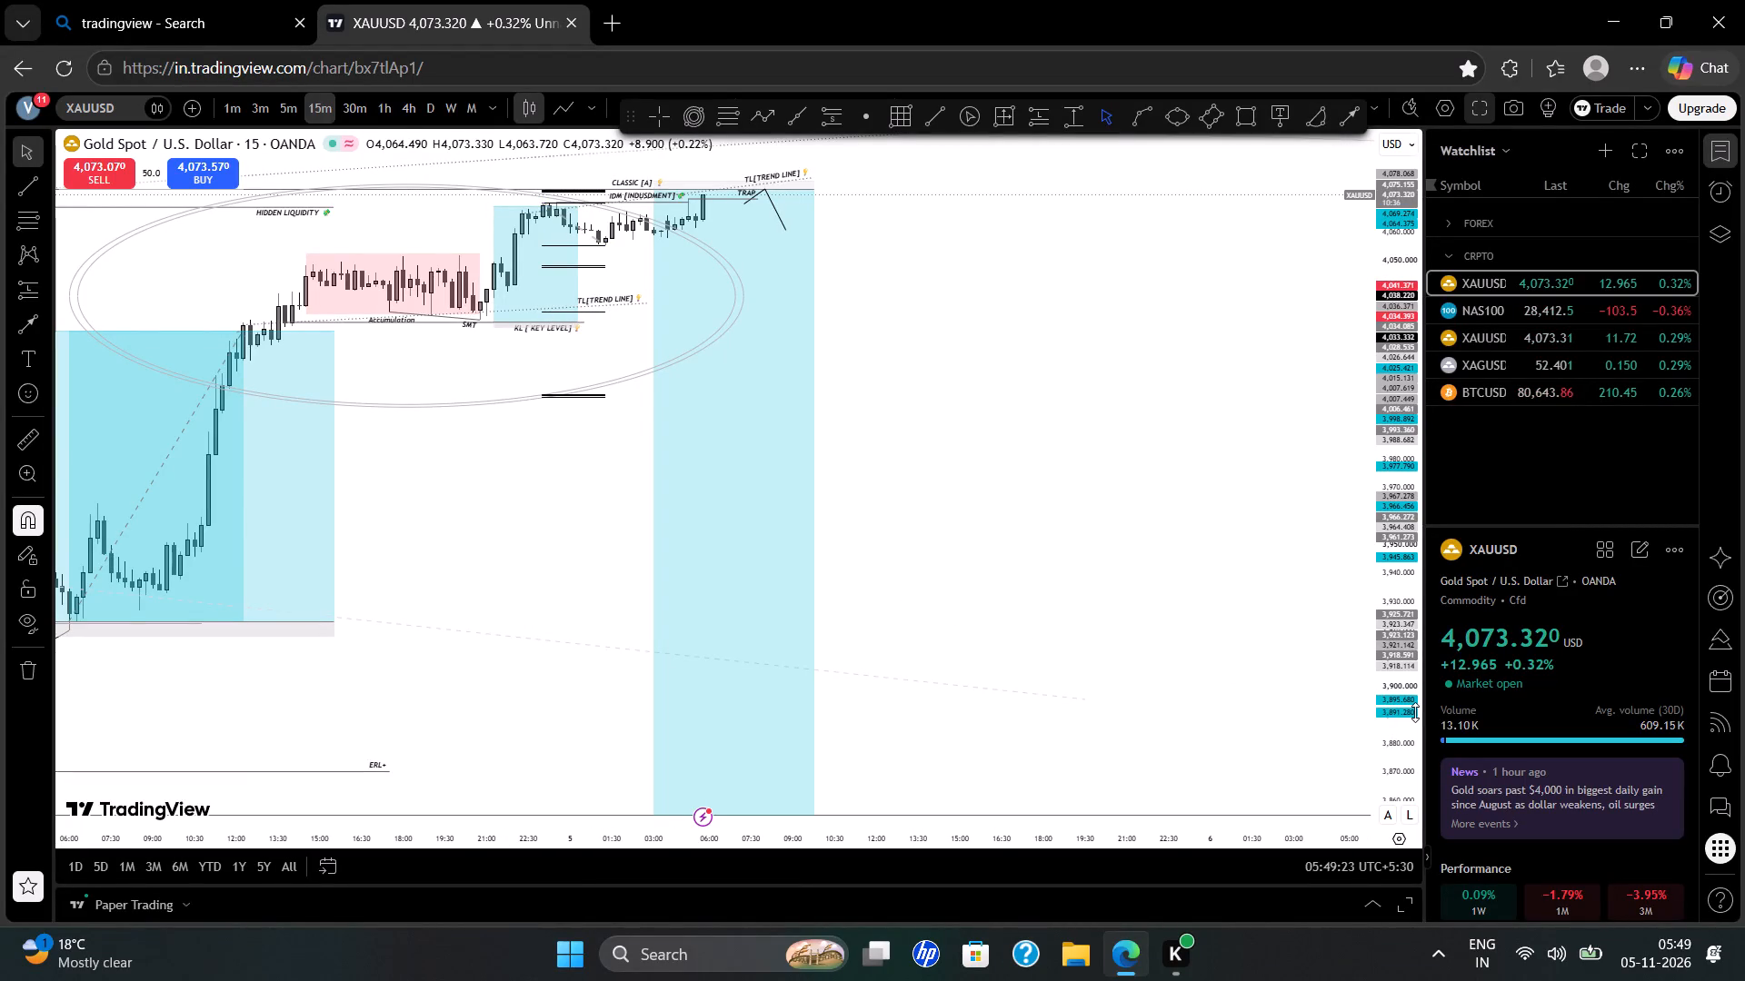
Examine gold's latest 15-minute candles against the short position, CLASSIC level, trend line and TRAP line.
drag(1415, 712, 1401, 358)
drag(1201, 412, 1179, 802)
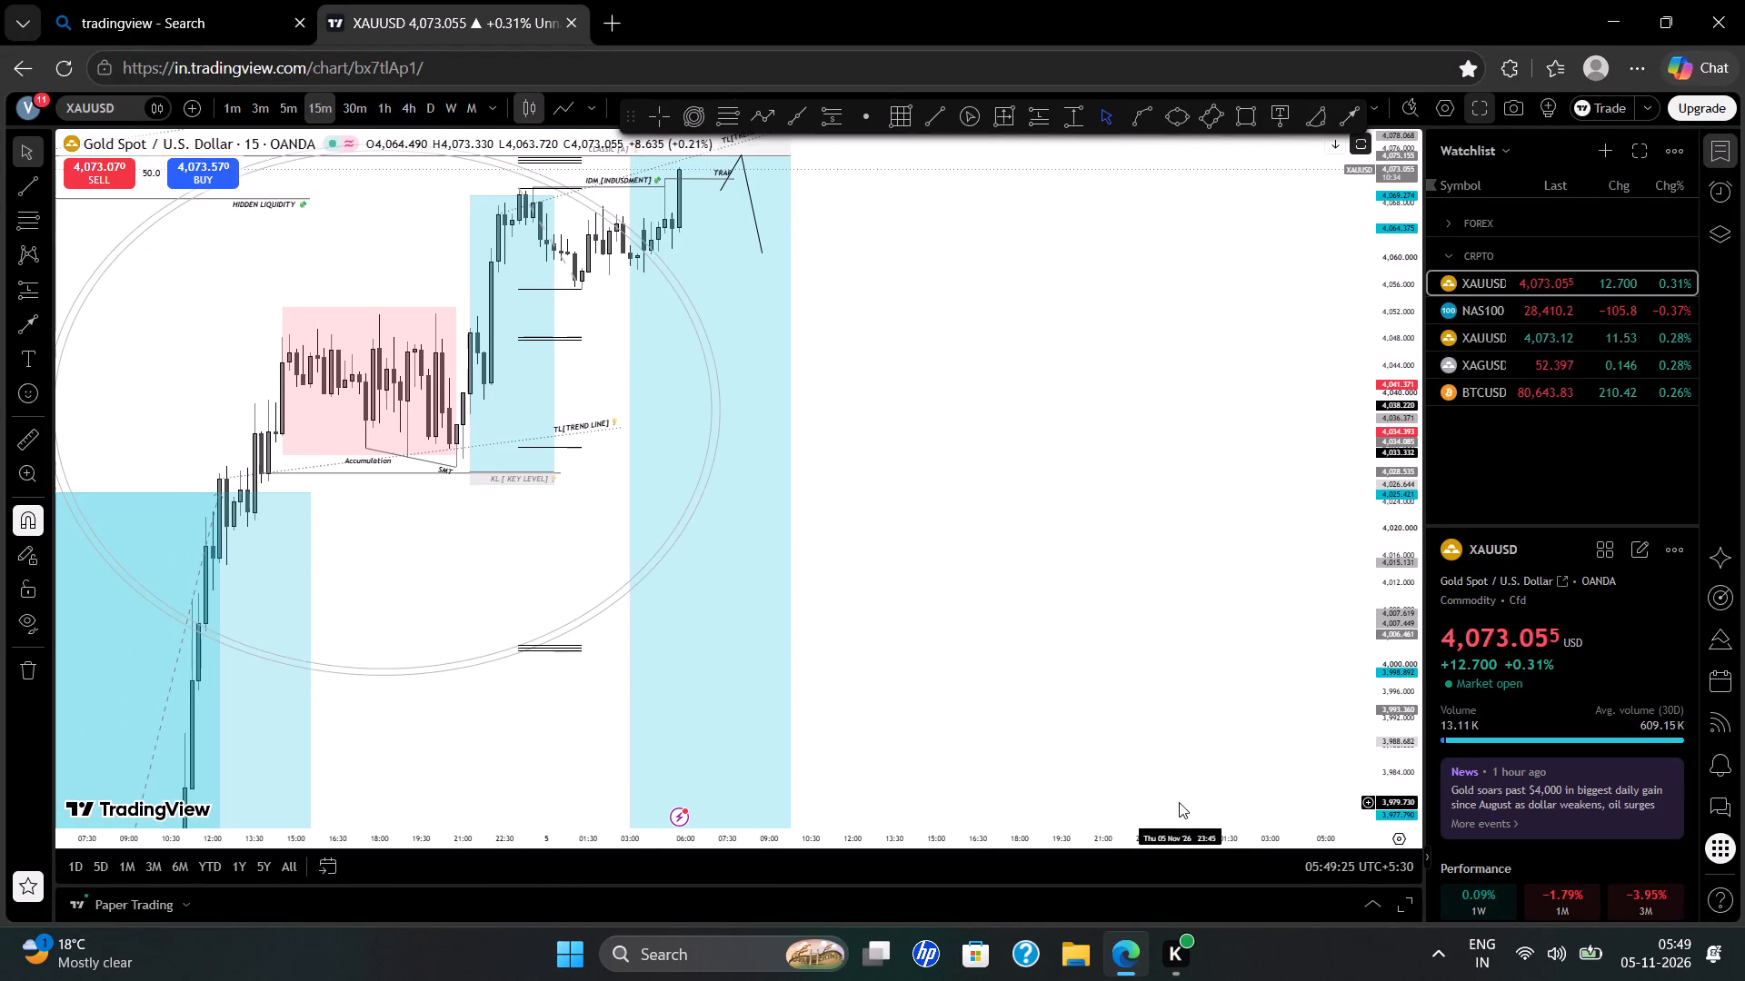
drag(1134, 523, 1143, 554)
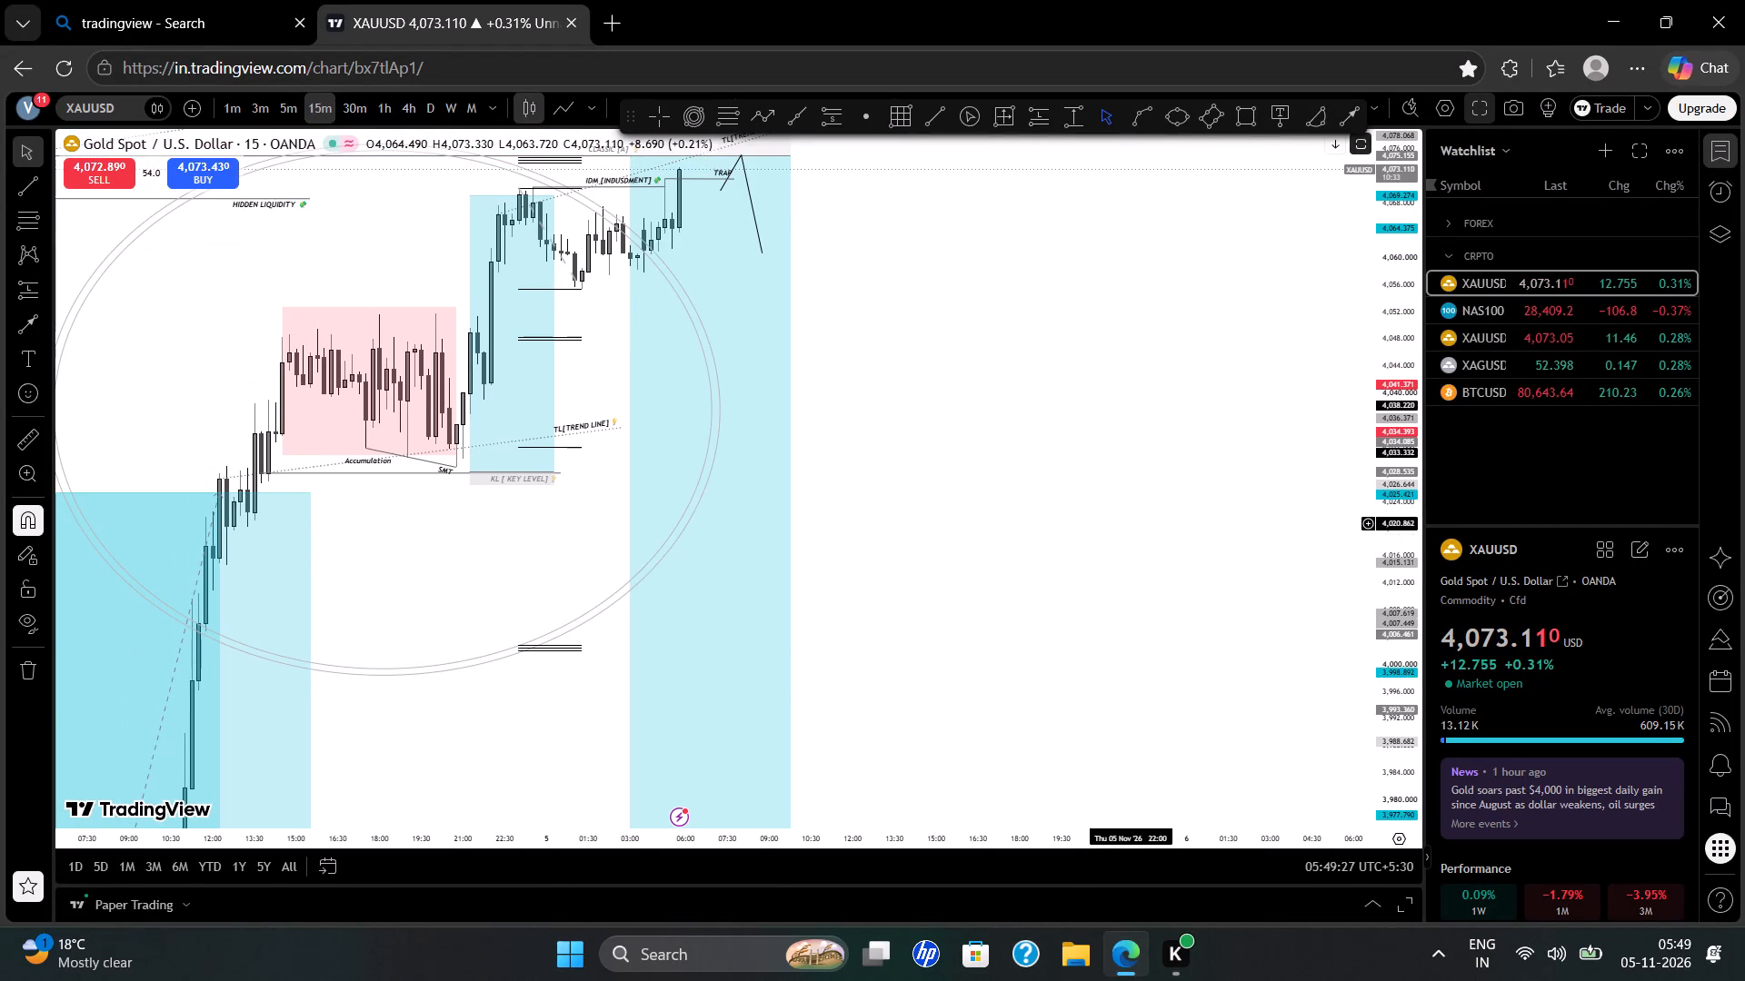
drag(1143, 554, 1098, 833)
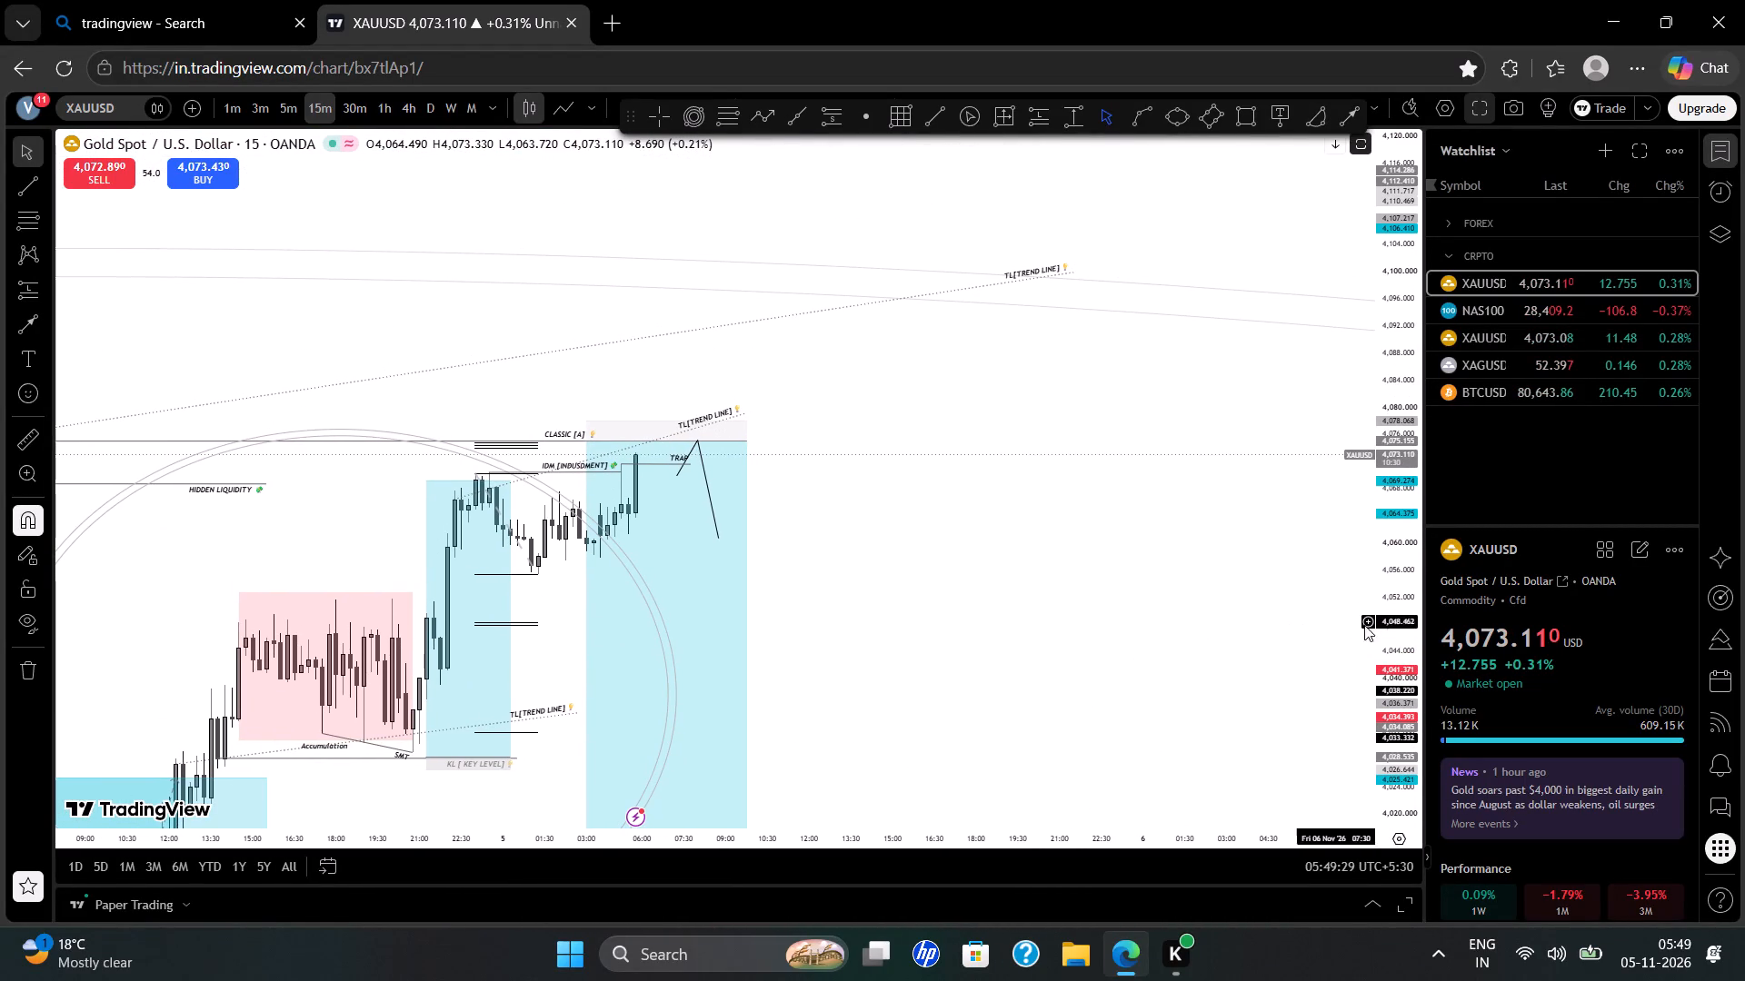
drag(1395, 459, 1388, 226)
drag(1181, 413, 1181, 461)
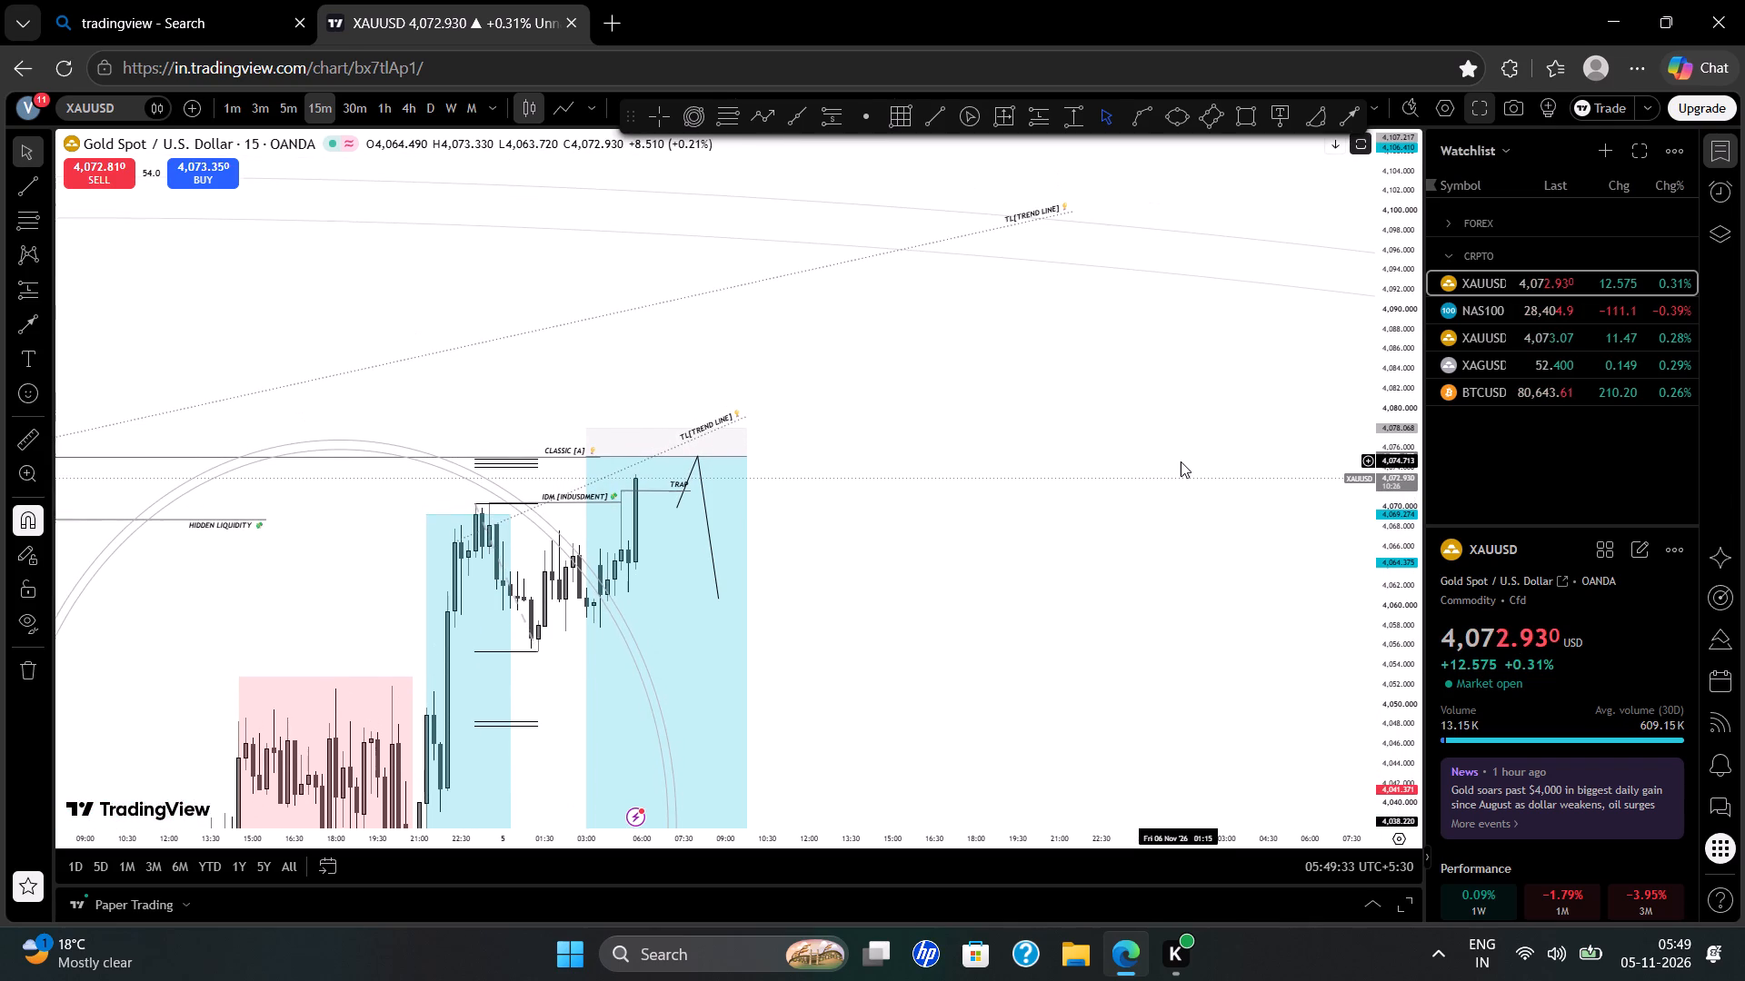
scroll(1181, 461, up, 1)
drag(1392, 520, 1390, 168)
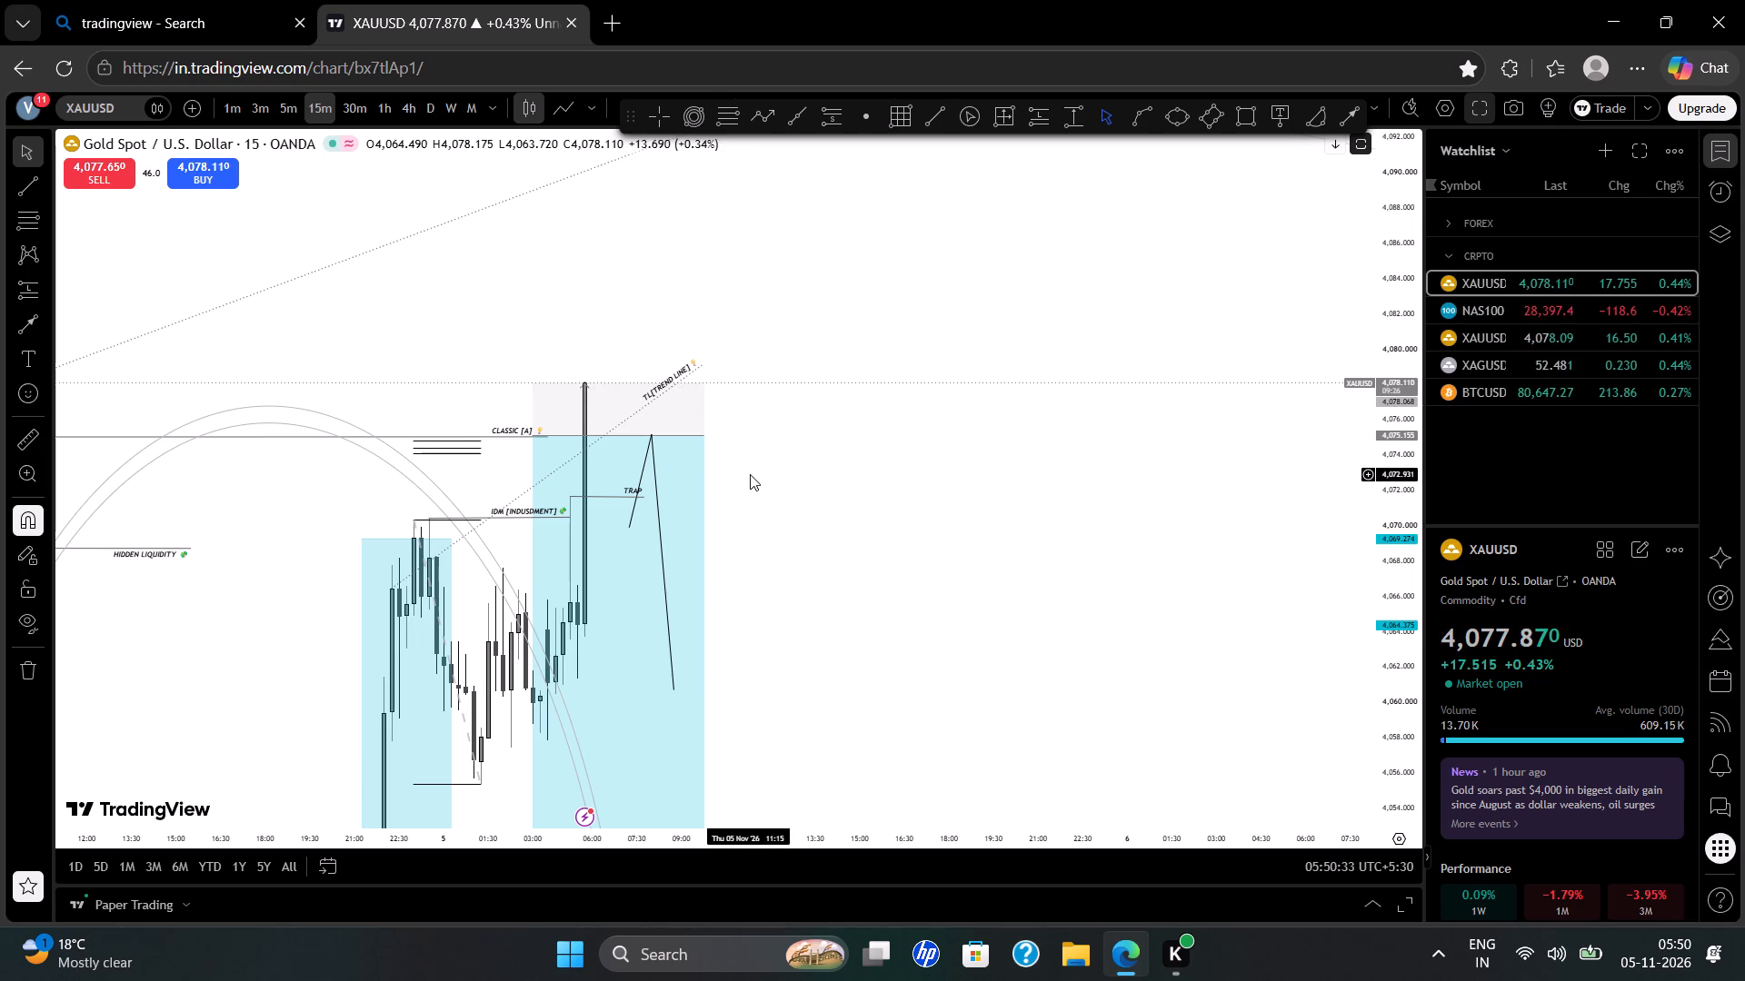
scroll(766, 432, down, 2)
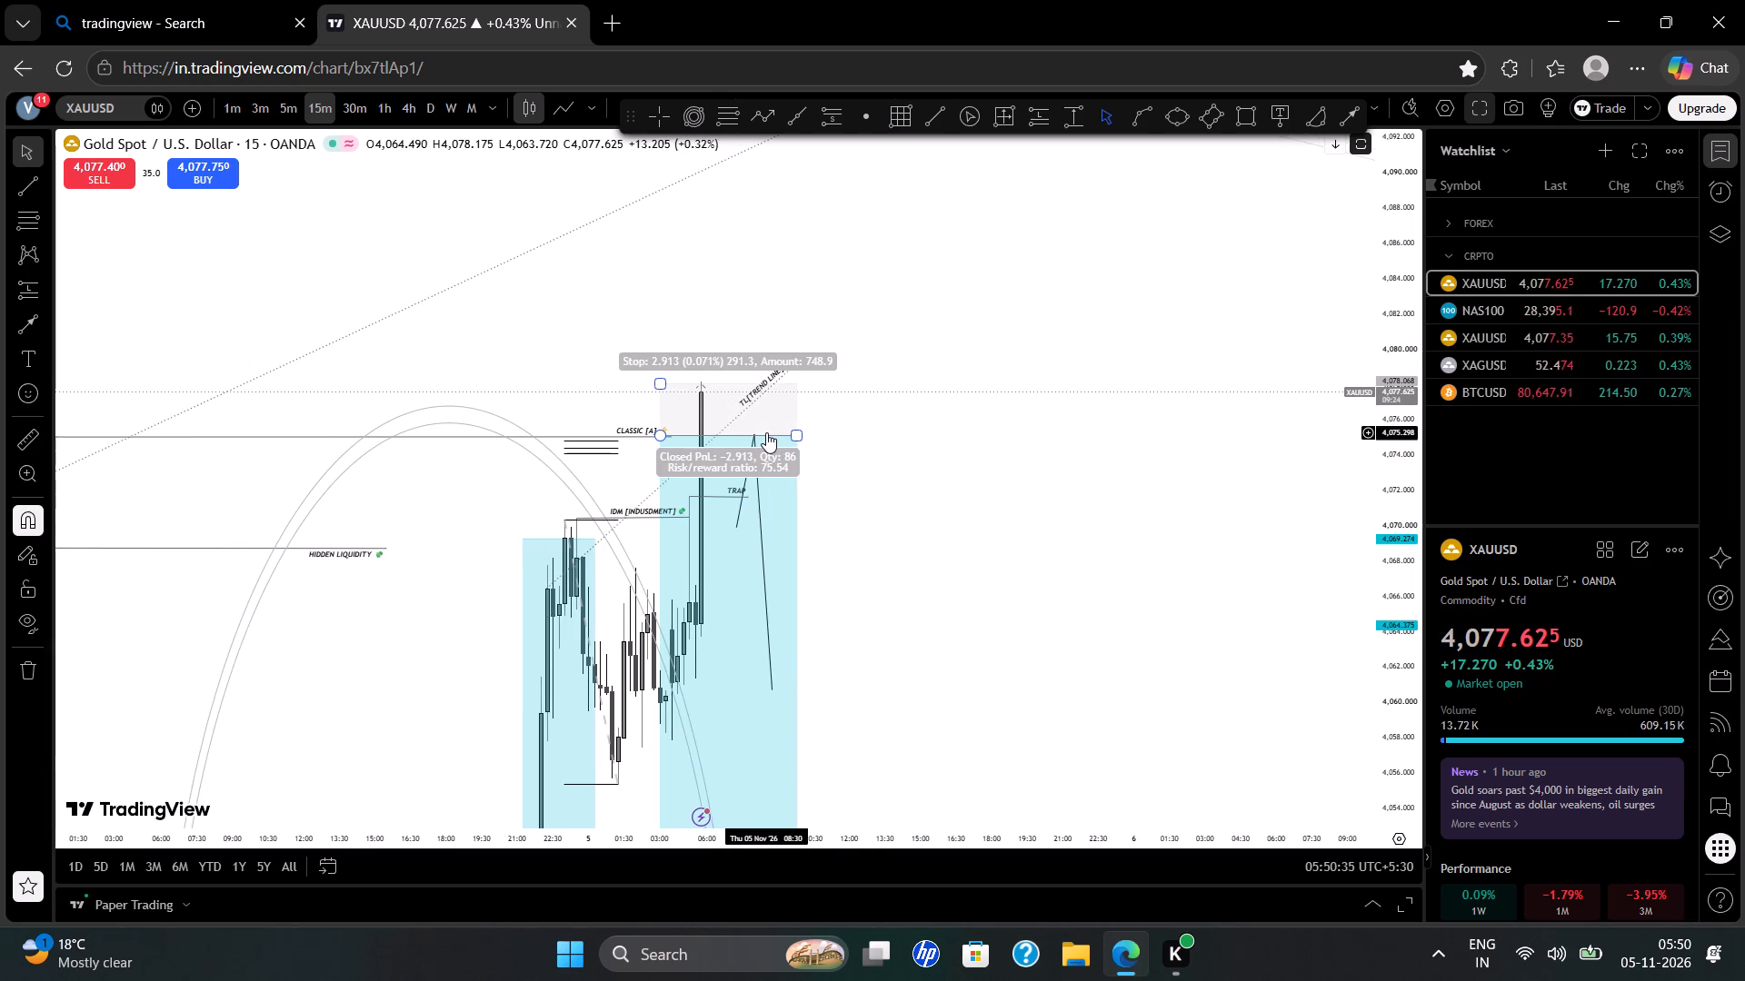
scroll(766, 432, up, 2)
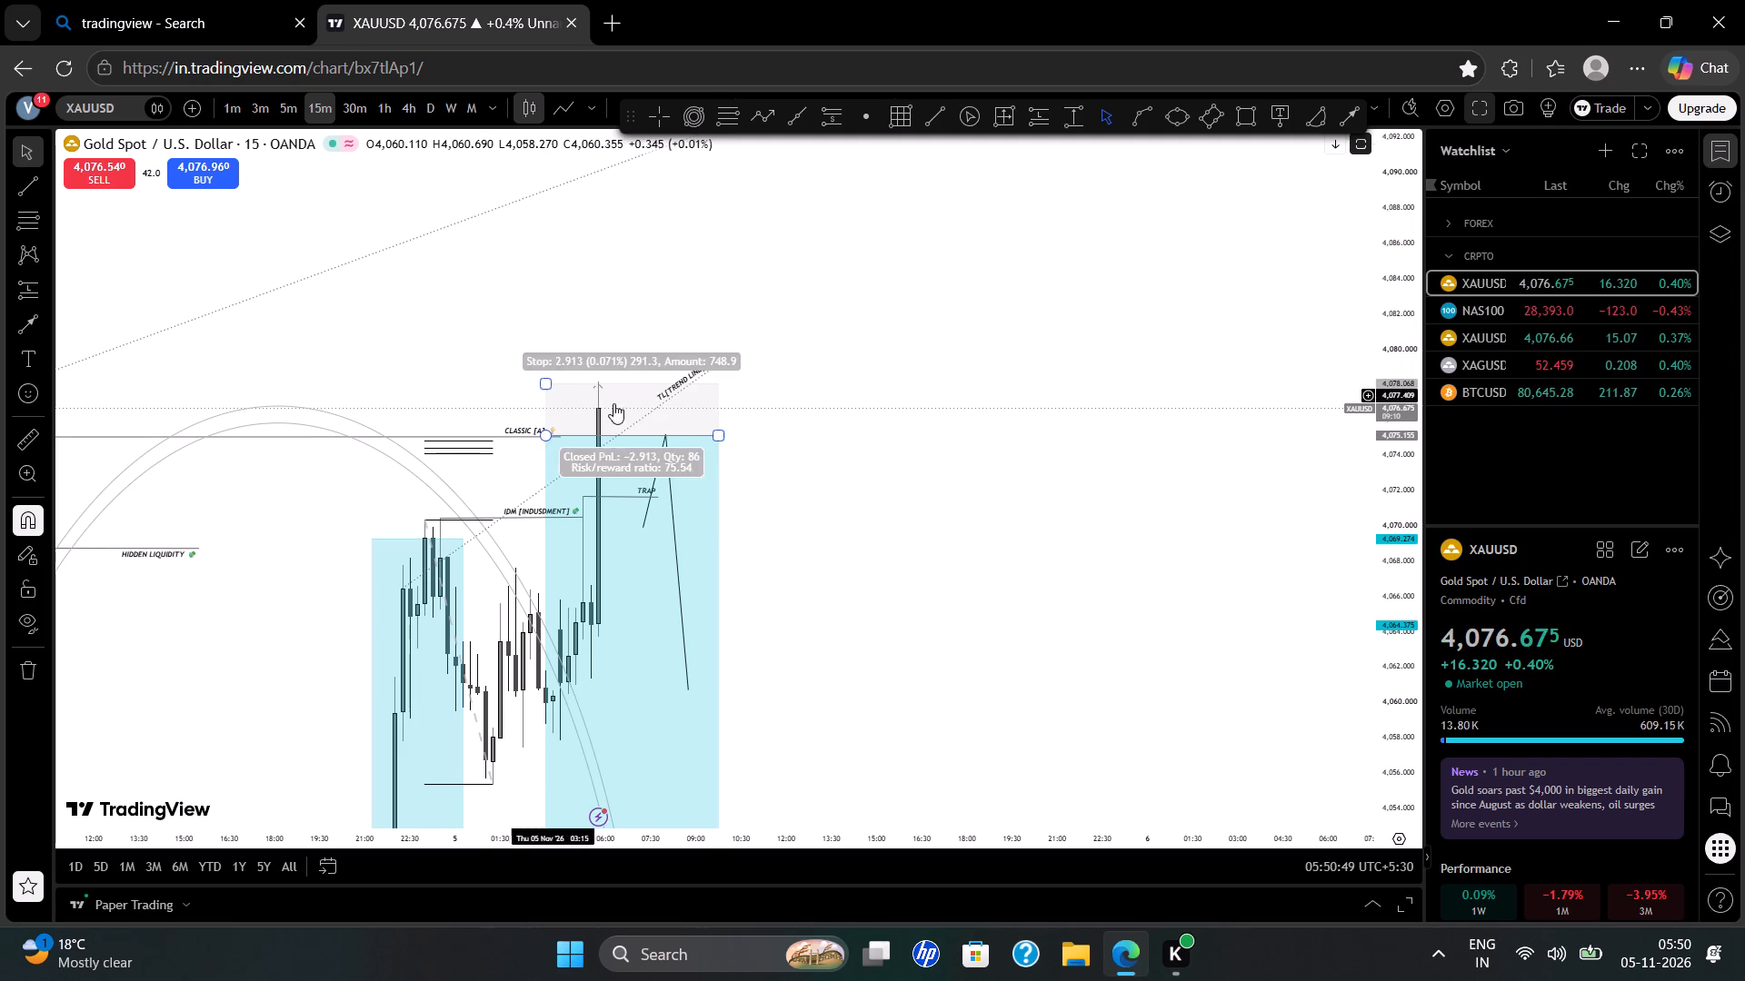
scroll(504, 449, down, 1)
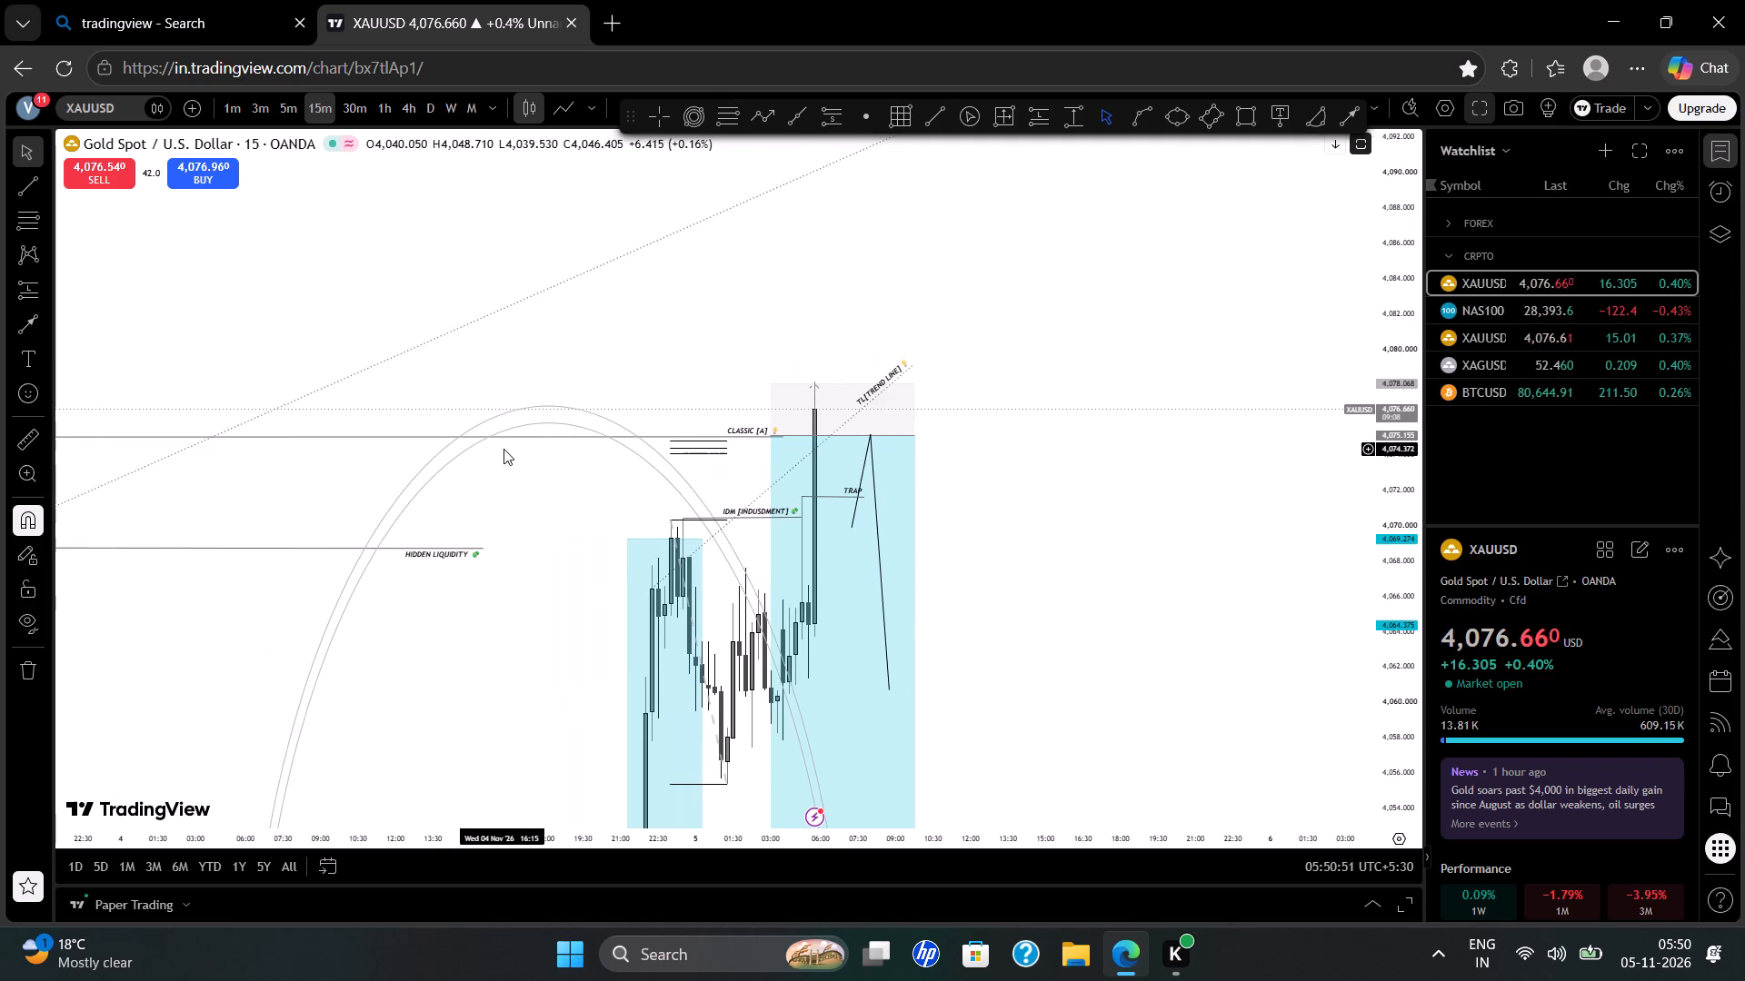
scroll(504, 449, down, 1)
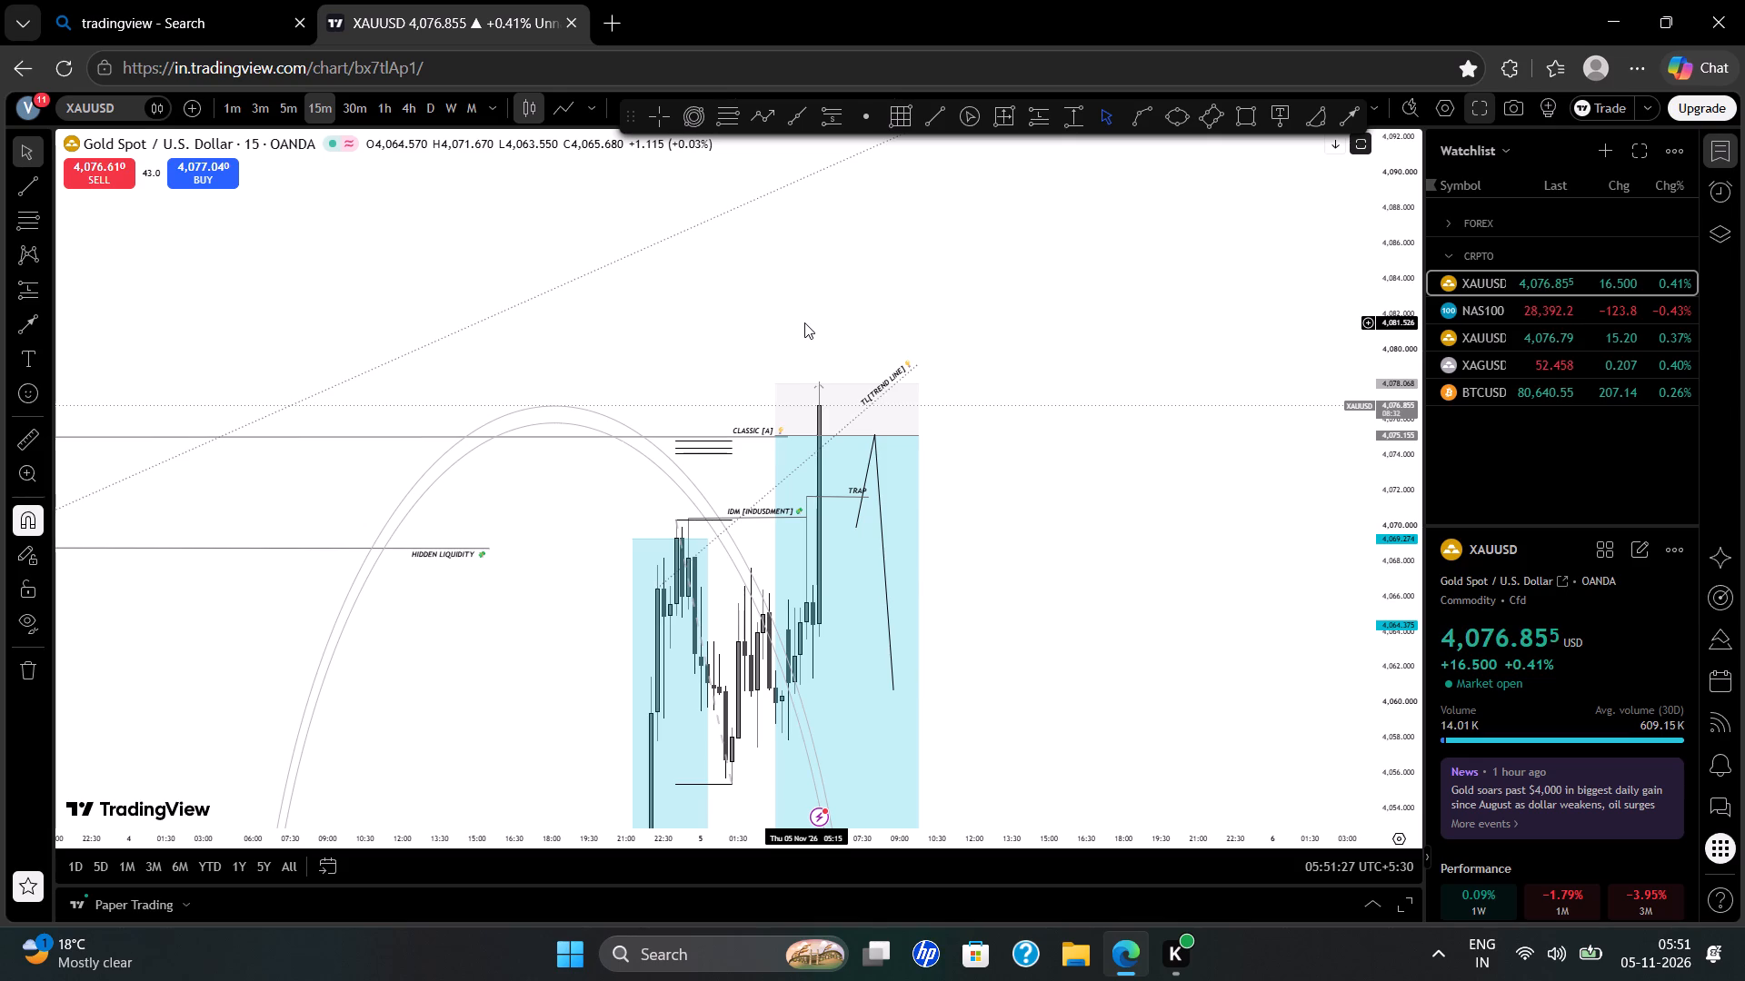
Delete the TRAP line with its label beside gold's latest 15-minute candle.
click(851, 490)
key(Delete)
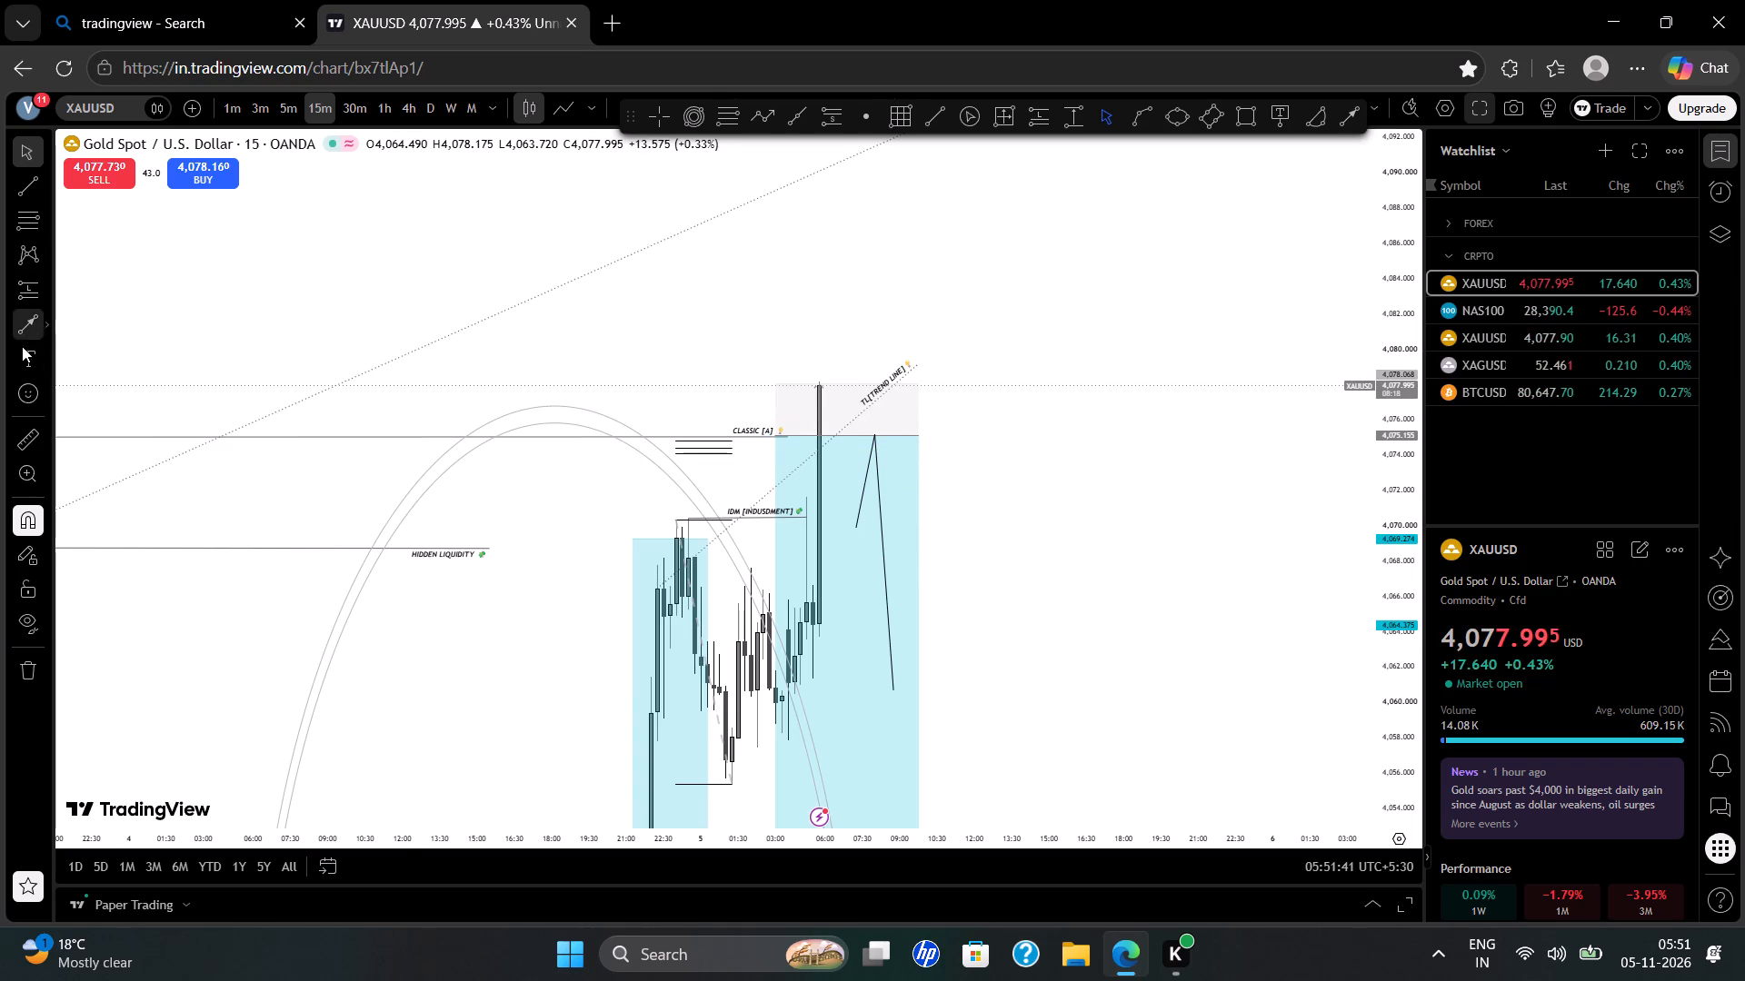
Measure the price move from the latest 15-minute candle's open up to near its high, and clear the measurement.
click(41, 451)
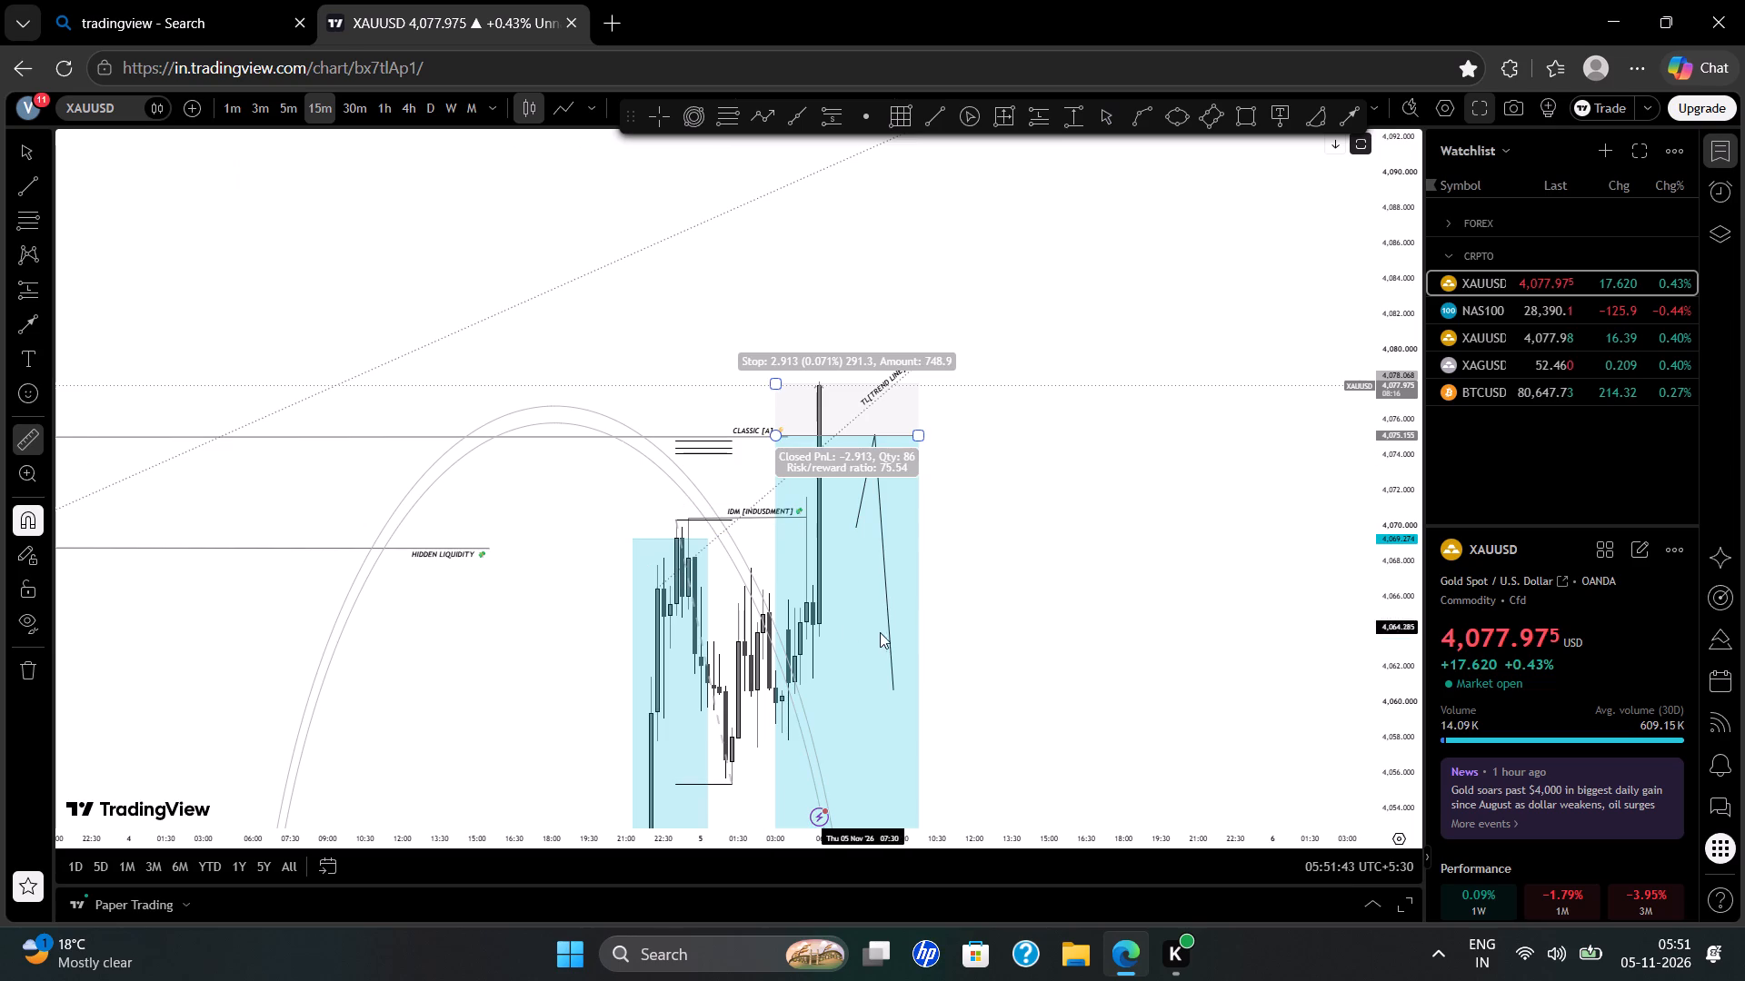
drag(822, 629, 821, 491)
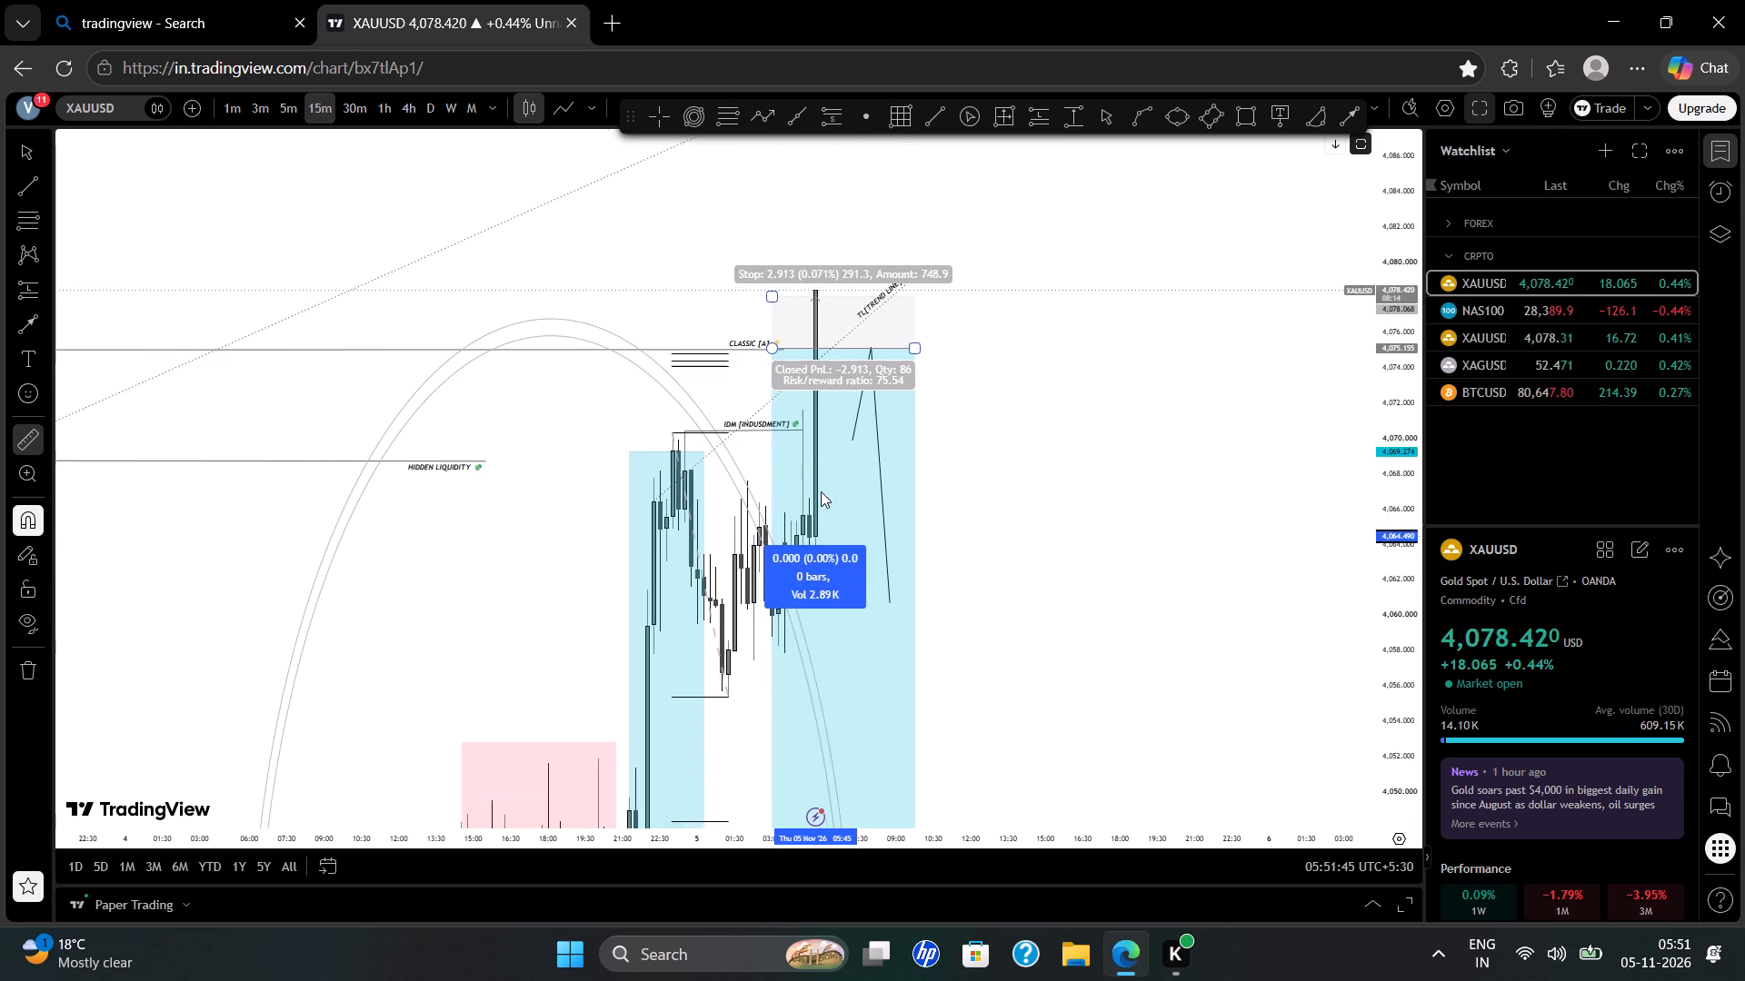
drag(821, 491, 823, 644)
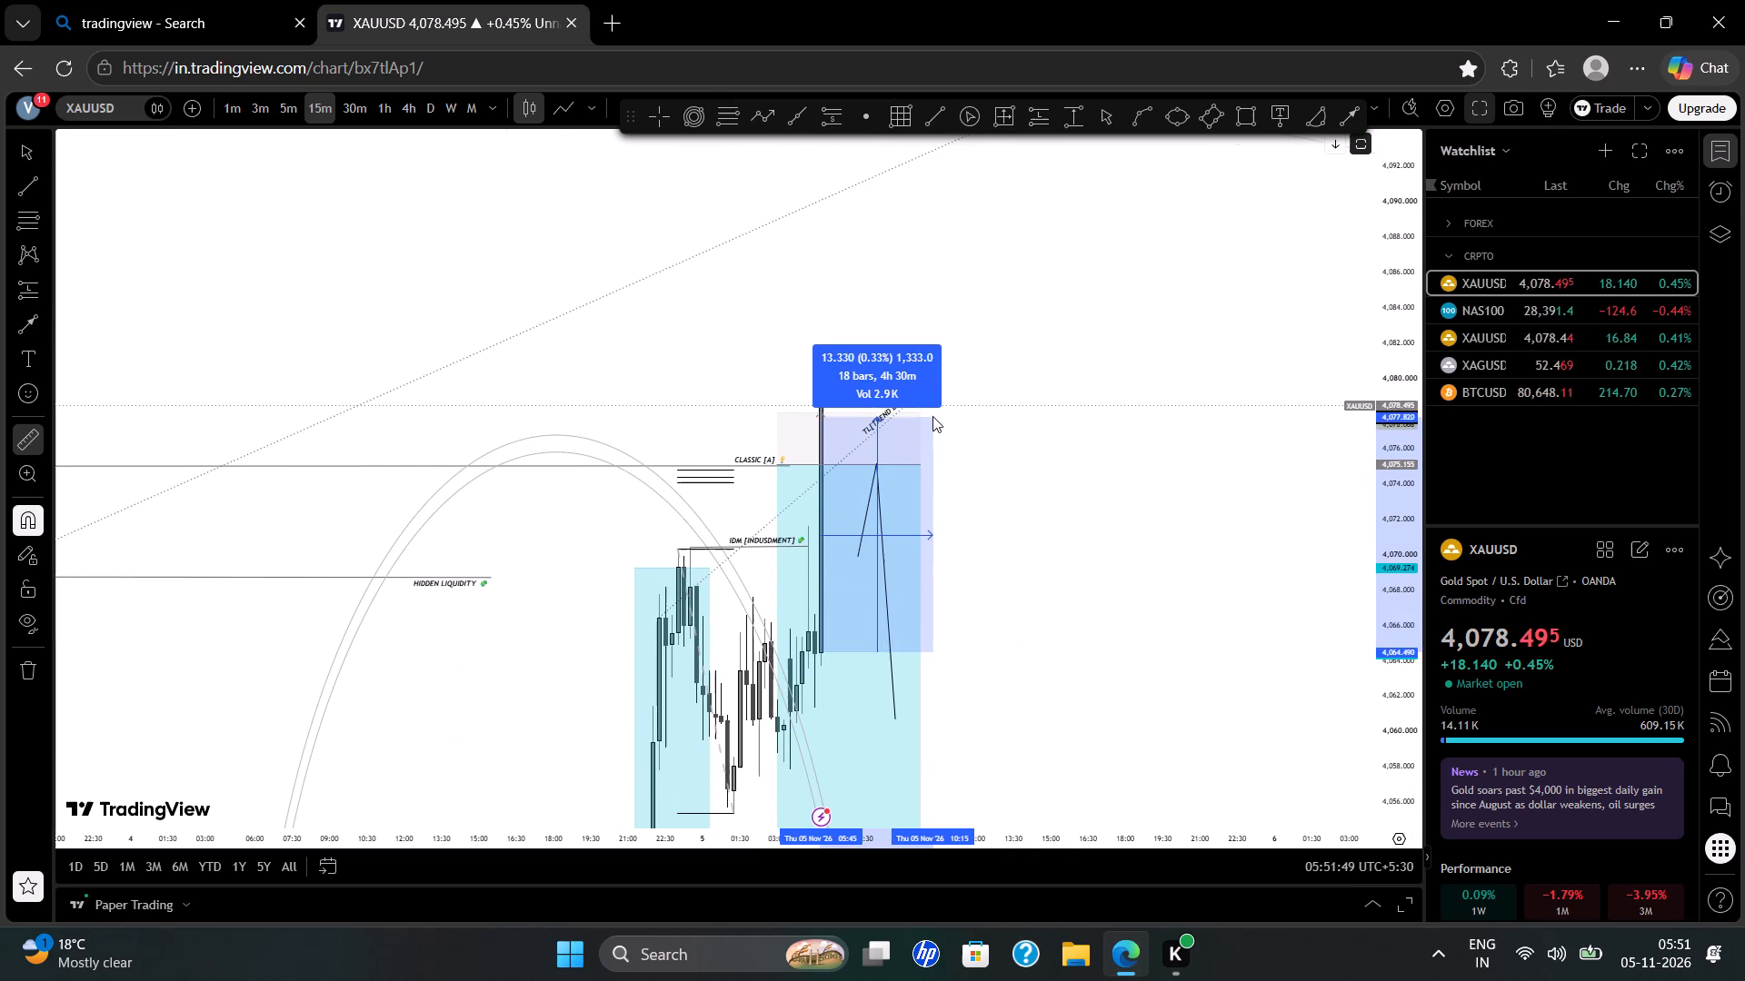
click(1005, 421)
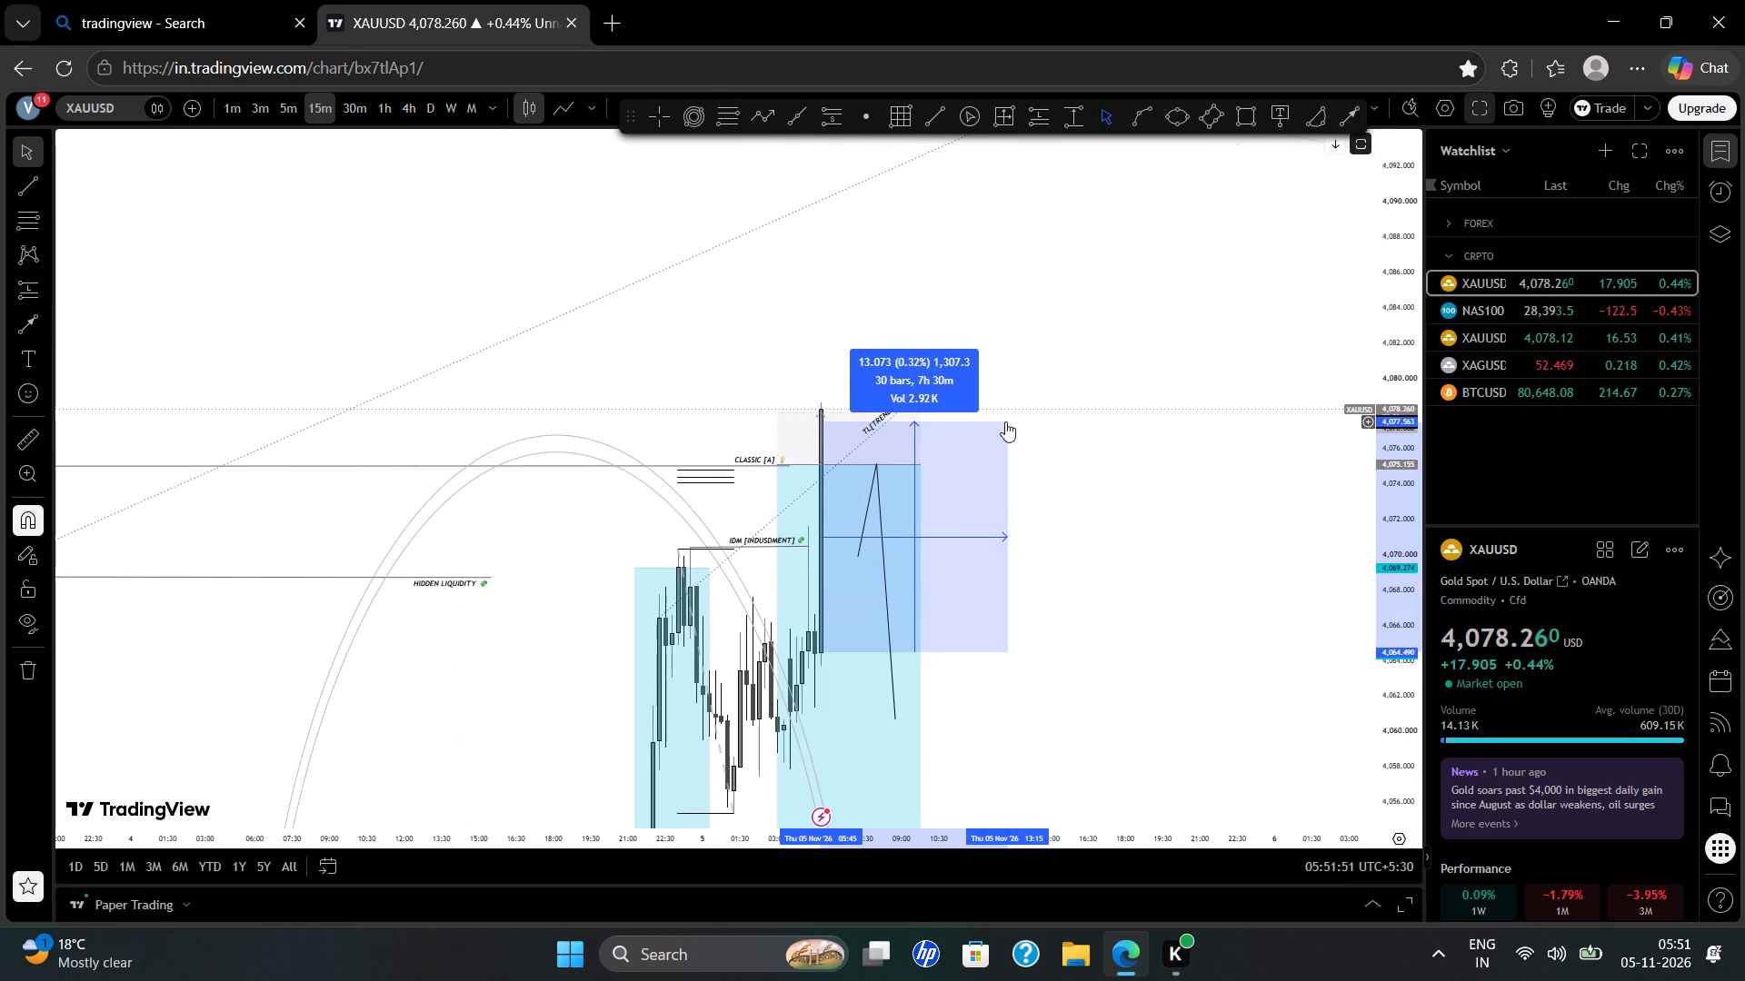
click(1082, 448)
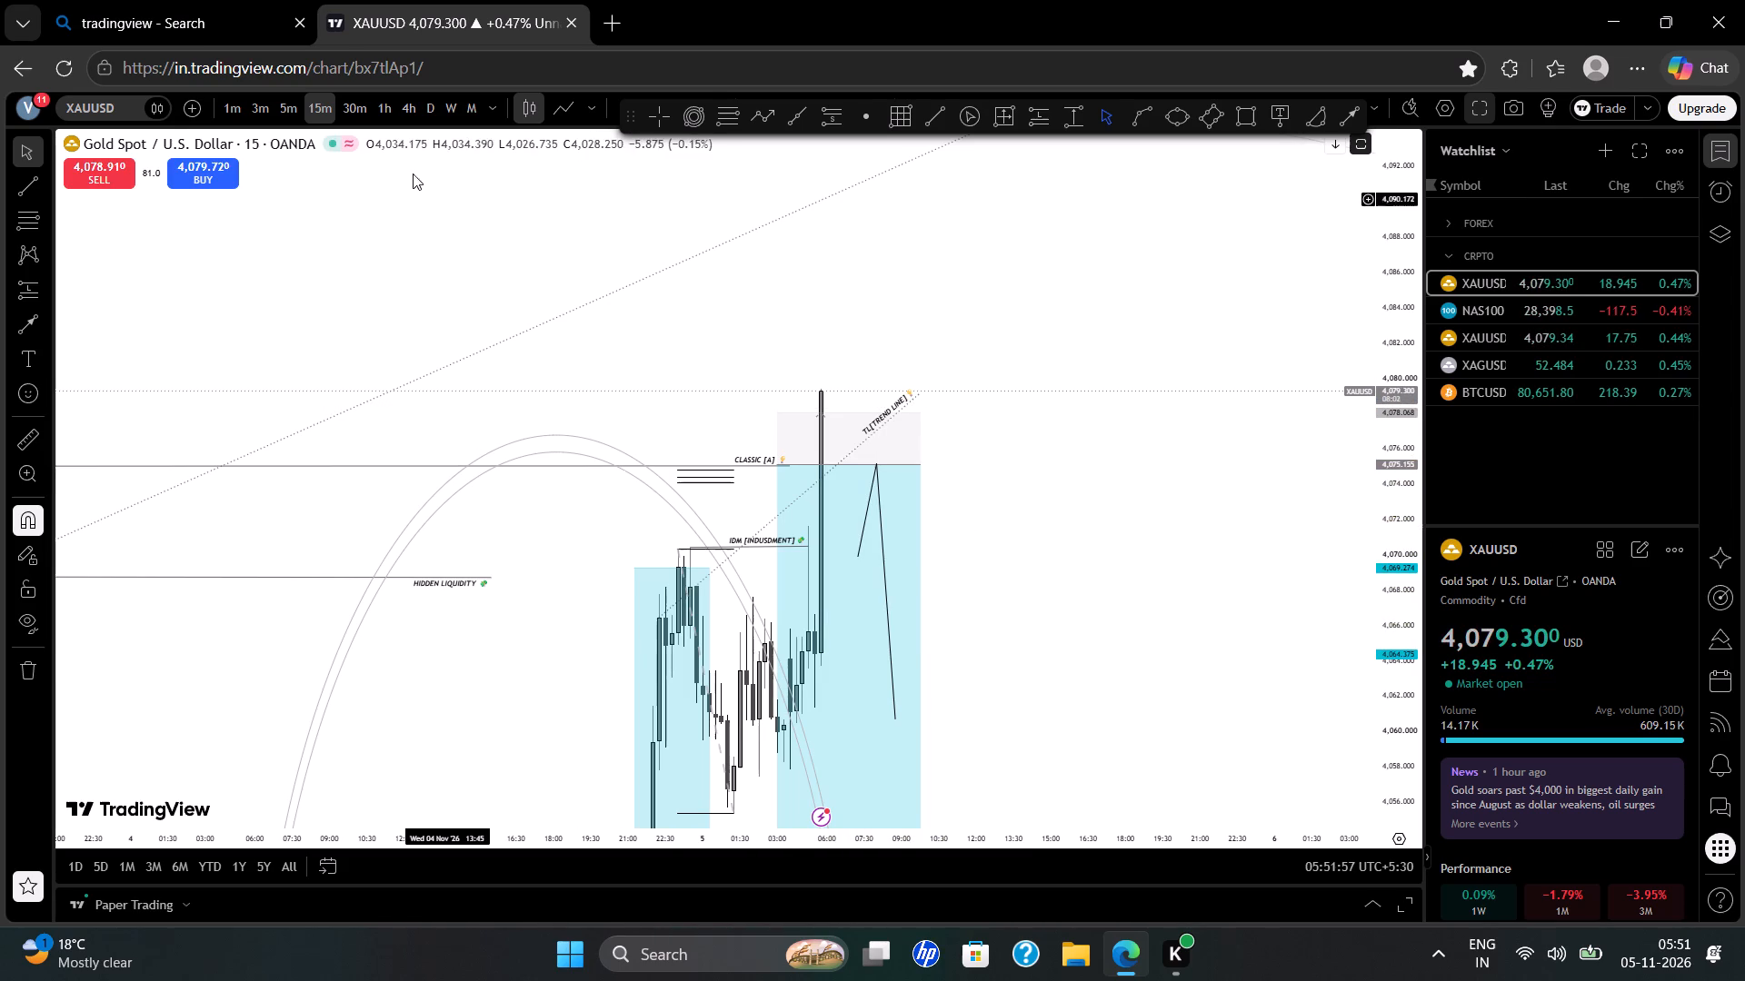
Reset the chart view and delete the large concentric circles drawn around the pink accumulation zone.
click(760, 357)
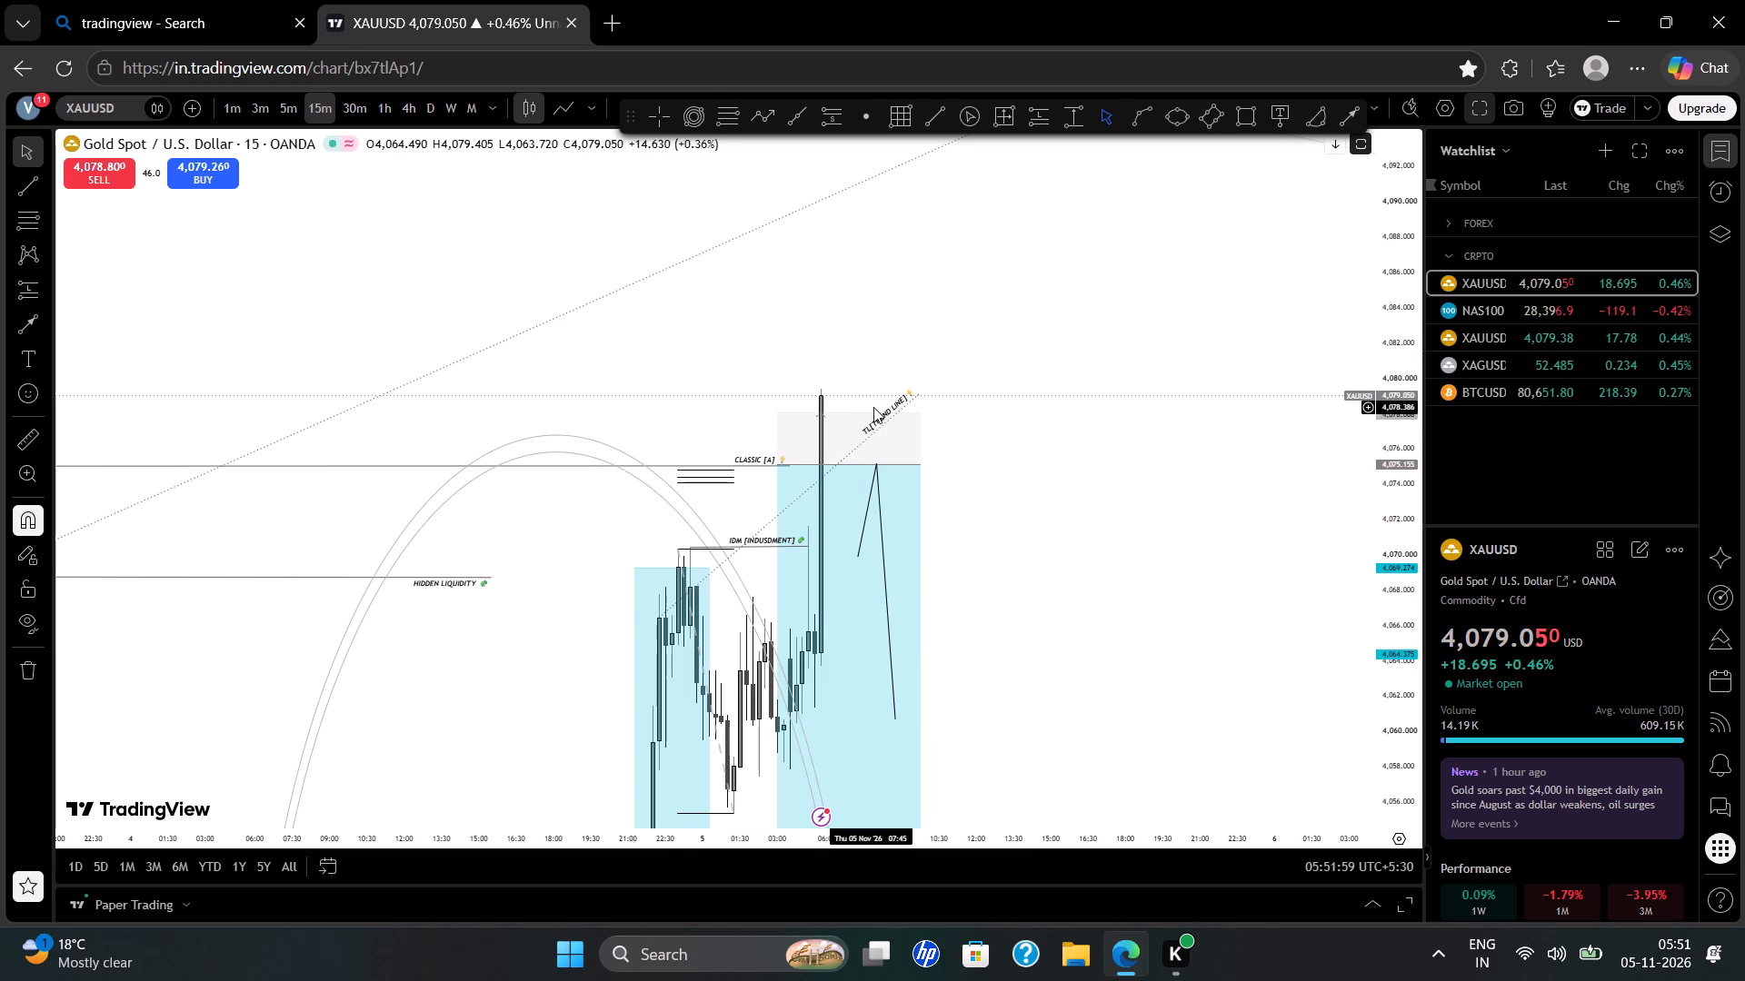
click(739, 315)
right_click(739, 315)
click(759, 316)
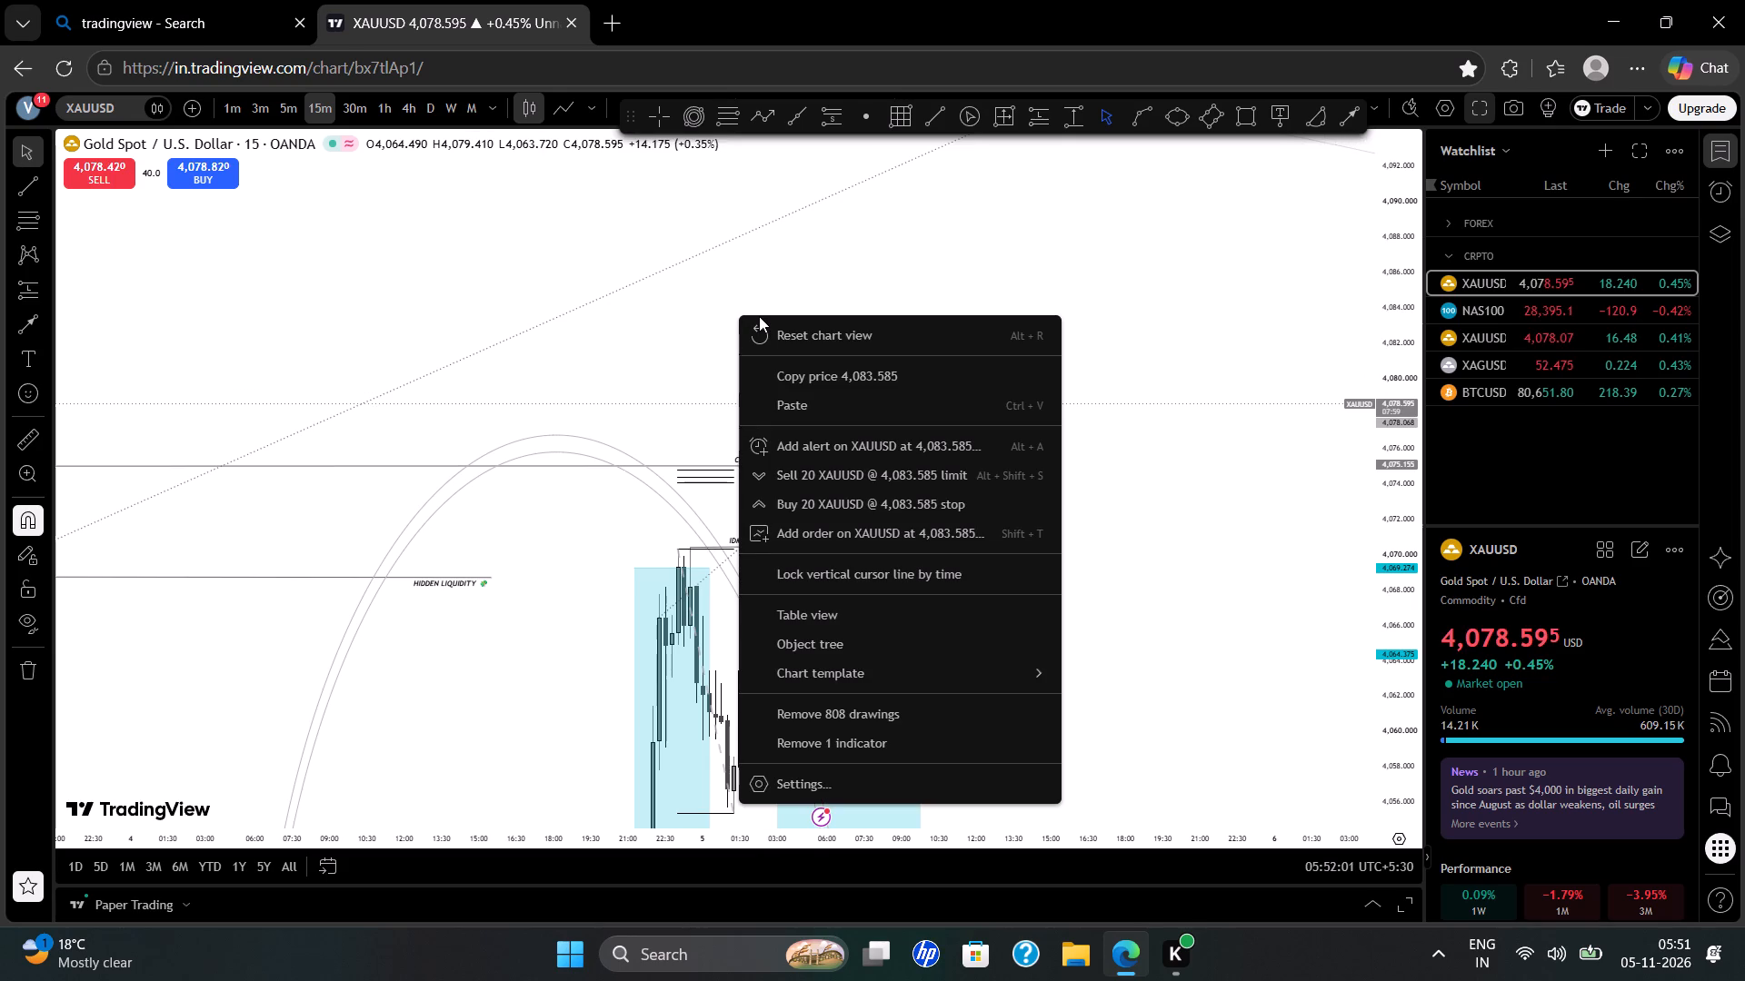
click(779, 330)
scroll(779, 330, up, 1)
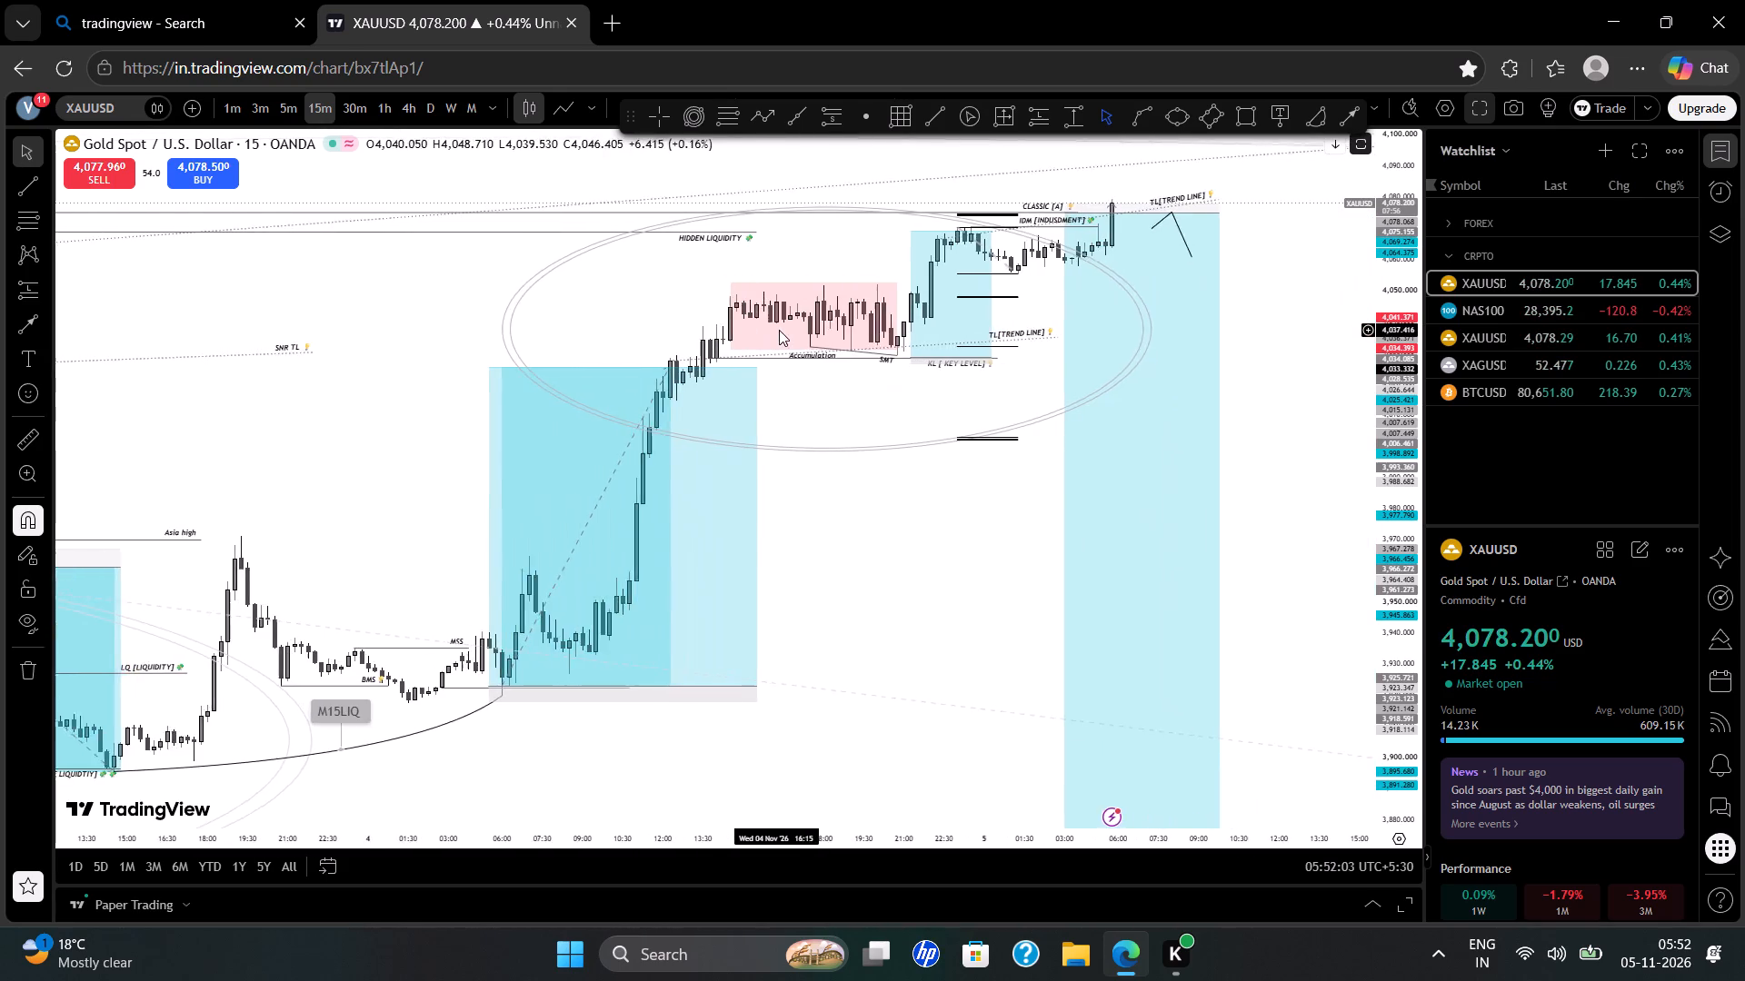
scroll(779, 330, up, 1)
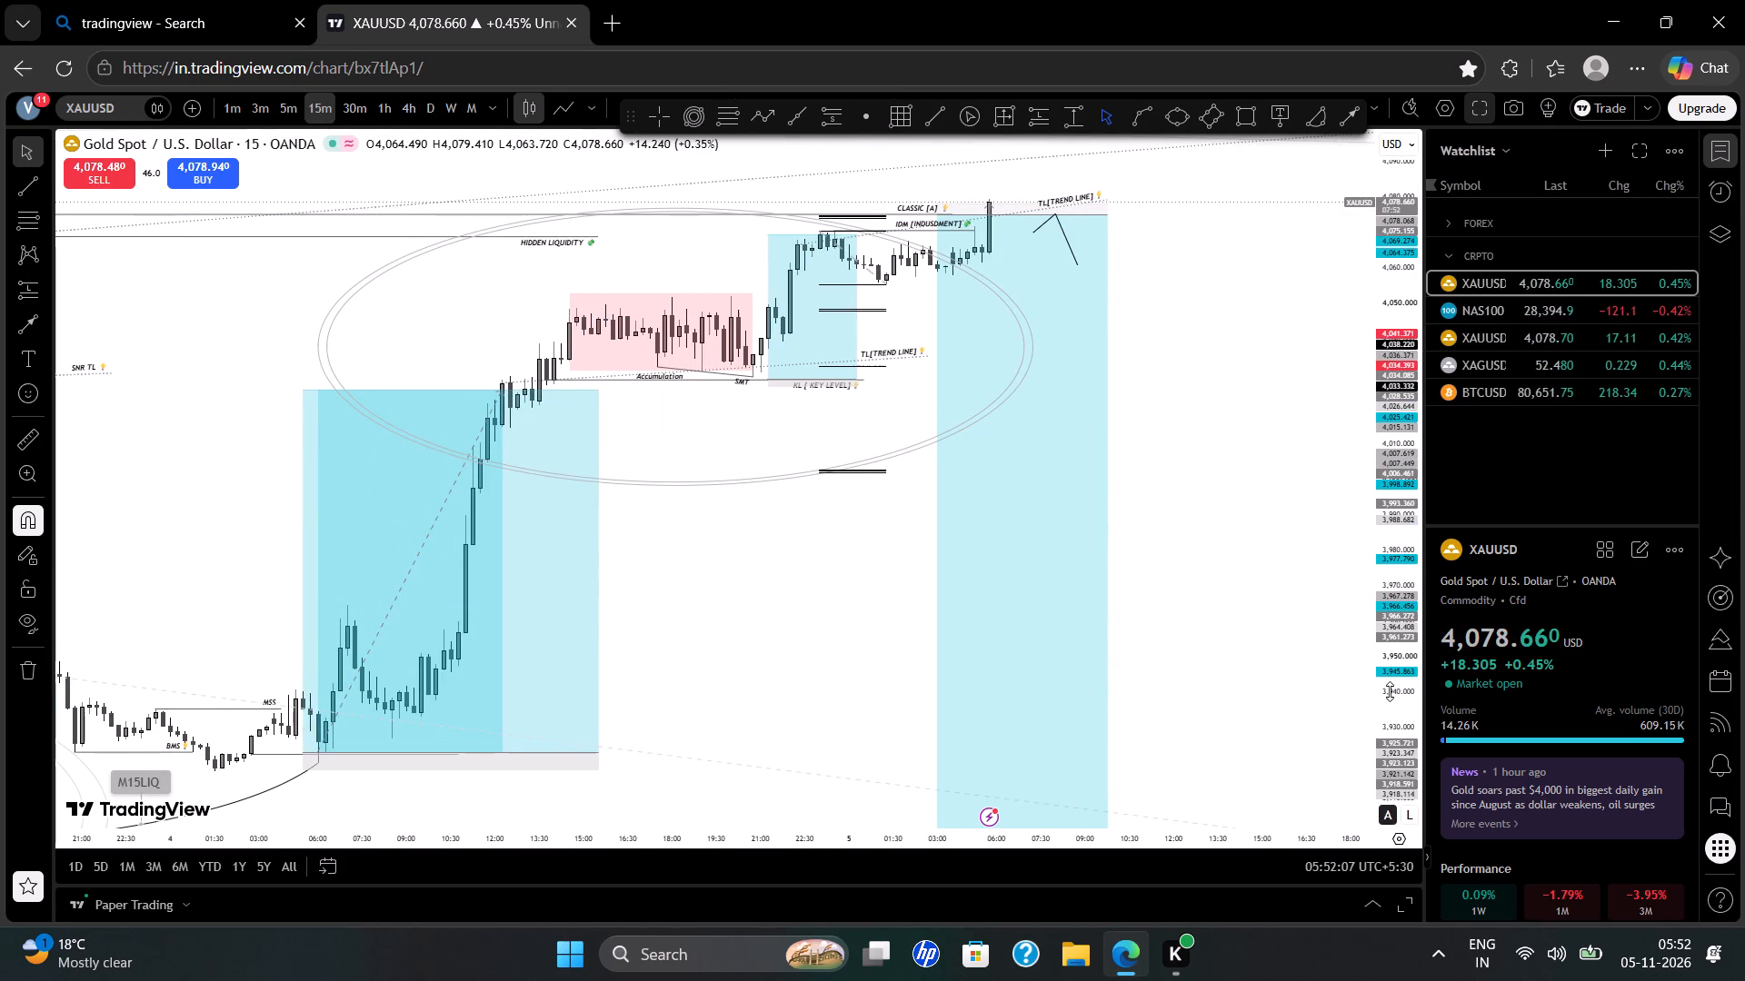
drag(1390, 691, 1357, 305)
drag(1241, 351, 1236, 771)
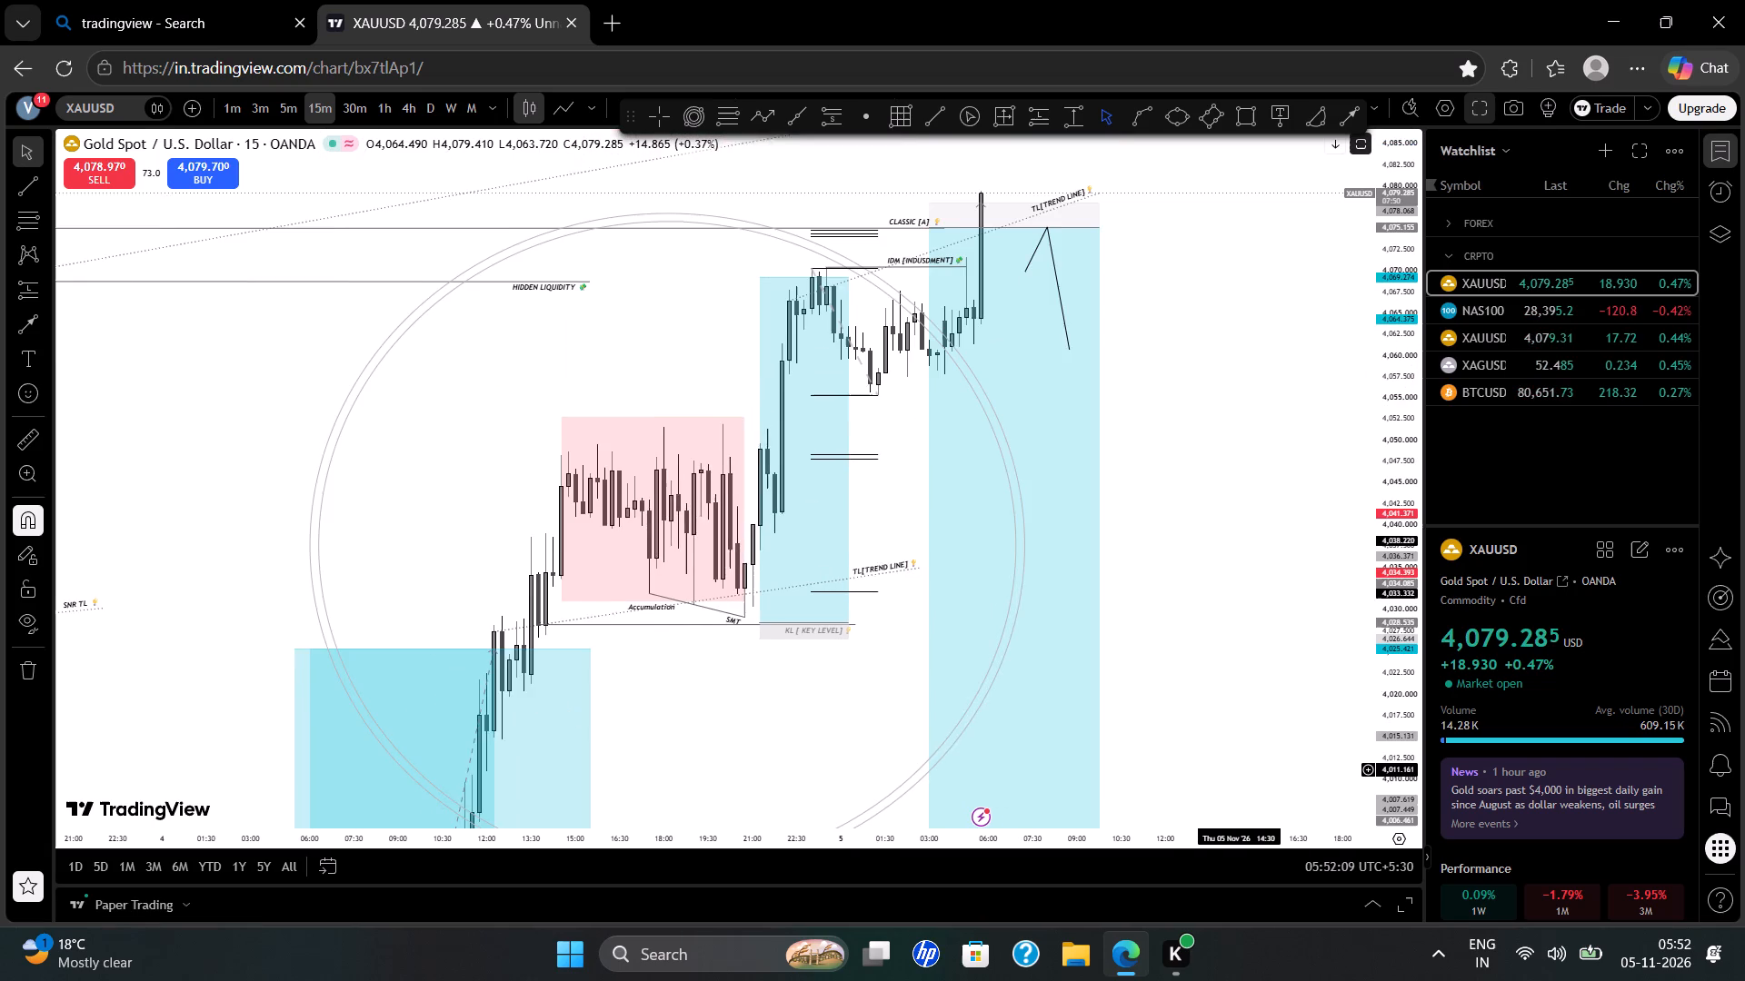
drag(1236, 771, 1234, 773)
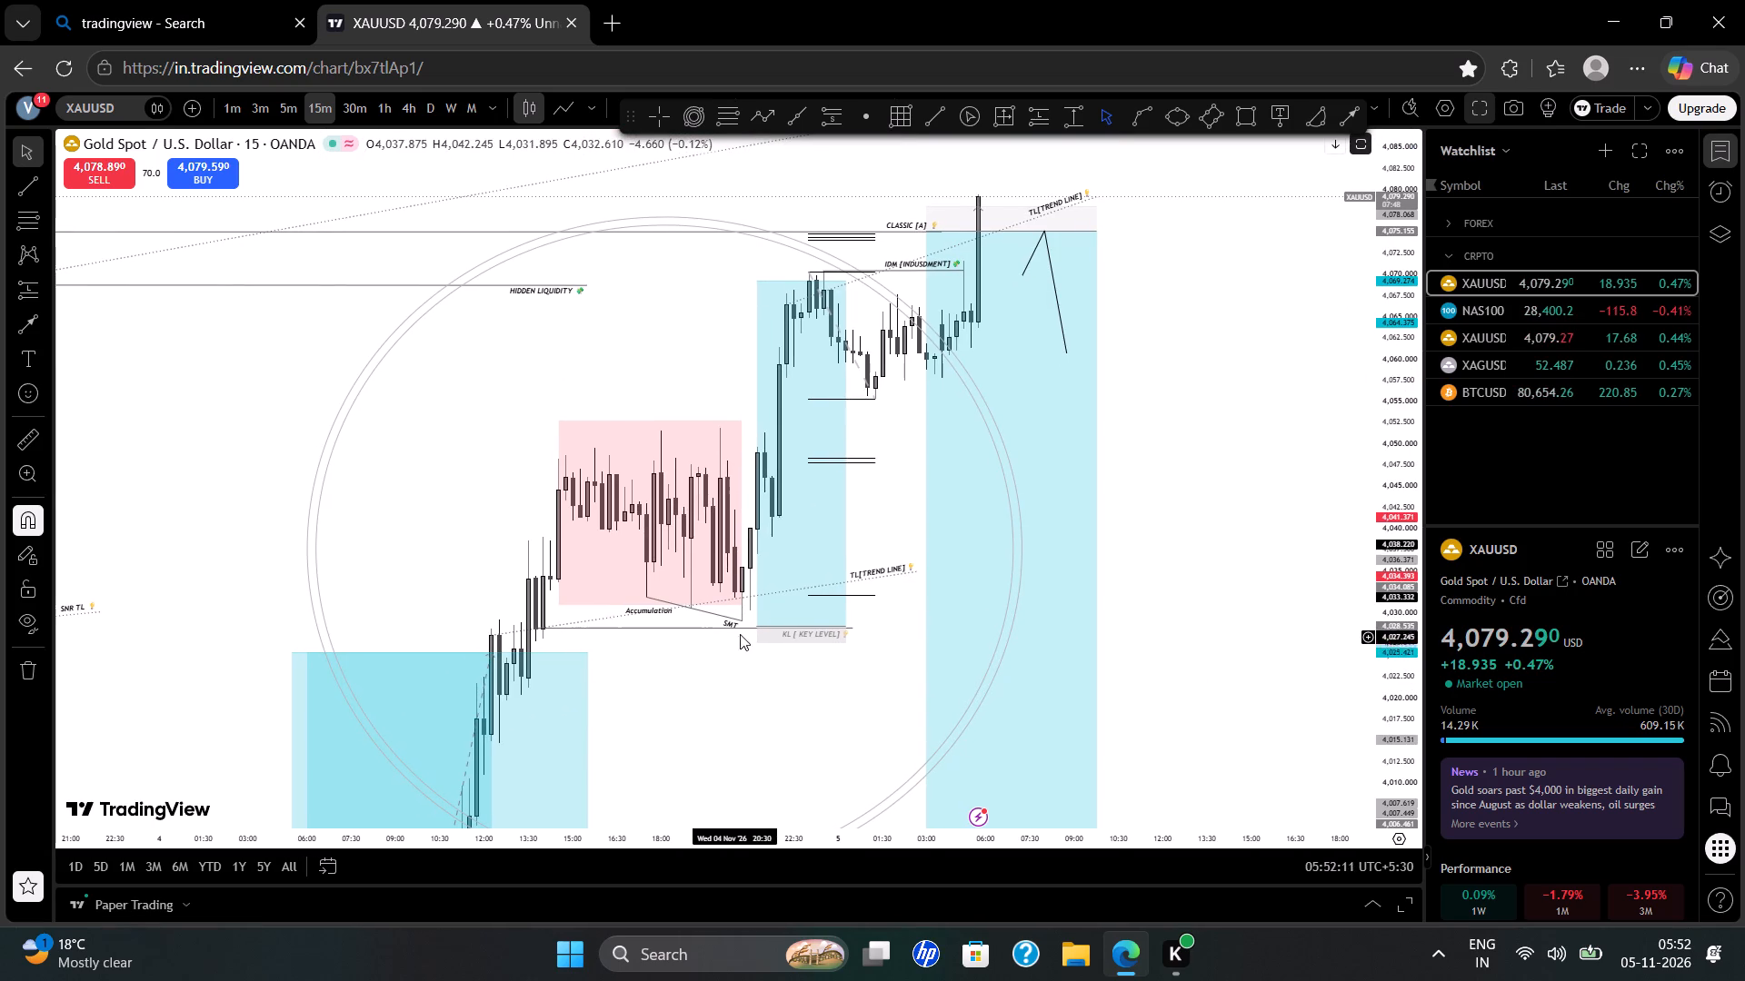
click(588, 482)
click(588, 482)
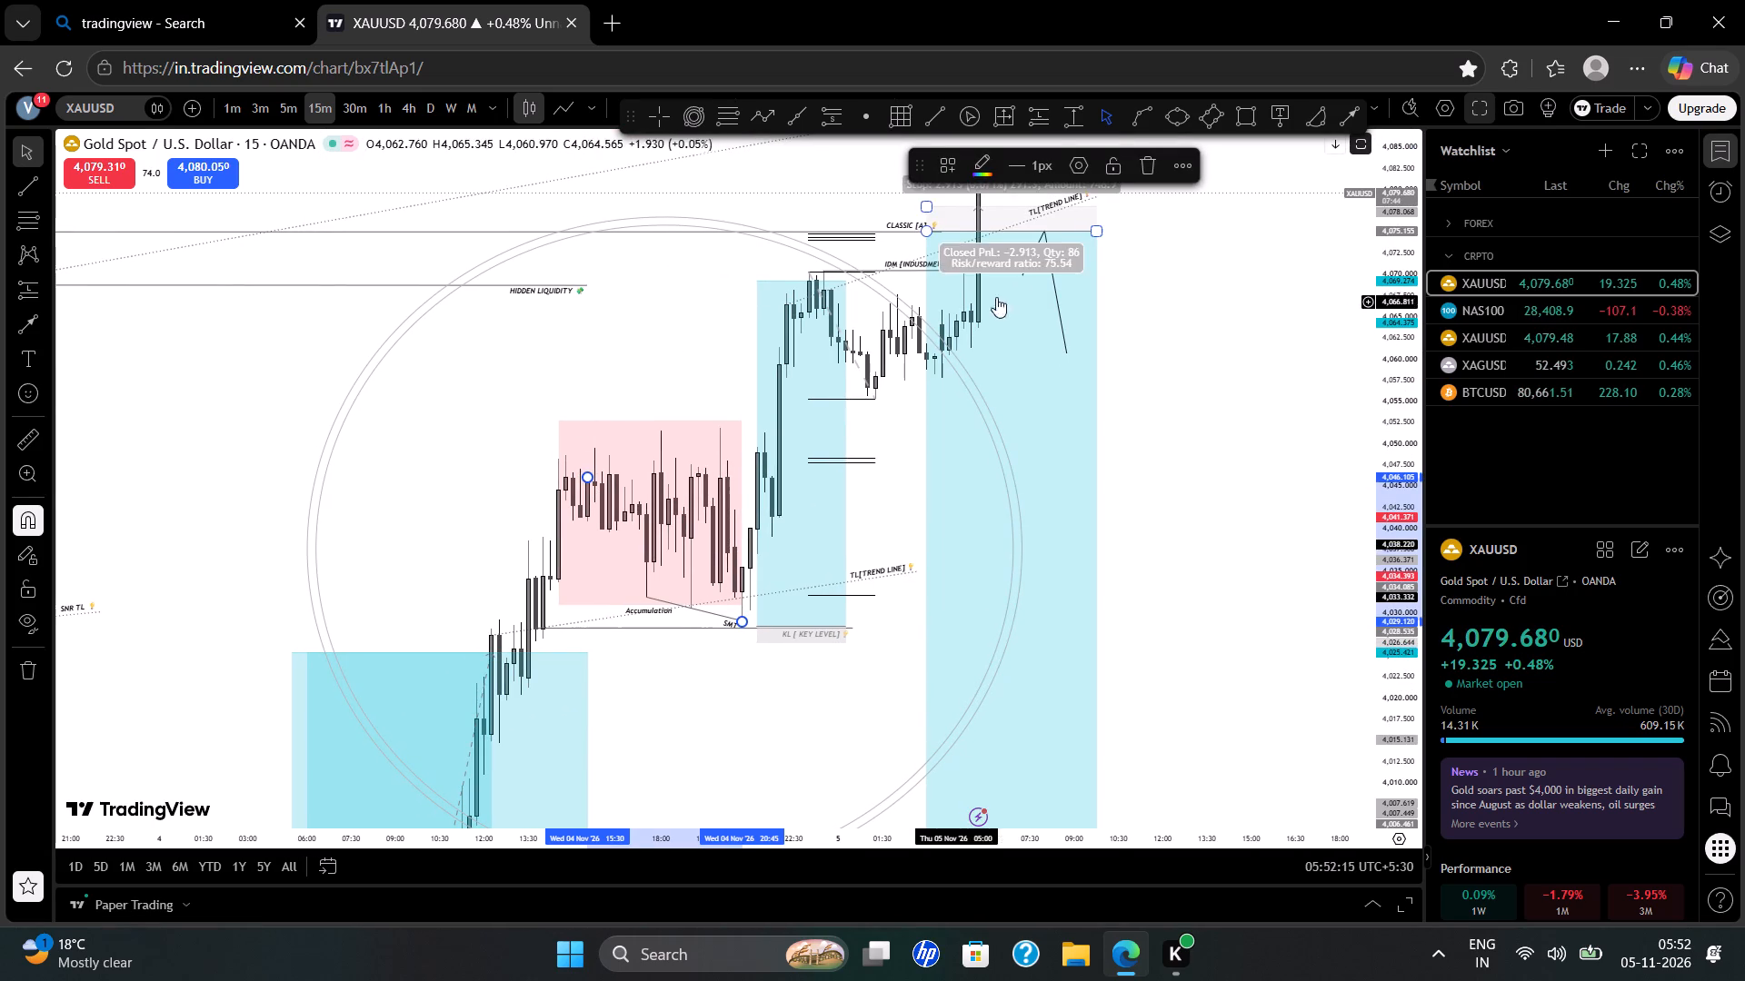
click(1152, 154)
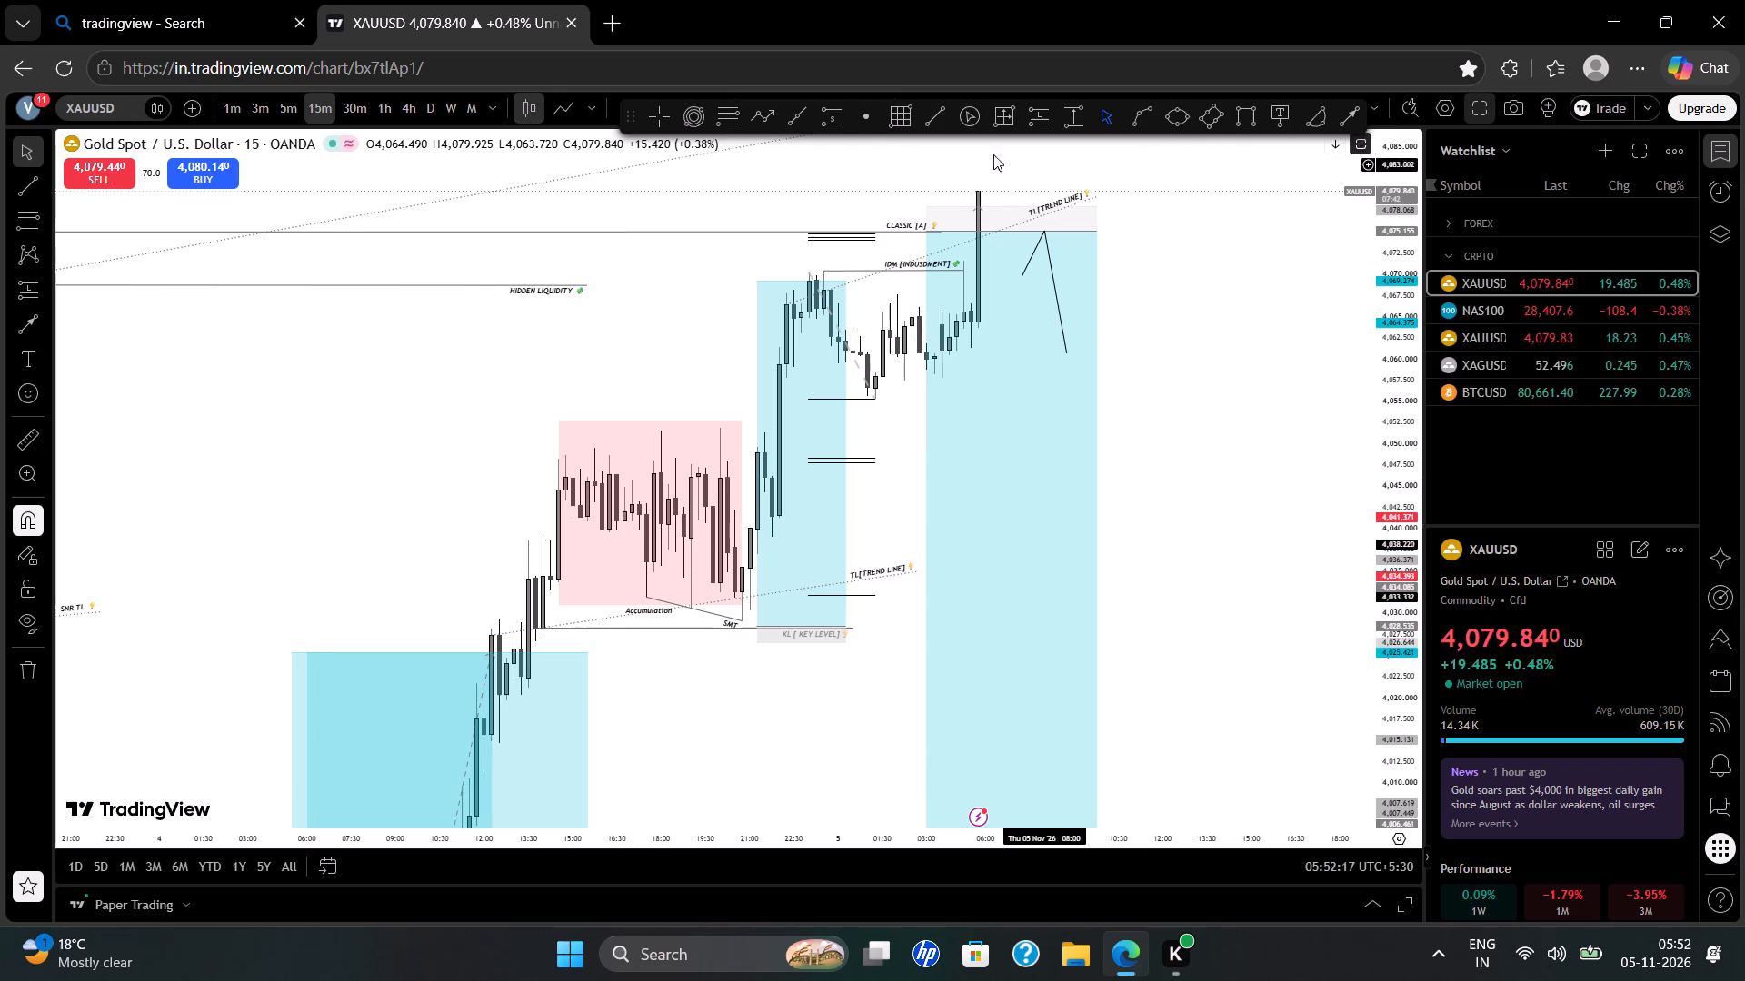
Draw new concentric circles over the pink accumulation zone, from the 14:30 candle's low to the 20:00 candle's high.
click(697, 108)
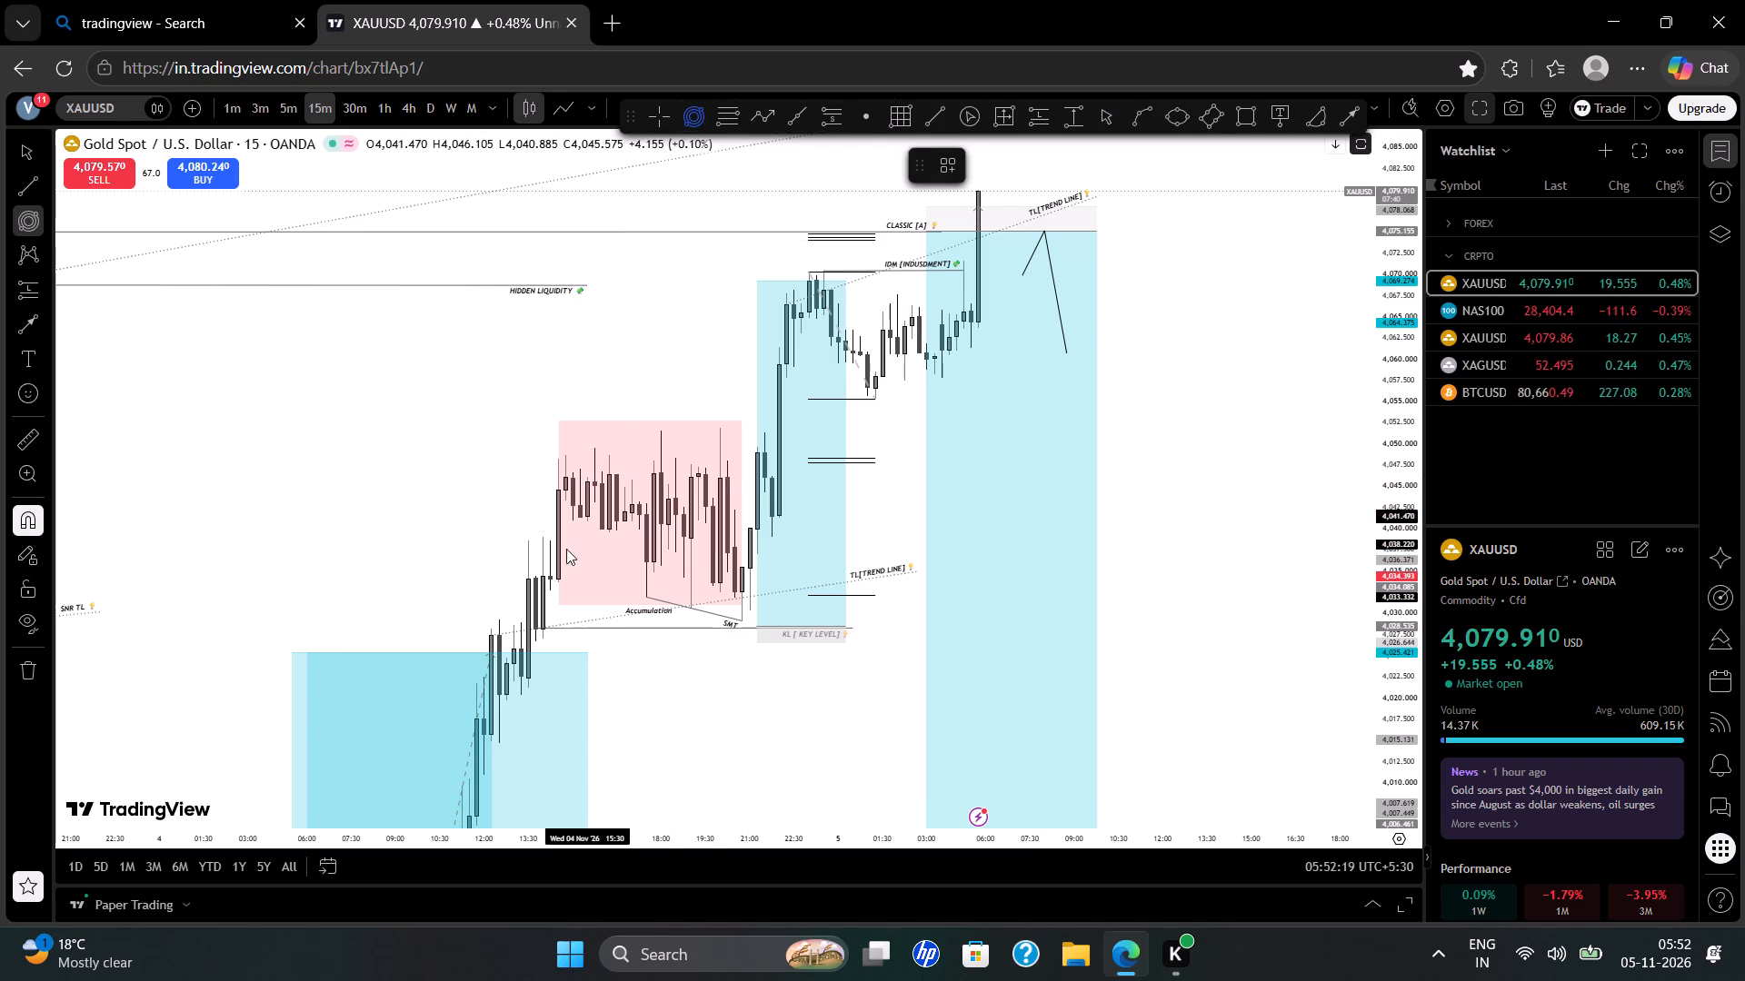
drag(560, 604, 693, 501)
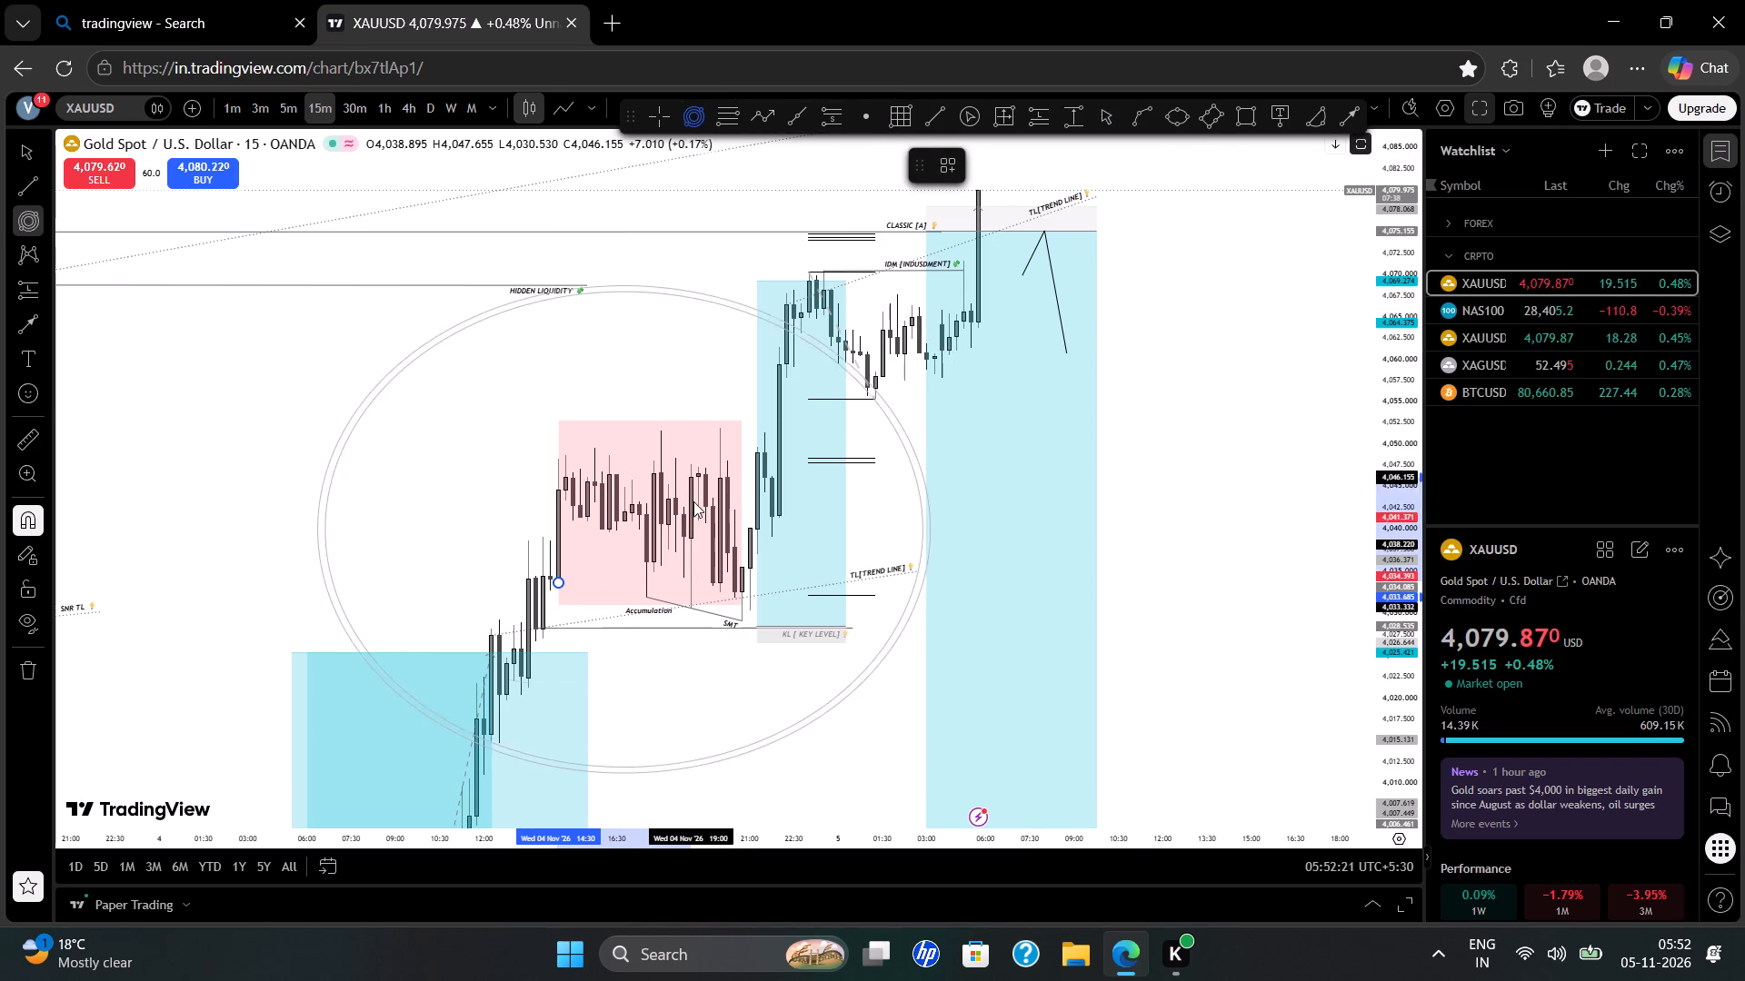
drag(693, 501, 729, 415)
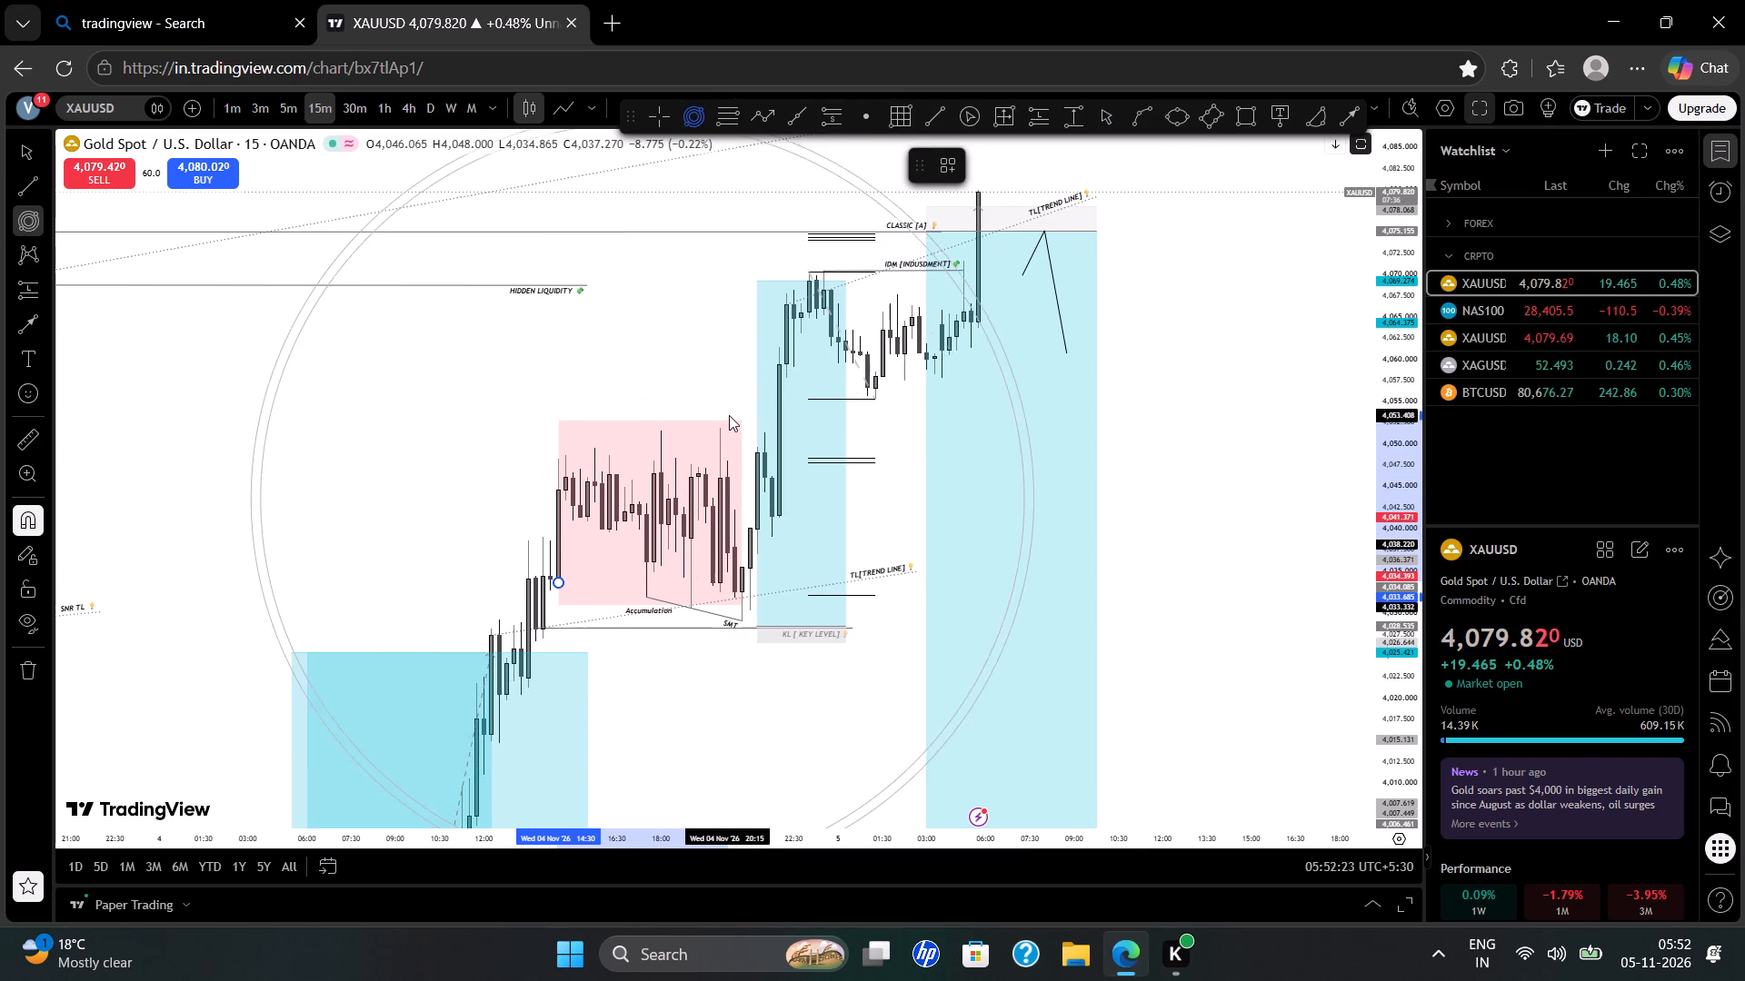
drag(729, 415, 723, 421)
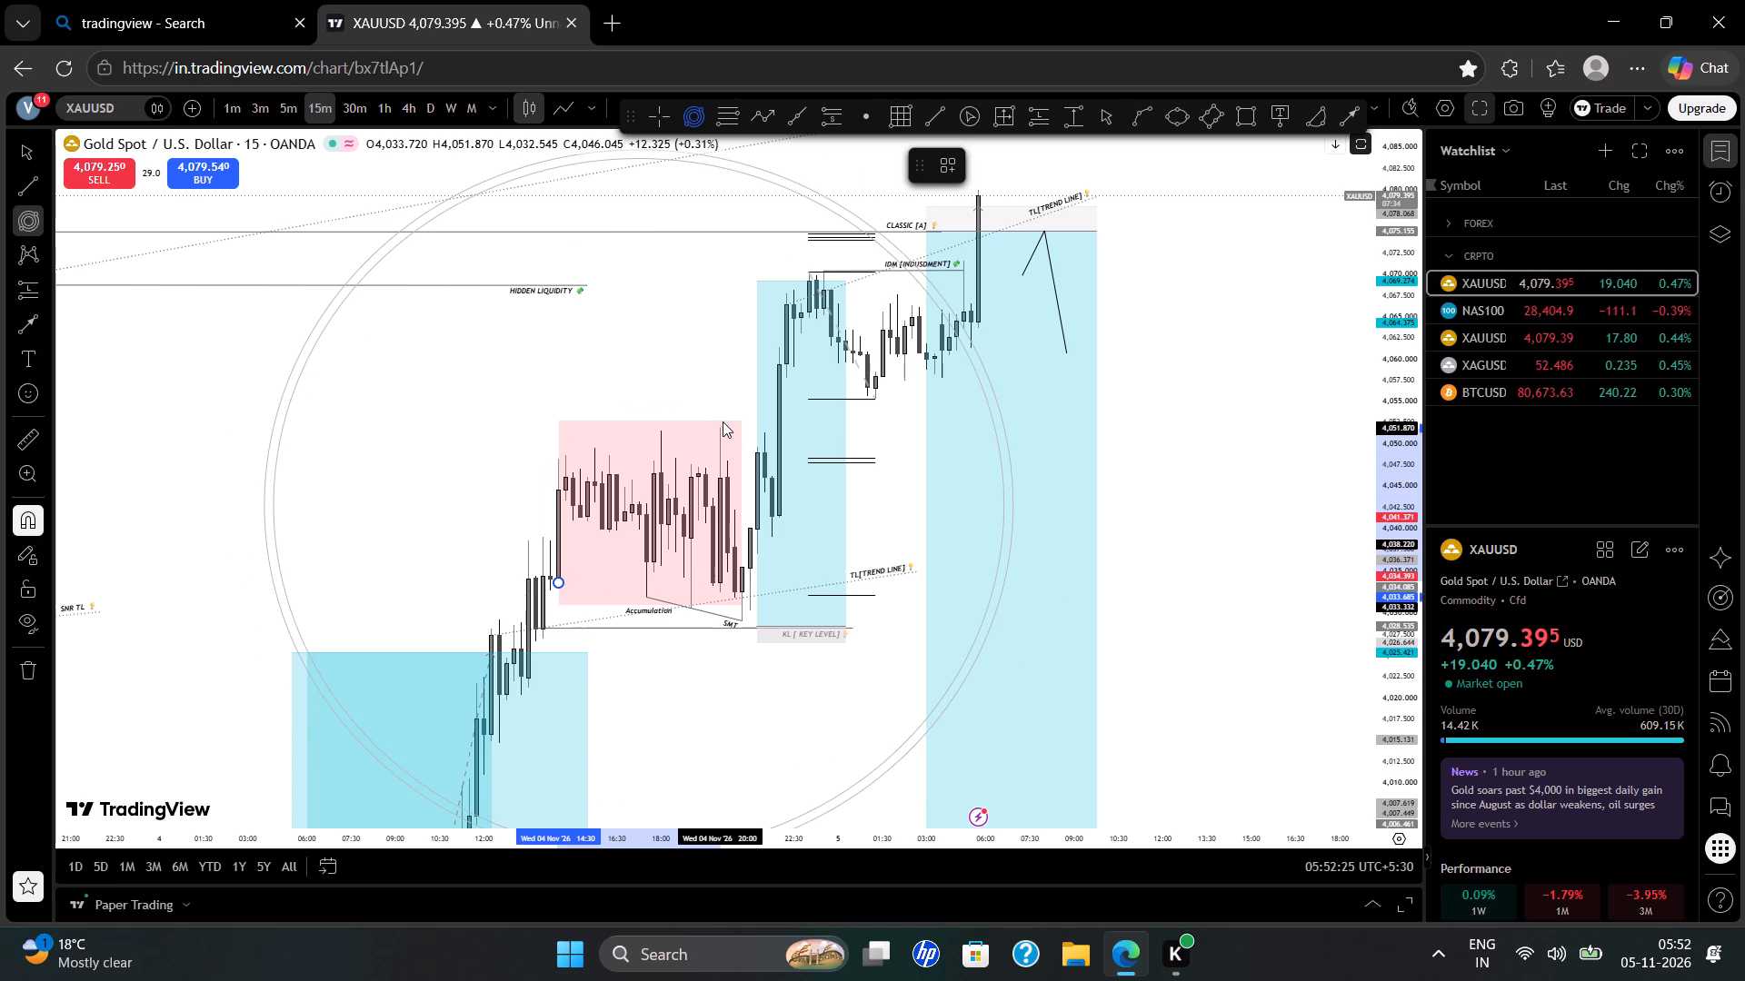
drag(723, 421, 723, 418)
click(723, 418)
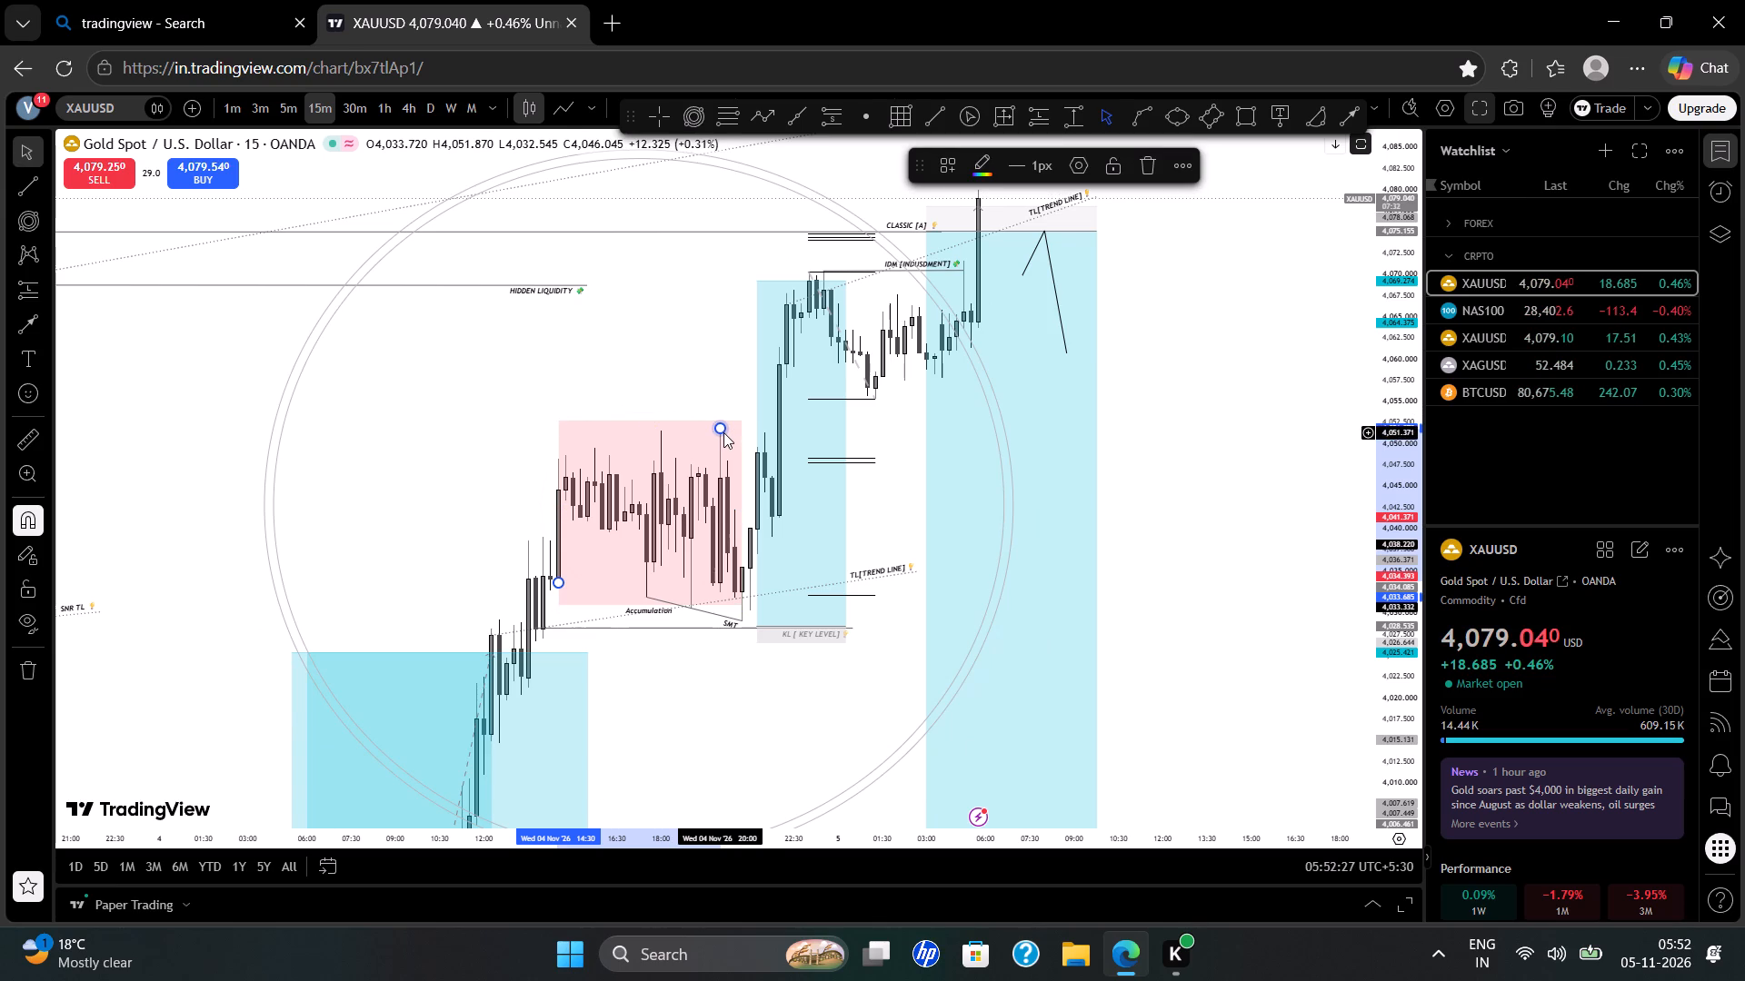
Move the new circles' lower anchor point a few candles earlier, just outside the pink accumulation zone.
drag(556, 585, 554, 610)
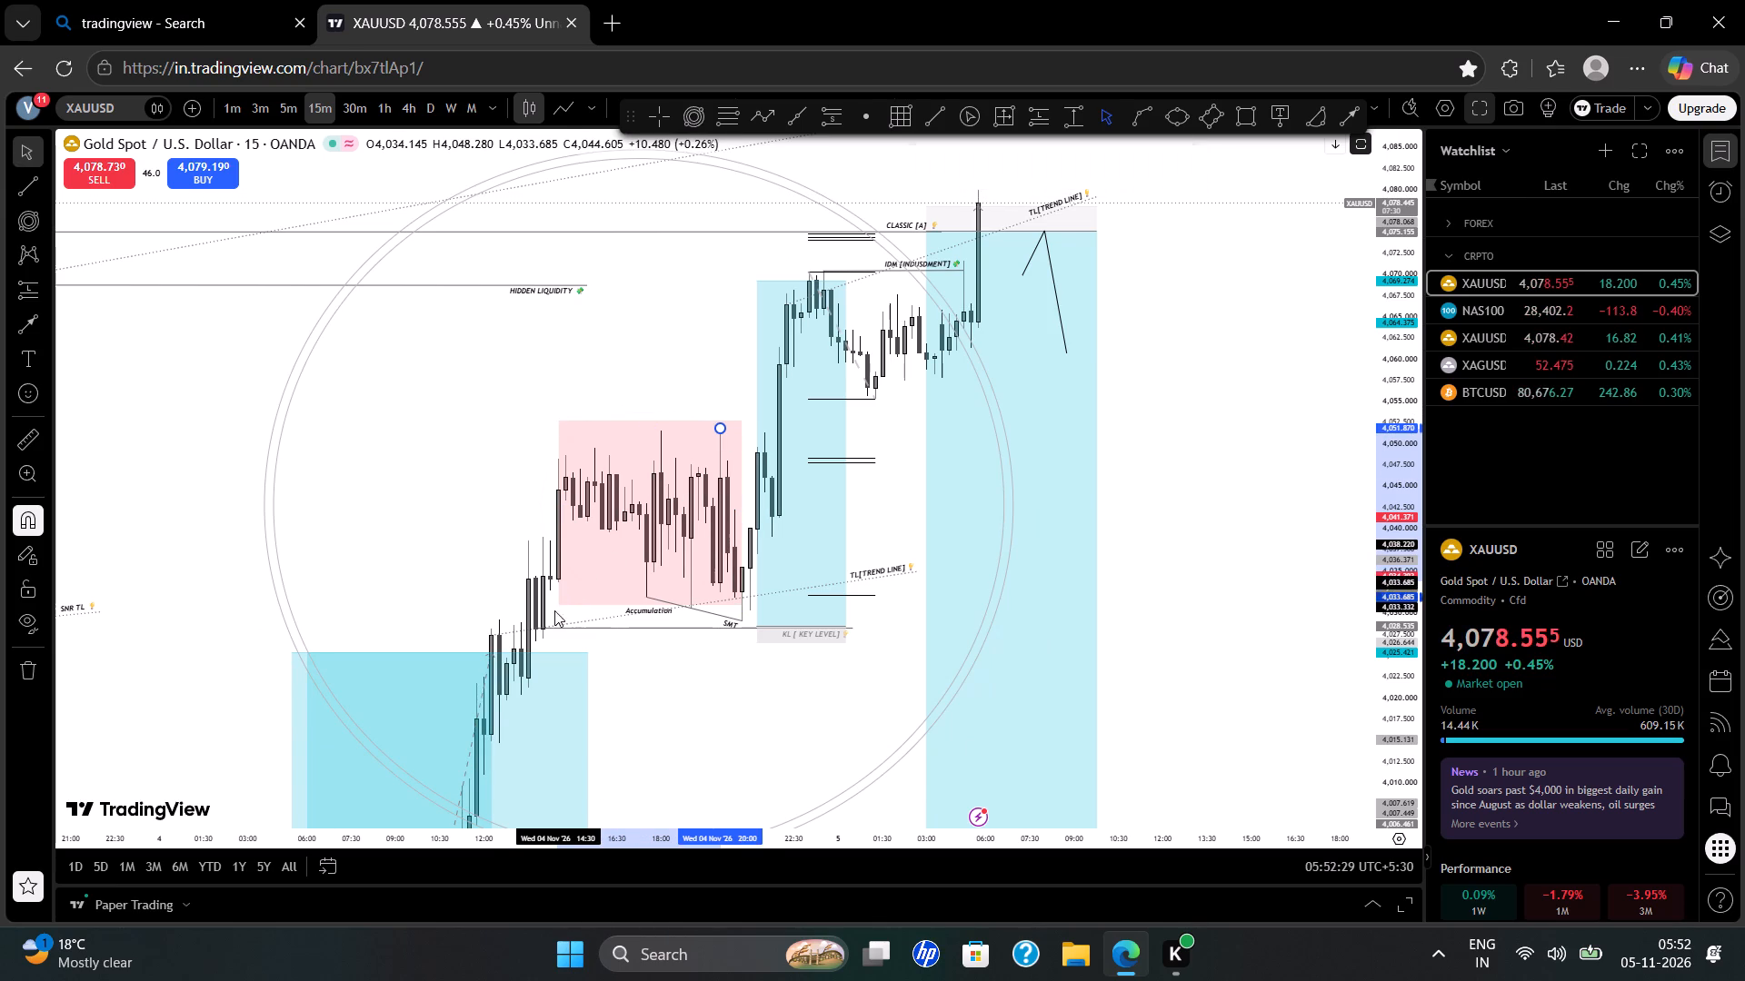
drag(554, 610, 537, 600)
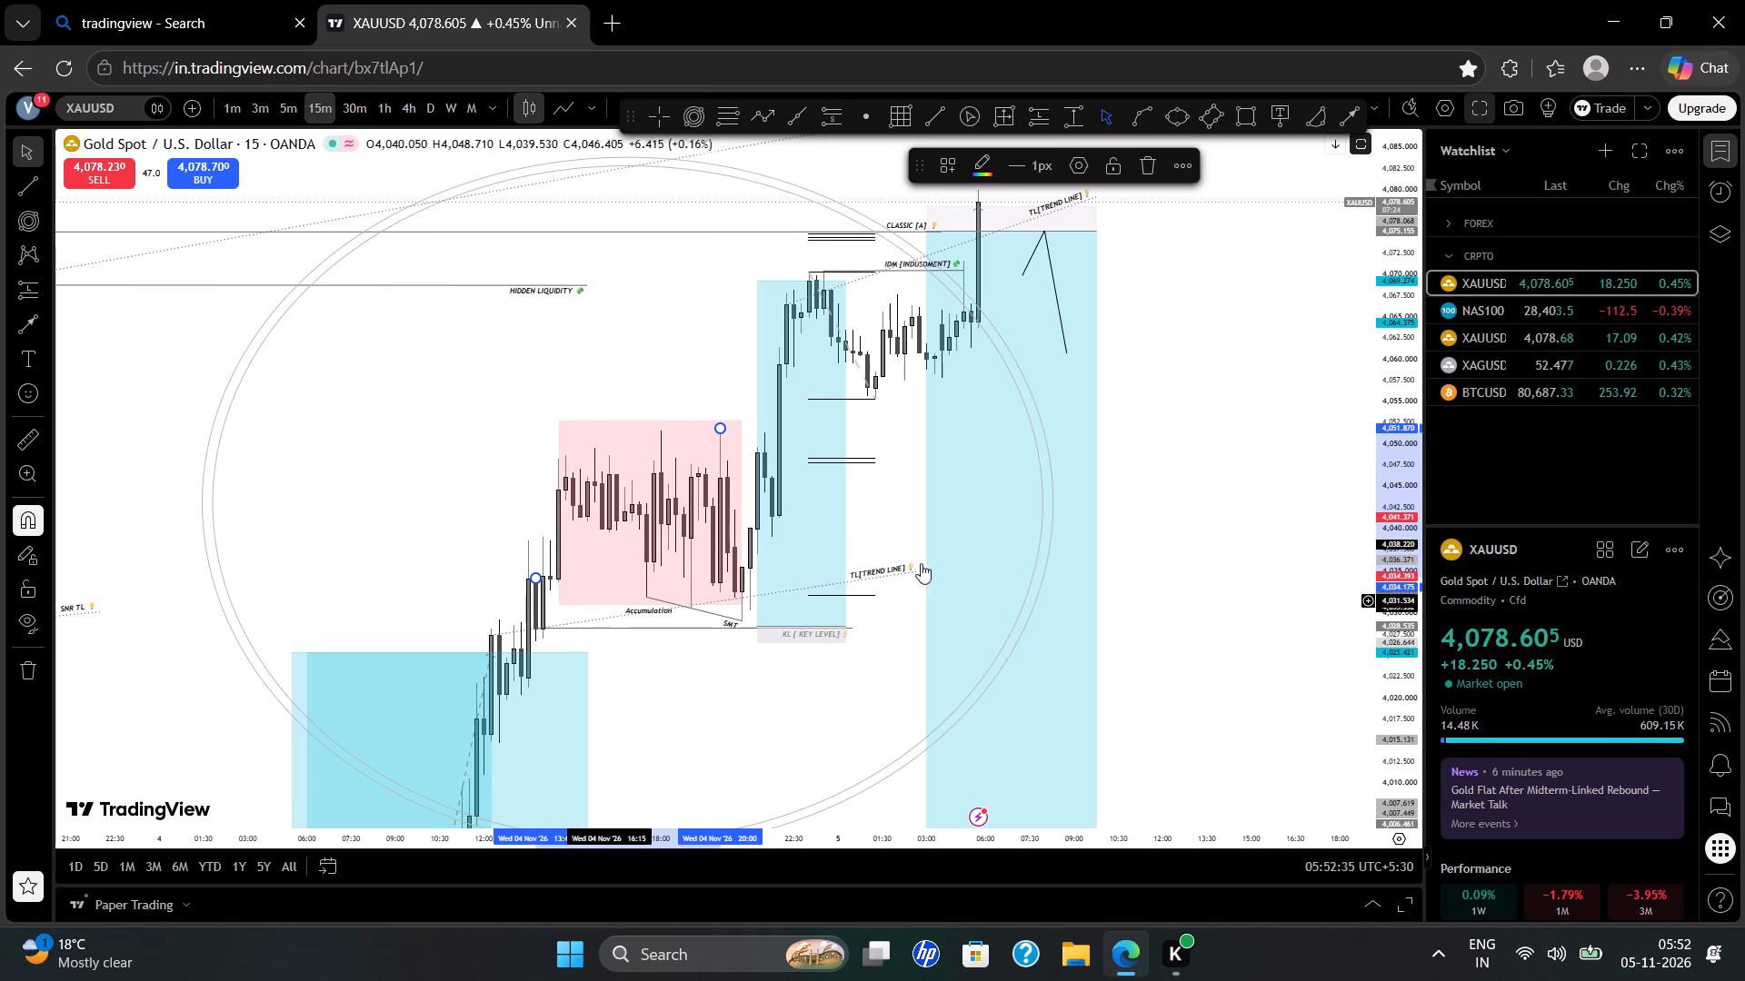
click(1151, 529)
Examine gold's latest rally, switching the chart to 1 minute, back to 15 minutes and on to 30 minutes.
scroll(1151, 529, up, 1)
drag(1182, 461, 1143, 601)
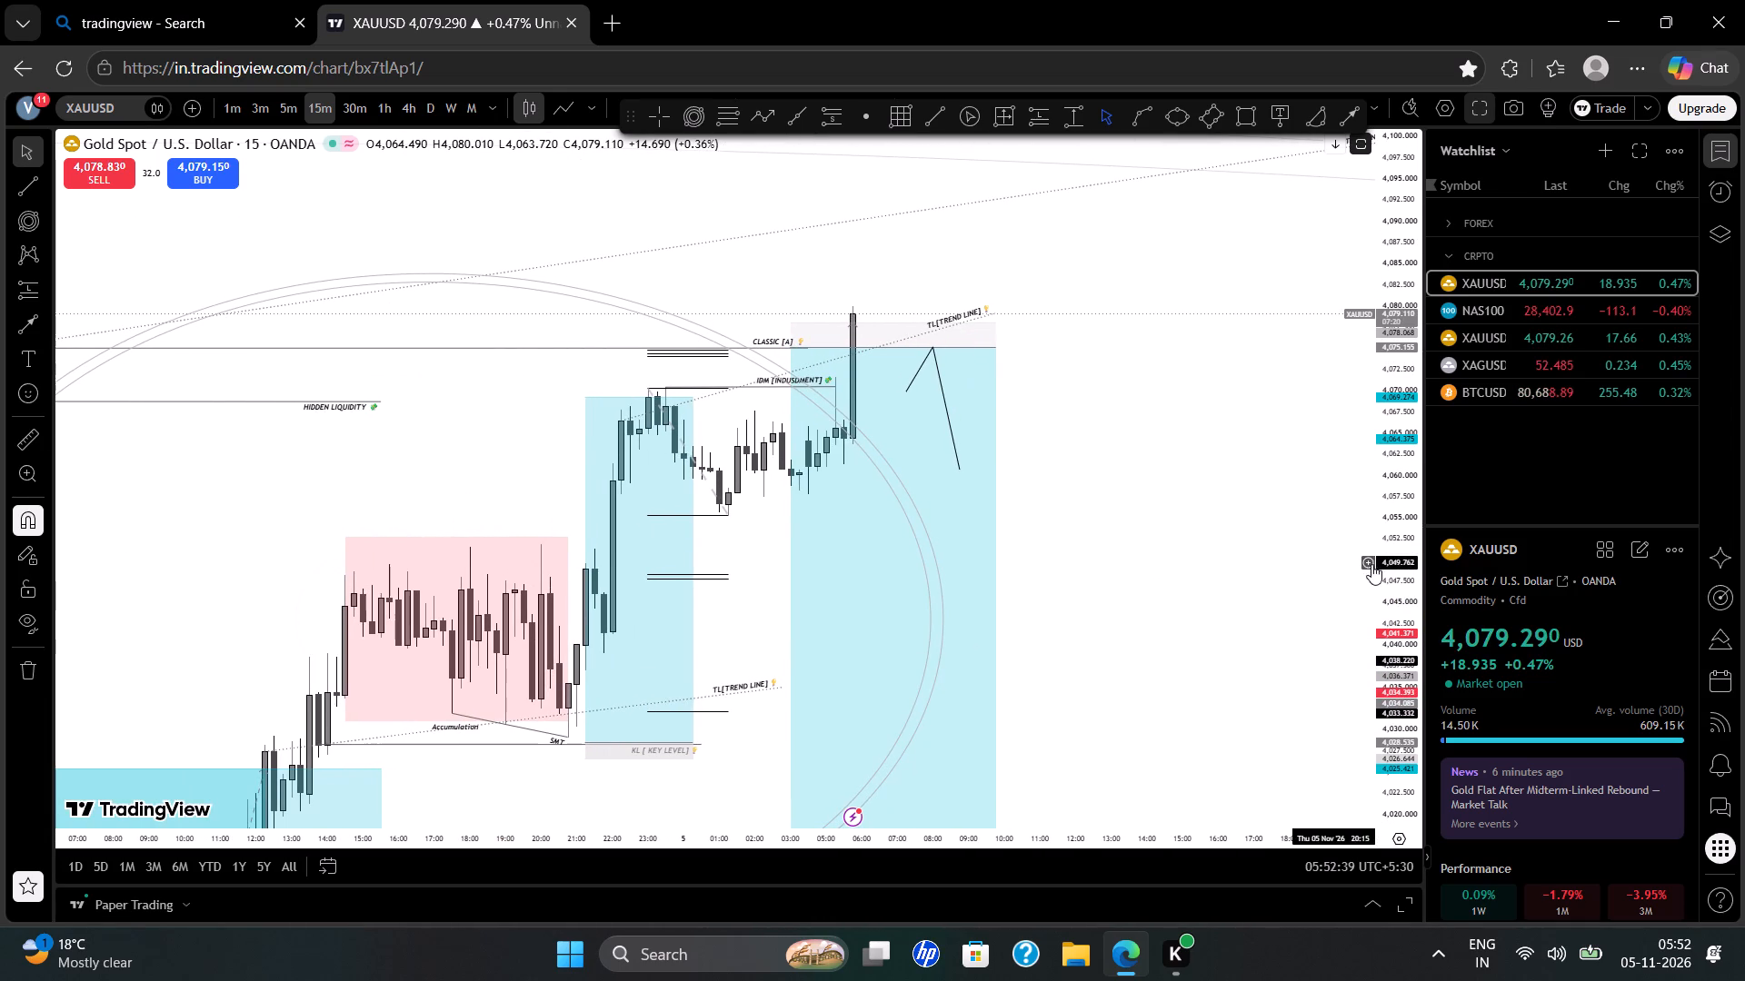
drag(1392, 596, 1380, 310)
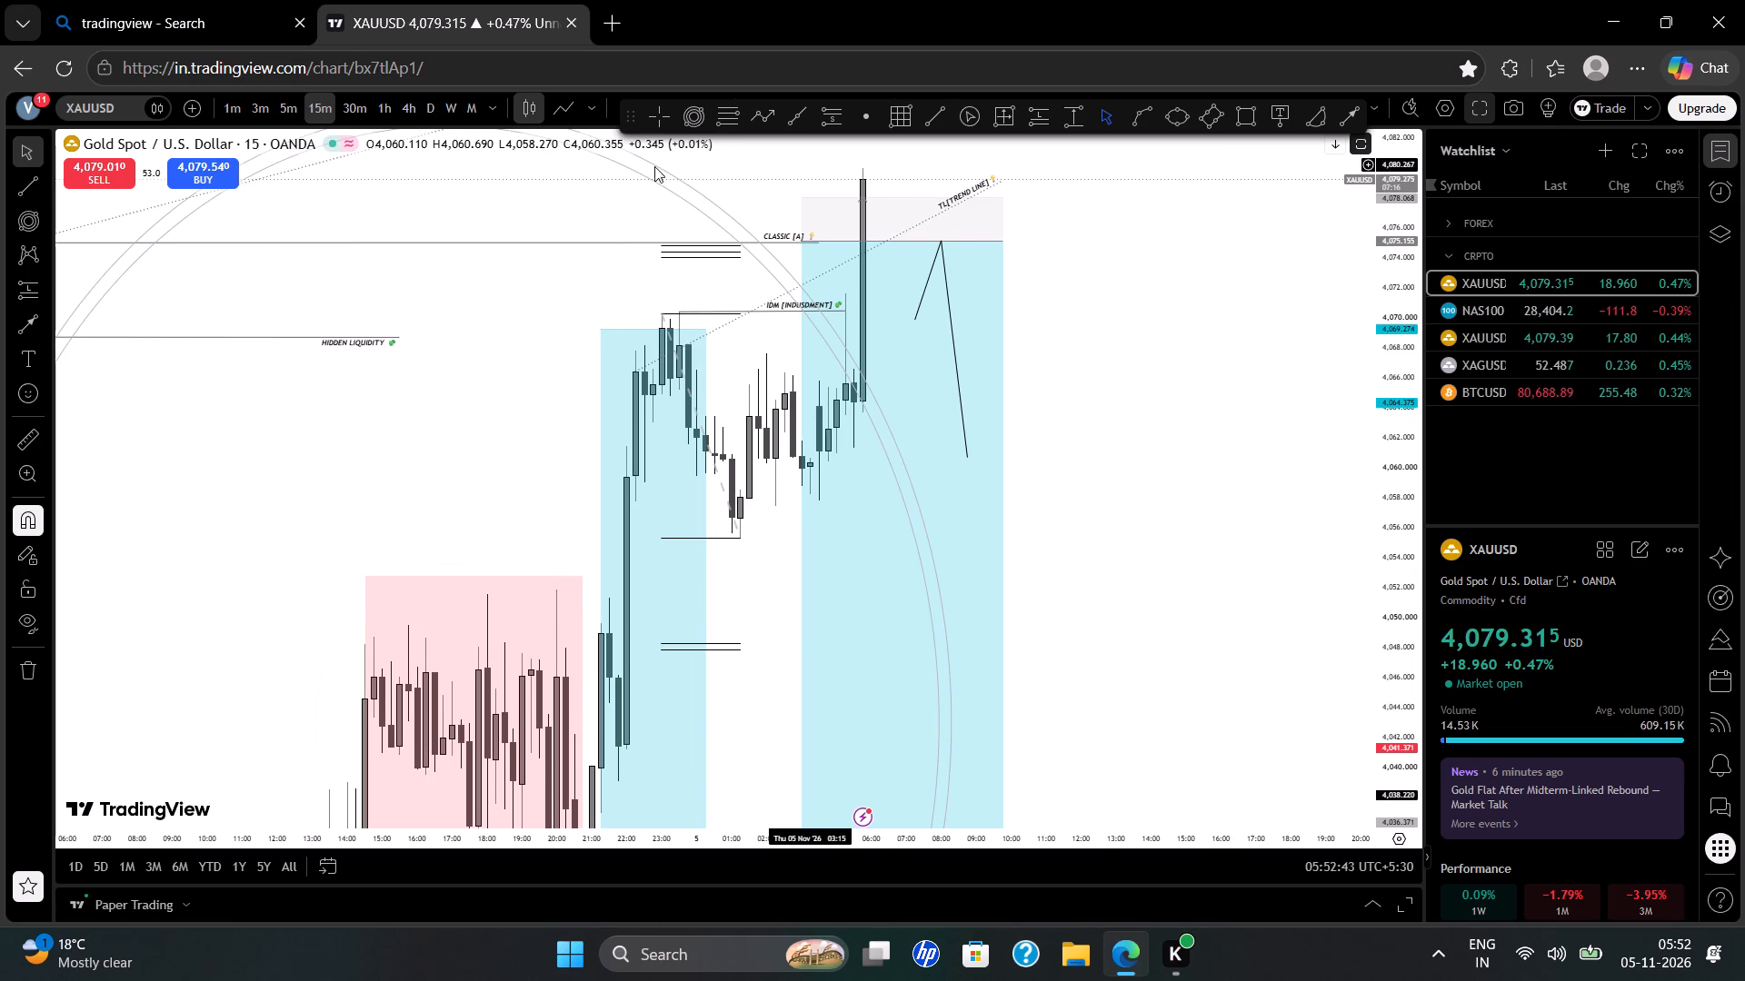
click(233, 104)
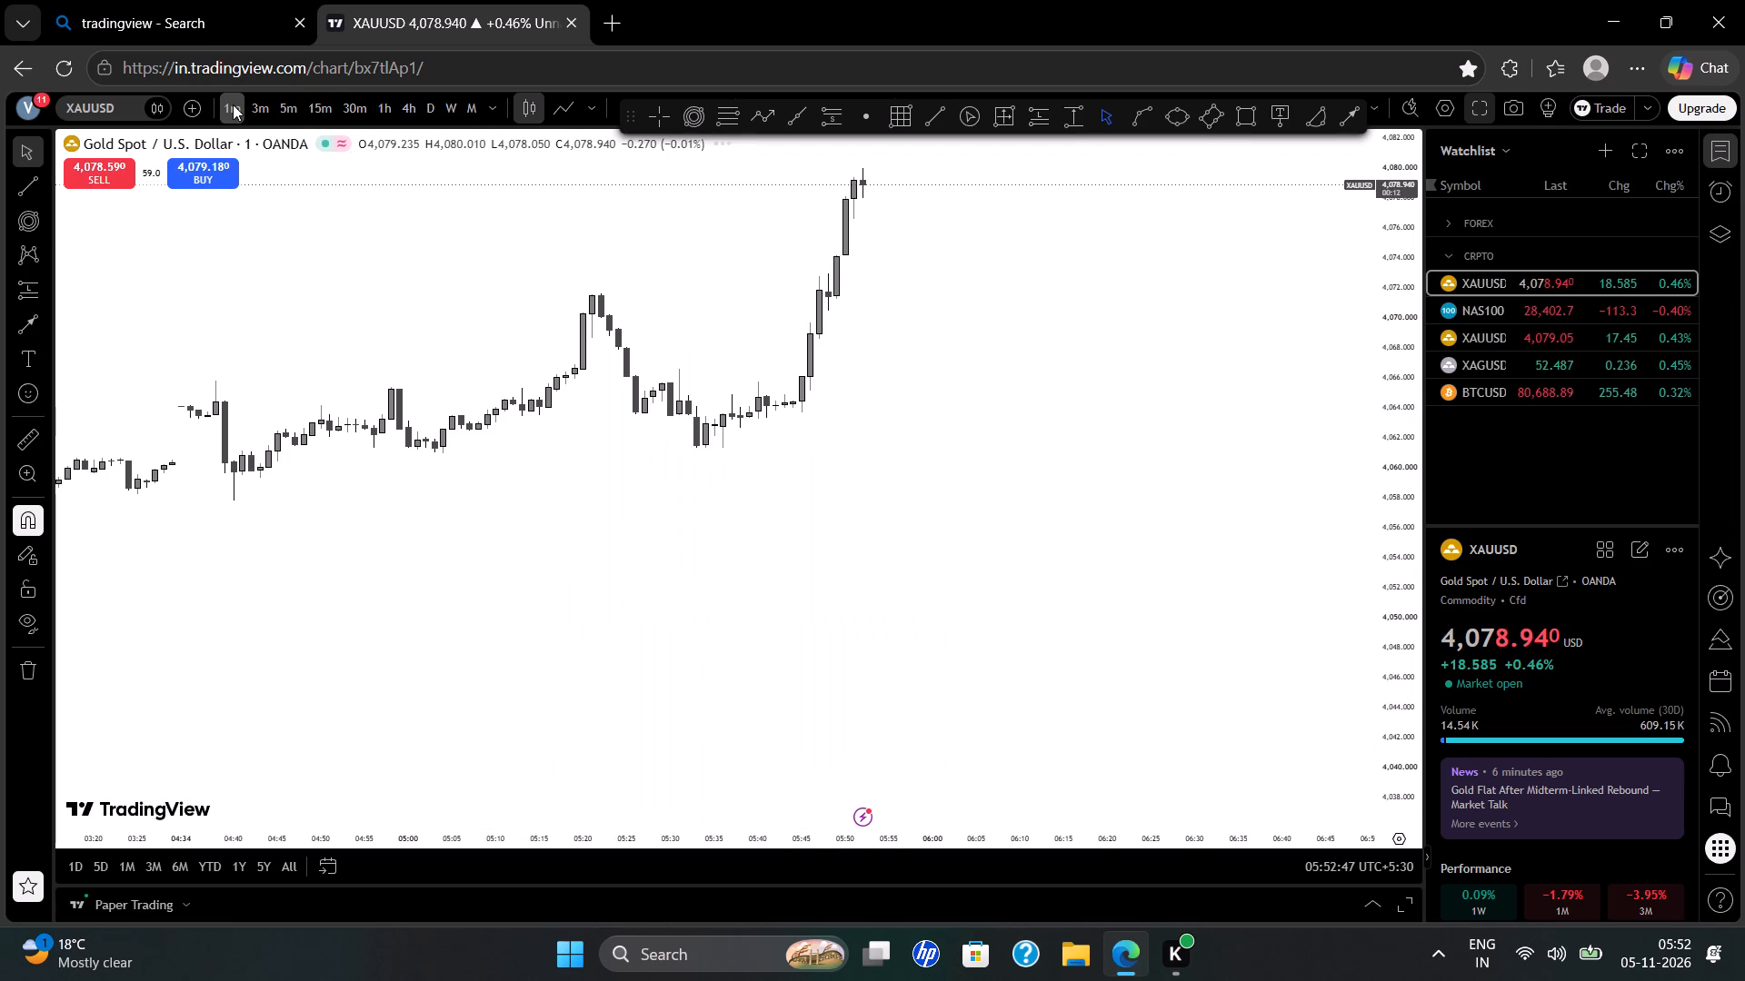
click(318, 113)
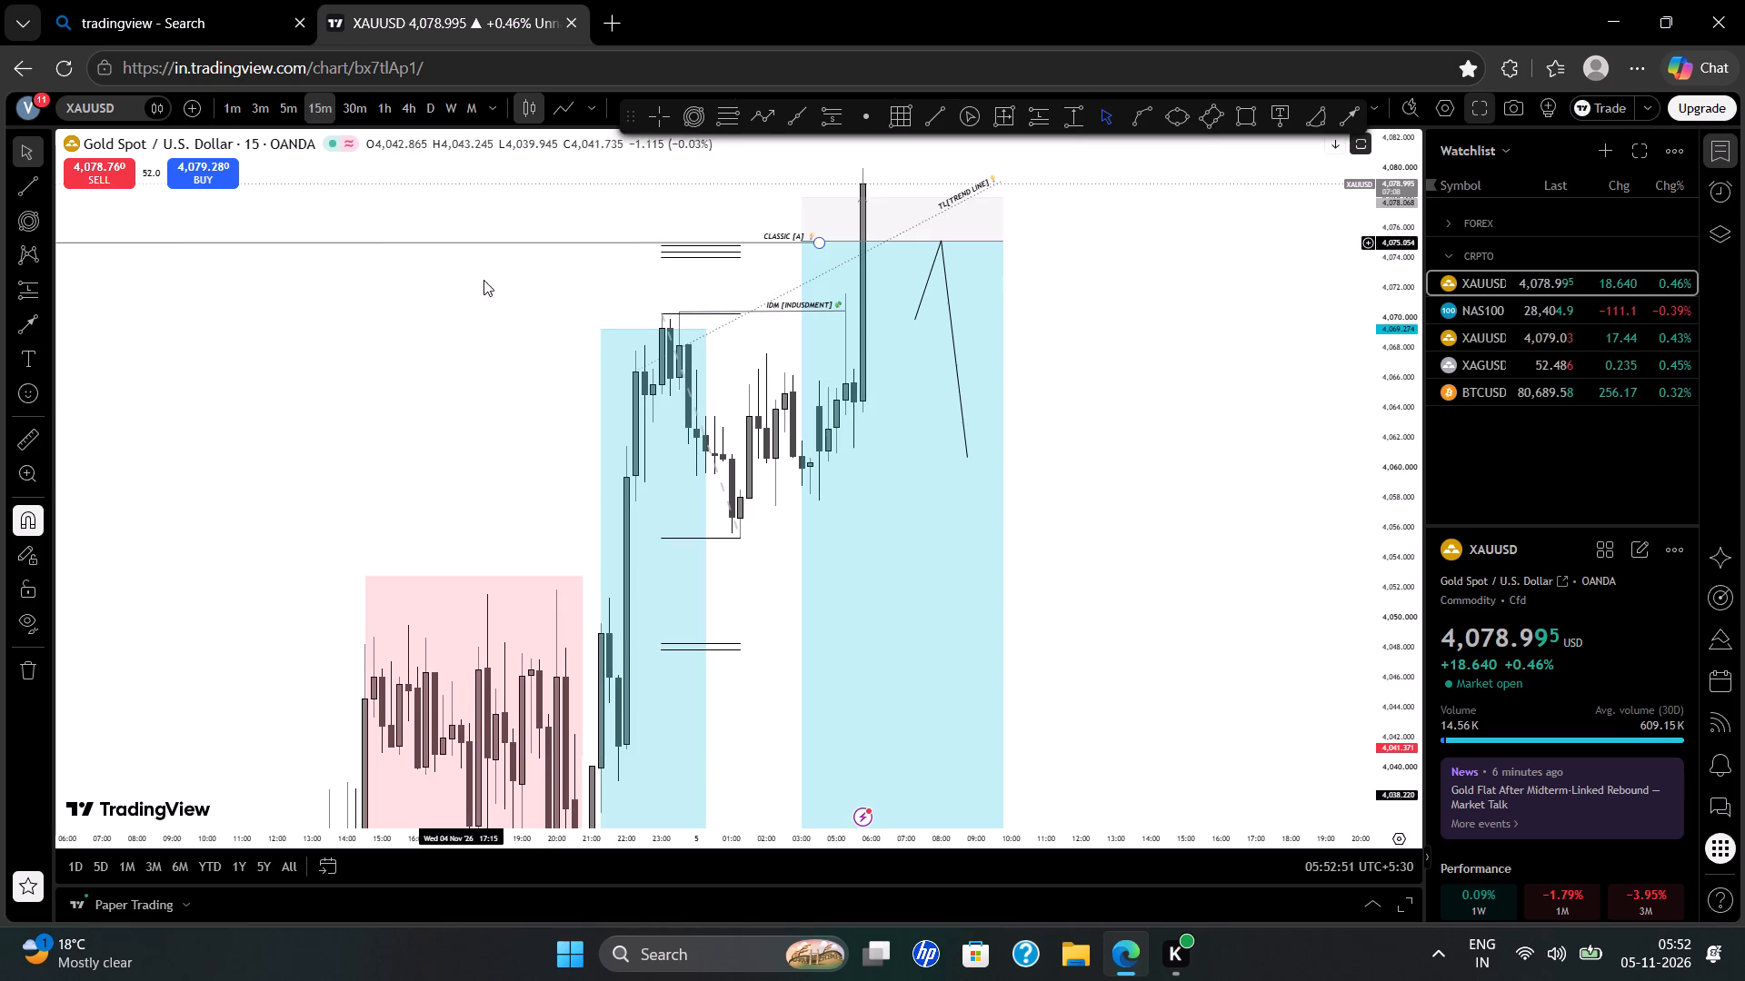
click(344, 120)
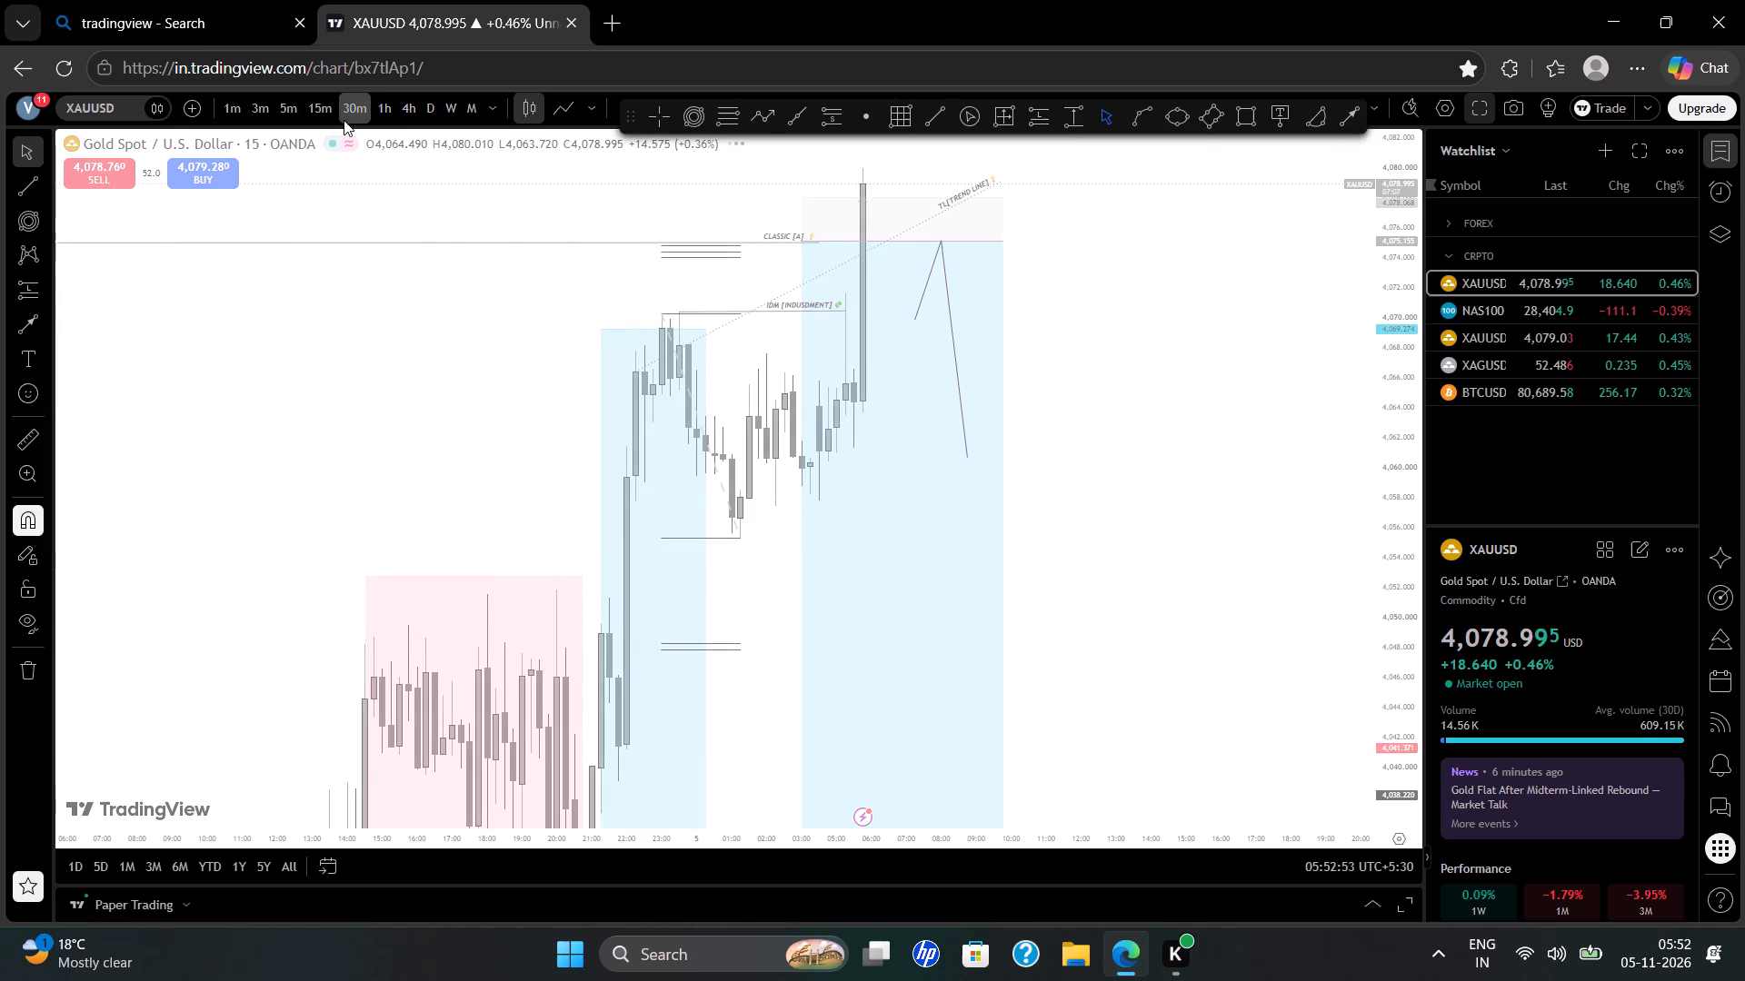